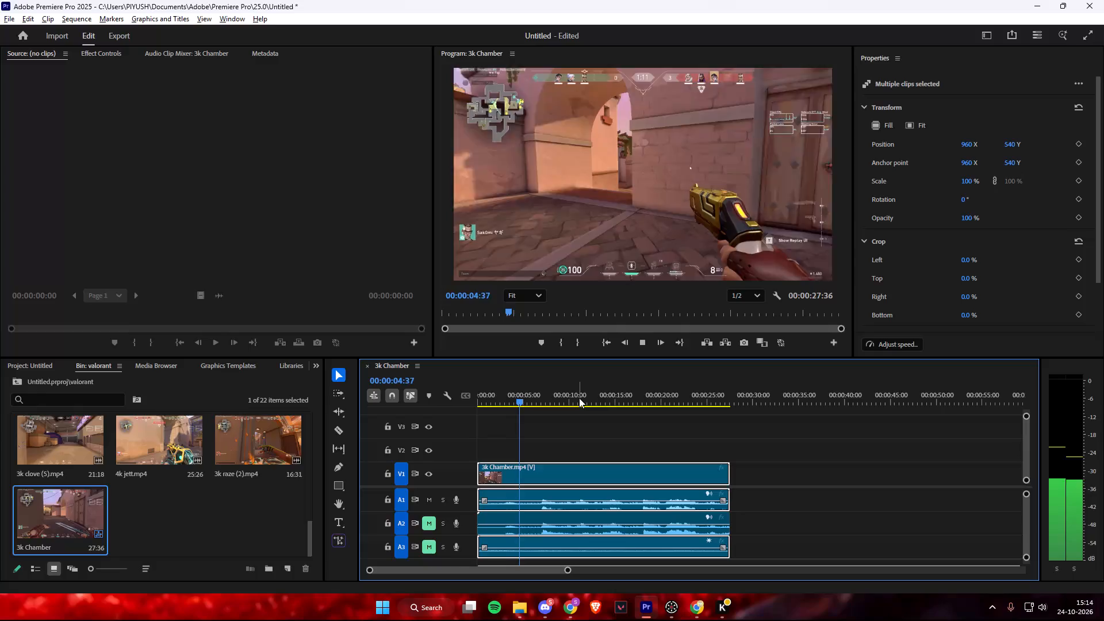
Find the start of the action in the 3k Chamber clip and split it at 00:00:04:42.
key(space)
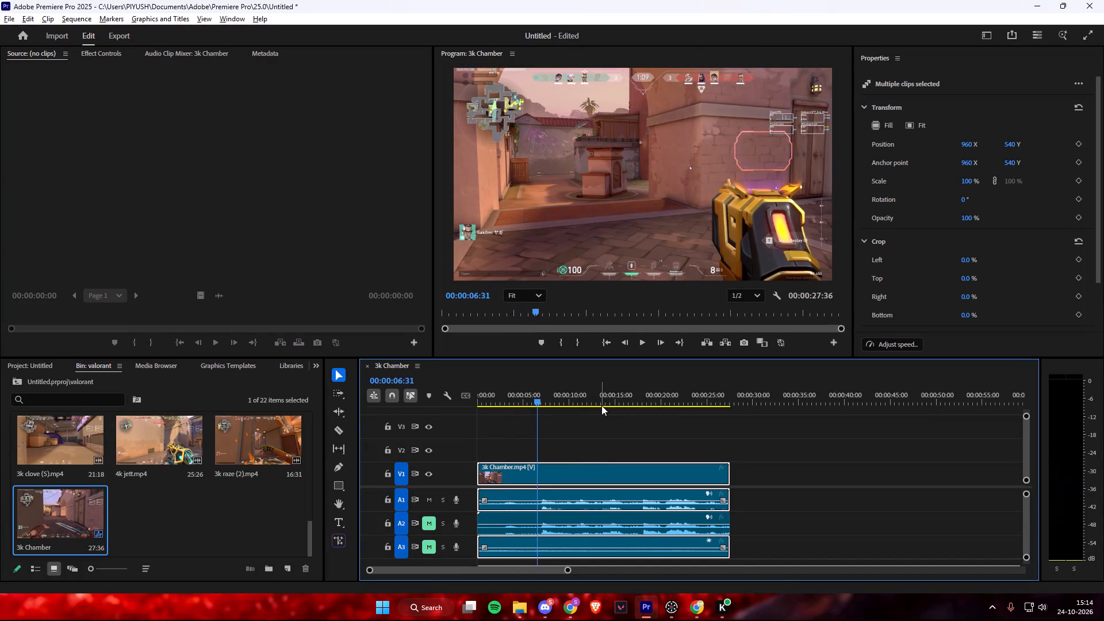
drag(536, 401, 500, 398)
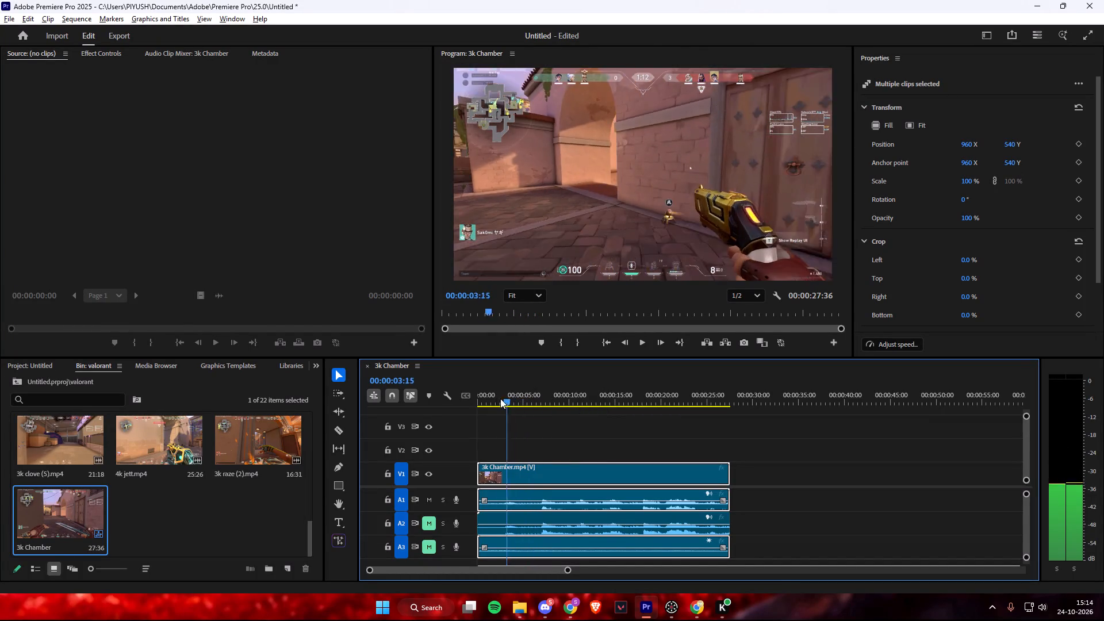
drag(500, 398, 523, 398)
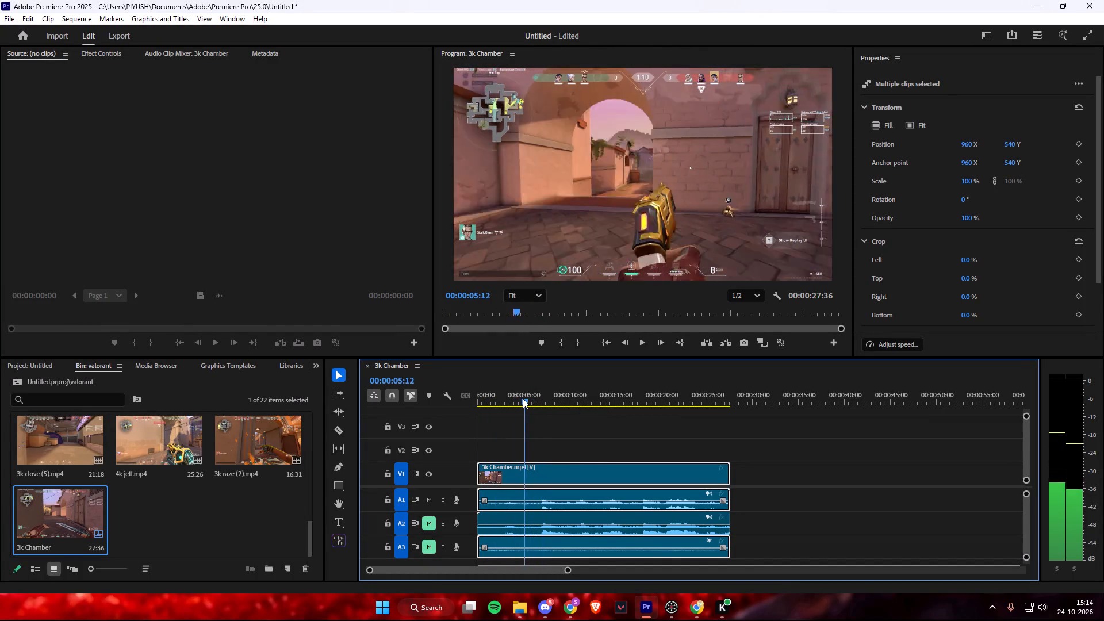
drag(523, 398, 520, 398)
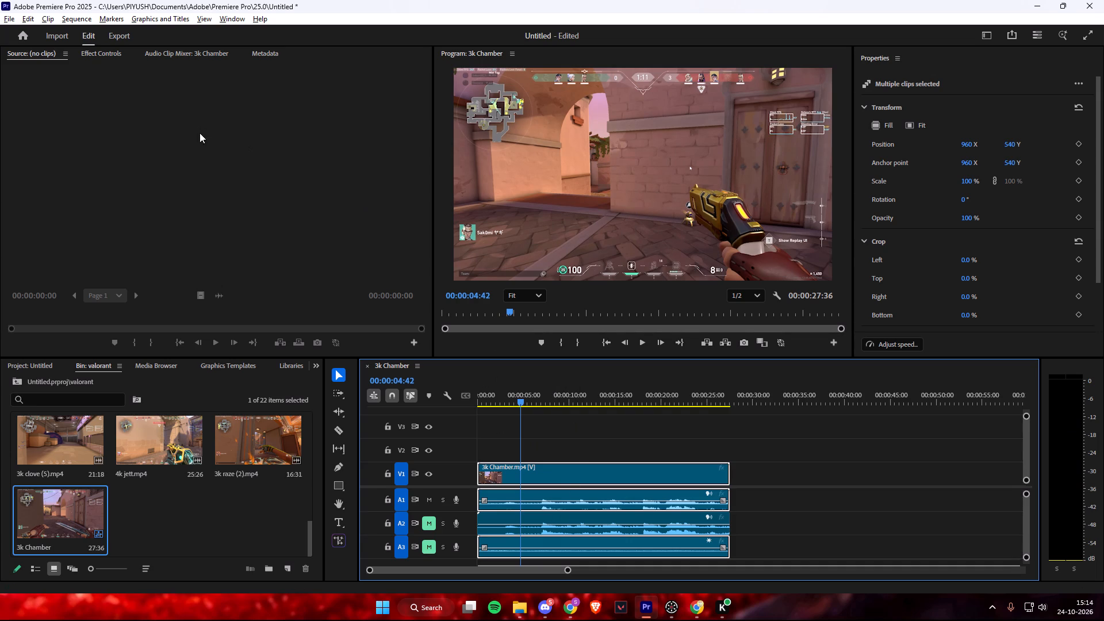
click(339, 430)
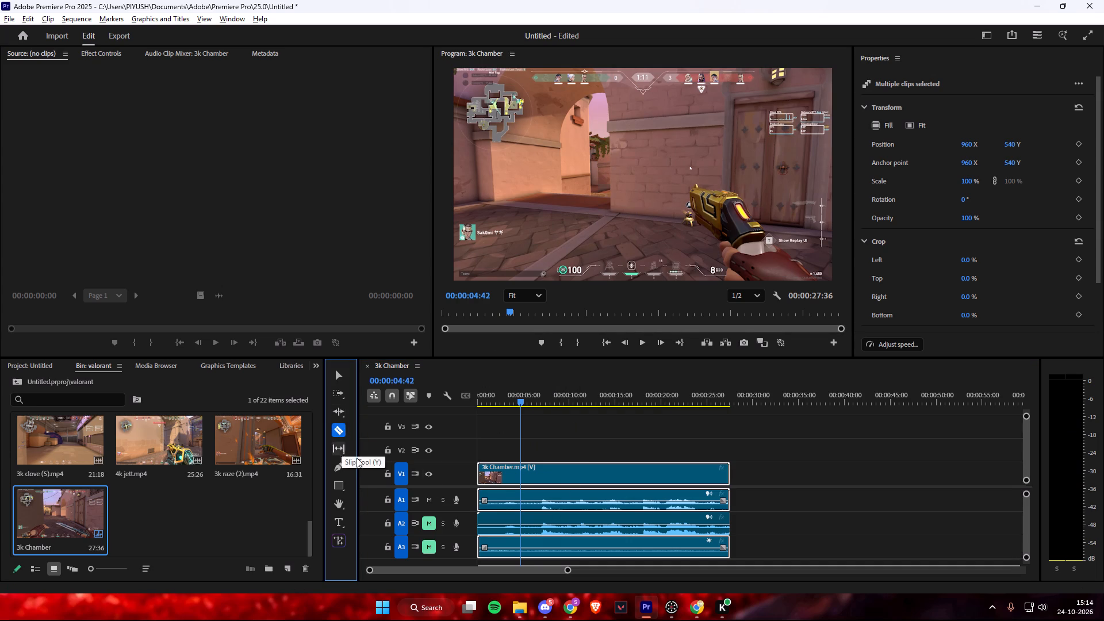
click(520, 468)
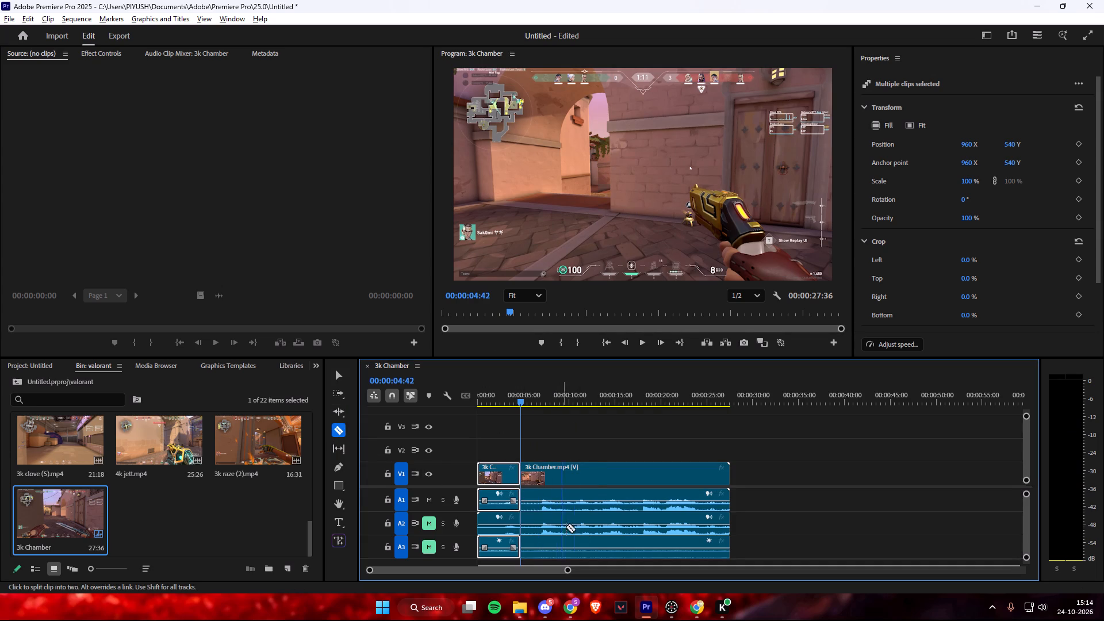
Delete the segment before the cut, including its leftover audio on A2, and close the gap at the sequence start.
key(space)
key(space)
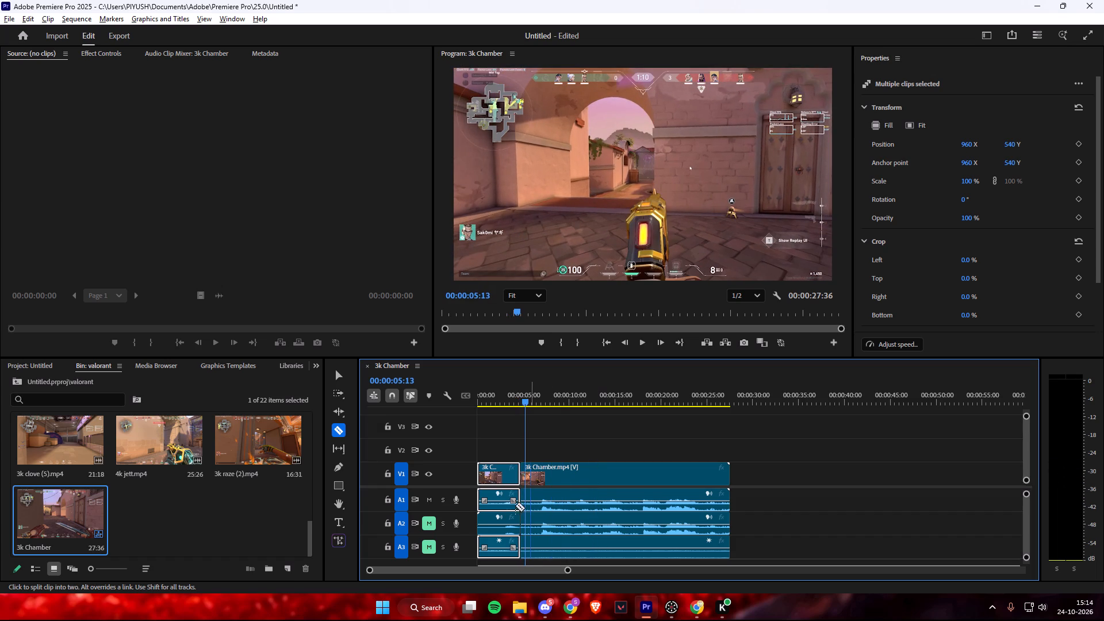
key(BackSpace)
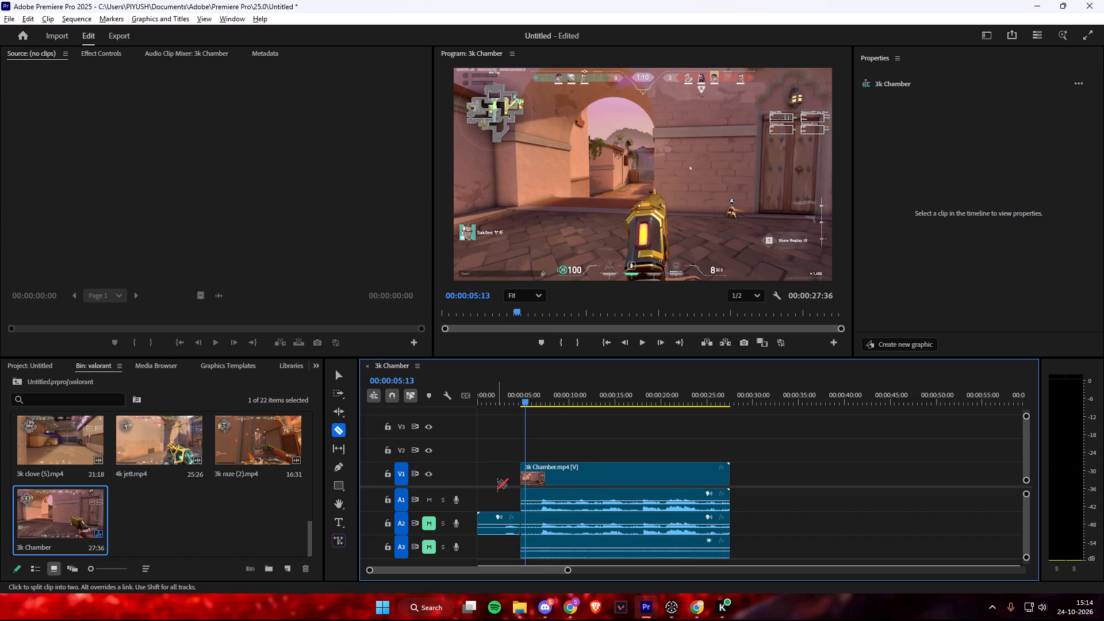
click(497, 481)
click(496, 524)
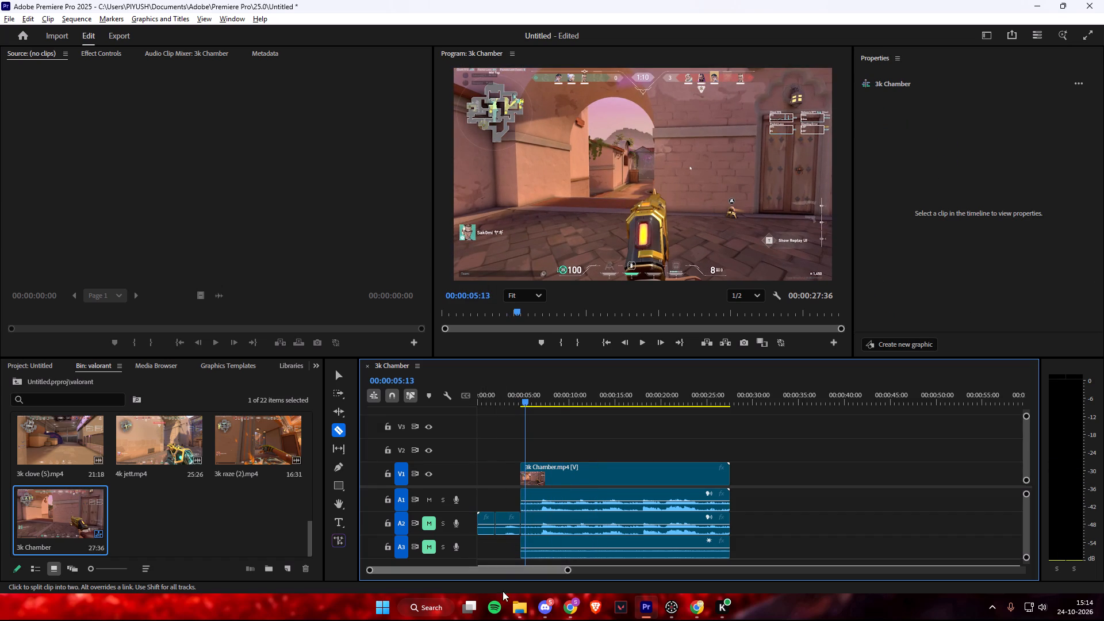
click(340, 374)
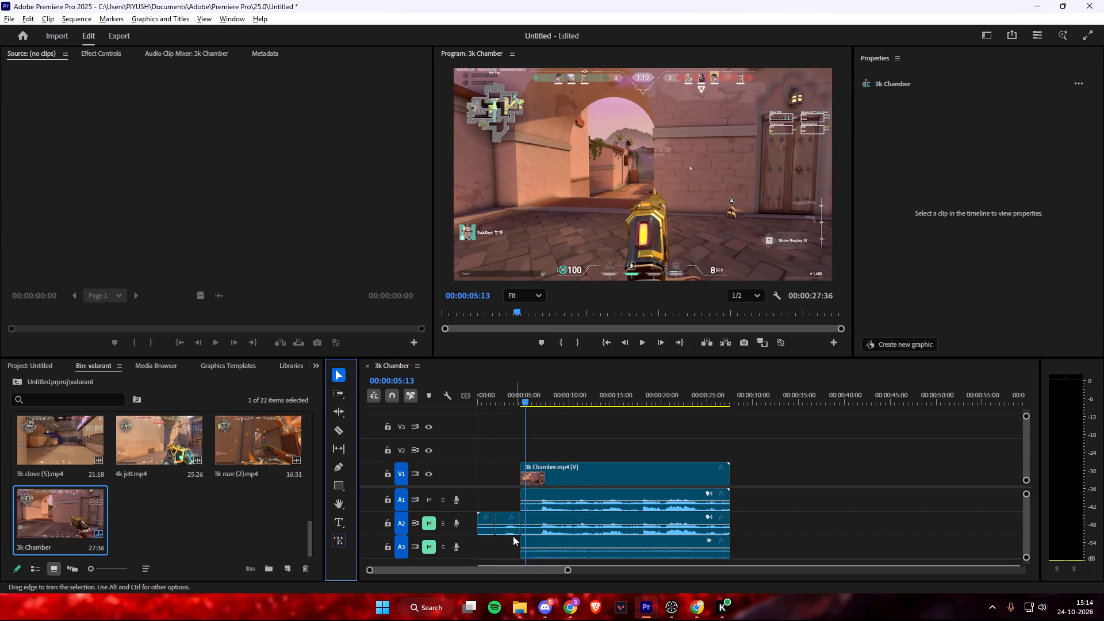
click(507, 522)
key(BackSpace)
click(486, 522)
key(BackSpace)
click(490, 480)
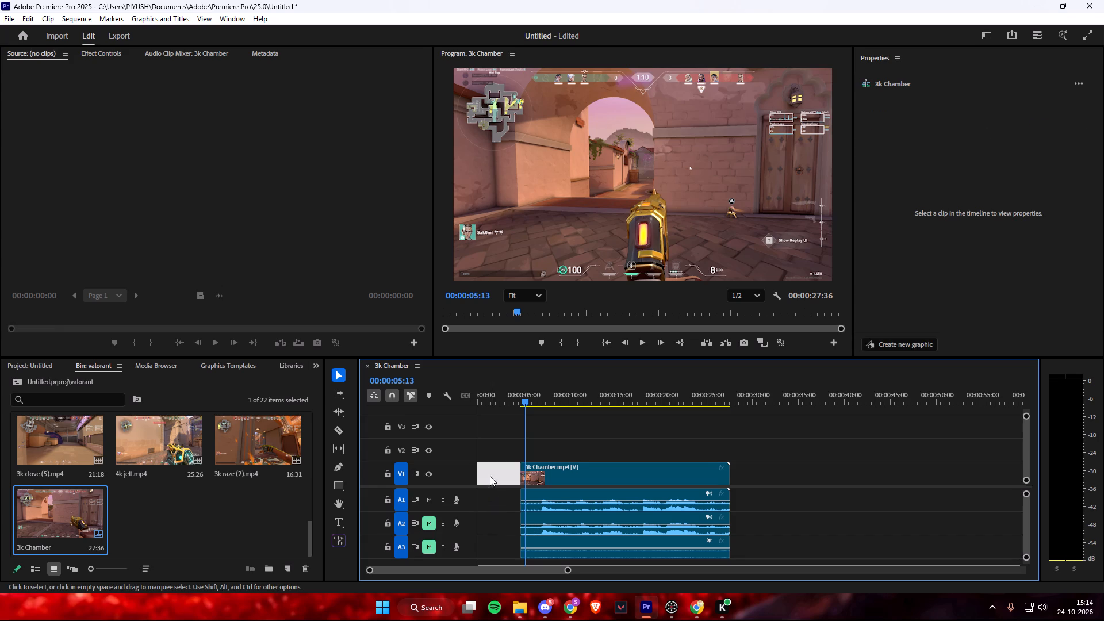
key(BackSpace)
Review the new opening of the 3k Chamber clip and split it at 00:00:01:04.
click(545, 411)
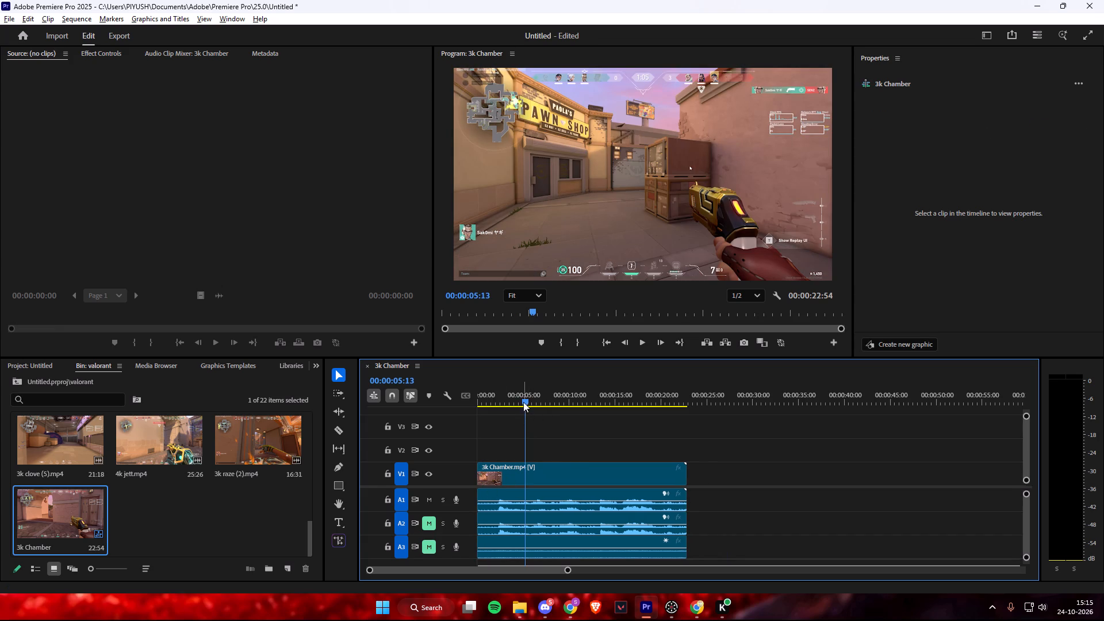
drag(524, 401, 469, 399)
key(space)
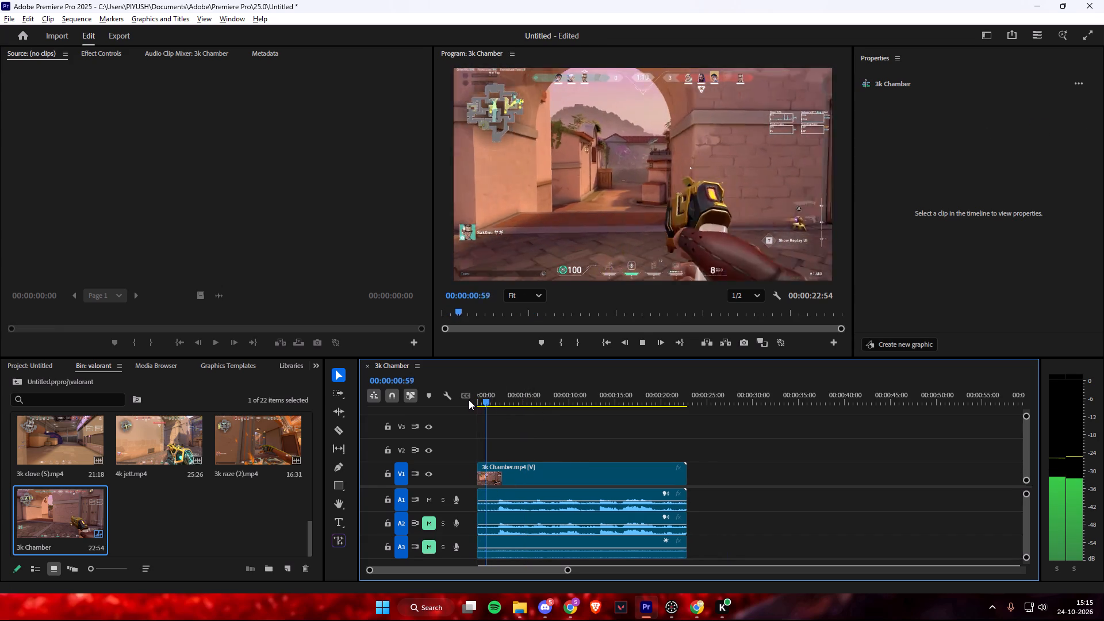
key(space)
key(space)
key(space)
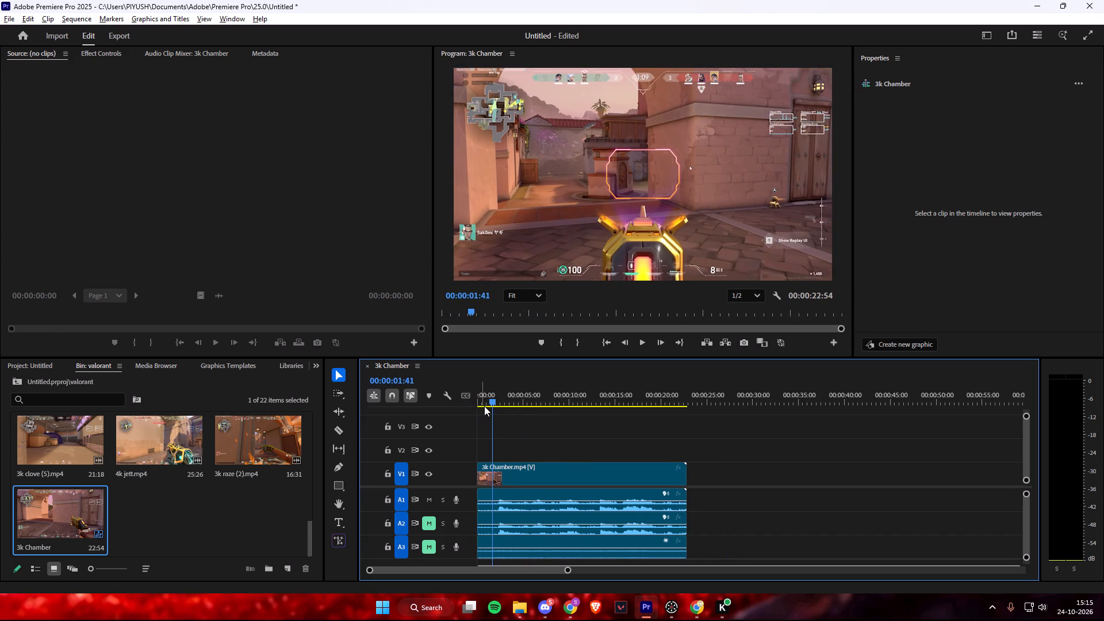
drag(490, 402, 481, 401)
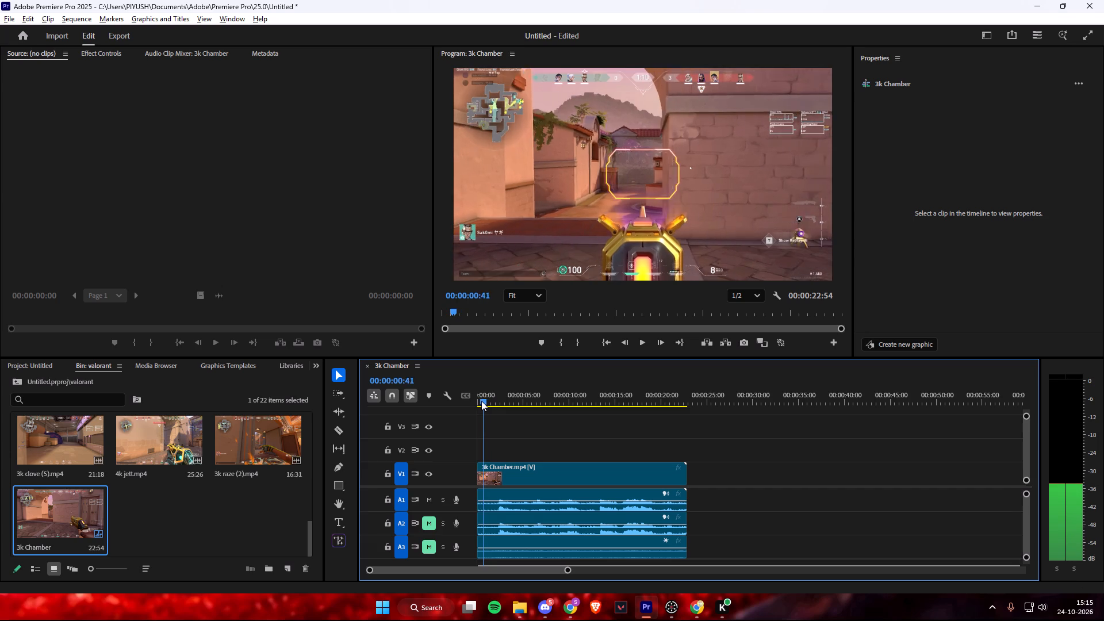
drag(481, 401, 486, 403)
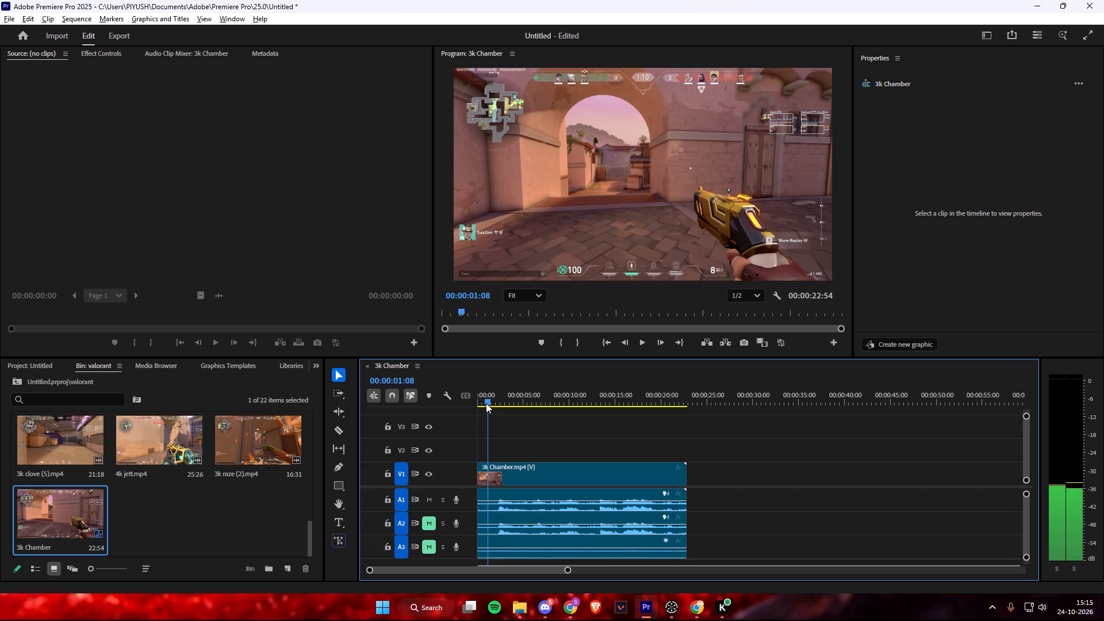
drag(486, 403, 485, 403)
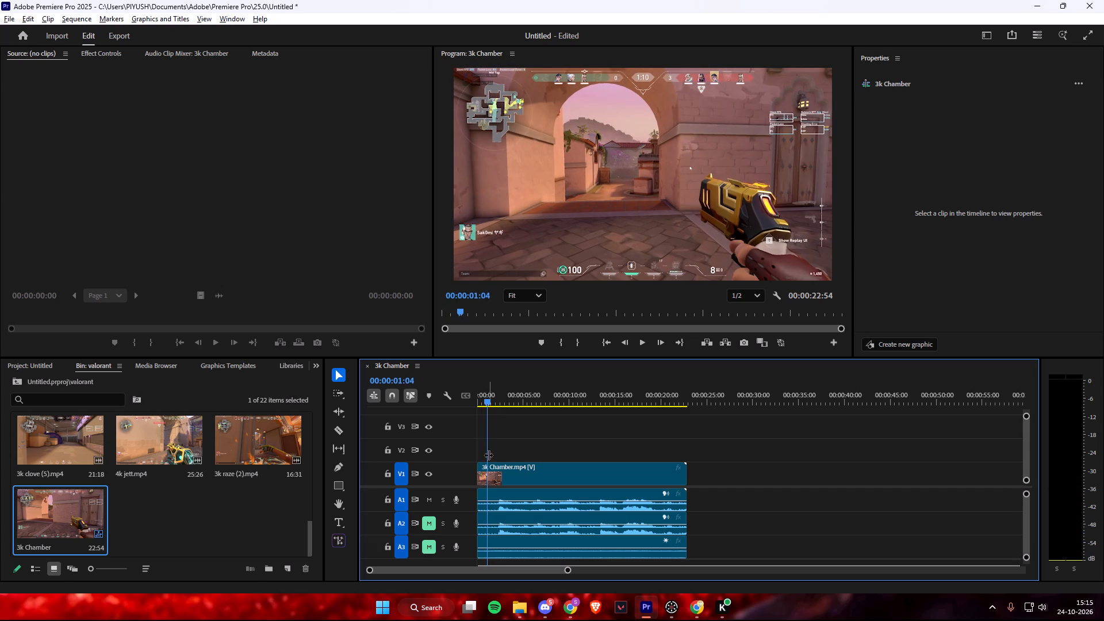
key(c)
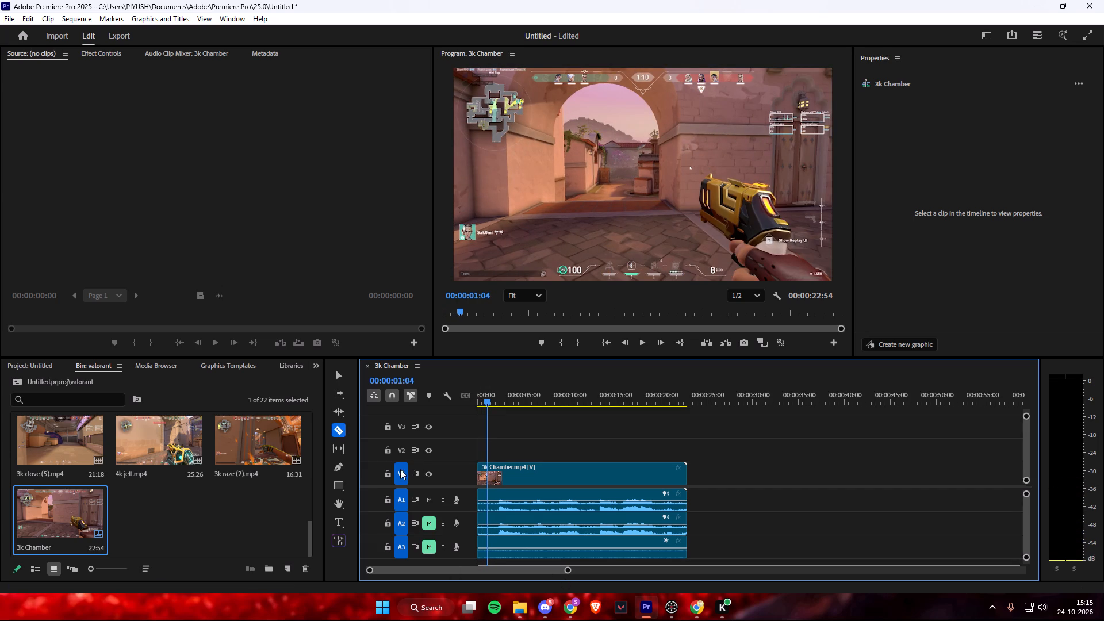
key(c)
click(488, 490)
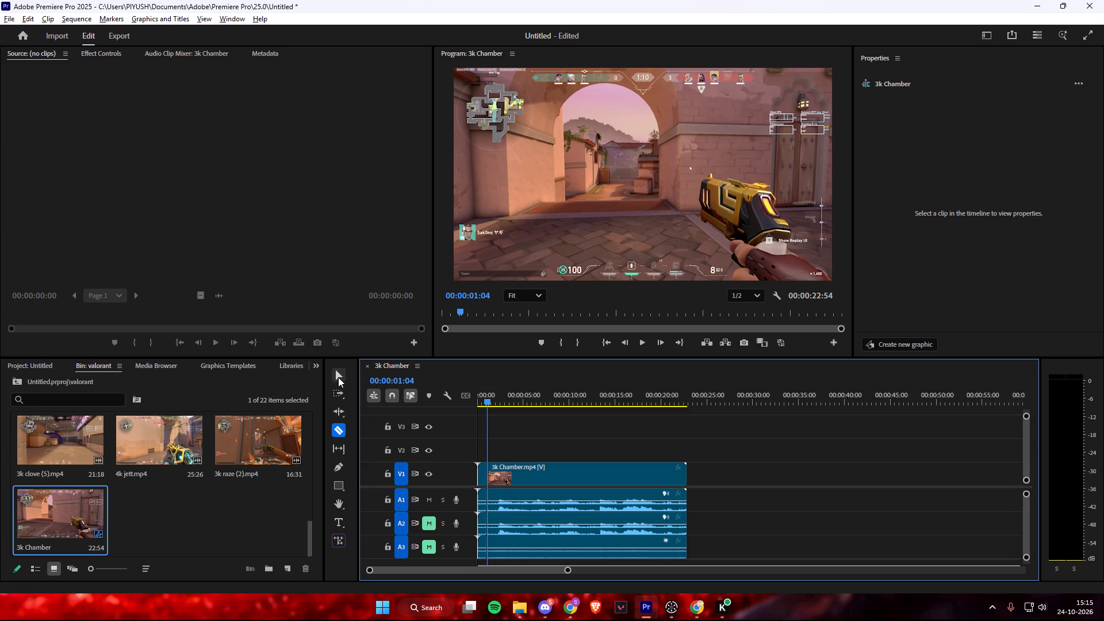
Delete the short opening segment before the cut and close the gap it leaves.
key(v)
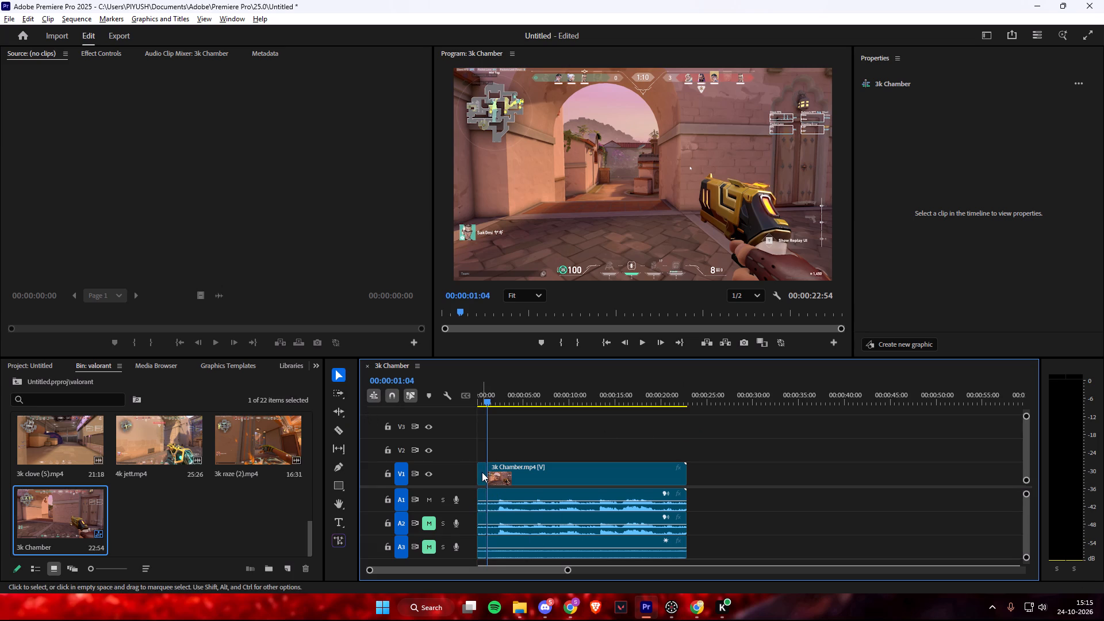
click(482, 472)
key(BackSpace)
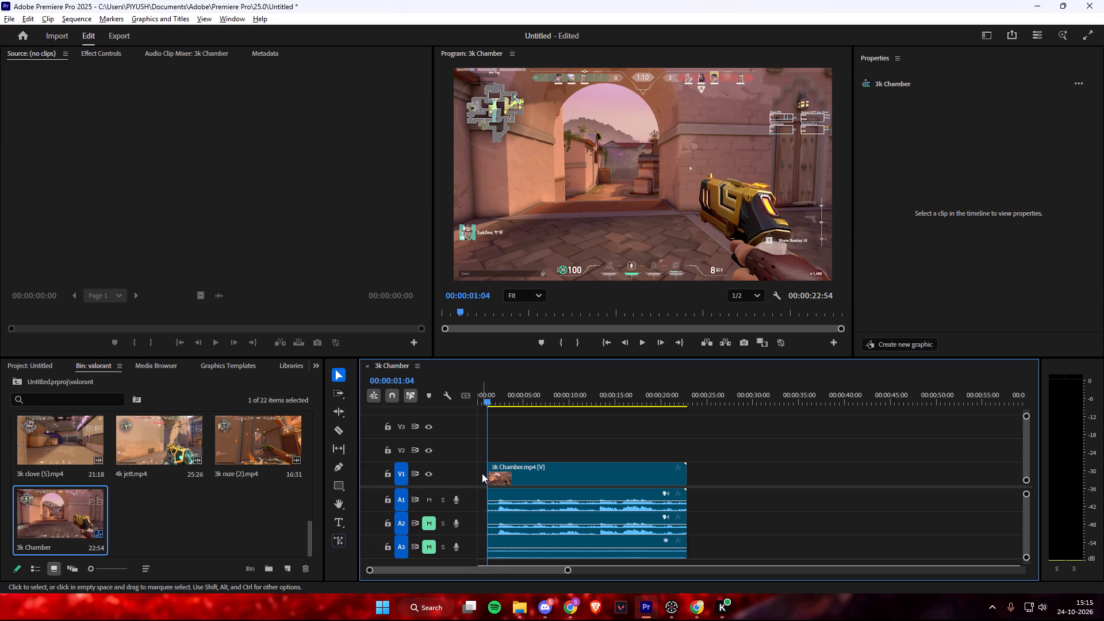
click(481, 475)
key(BackSpace)
Play the sequence from its start and split the 3k Chamber clip at 00:00:03:33.
drag(486, 401, 467, 400)
key(space)
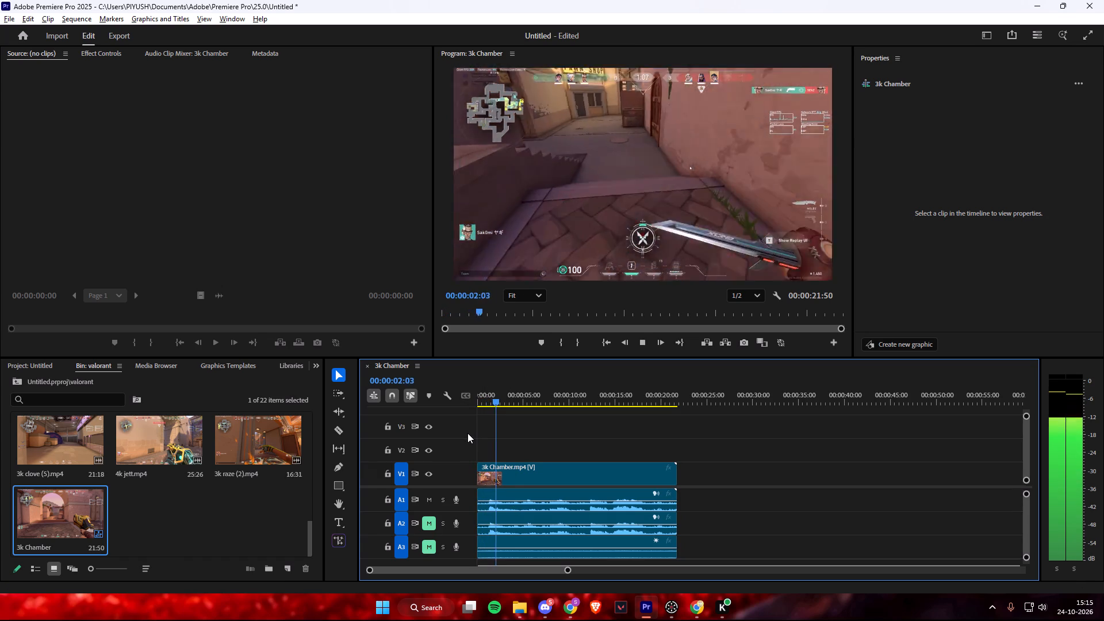
key(space)
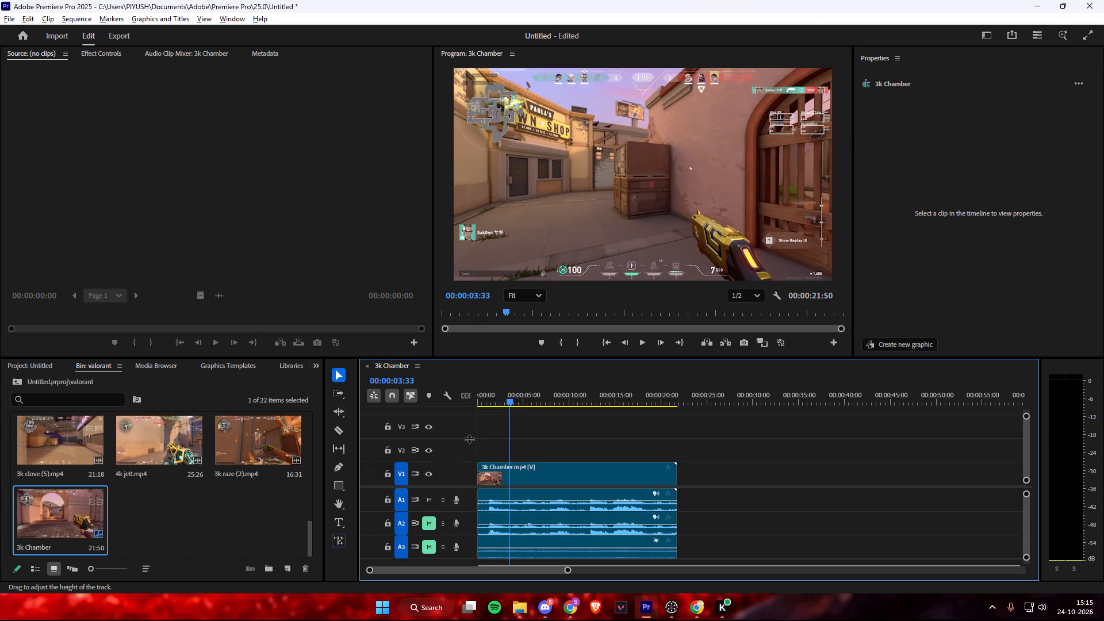
key(c)
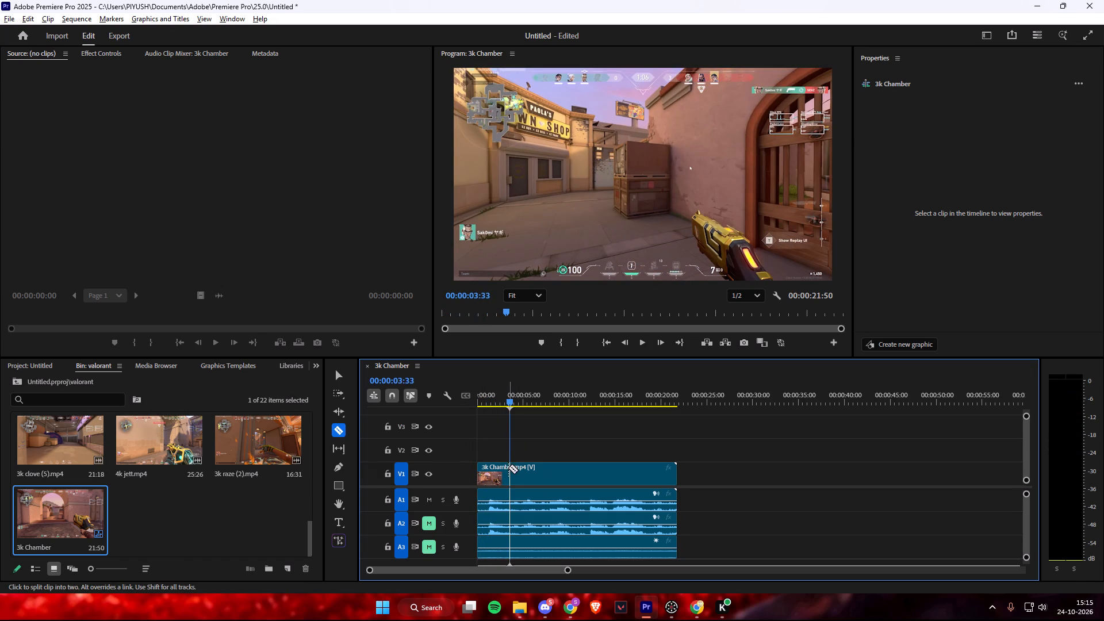
click(510, 469)
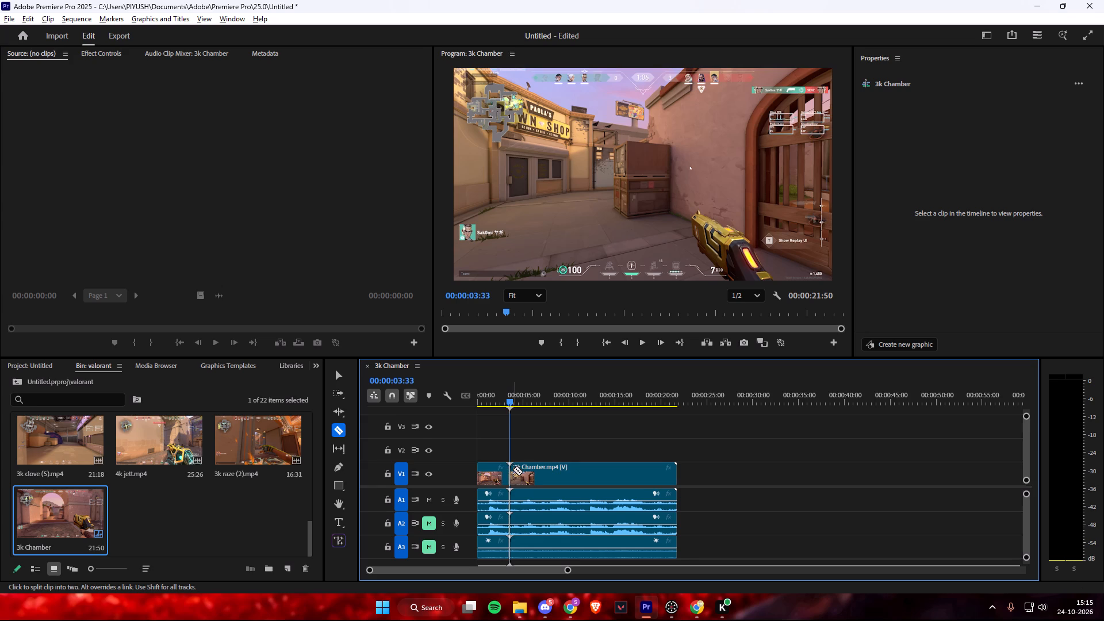
Find where the action resumes in the second 3k Chamber segment and split it at 00:00:10:09.
key(v)
key(space)
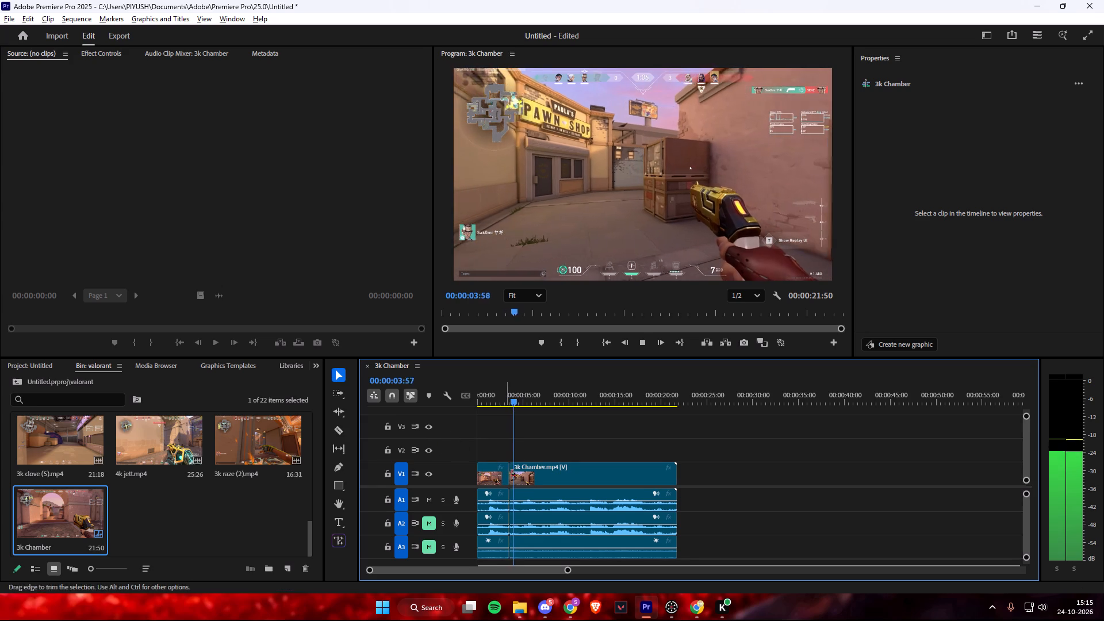
drag(536, 400, 546, 400)
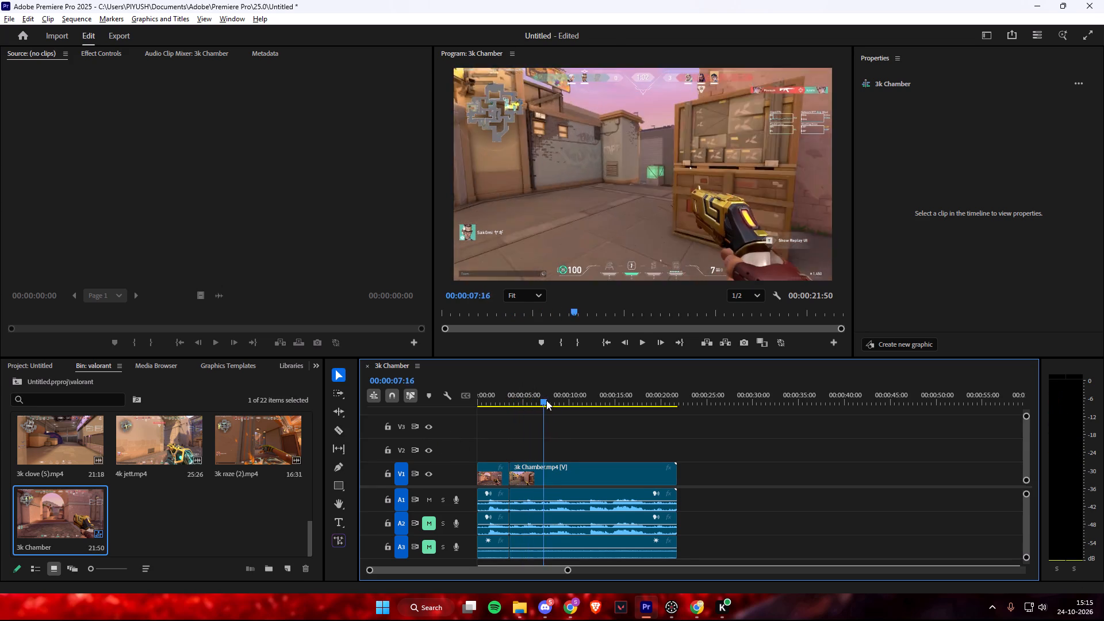
drag(546, 400, 564, 405)
key(space)
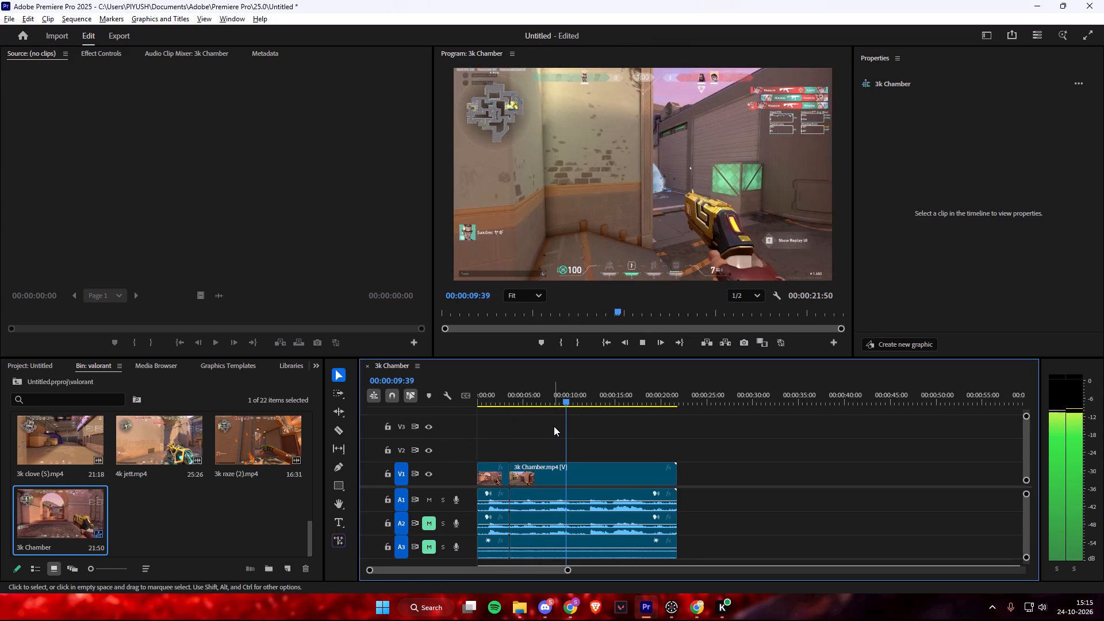
key(space)
key(space)
key(space)
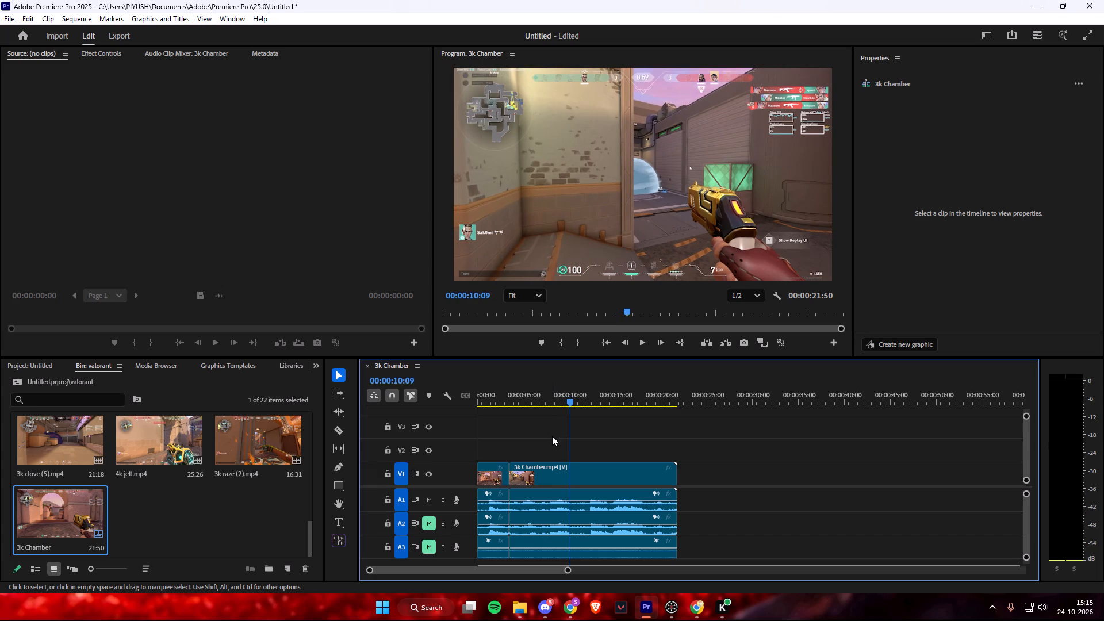
key(c)
click(570, 466)
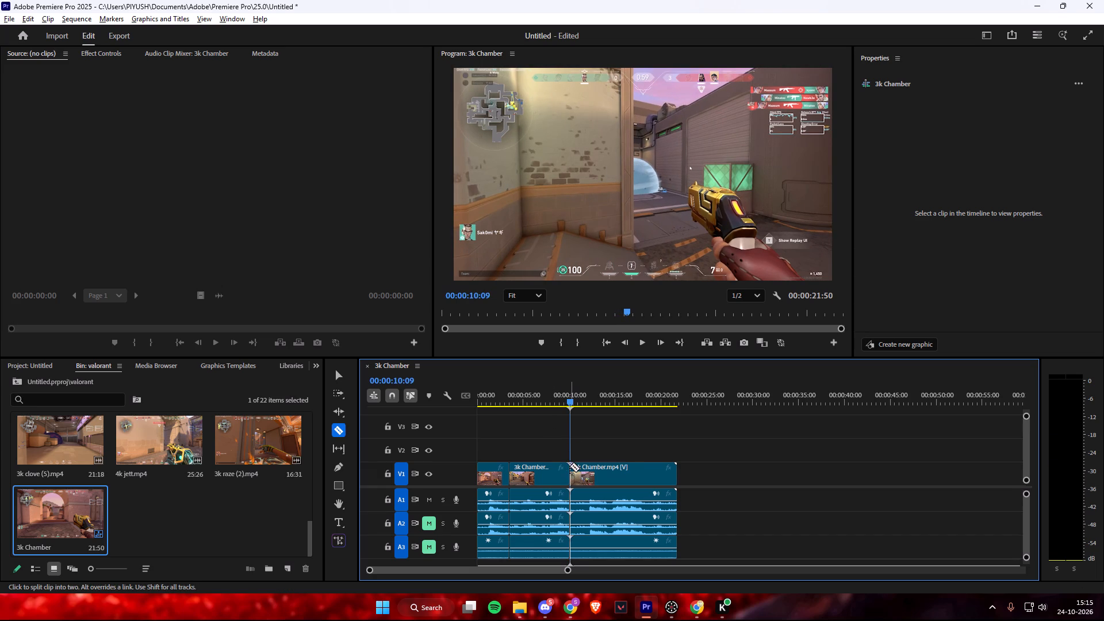
Delete the middle segment between the two cuts and close the gap between the remaining clips.
key(v)
click(550, 470)
key(BackSpace)
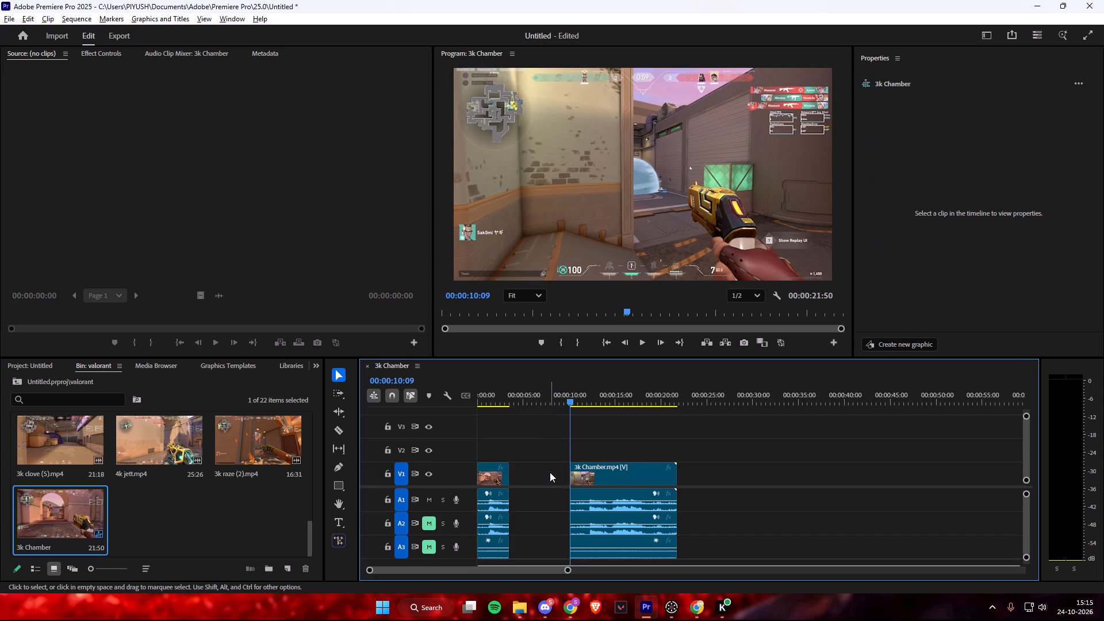
click(550, 472)
key(BackSpace)
Play the sequence from its start and split the second 3k Chamber segment at 00:00:11:20.
drag(569, 400, 480, 406)
drag(481, 401, 463, 397)
key(space)
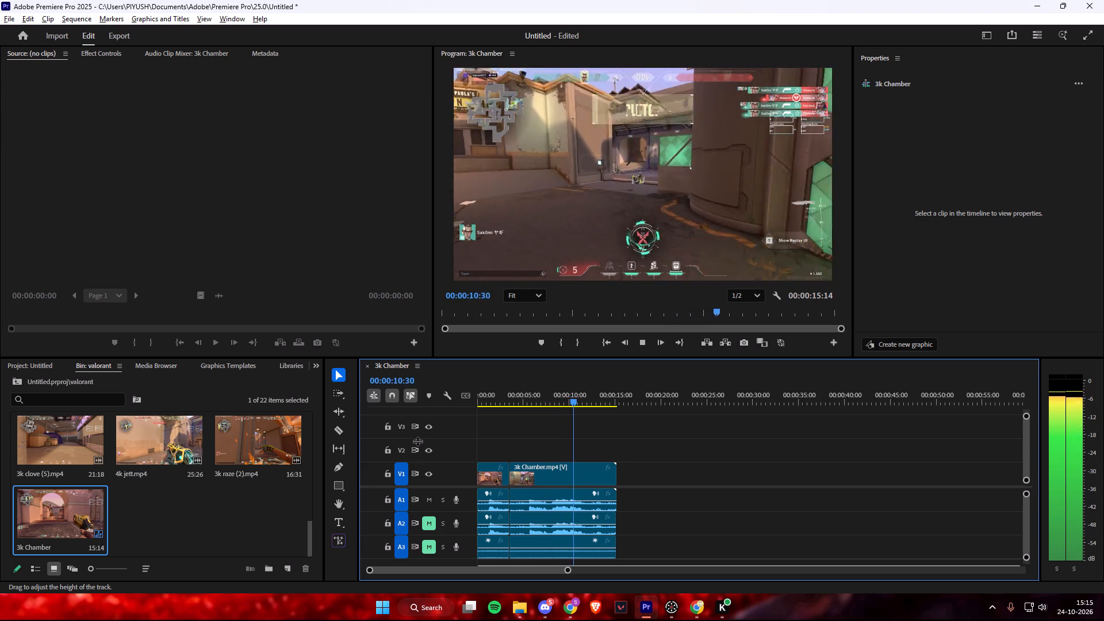
key(space)
key(space)
key(space)
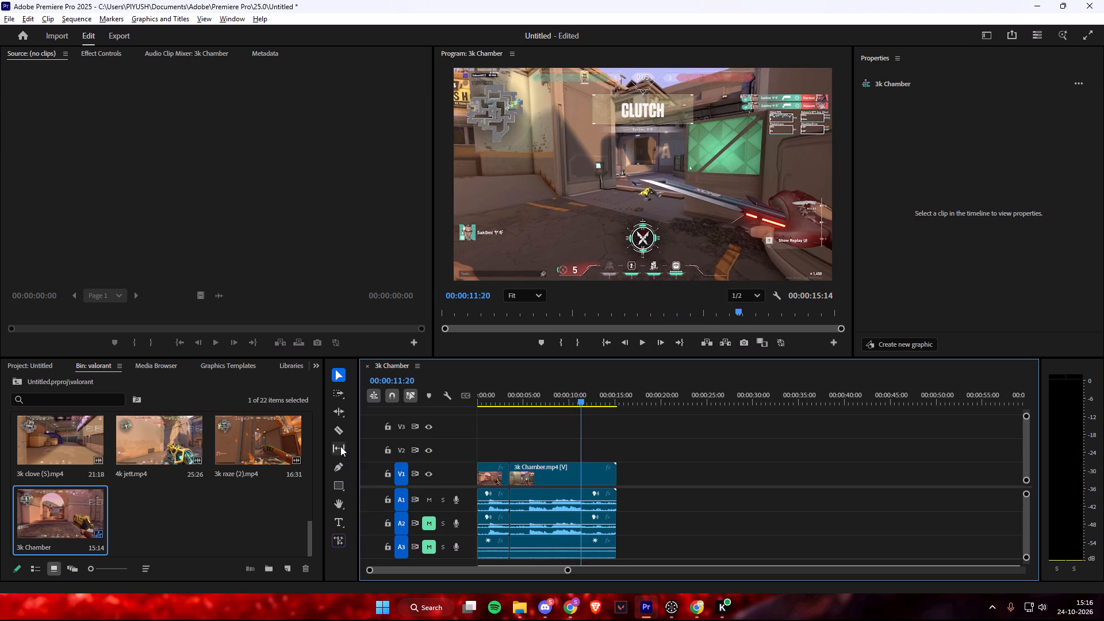
click(339, 432)
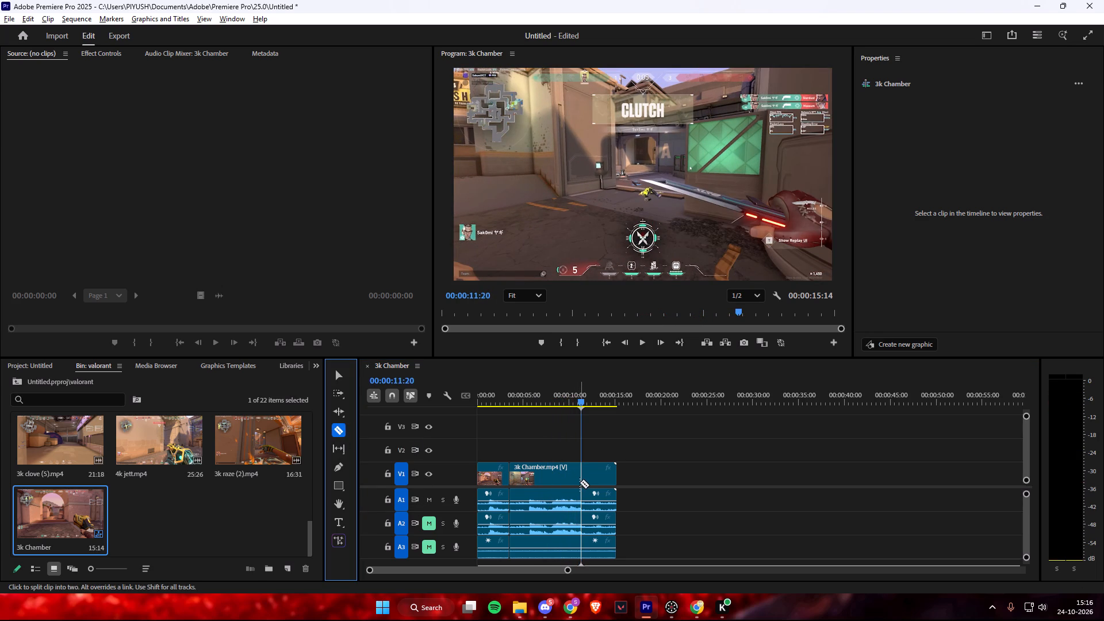
click(581, 484)
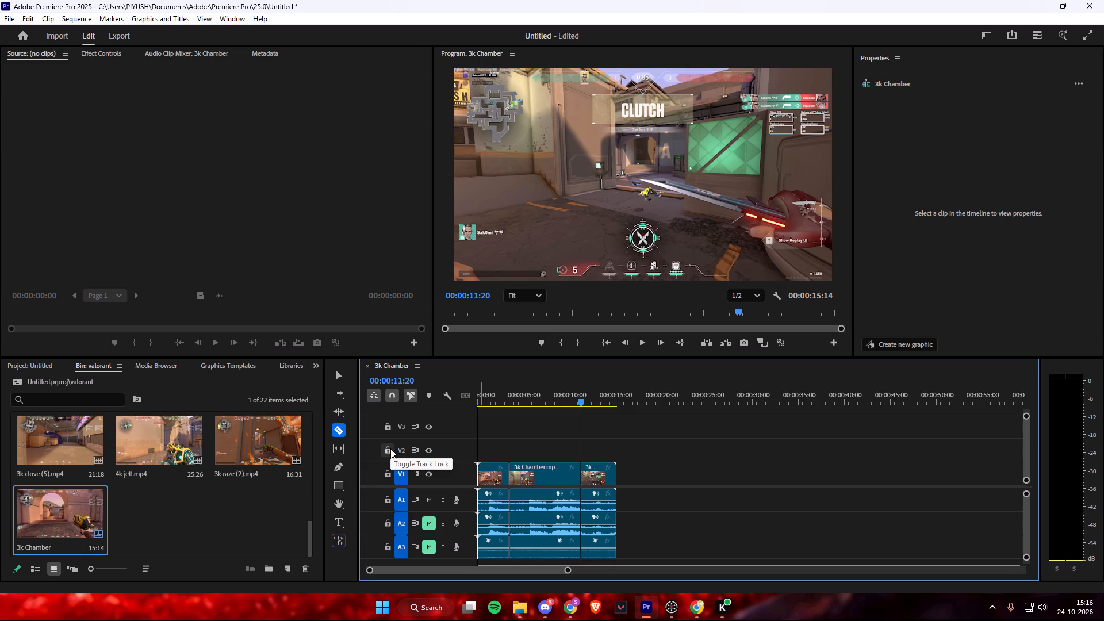
Delete the leftover end segment of the 3k Chamber clip after the cut.
key(v)
click(597, 474)
key(BackSpace)
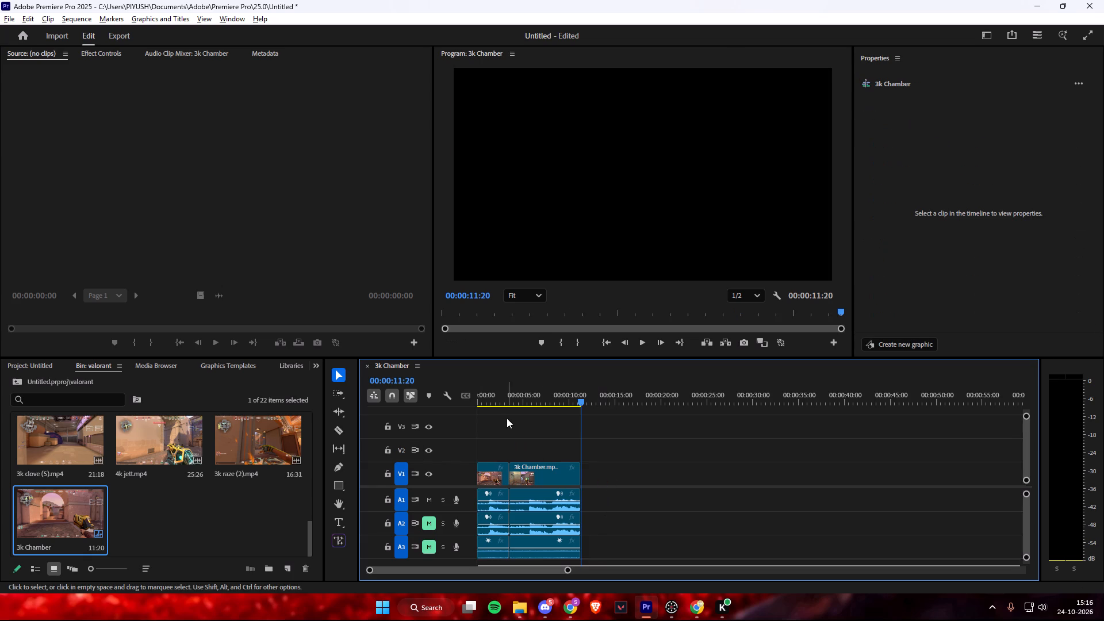
Review the trimmed 3k Chamber sequence from its start in full-screen playback.
drag(481, 405, 473, 405)
key(space)
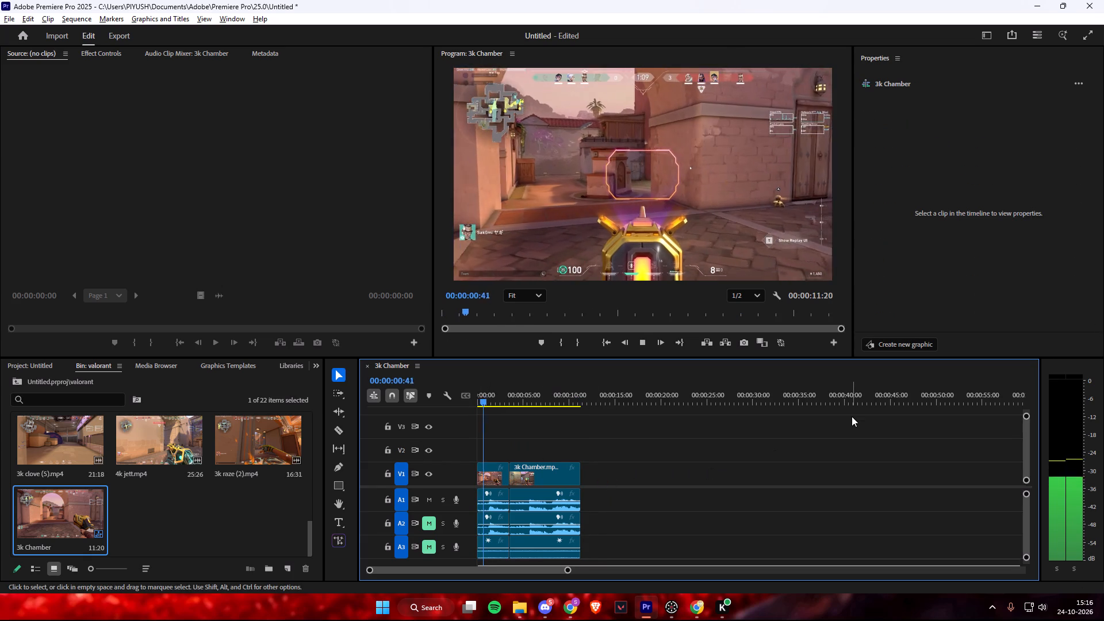
key(space)
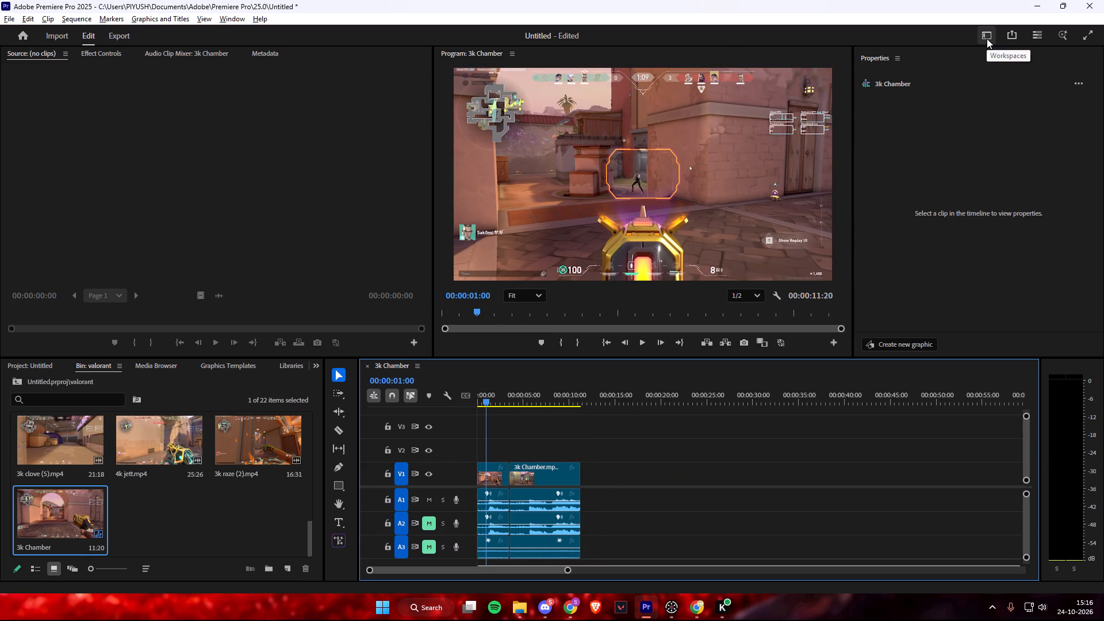
click(1096, 30)
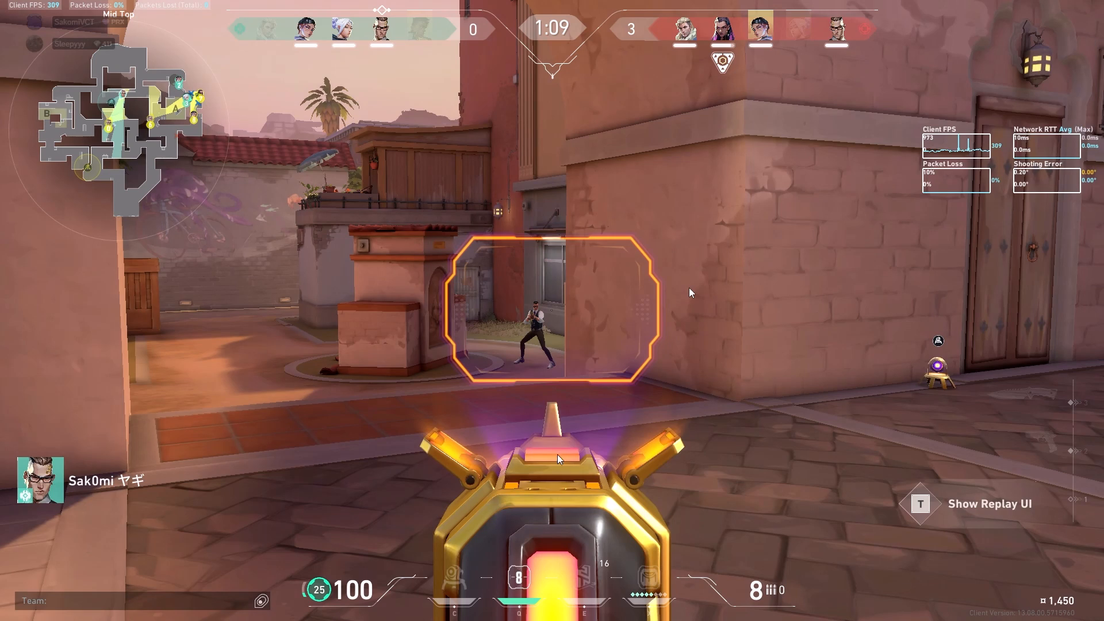
key(space)
key(space)
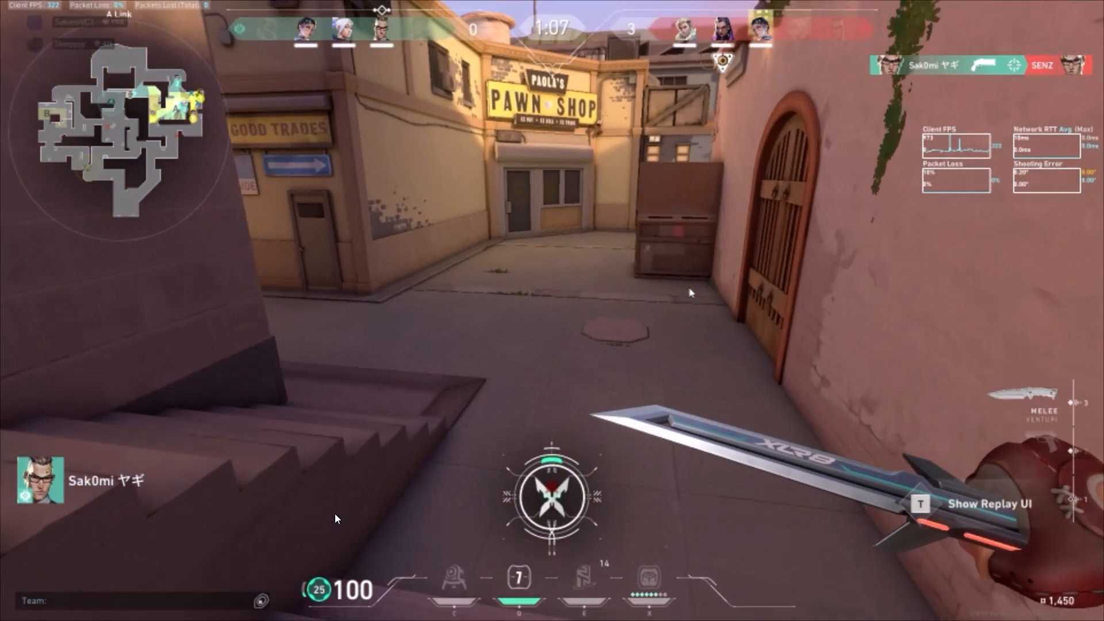
key(space)
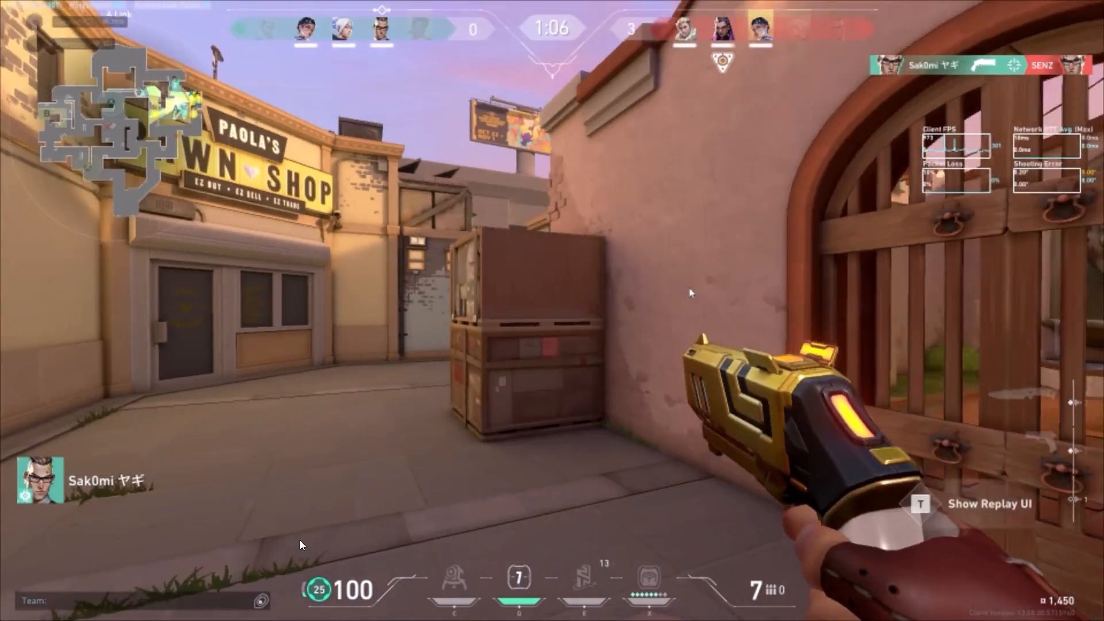
key(space)
key(space)
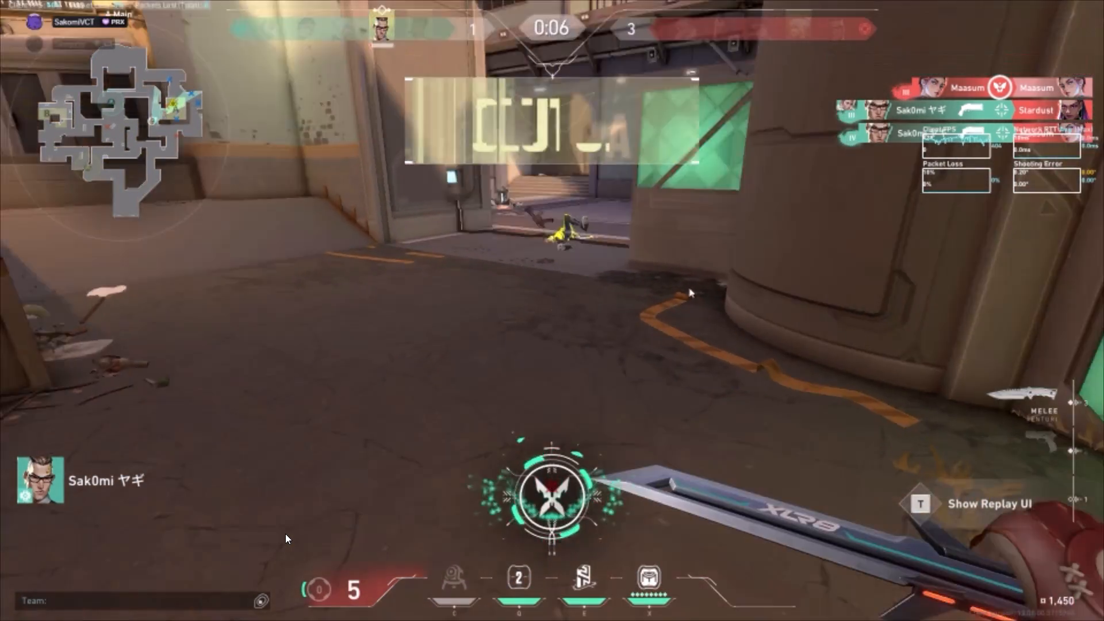
key(space)
key(Escape)
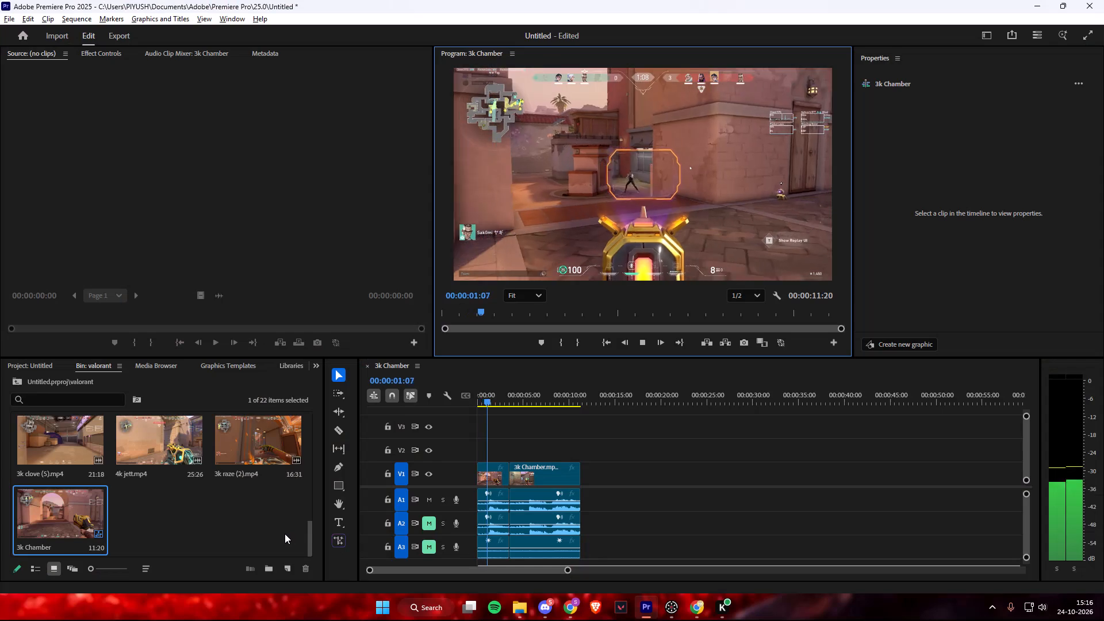
key(space)
click(519, 301)
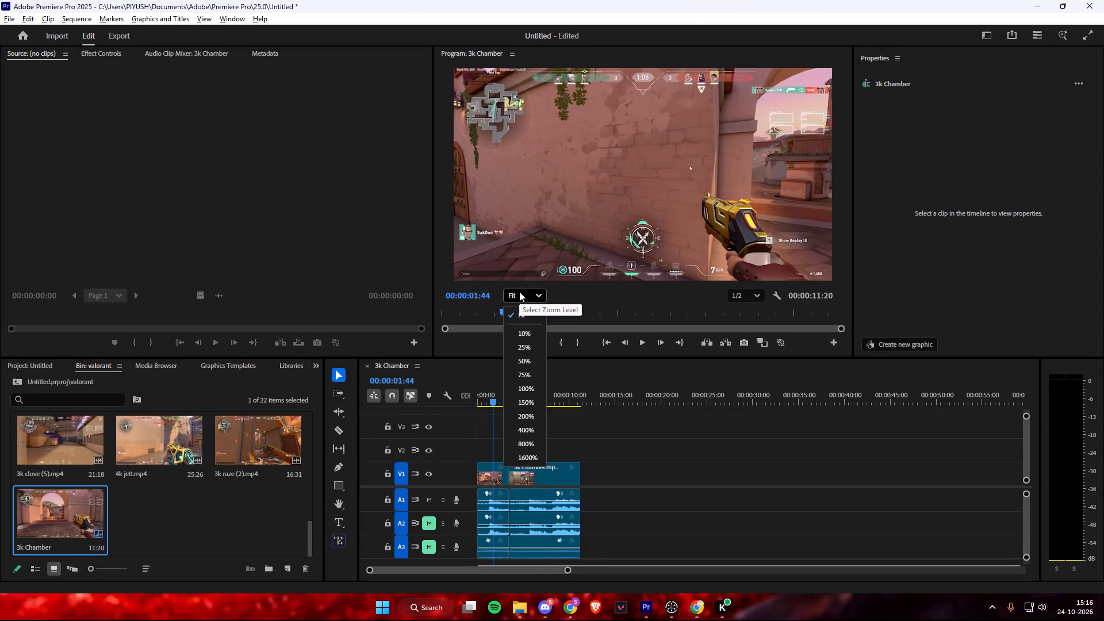
click(519, 292)
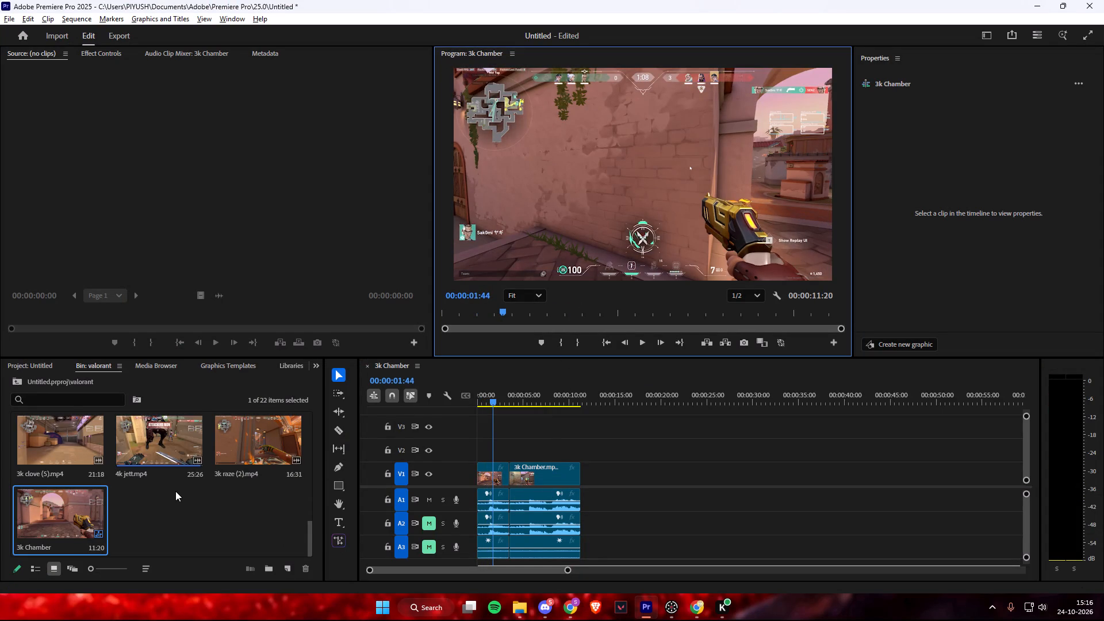
Add the 4k jett.mp4 clip from the valorant bin to track V1, directly after the last 3k Chamber segment.
scroll(175, 491, up, 1)
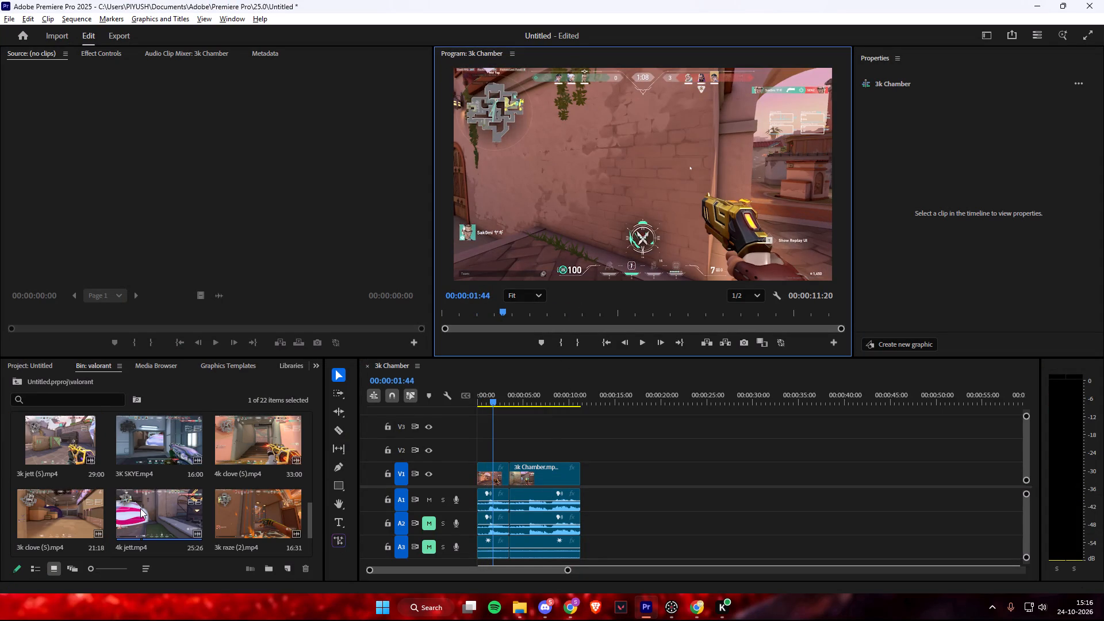
click(140, 508)
drag(167, 508, 536, 470)
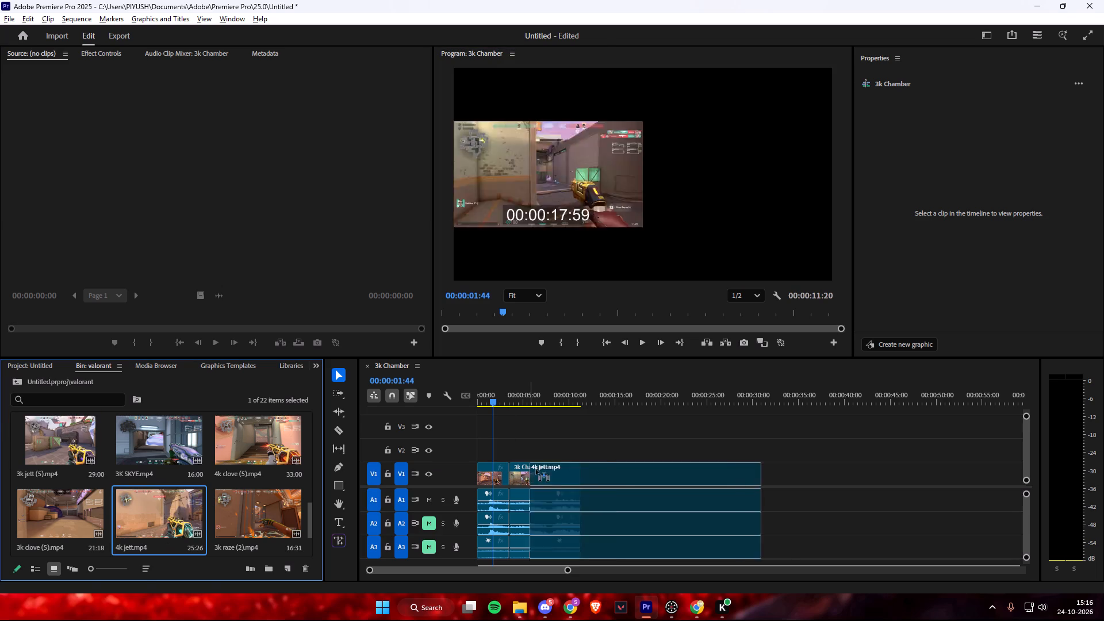
drag(536, 470, 580, 478)
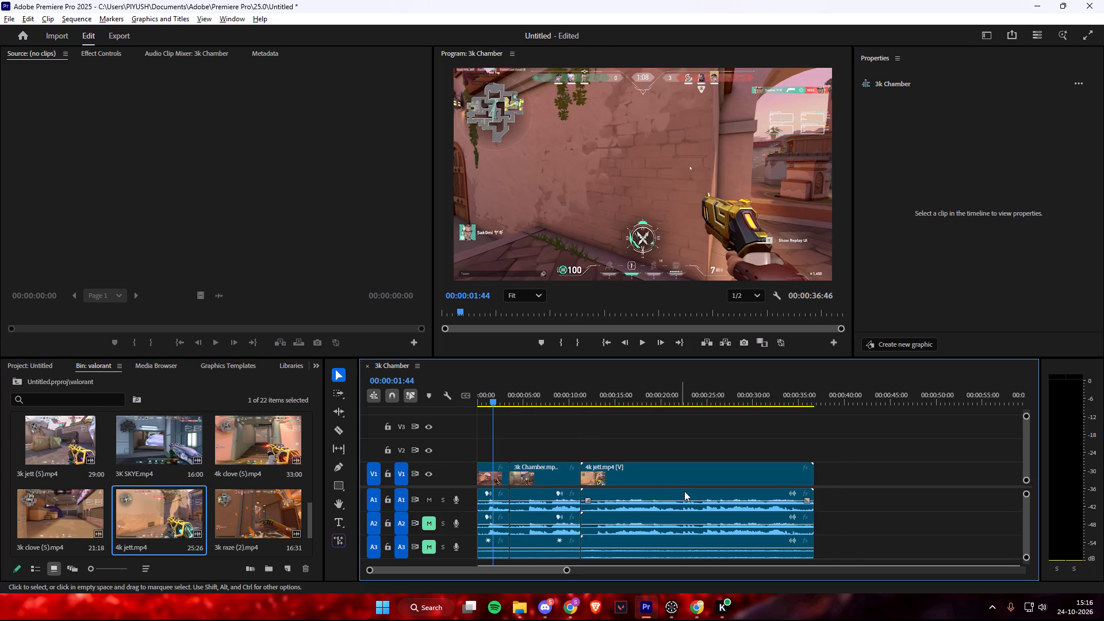
Check the playback across the join into the 4k jett clip and inspect the second 3k Chamber segment's properties.
click(576, 415)
click(558, 393)
drag(567, 397, 572, 399)
key(space)
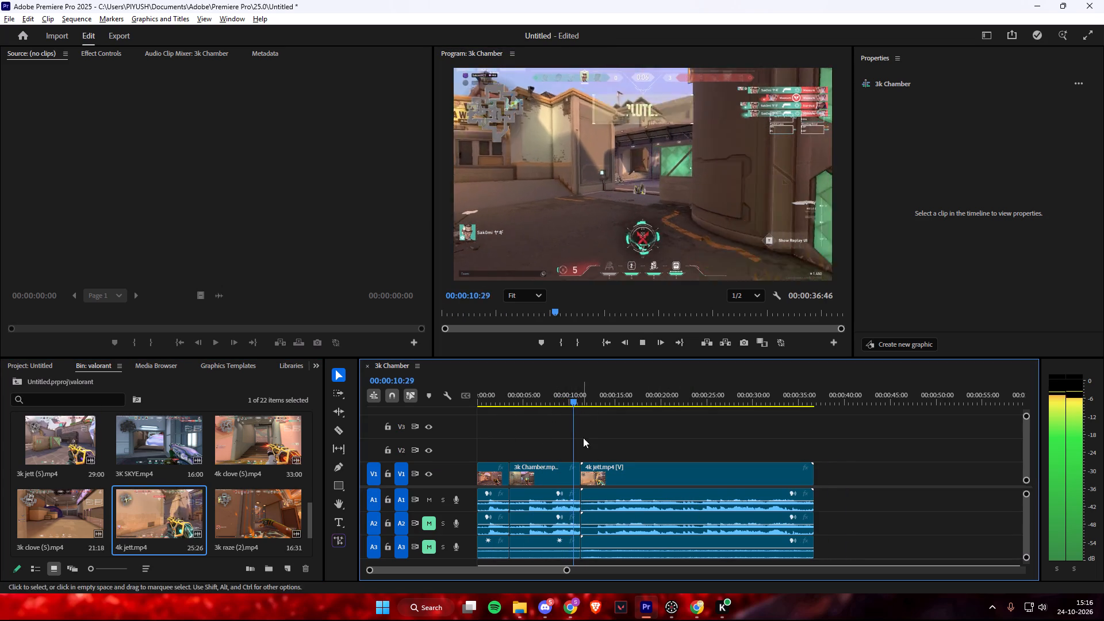
key(space)
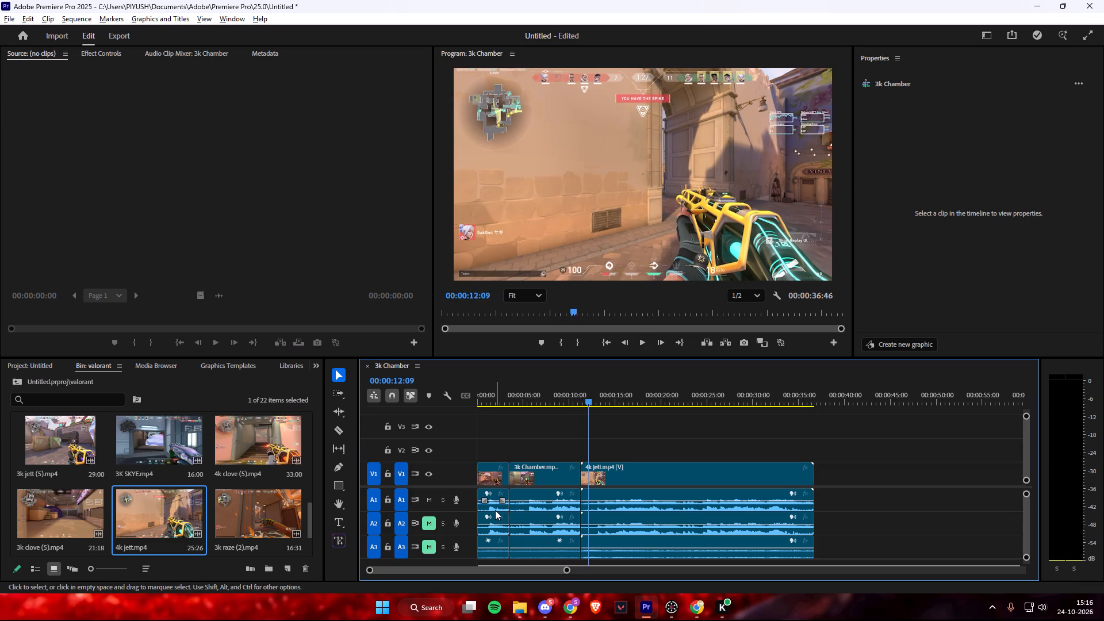
key(space)
key(space)
click(540, 496)
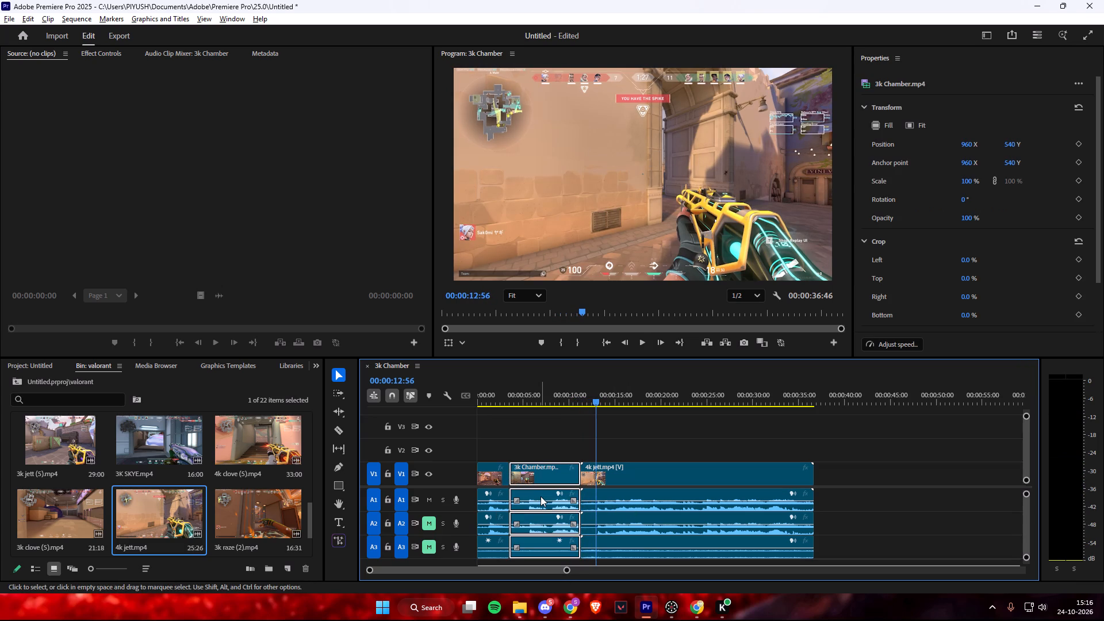
scroll(867, 300, down, 3)
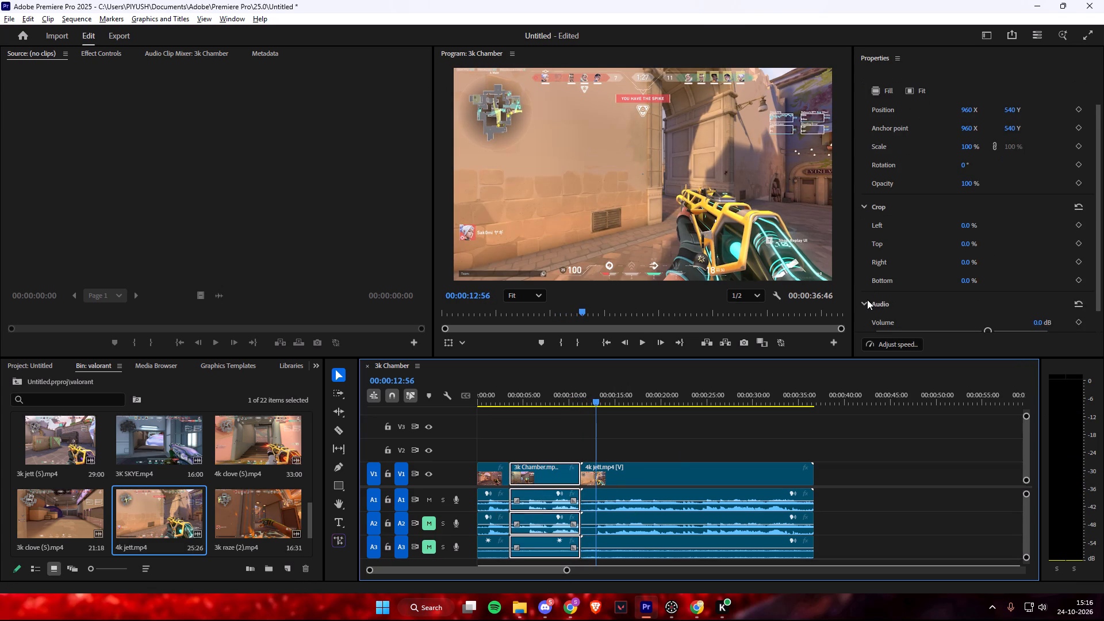
scroll(867, 300, down, 2)
Play on to find where the 4k jett action begins and split that clip at 00:00:21:52.
key(space)
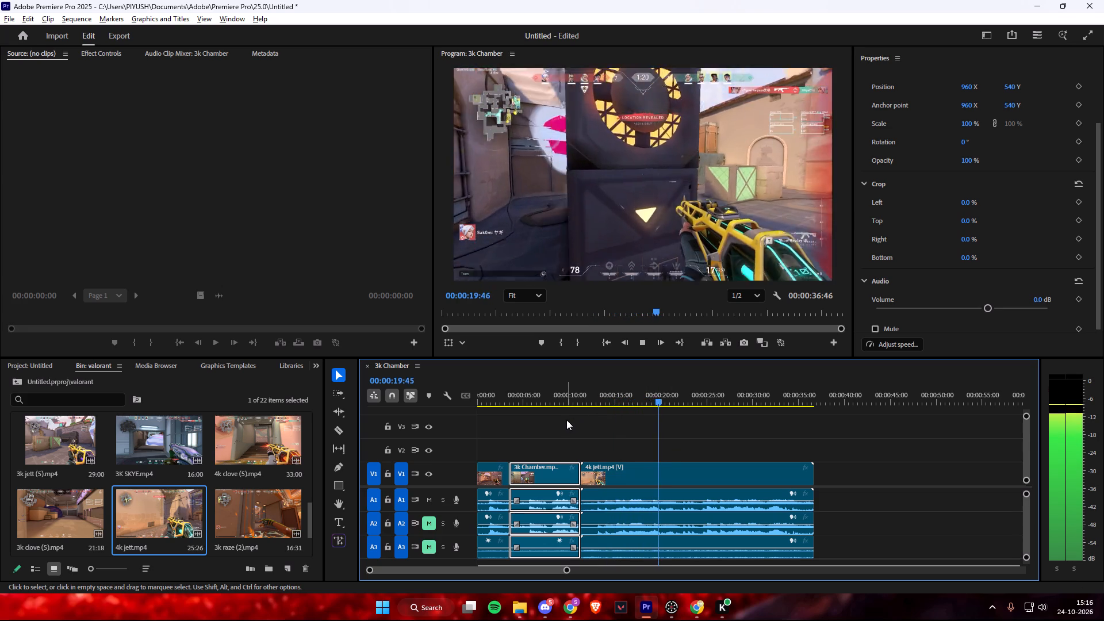
key(space)
key(space)
key(space)
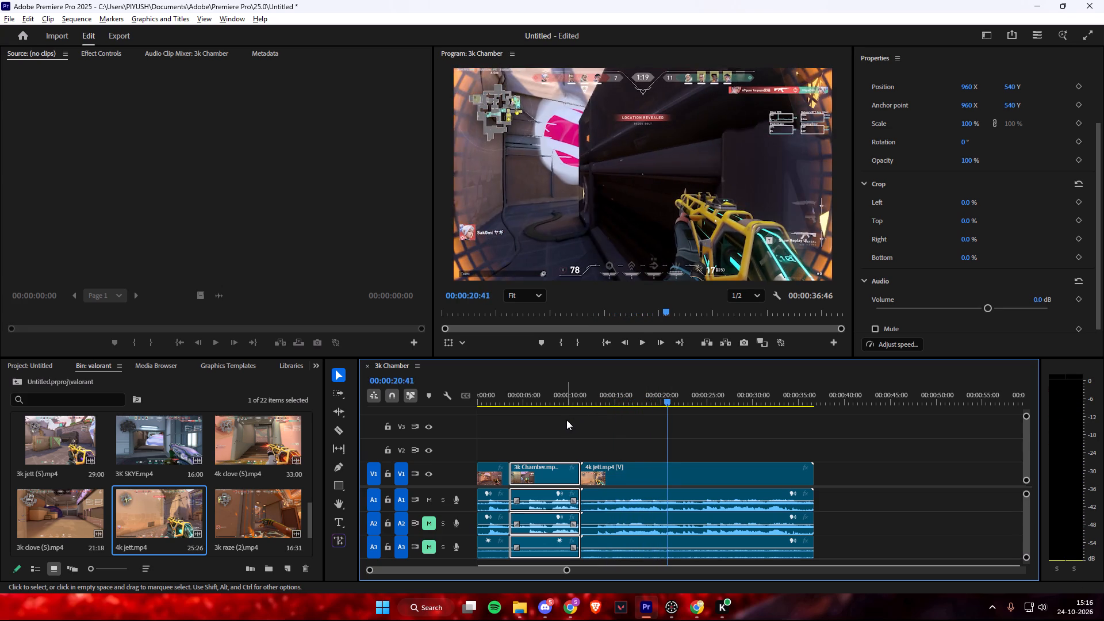
key(space)
key(space)
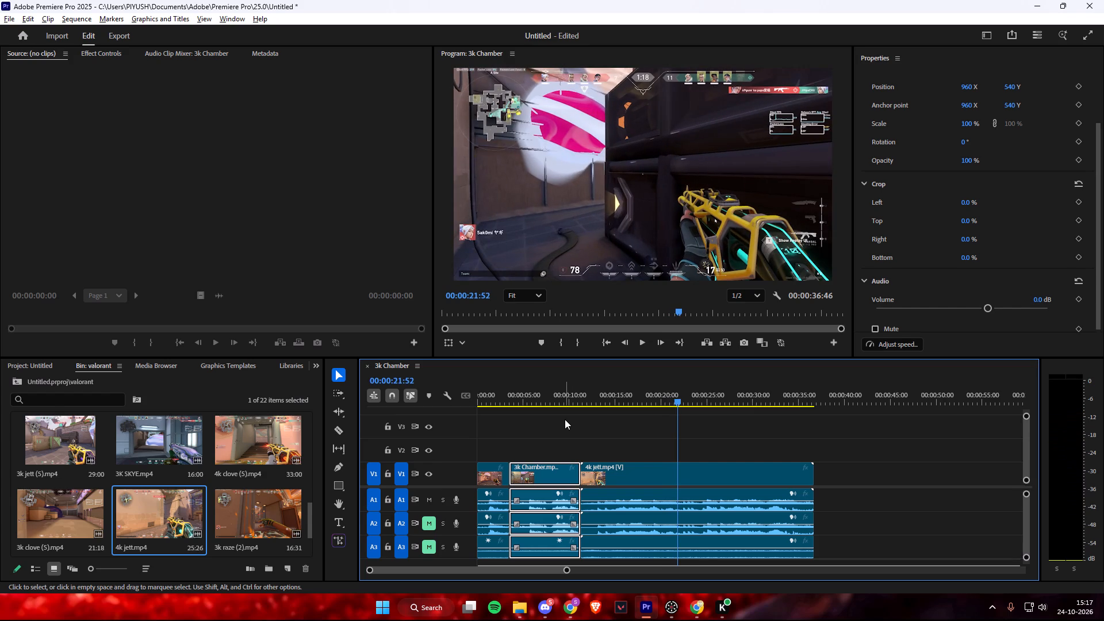
key(c)
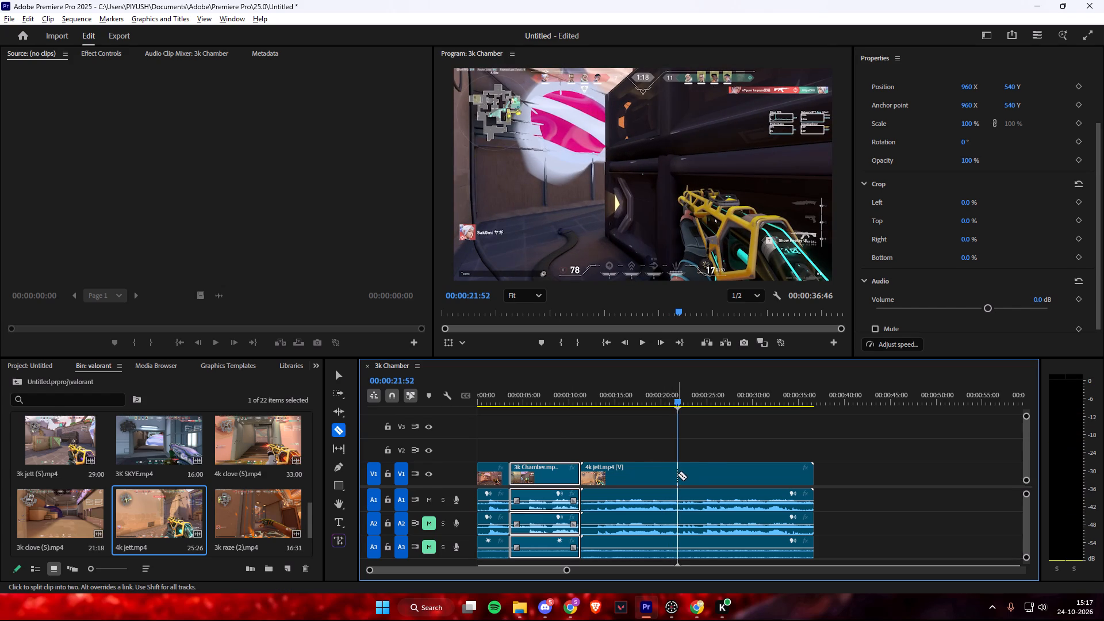
click(677, 474)
Delete the 4k jett segment before the cut and close the gap it leaves.
key(v)
click(641, 465)
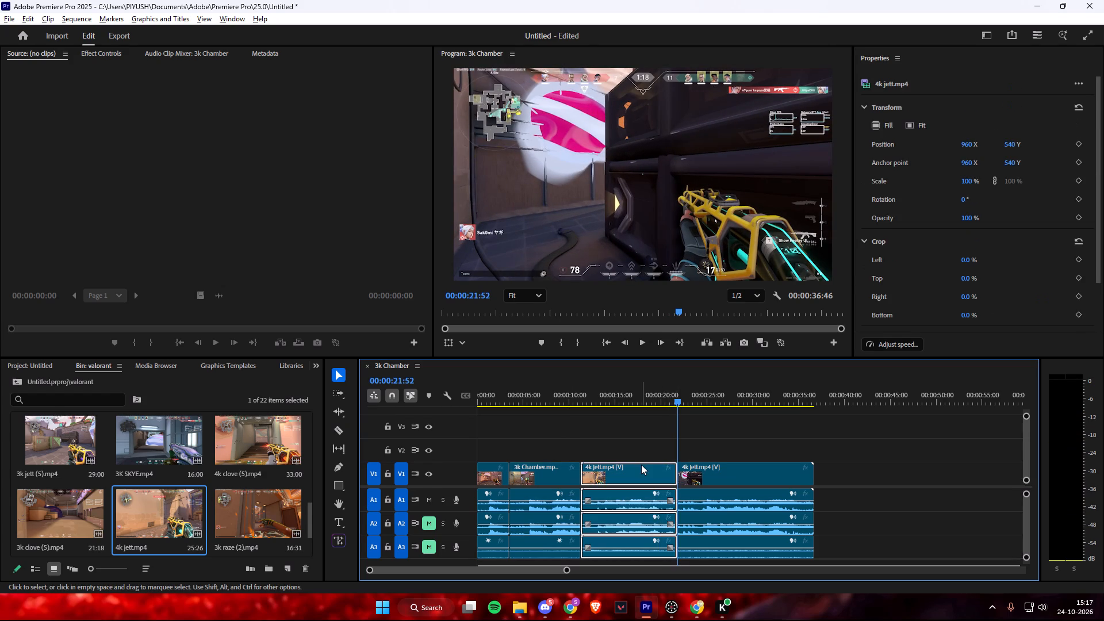
key(BackSpace)
click(639, 465)
key(BackSpace)
Replay the start of the remaining 4k jett clip to find a tighter start point and split it at 00:00:13:05.
click(585, 407)
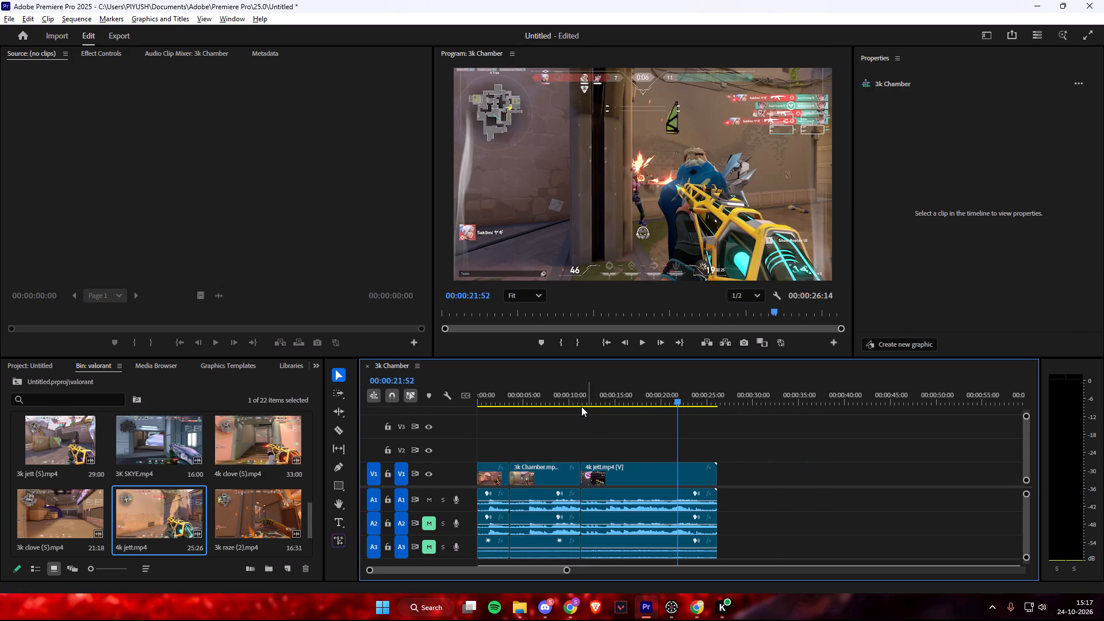
click(585, 409)
click(581, 404)
key(space)
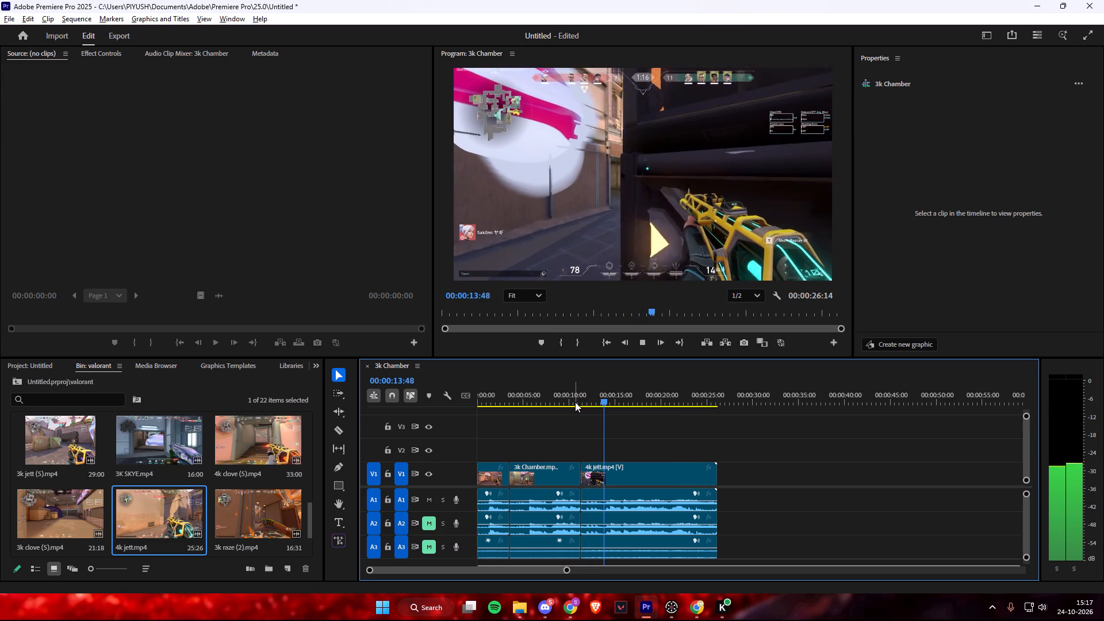
key(space)
click(596, 402)
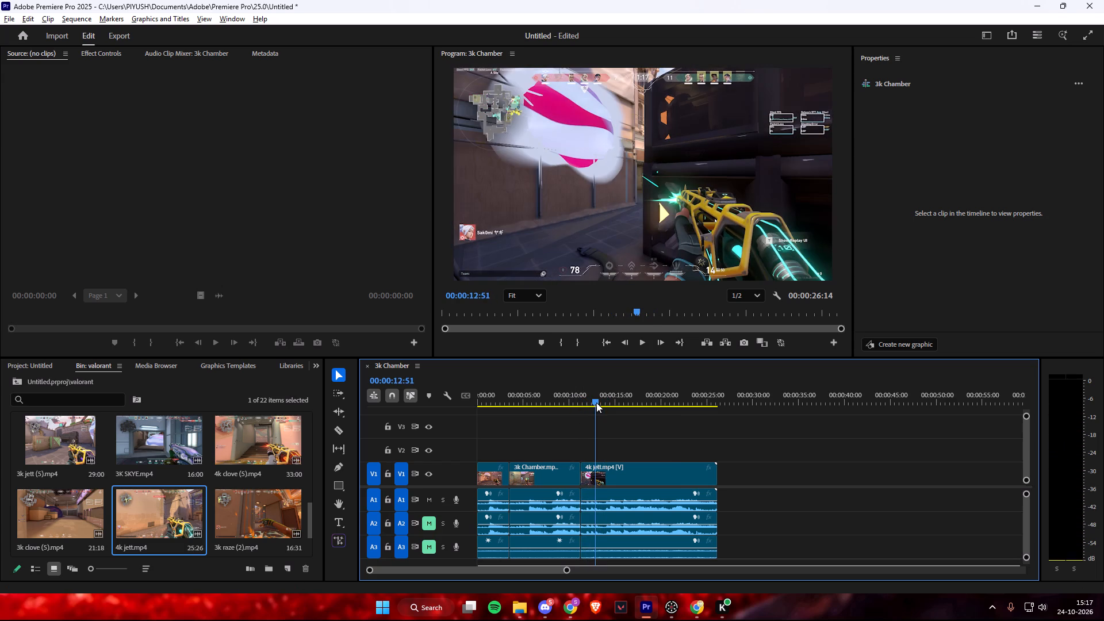
key(space)
key(space)
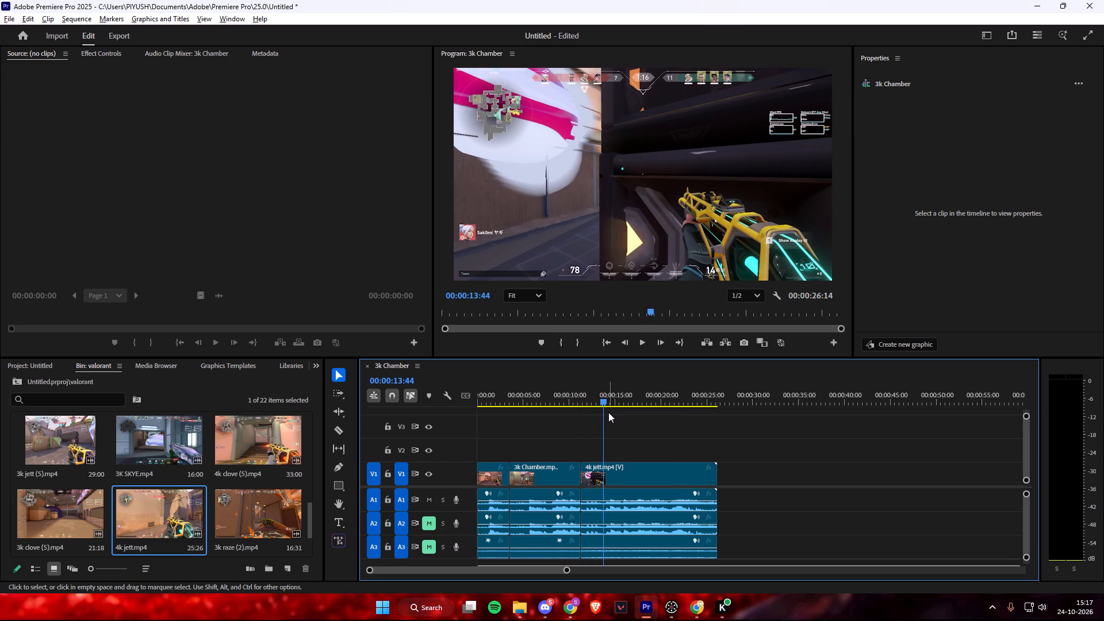
click(600, 407)
click(597, 404)
key(space)
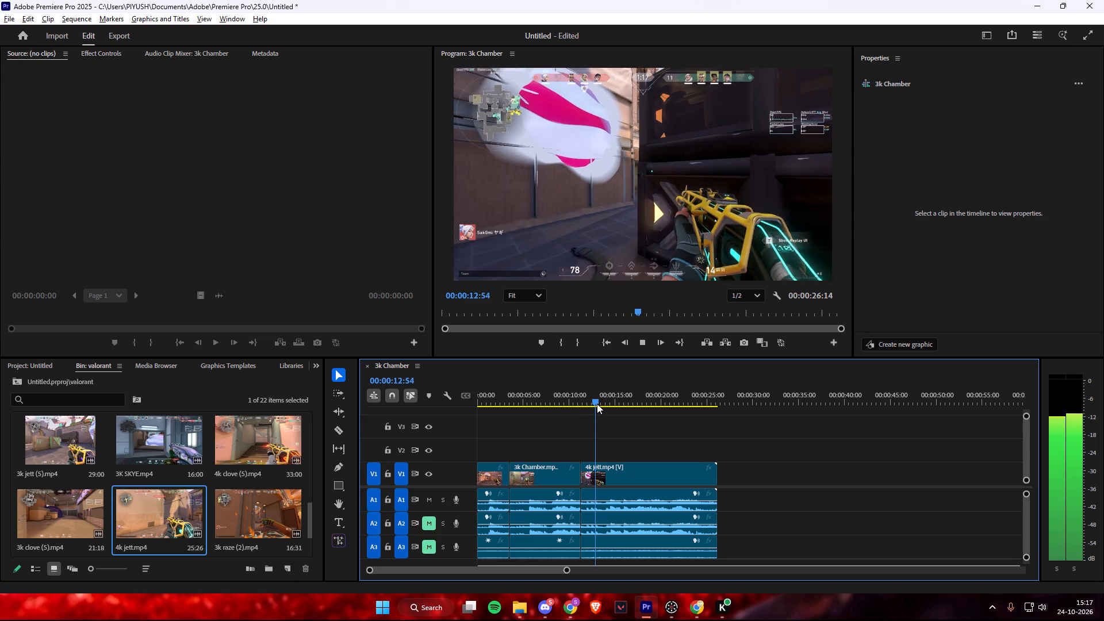
key(space)
key(c)
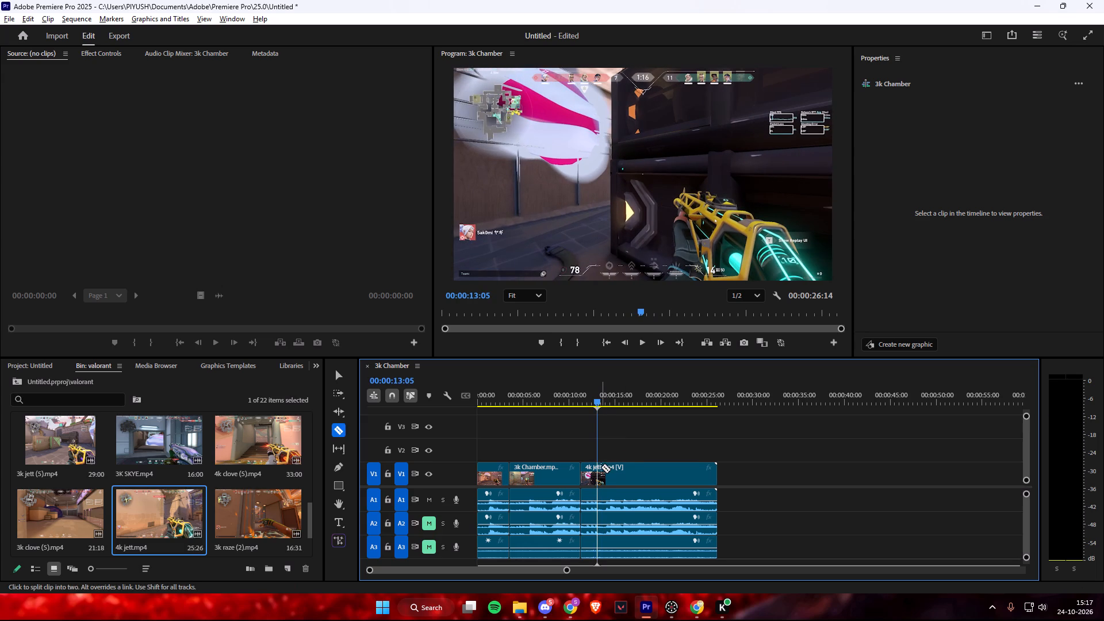
click(601, 467)
Delete the short 4k jett segment before the new cut and close the gap after the 3k Chamber footage.
key(v)
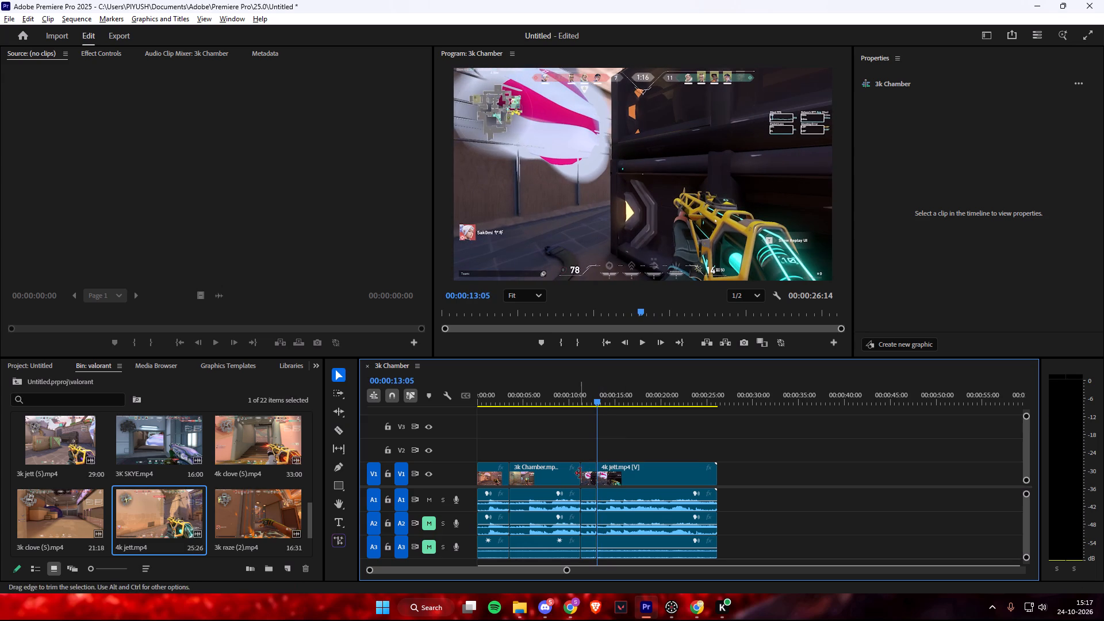
click(587, 474)
key(BackSpace)
click(587, 474)
key(BackSpace)
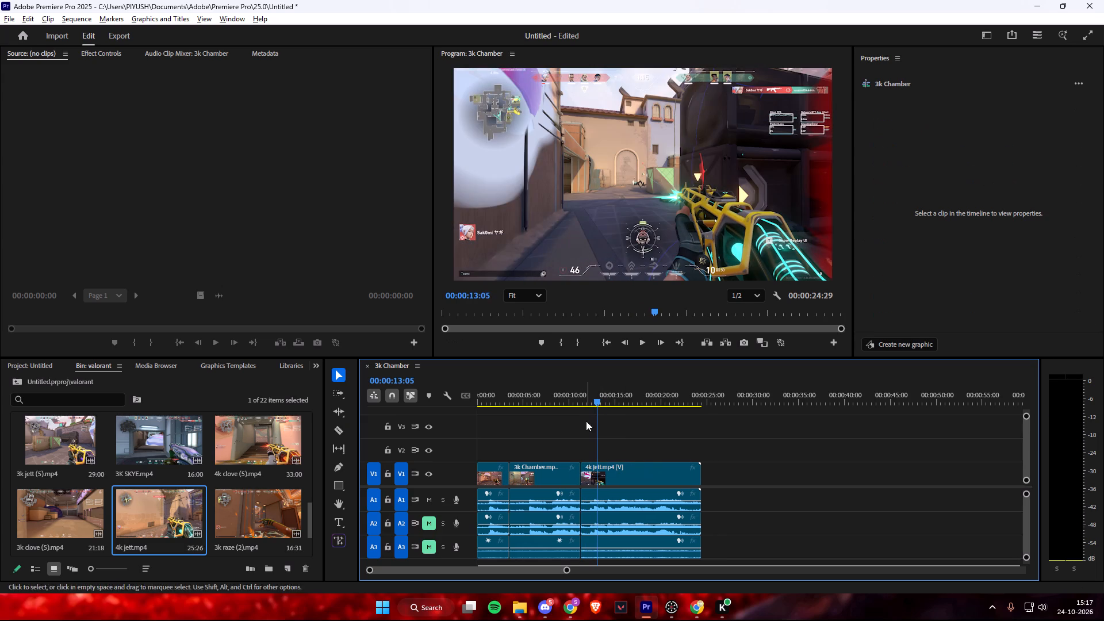
Replay the 4k jett clip to find where its action ends and split it at 00:00:21:50.
drag(596, 401, 576, 399)
key(space)
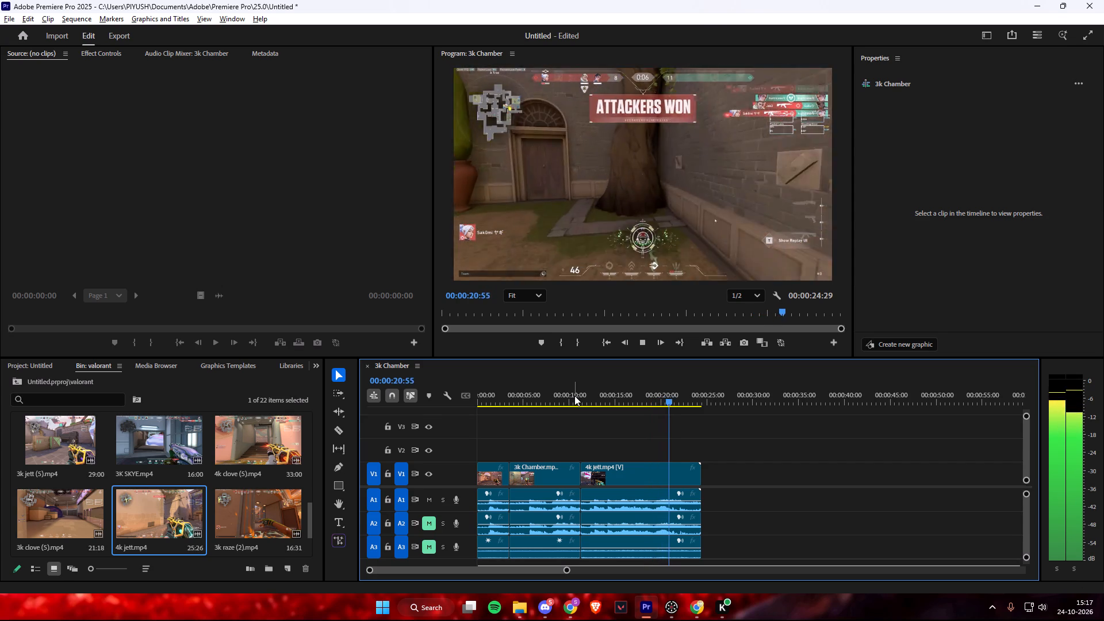
key(space)
key(c)
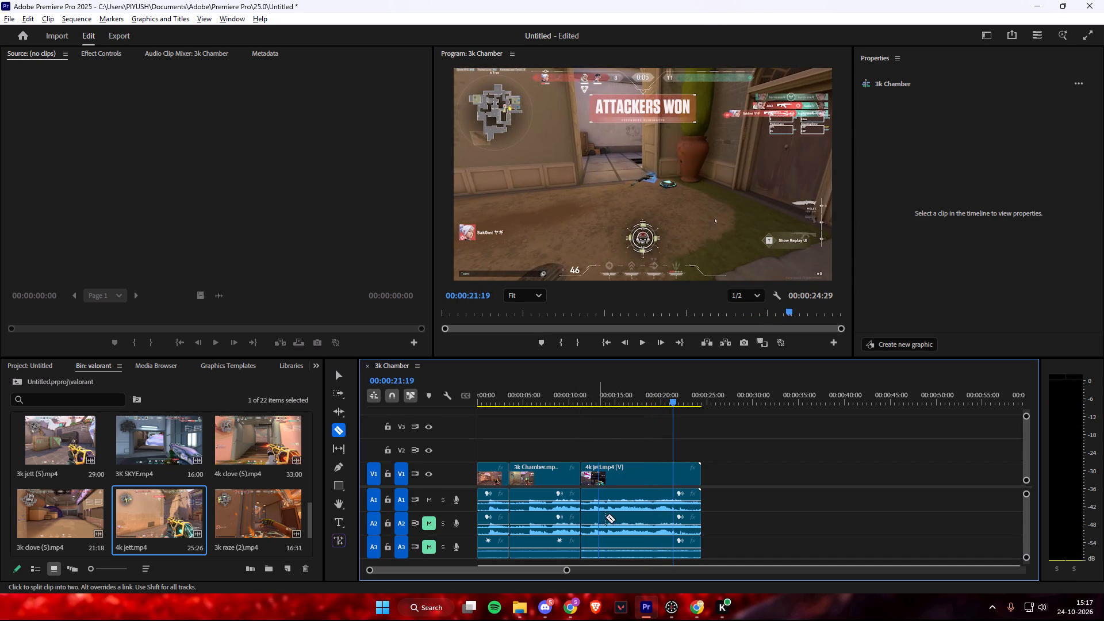
key(space)
key(space)
key(space)
key(space)
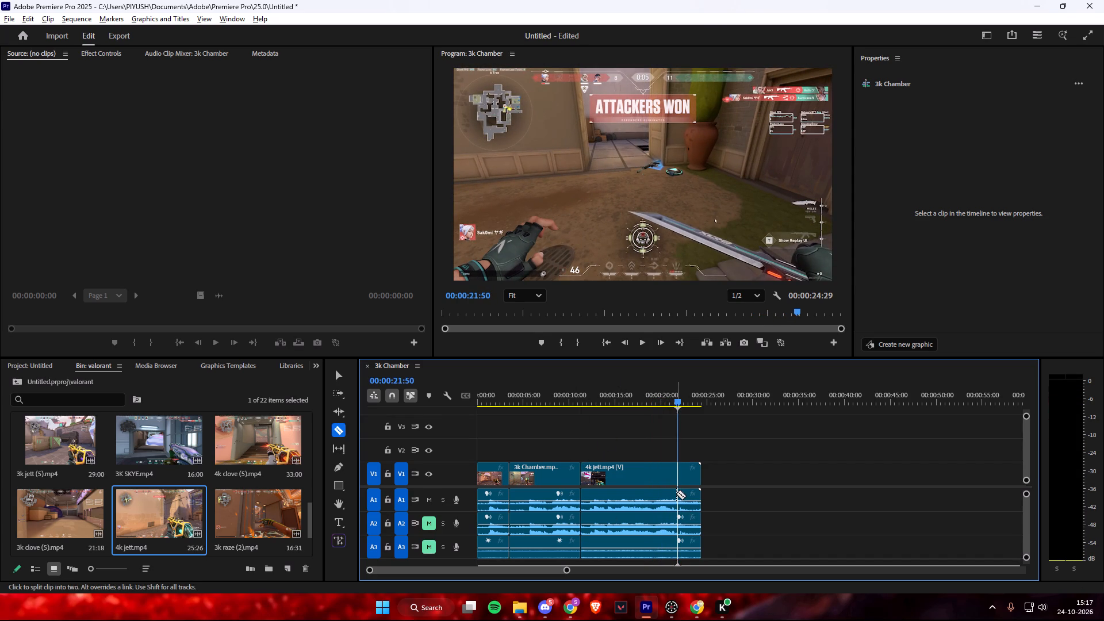
click(676, 493)
Delete the leftover end of the 4k jett clip after the new cut.
key(v)
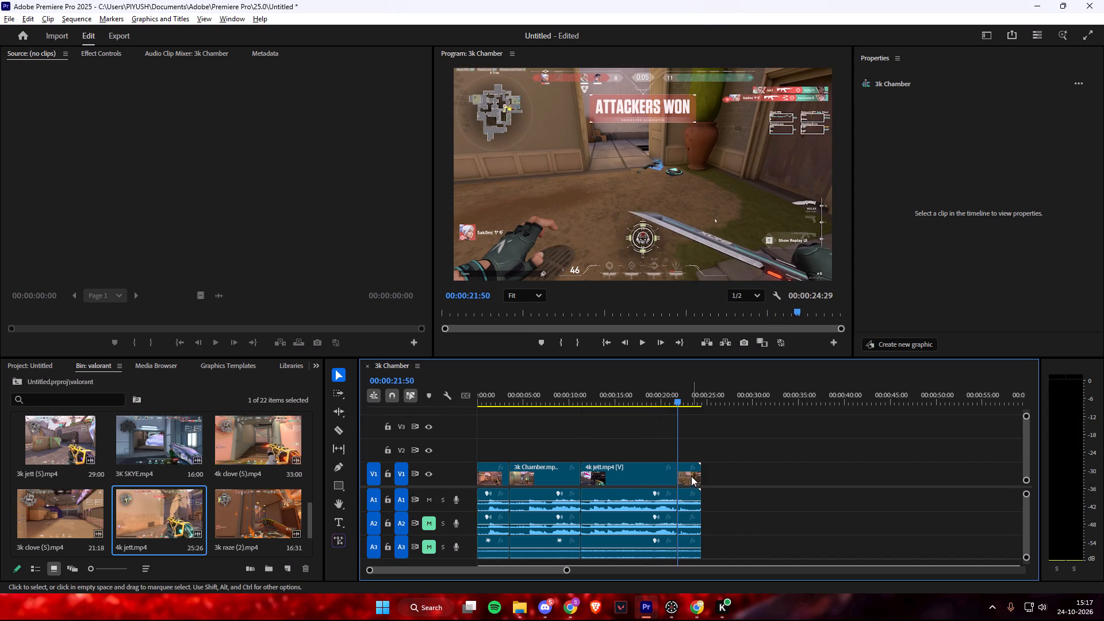
click(688, 471)
key(BackSpace)
Scrub through the joined footage and add 4k jett (2).mp4 on V1 directly after the 4k jett clip.
drag(481, 402, 591, 415)
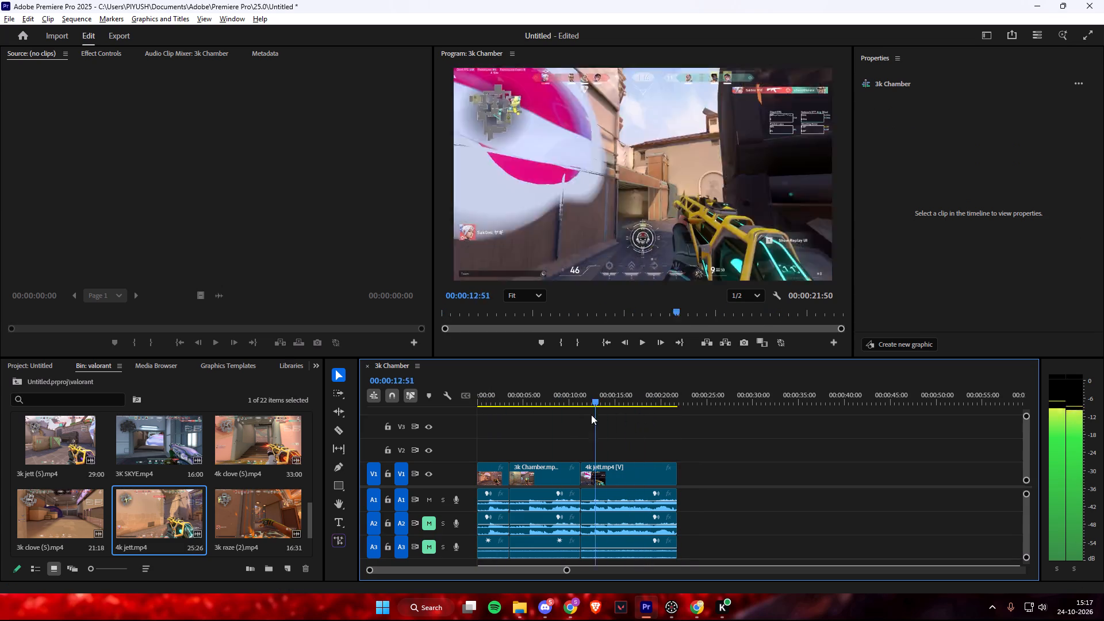
drag(591, 415, 461, 411)
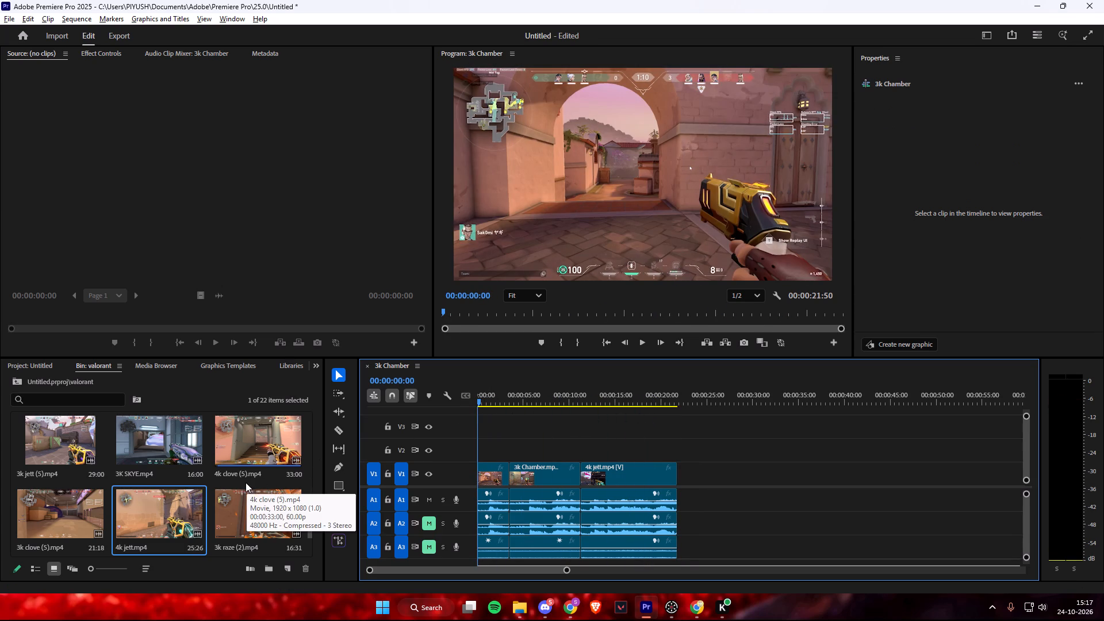
scroll(199, 482, up, 1)
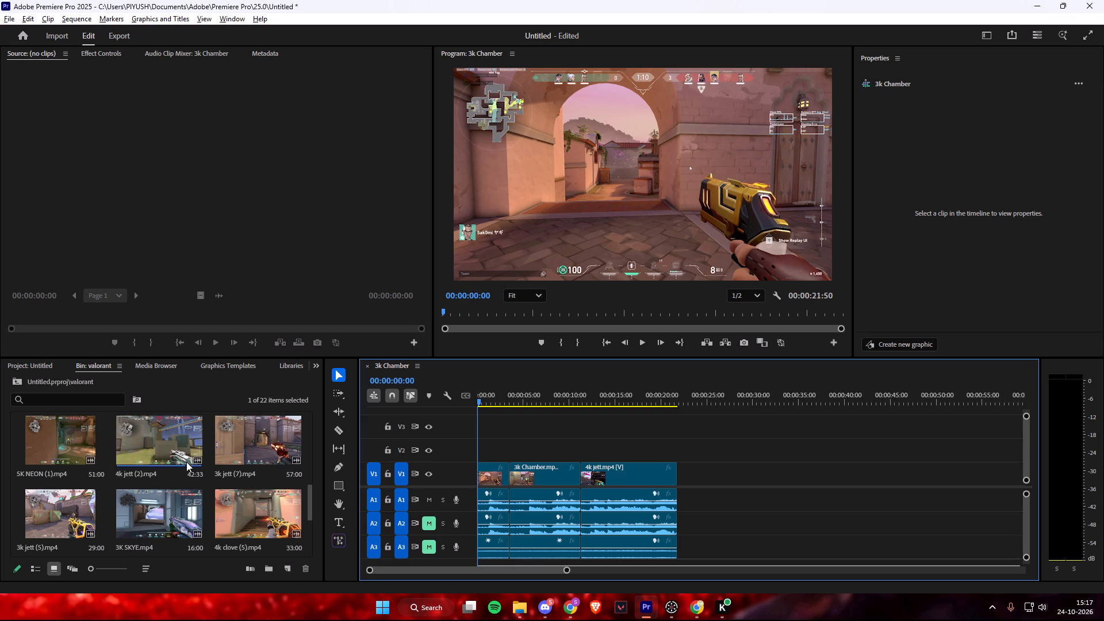
click(166, 450)
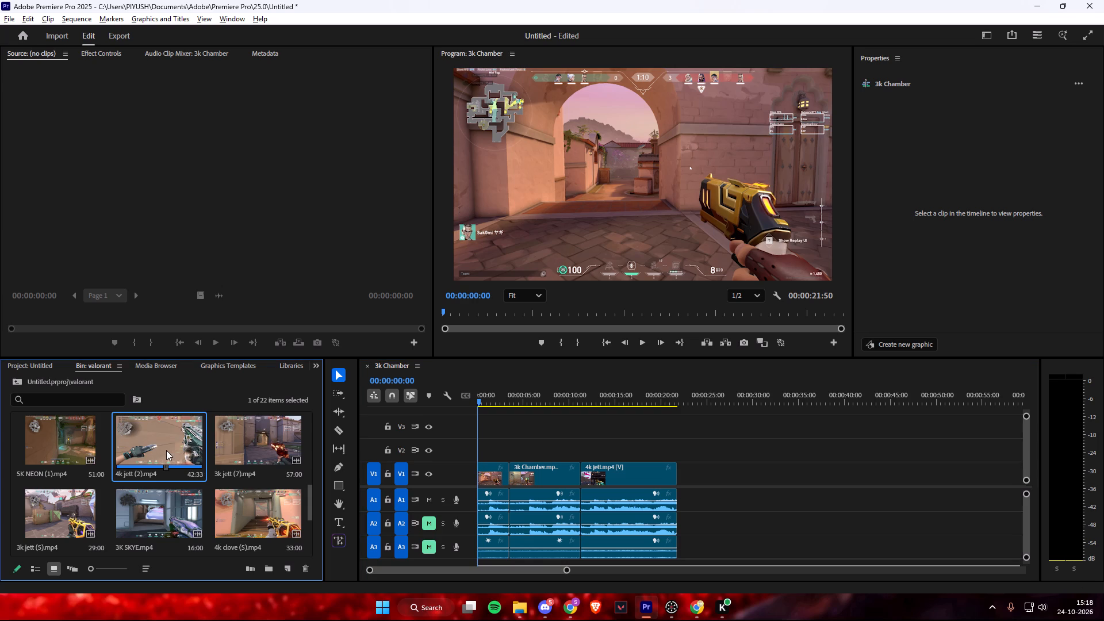
drag(166, 450, 680, 474)
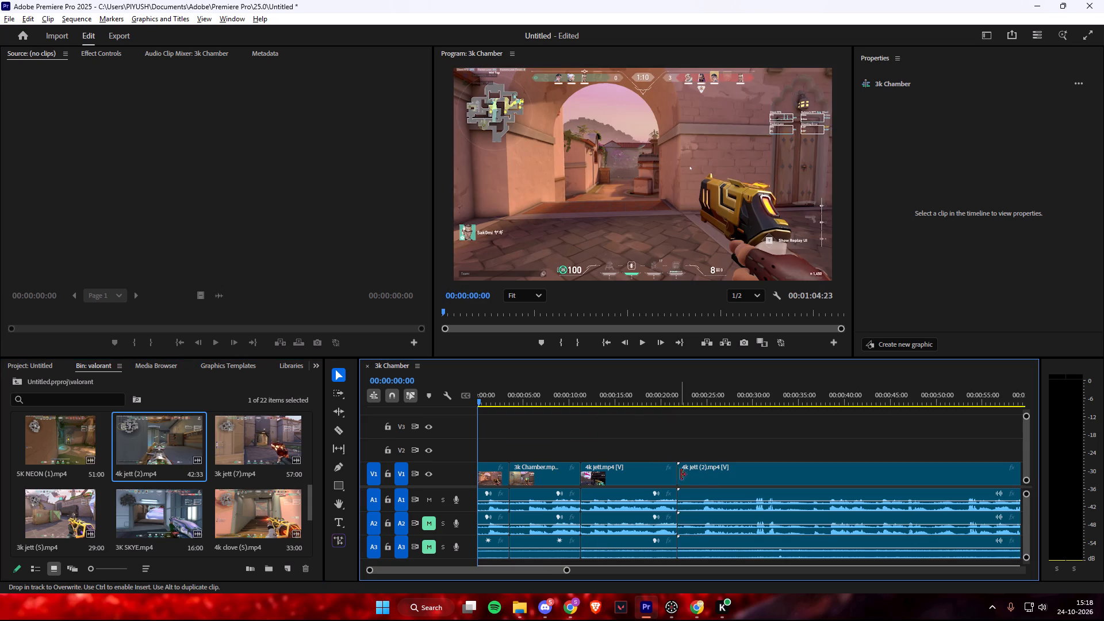
Play the start of the 4k jett (2) clip and lower its volume to -4.0 dB.
click(672, 434)
click(674, 414)
click(676, 398)
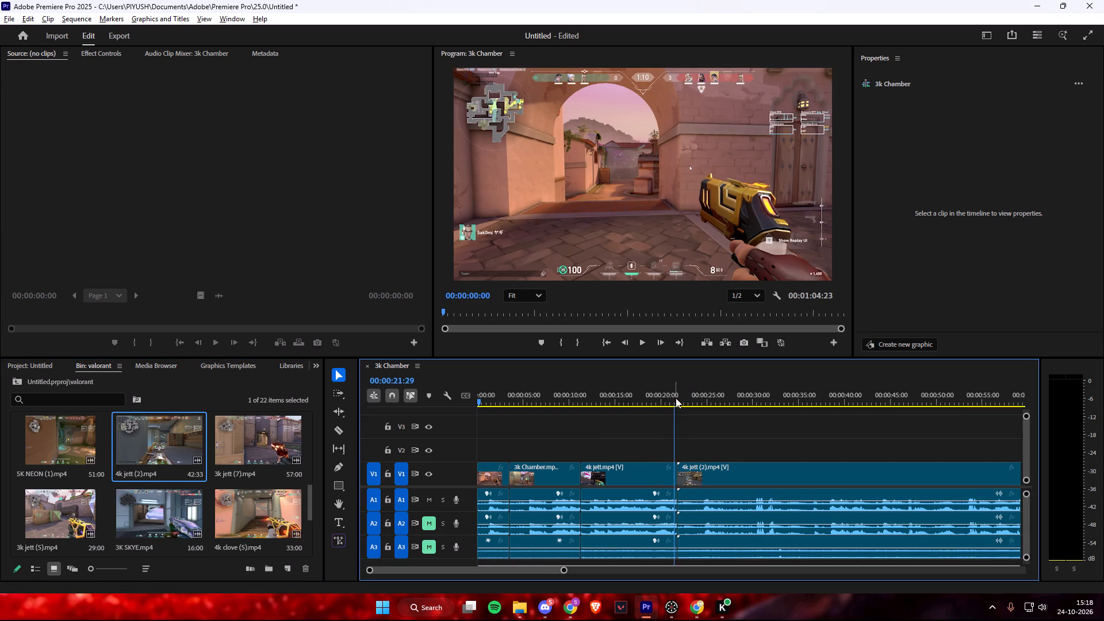
key(space)
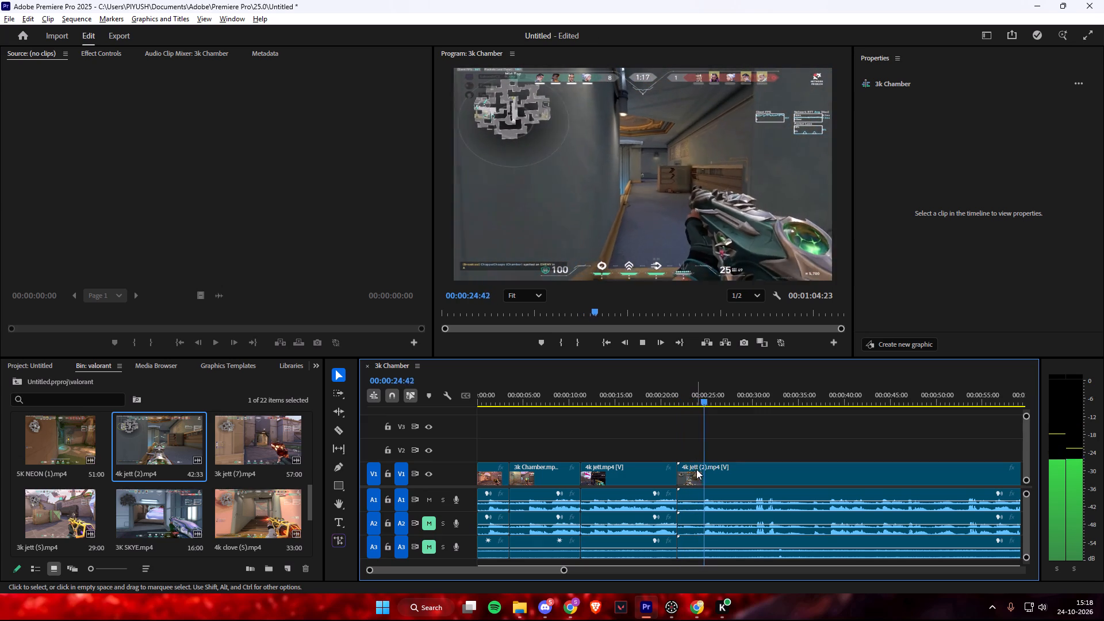
key(space)
key(space)
key(space)
click(748, 505)
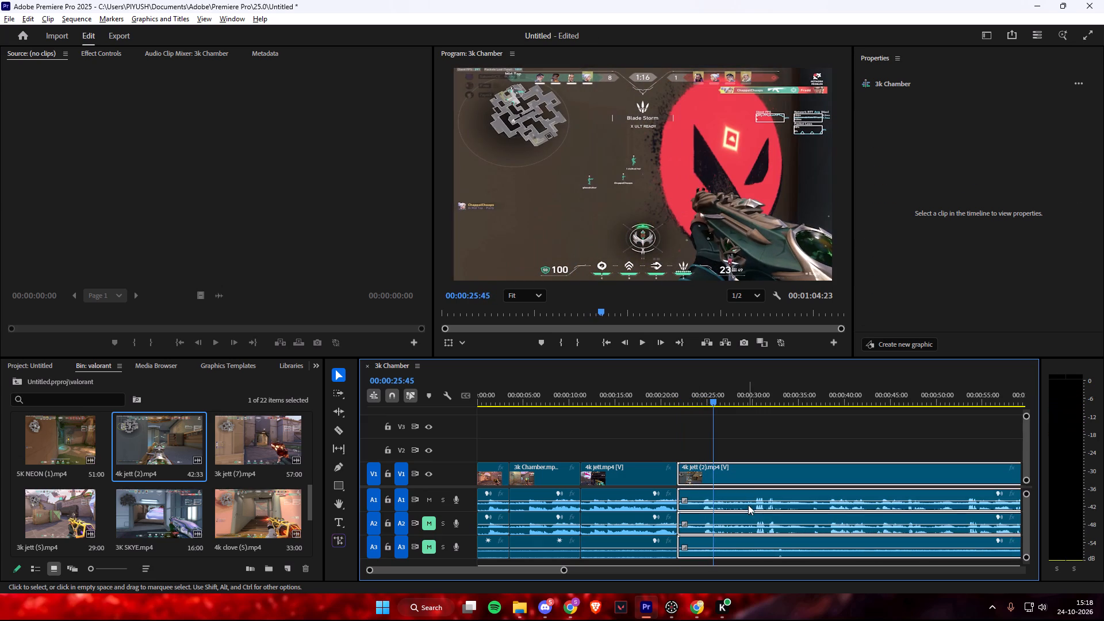
scroll(910, 195, down, 4)
click(981, 319)
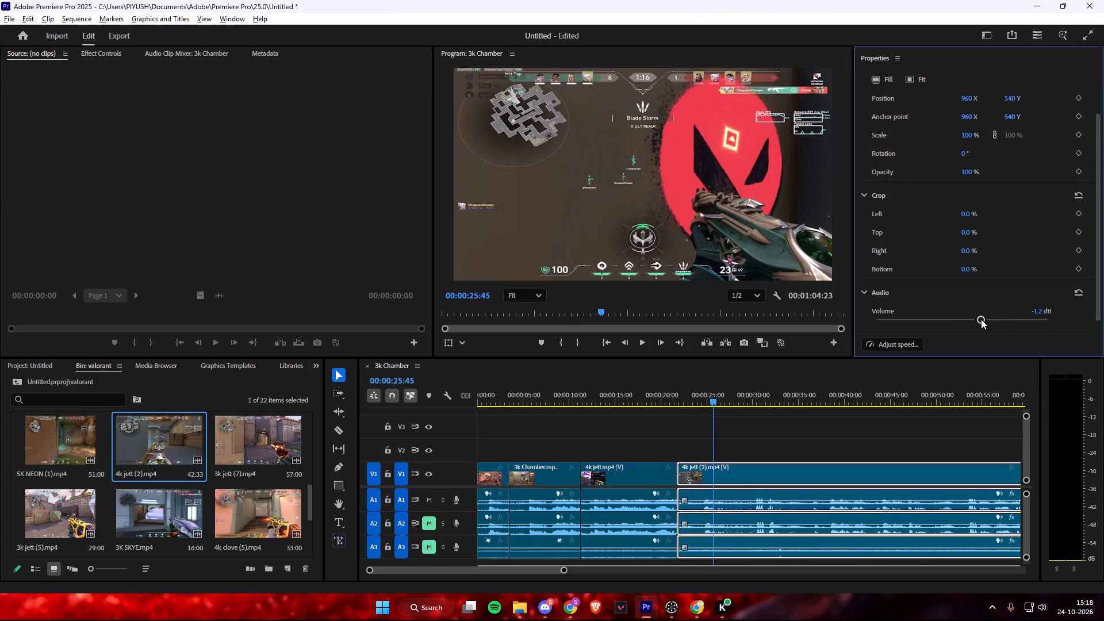
click(980, 319)
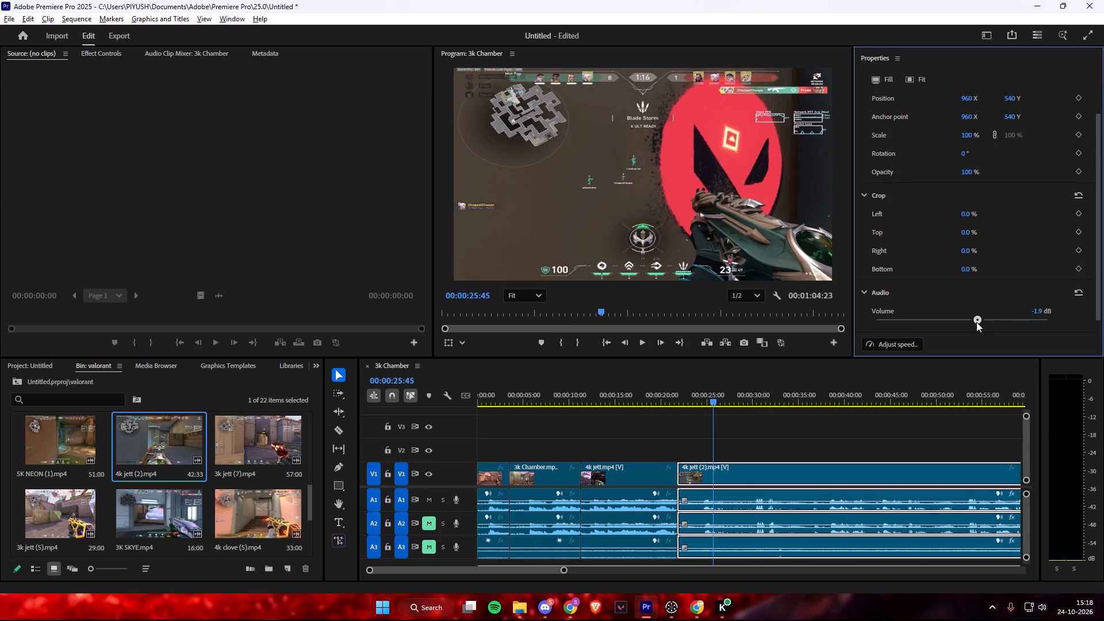
key(space)
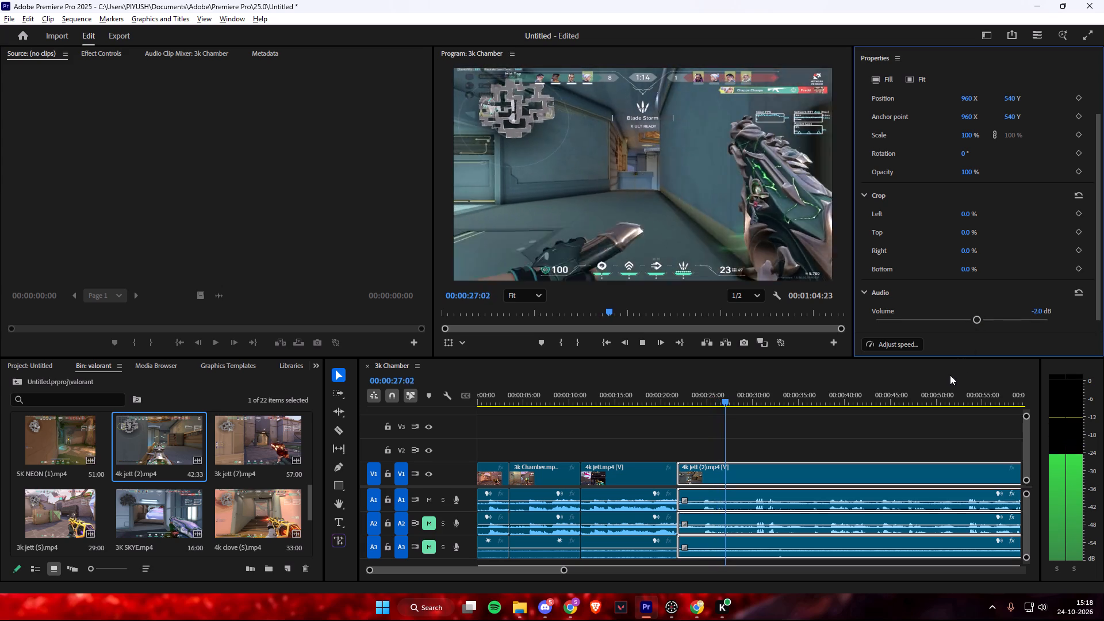
drag(975, 323, 968, 322)
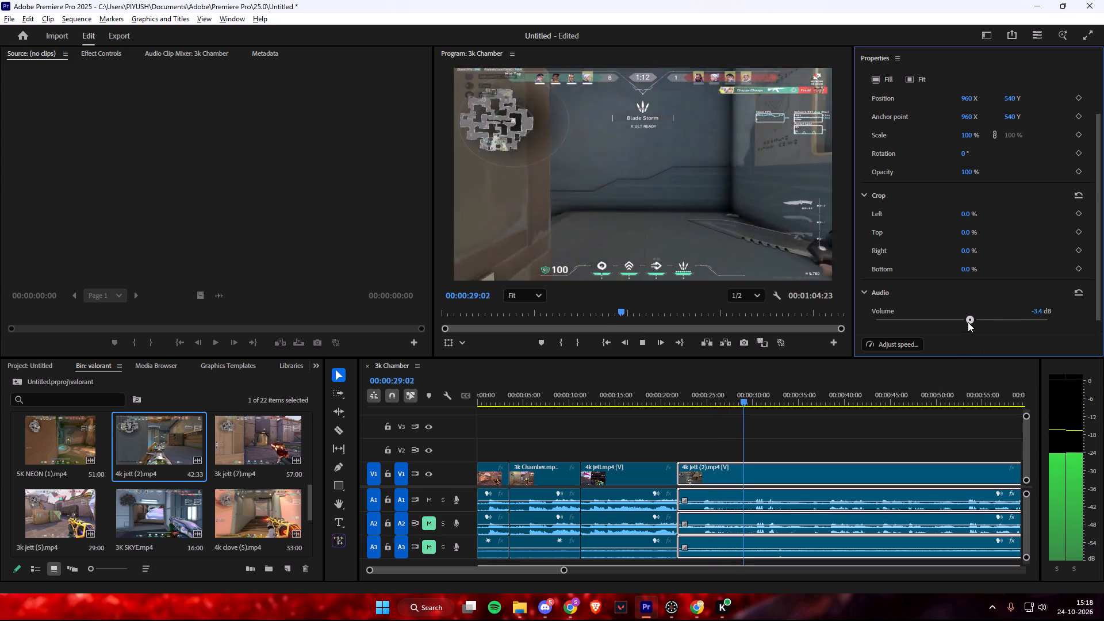
drag(968, 322, 965, 323)
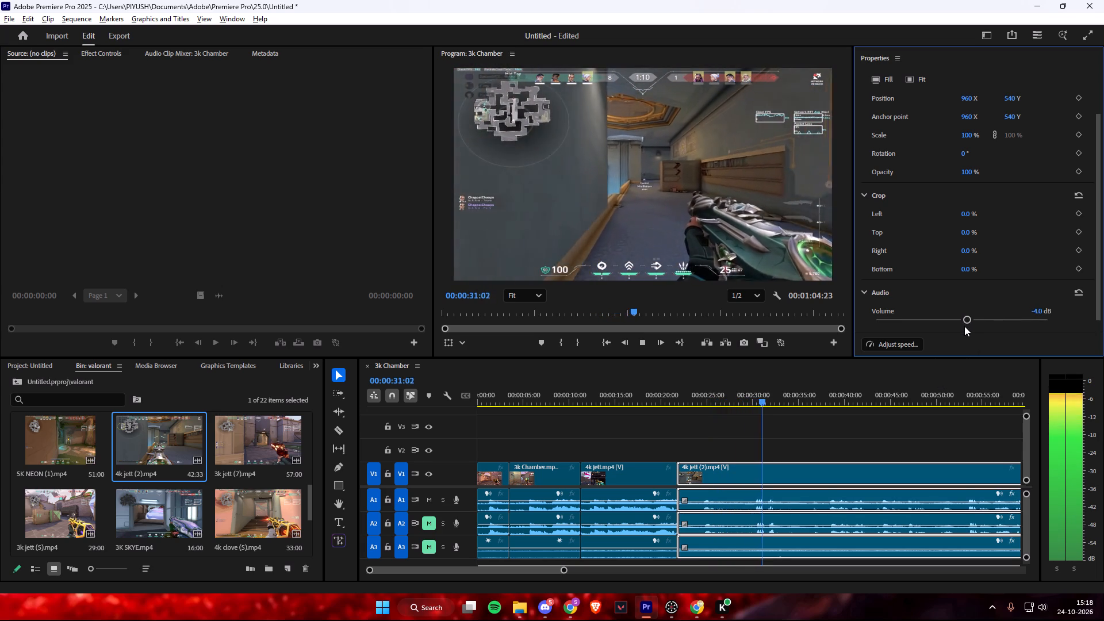
key(space)
Adjust the audio track heights so that all three audio tracks and the Mix track fit in the timeline.
scroll(721, 486, down, 2)
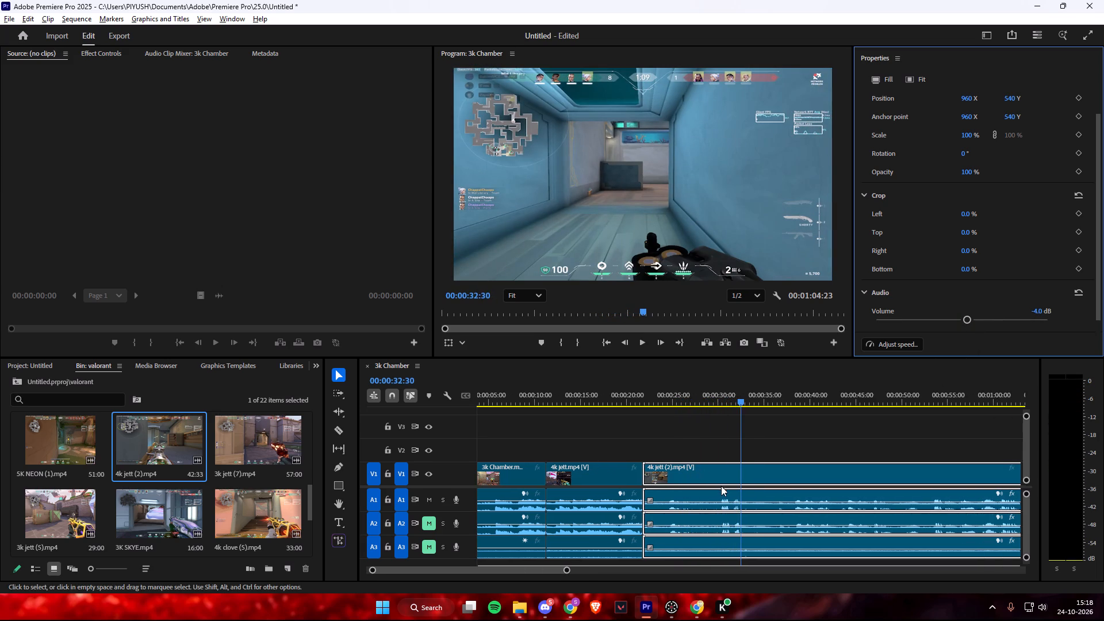
scroll(722, 488, down, 2)
scroll(466, 504, down, 3)
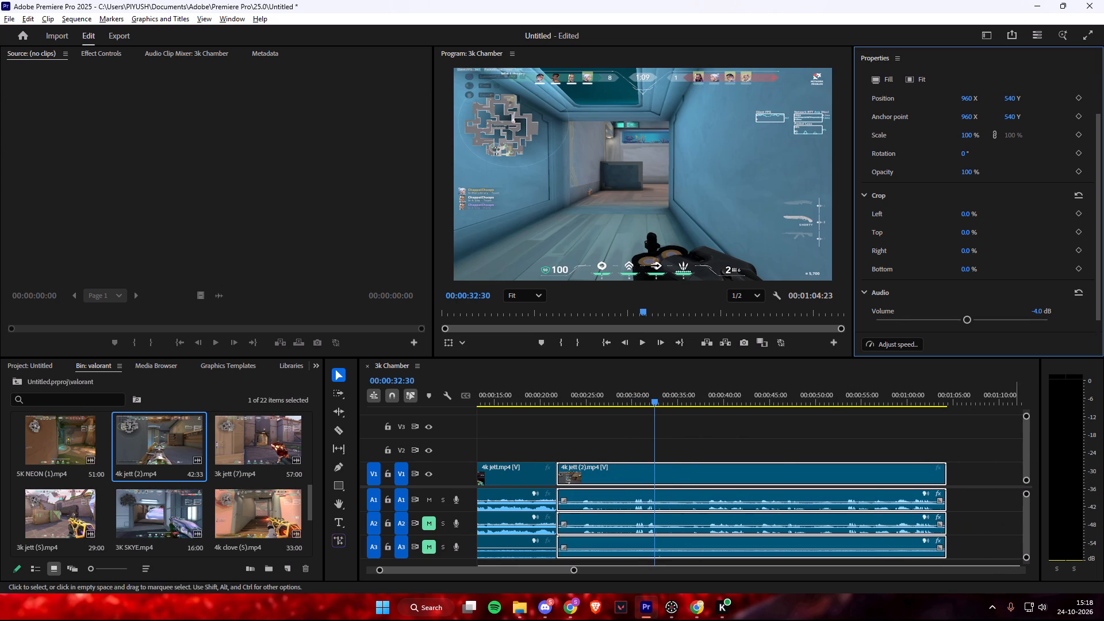
drag(1026, 557, 1030, 546)
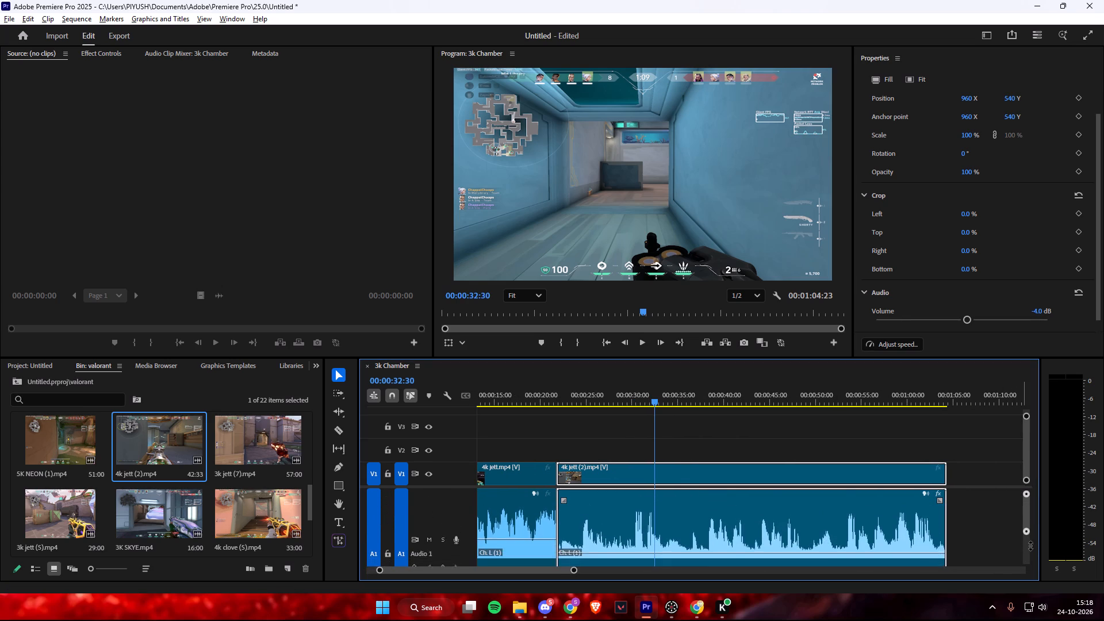
drag(1030, 546, 1036, 569)
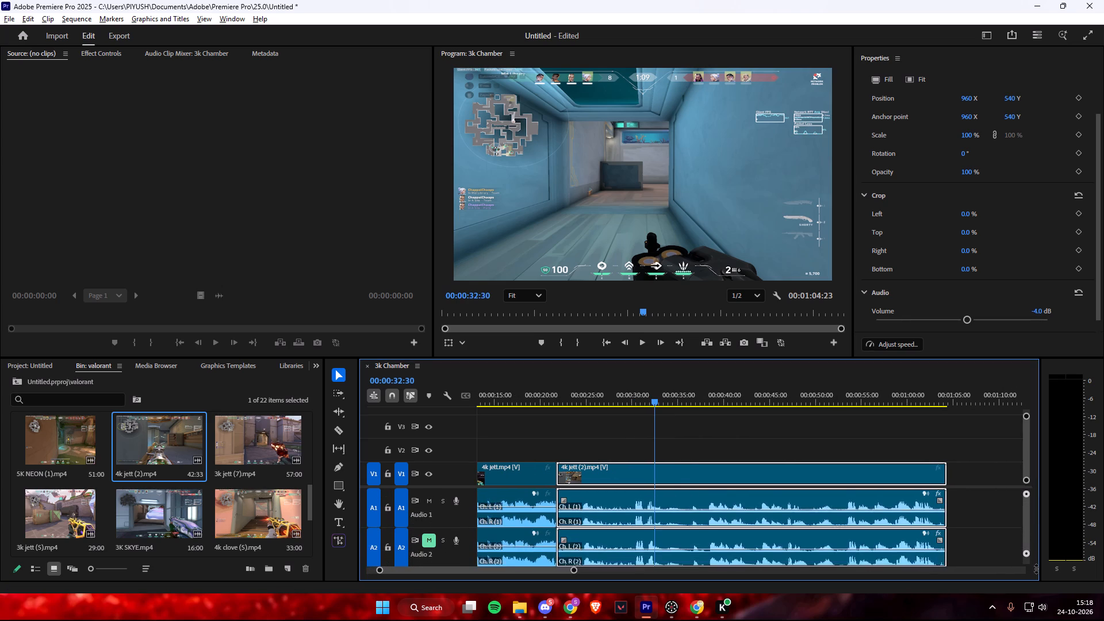
drag(1036, 569, 1038, 578)
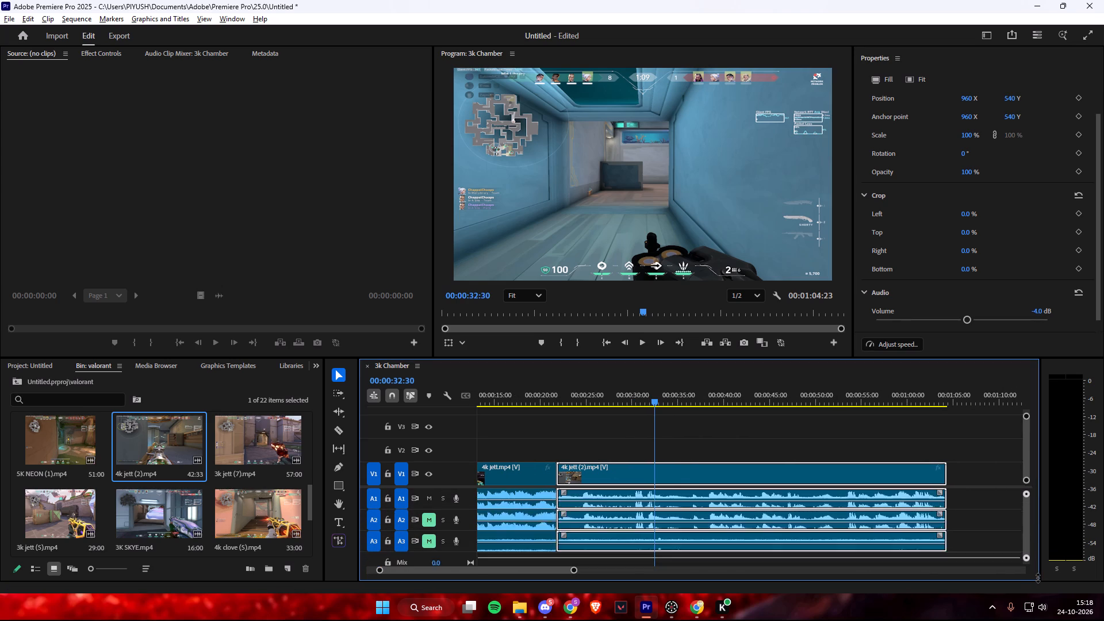
drag(1038, 578, 1038, 578)
Play the 4k jett (2) clip to find where its first action begins and split it at 00:00:22:26.
key(space)
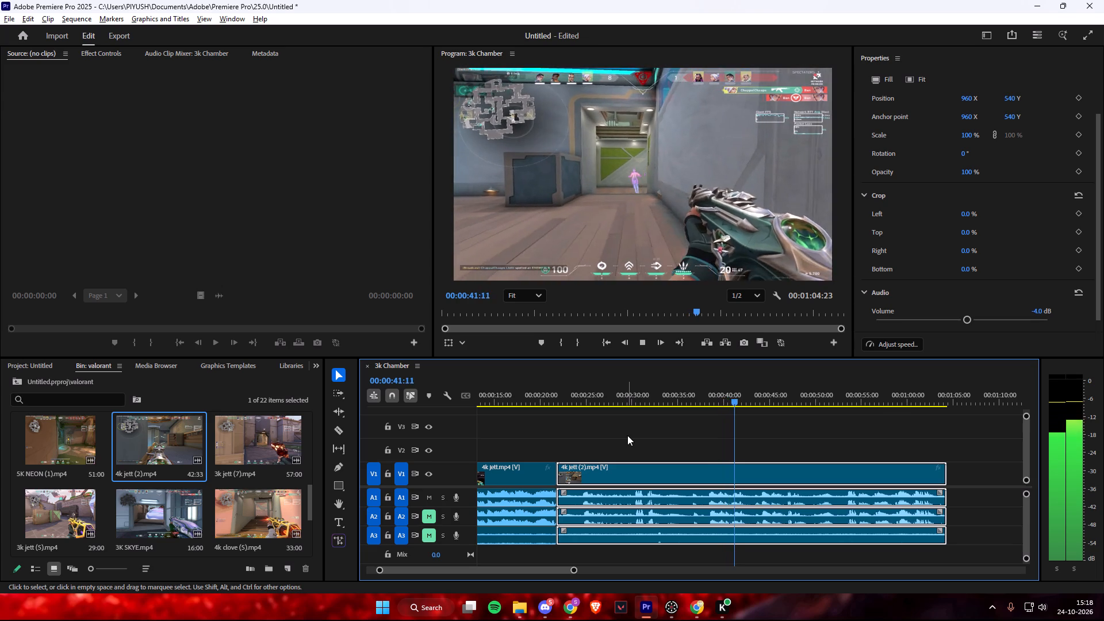
key(space)
click(561, 405)
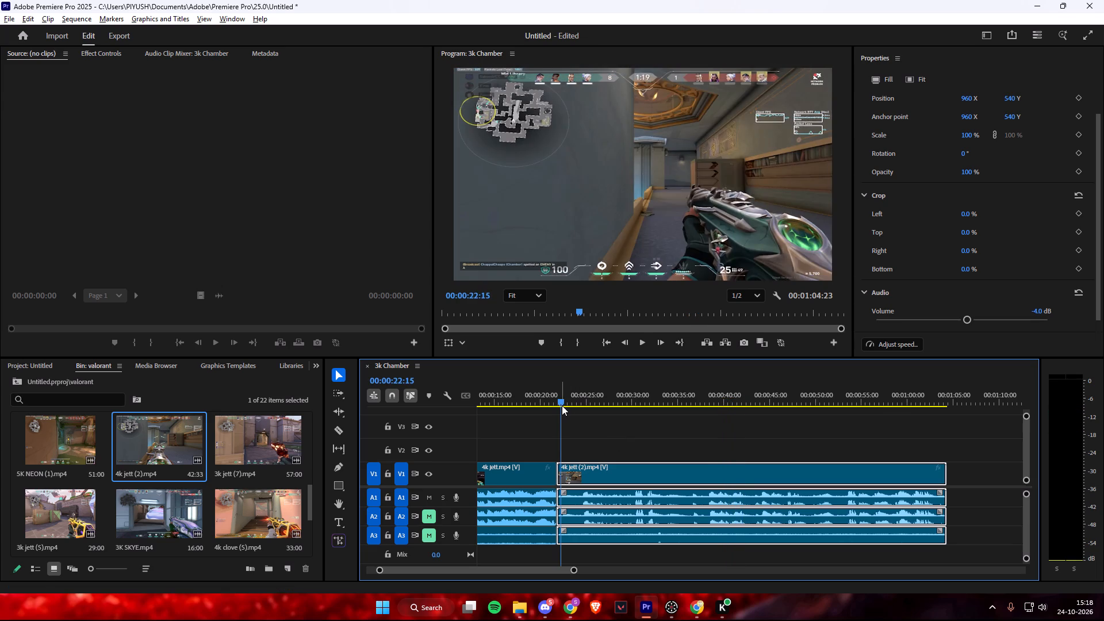
key(space)
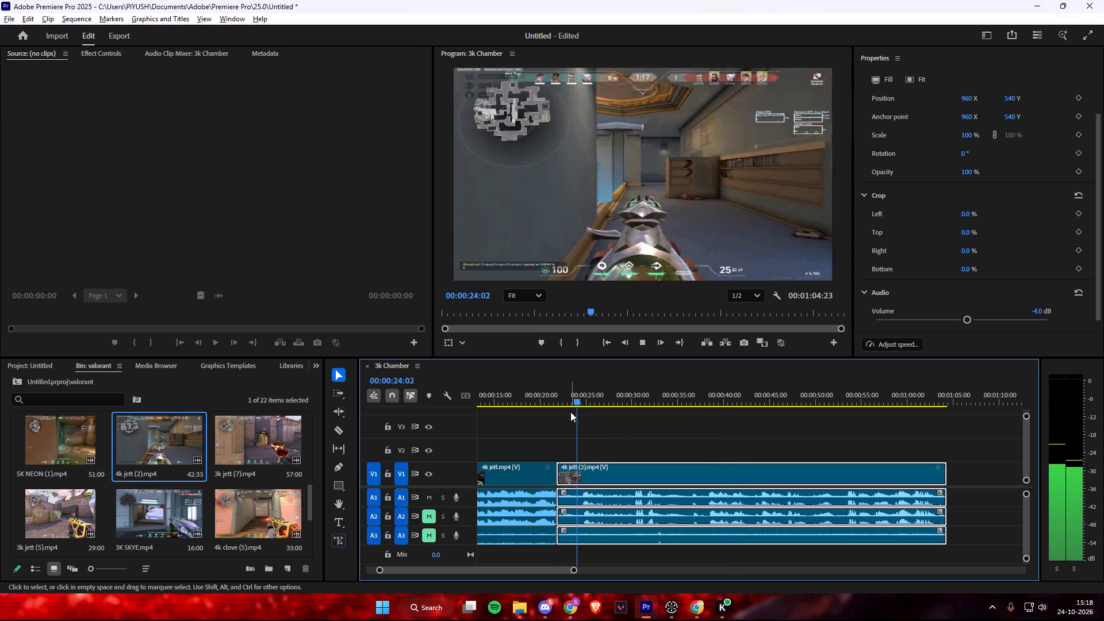
key(space)
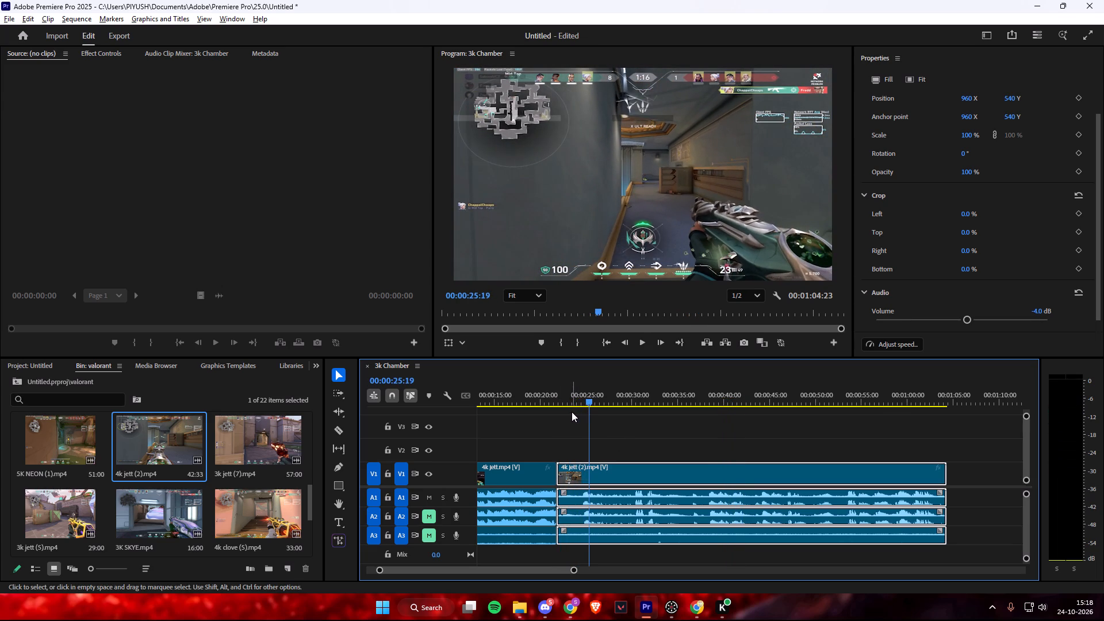
click(566, 401)
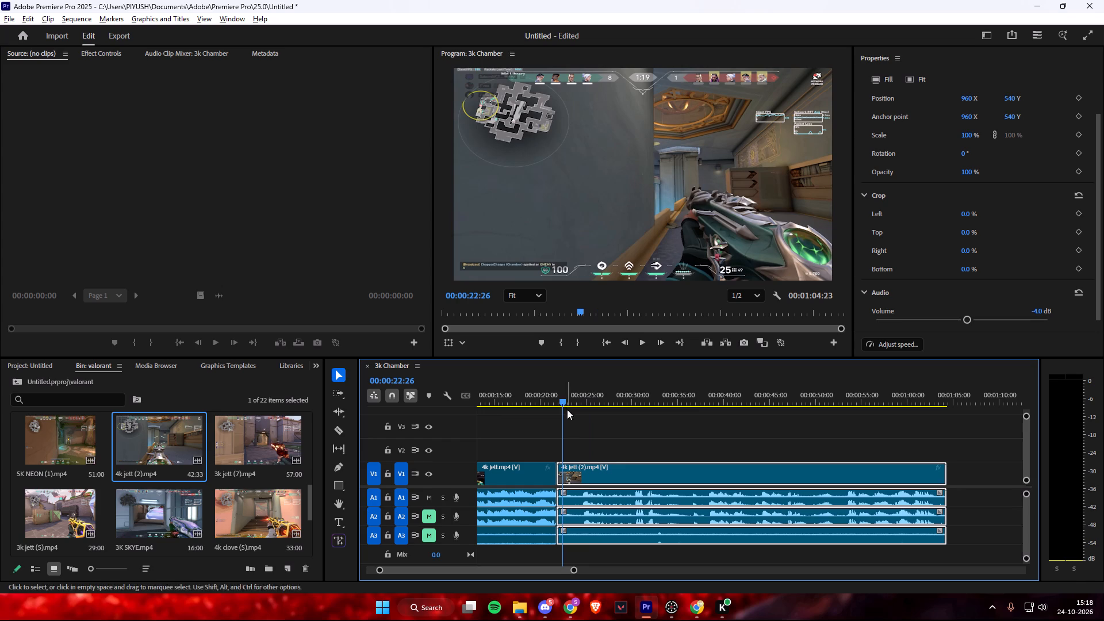
key(c)
click(563, 473)
Play on past the first kill in the 4k jett (2) clip and split it at 00:00:26:15.
key(space)
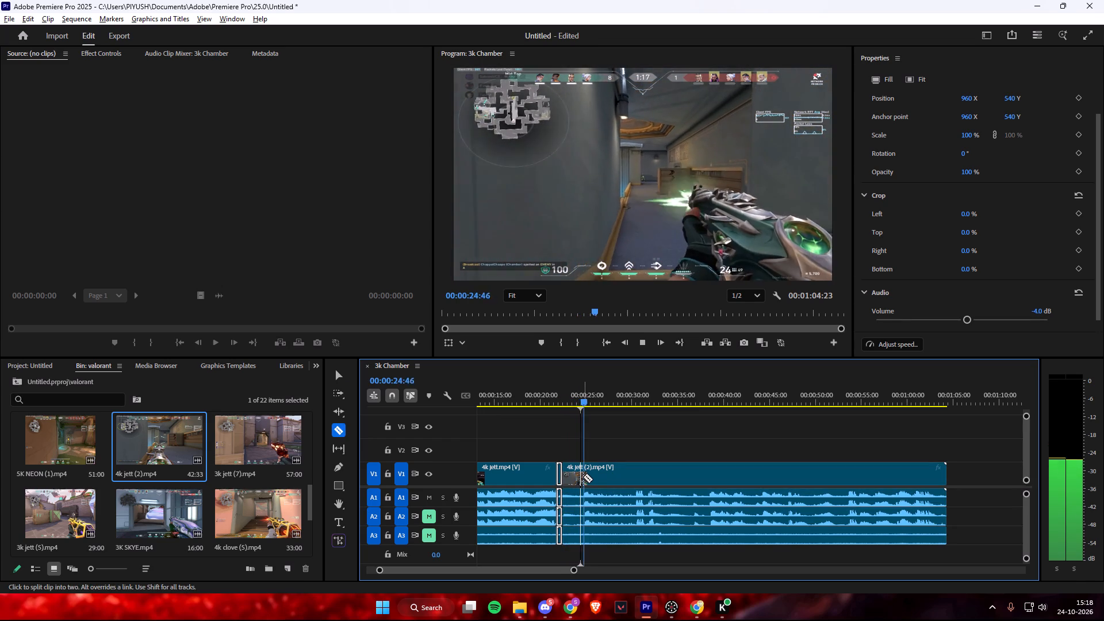
key(space)
key(space)
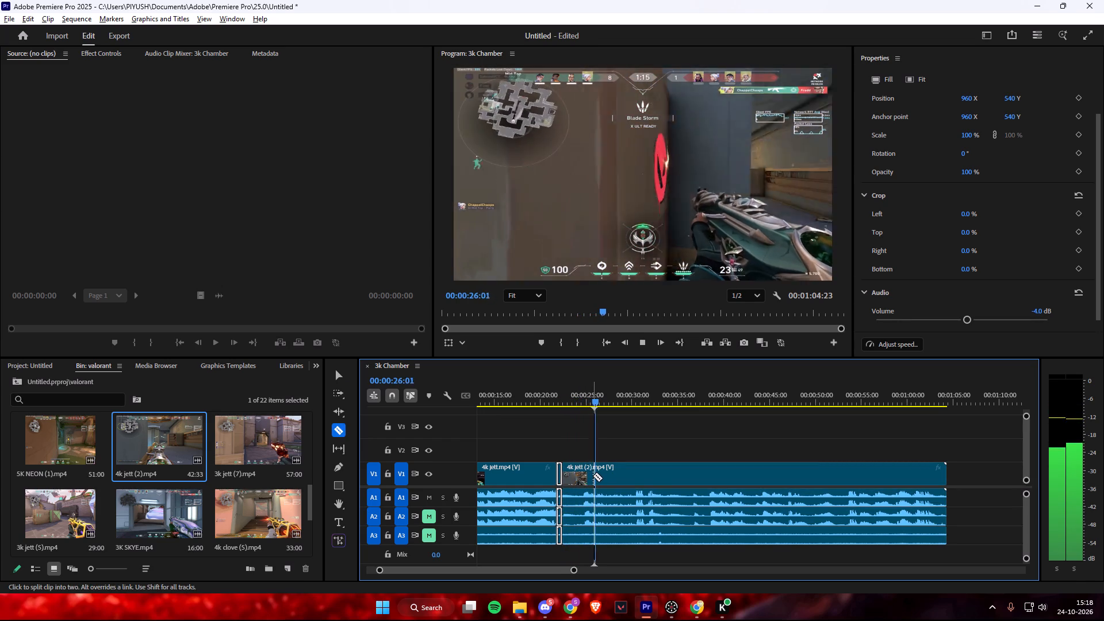
key(space)
click(598, 476)
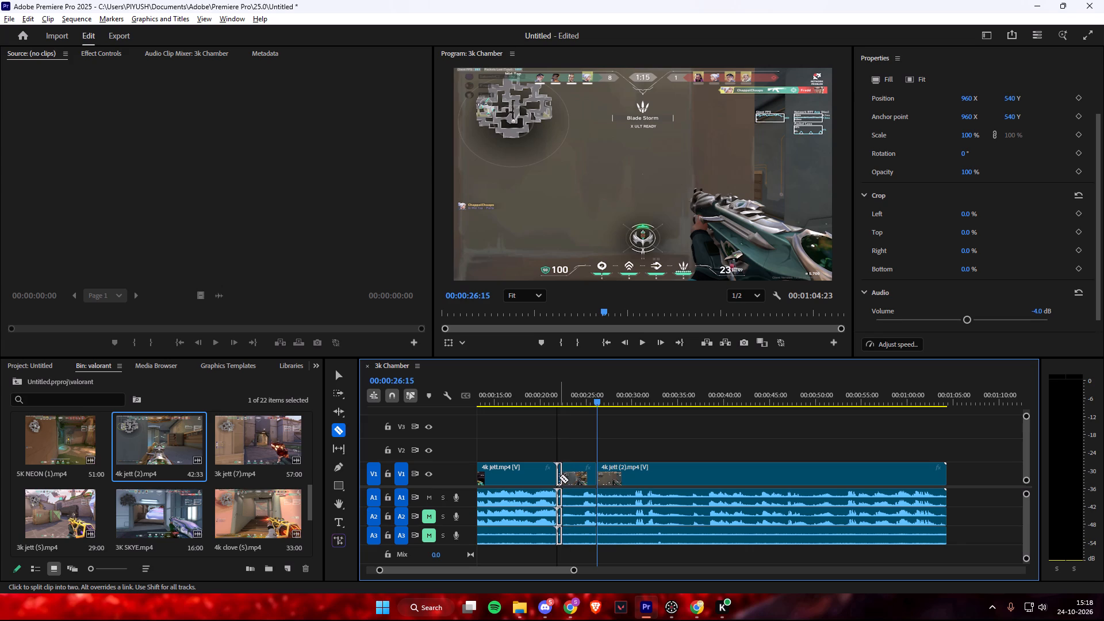
Delete the short 4k jett (2) segment before its first cut and close the gap after the 4k jett clip.
key(v)
click(559, 474)
key(BackSpace)
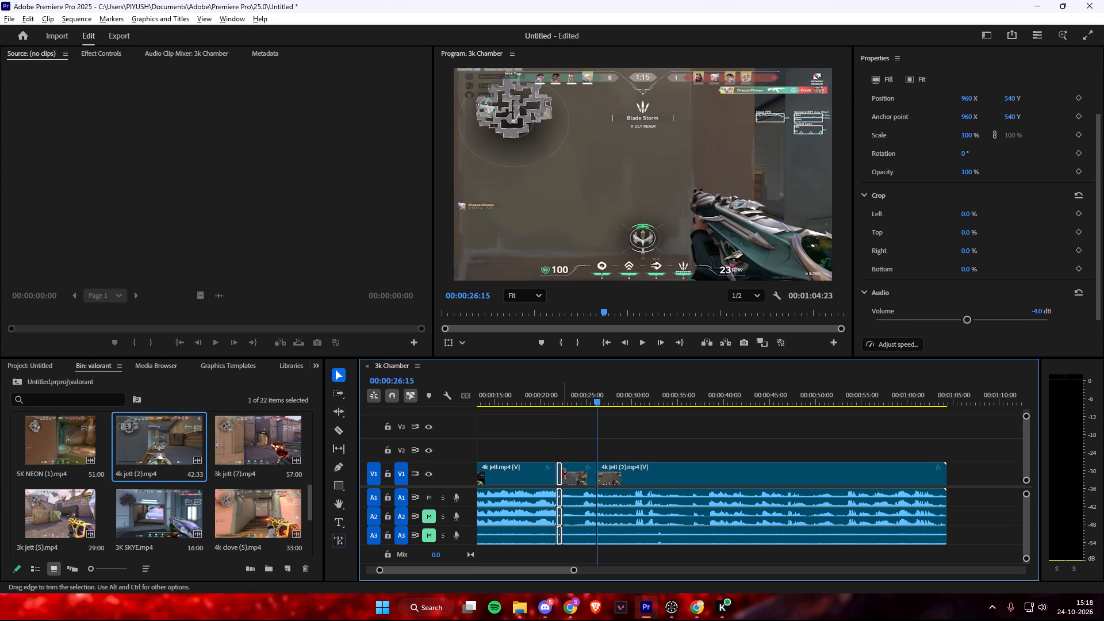
click(557, 469)
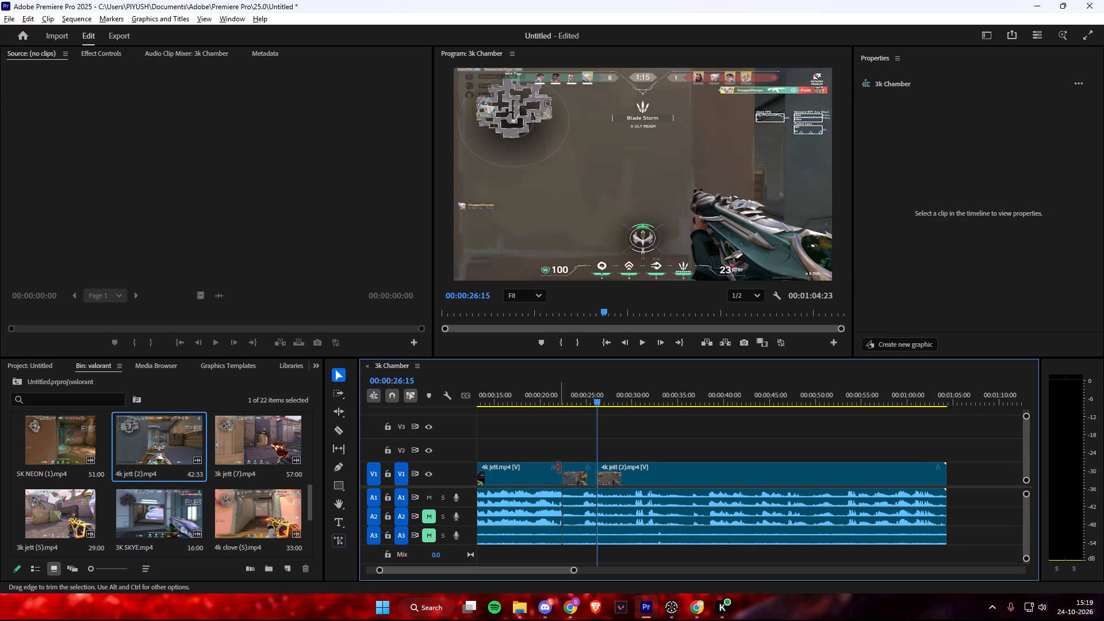
key(ctrl+z)
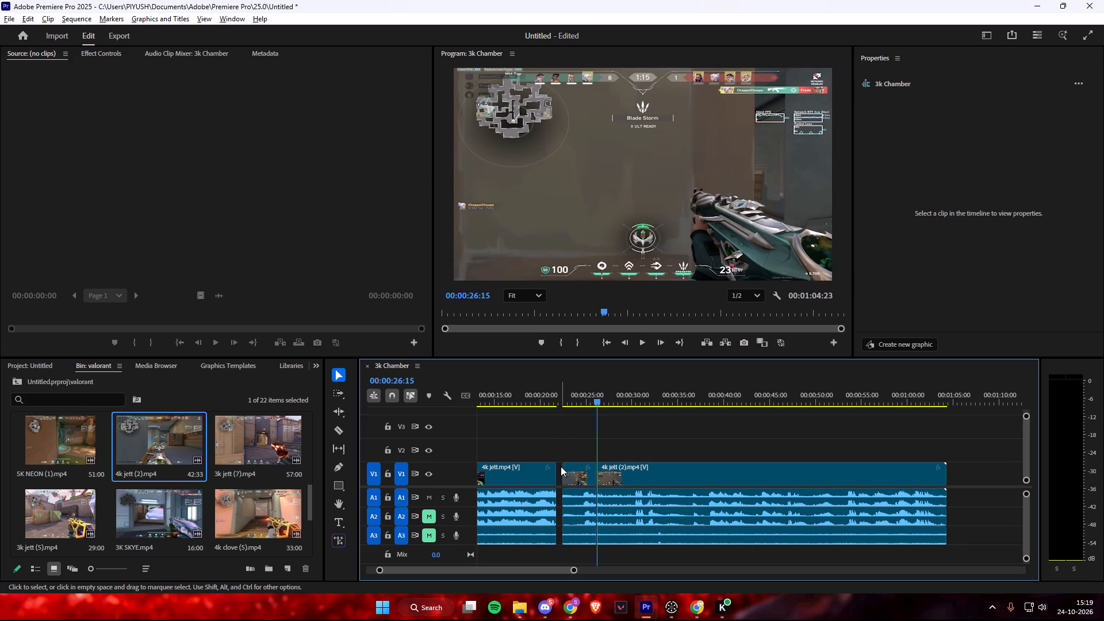
click(561, 470)
key(BackSpace)
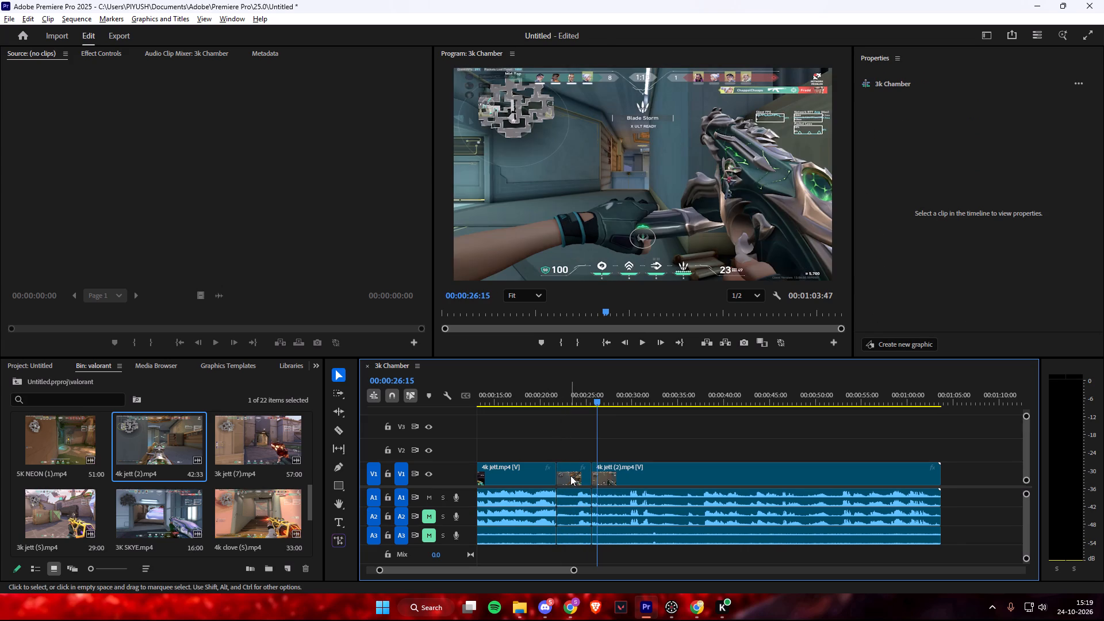
scroll(959, 463, up, 1)
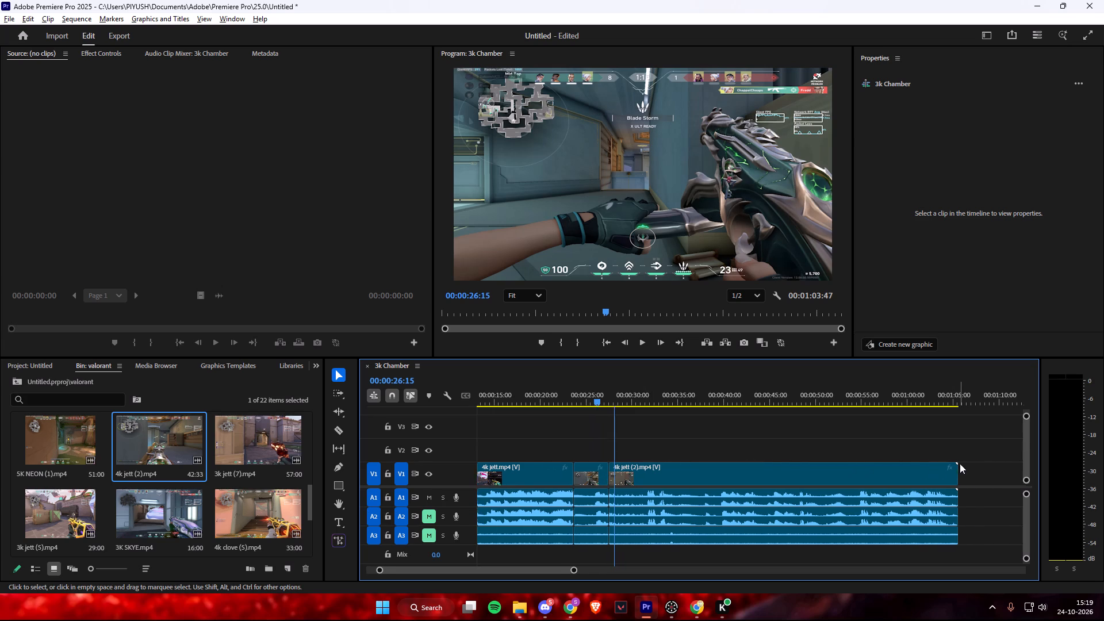
Enlarge the Video 1 track in the timeline so its clip thumbnails are larger.
scroll(960, 463, up, 1)
click(1028, 419)
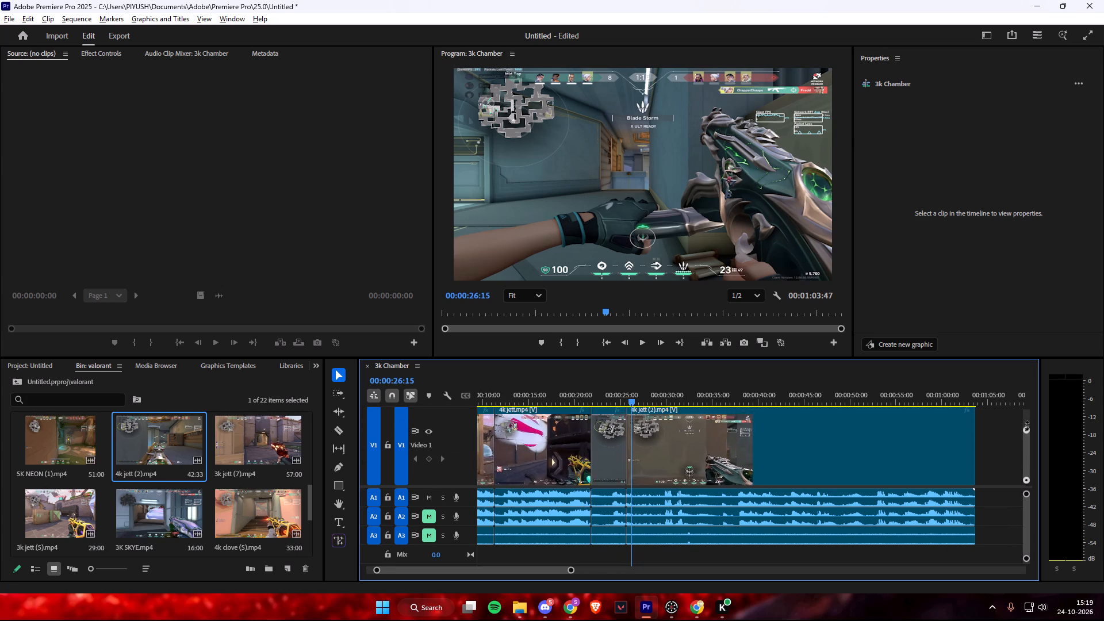
Play and scrub ahead in the 4k jett (2) clip to just before its next fight and split it at 00:00:34:54.
key(space)
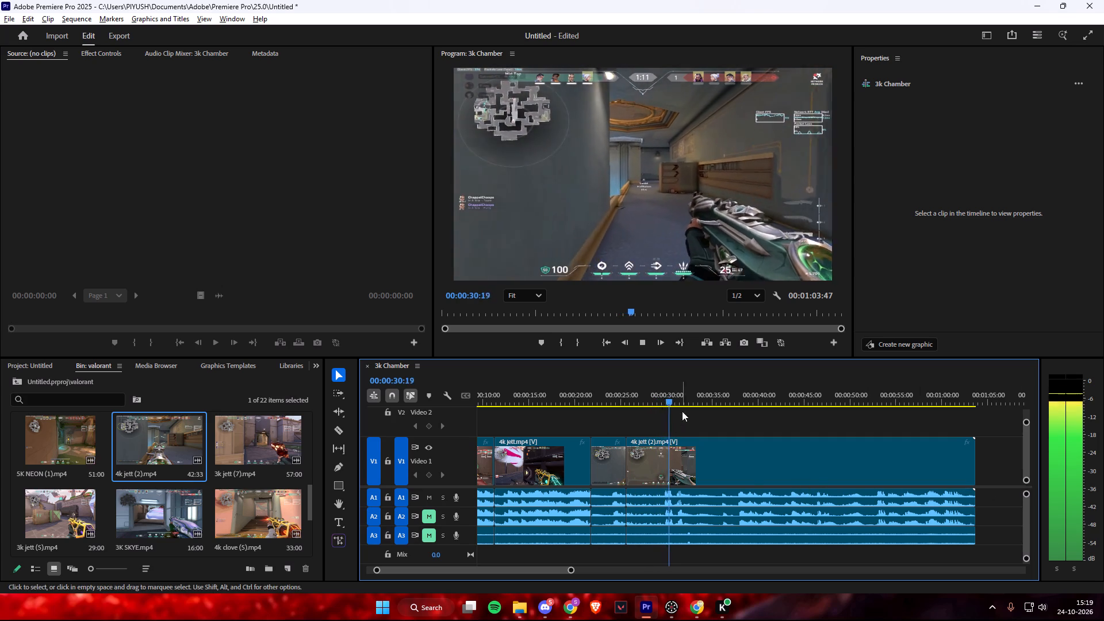
drag(674, 401, 745, 410)
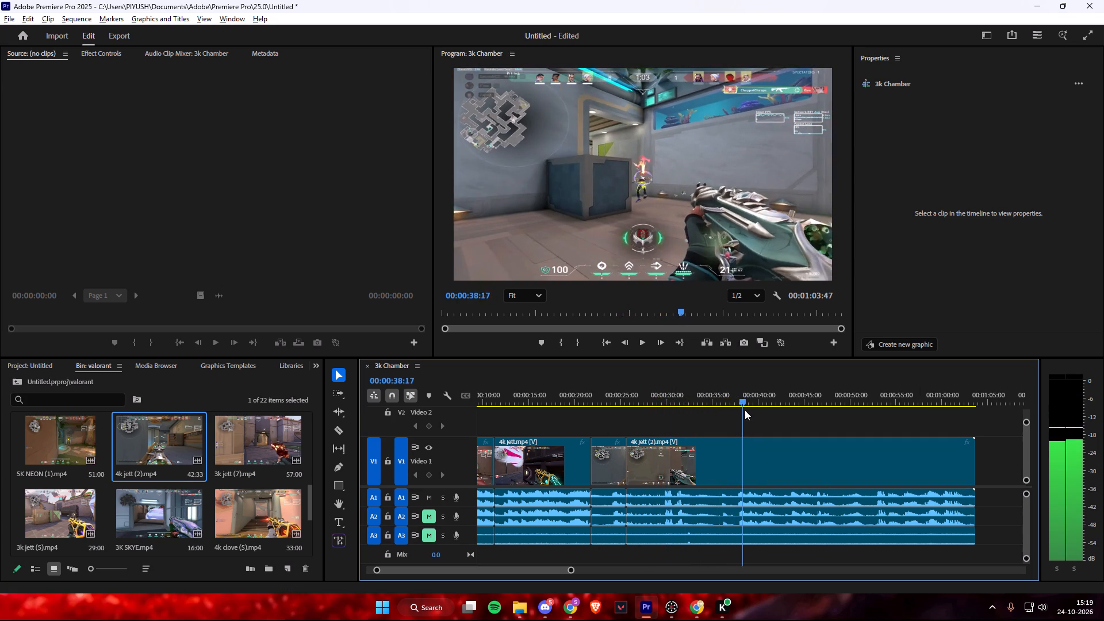
drag(745, 410, 711, 404)
key(space)
key(space)
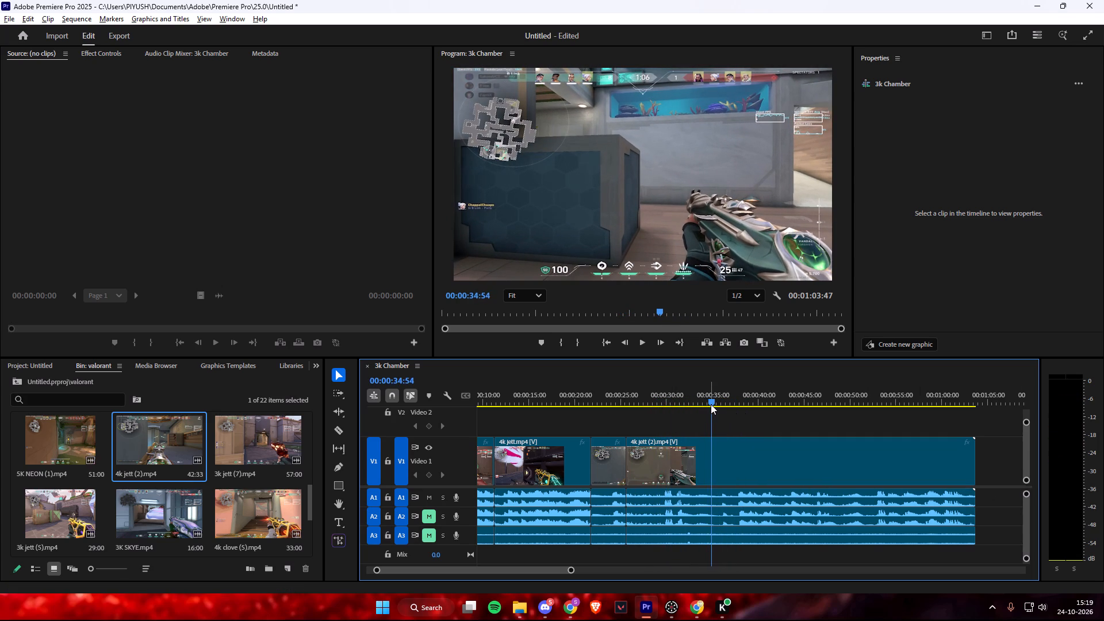
key(c)
click(711, 442)
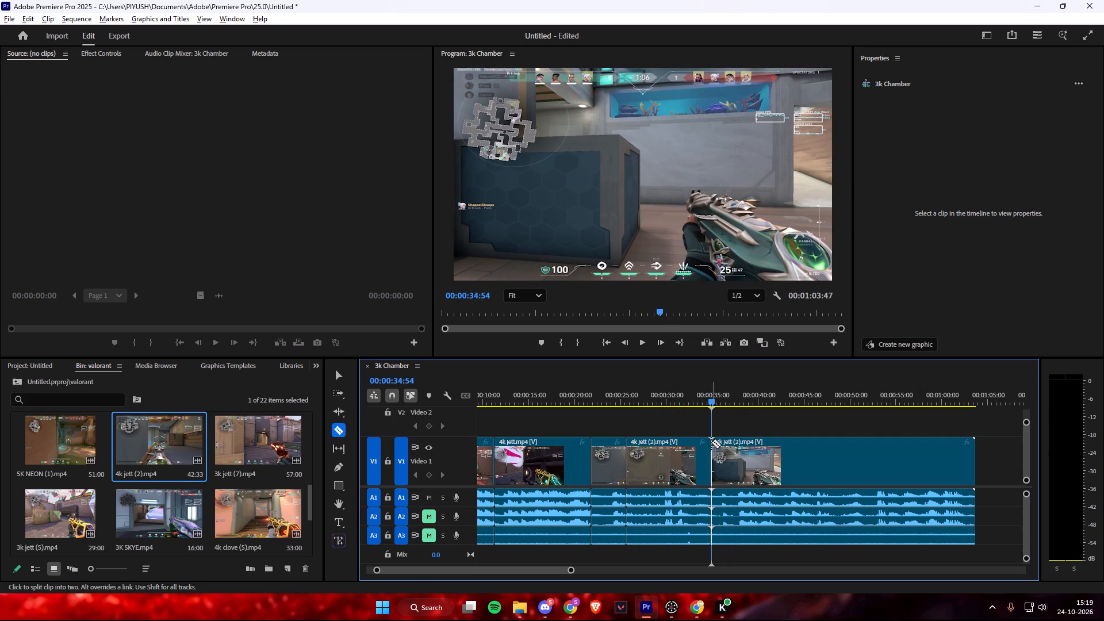
Delete the 4k jett (2) segment between the first kill and the 00:00:34:54 cut and close the gap.
key(v)
click(678, 455)
key(BackSpace)
click(677, 452)
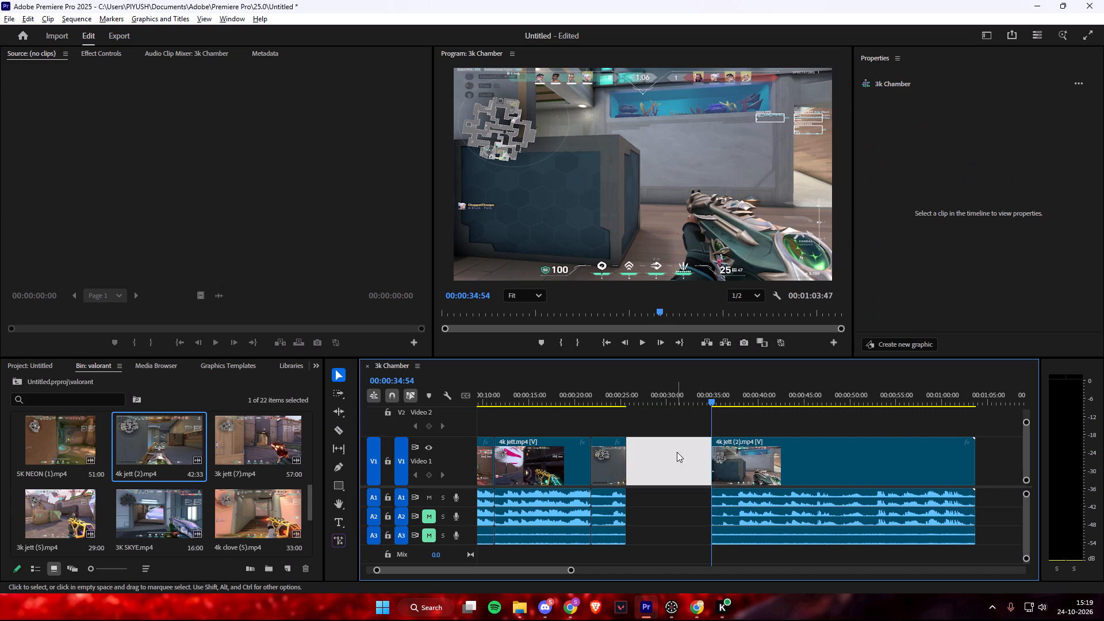
key(BackSpace)
Replay the opening of the first 4k jett (2) segment to find a tighter start and split it at 00:00:22:55.
click(619, 414)
click(619, 405)
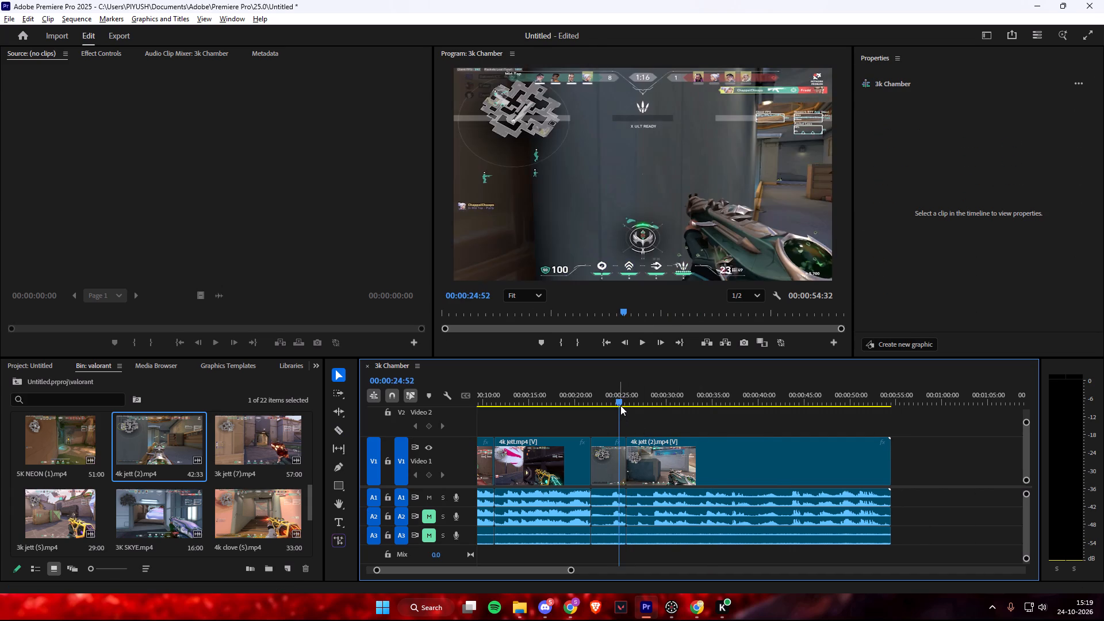
key(space)
key(space)
click(593, 398)
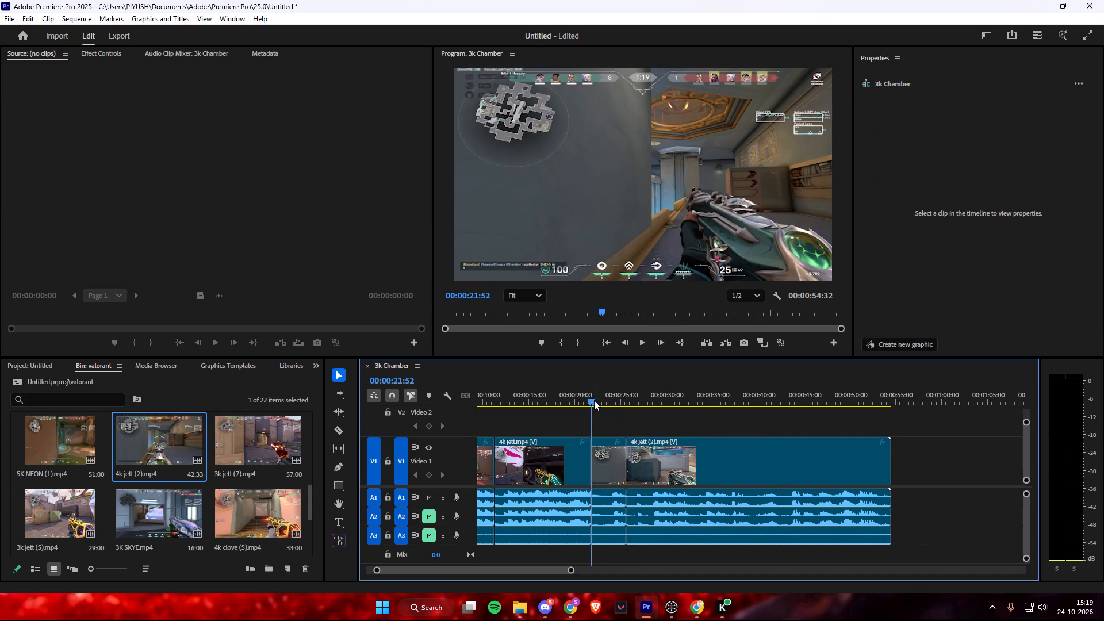
key(space)
key(space)
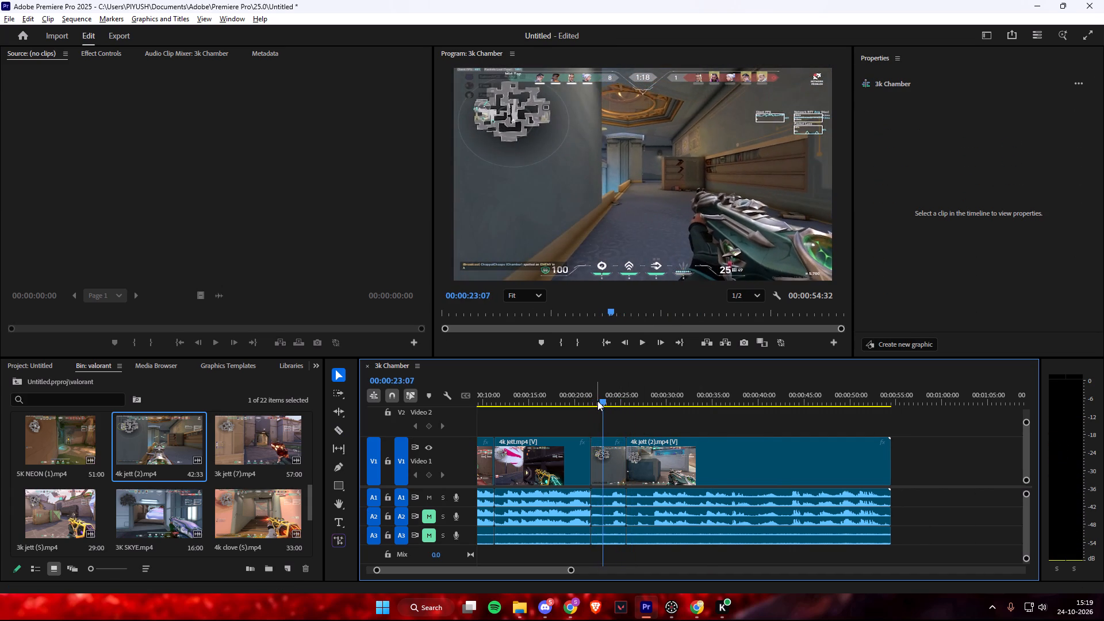
key(space)
key(space)
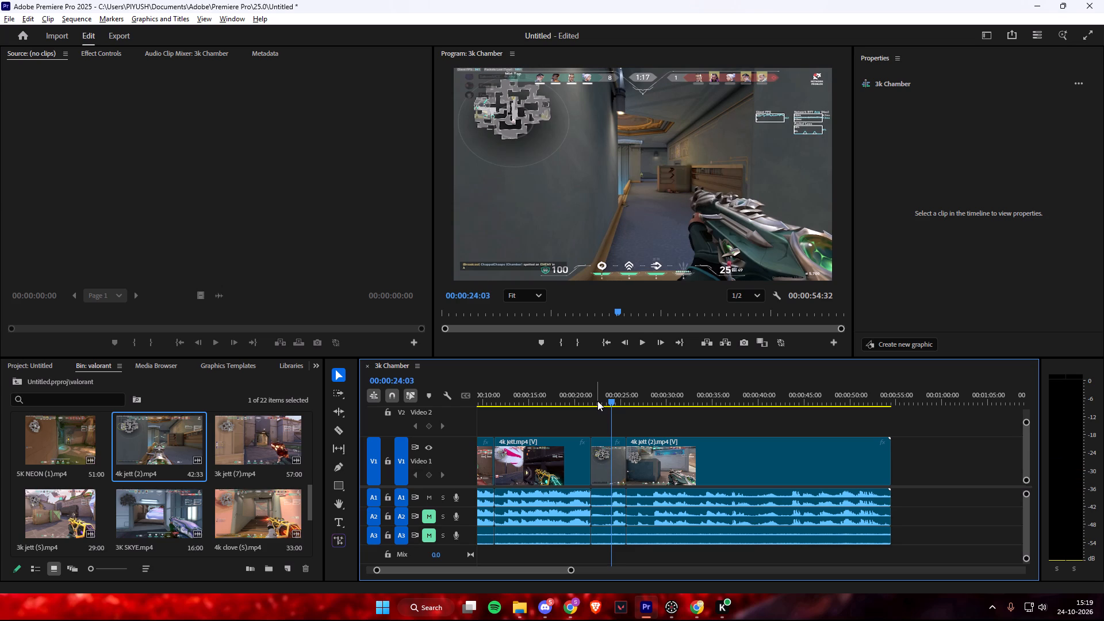
key(space)
key(space)
click(605, 398)
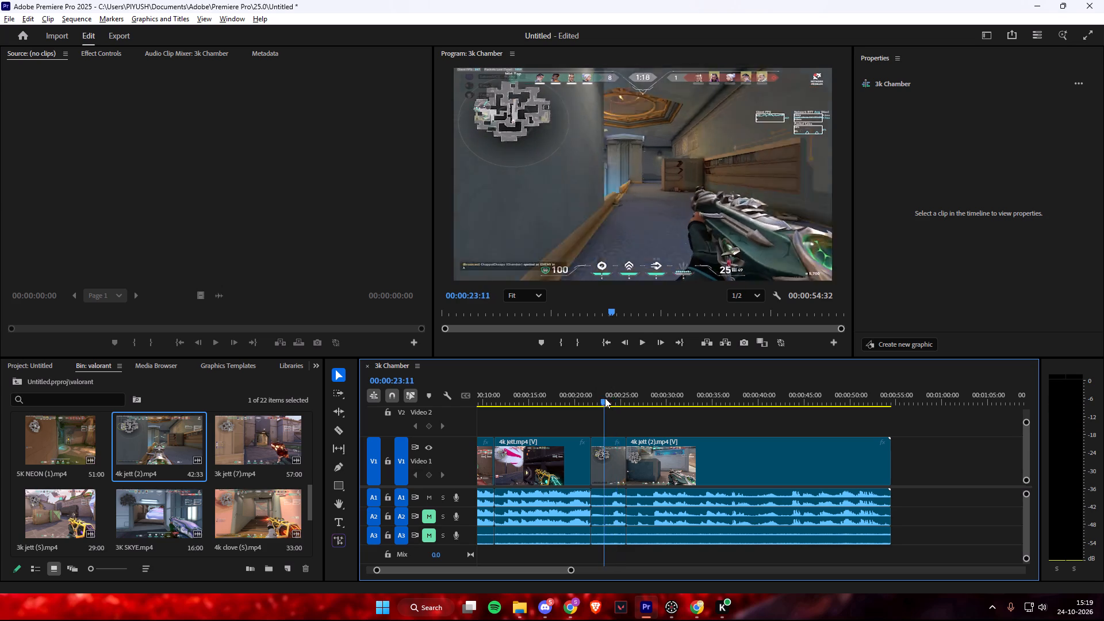
click(600, 396)
key(space)
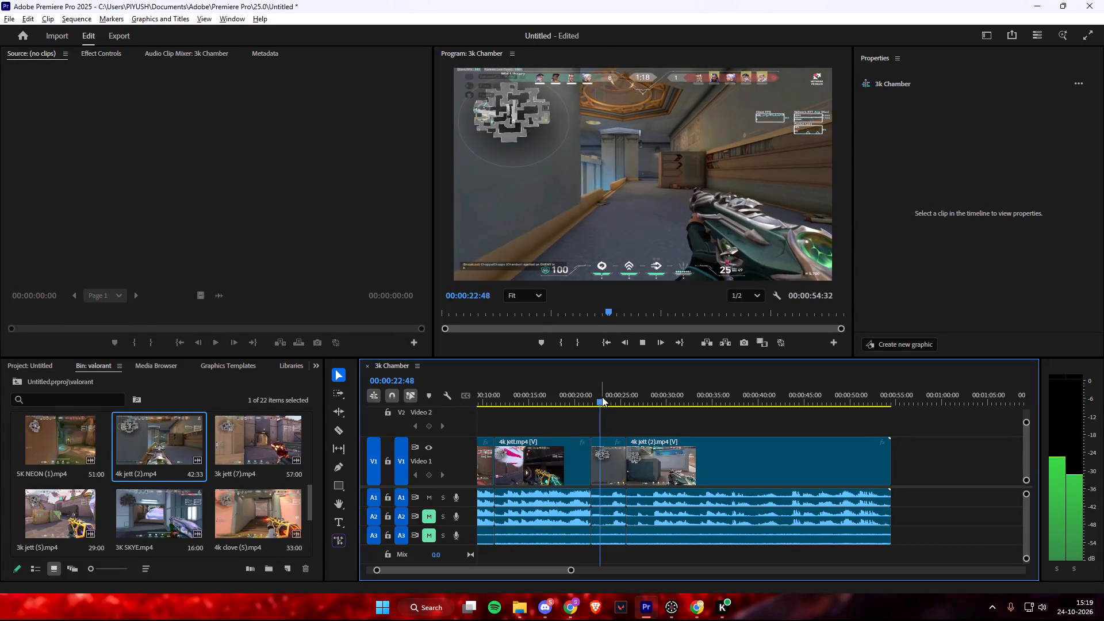
key(space)
key(c)
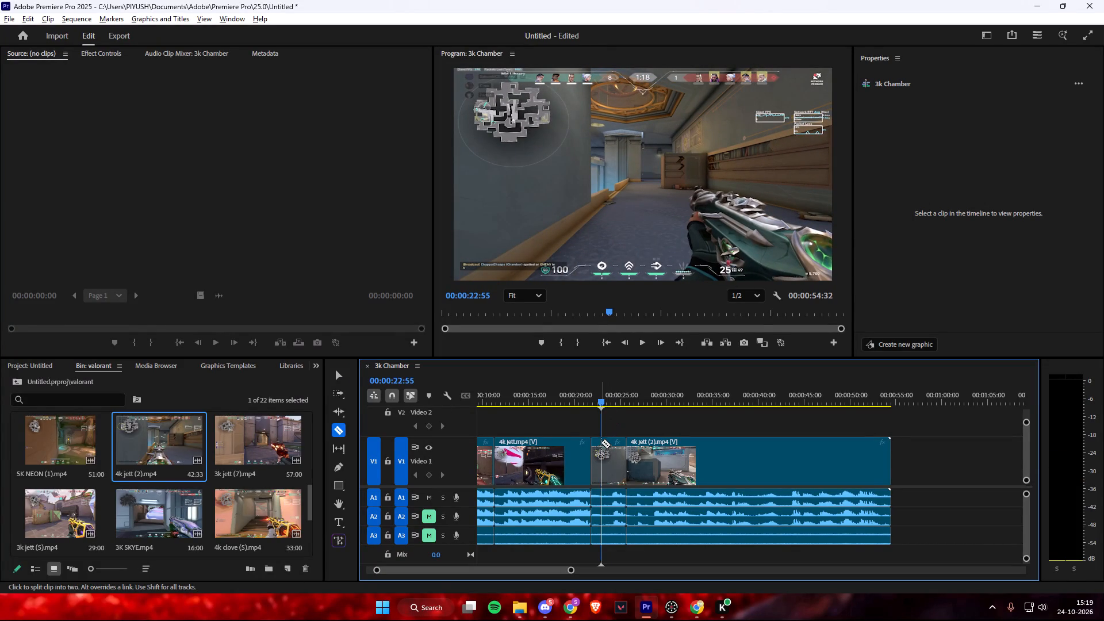
click(601, 443)
Delete the short 4k jett (2) piece before the 00:00:22:55 cut and close the gap after the 4k jett clip.
key(v)
click(595, 453)
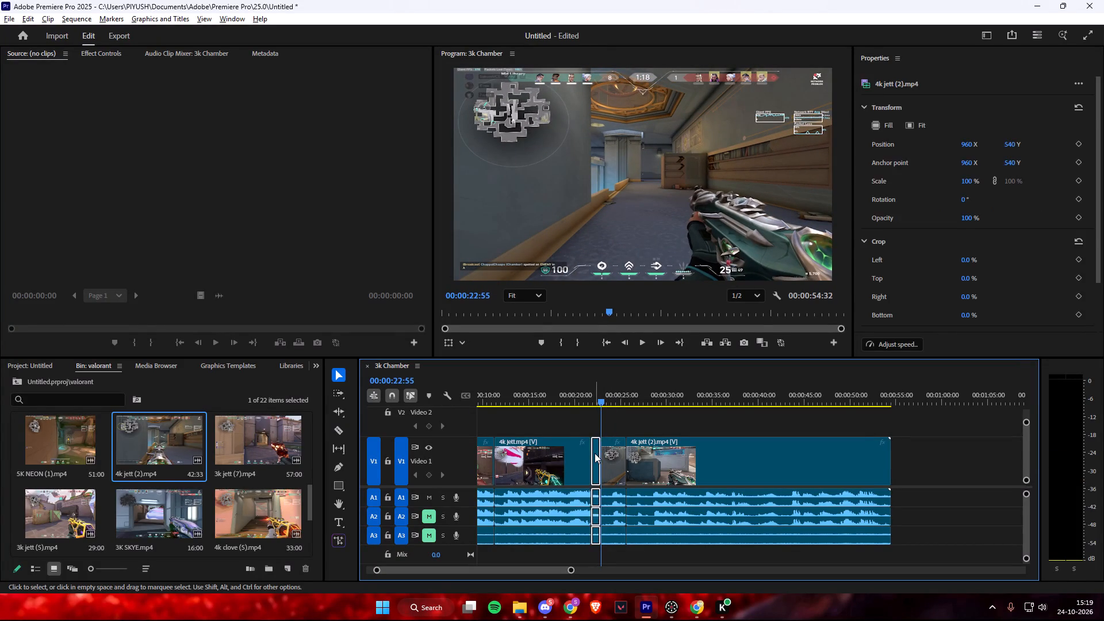
key(BackSpace)
click(595, 453)
key(BackSpace)
Play through the join into the second 4k jett (2) segment and split it at 00:00:25:53, shortly before the shooting starts.
click(589, 402)
key(space)
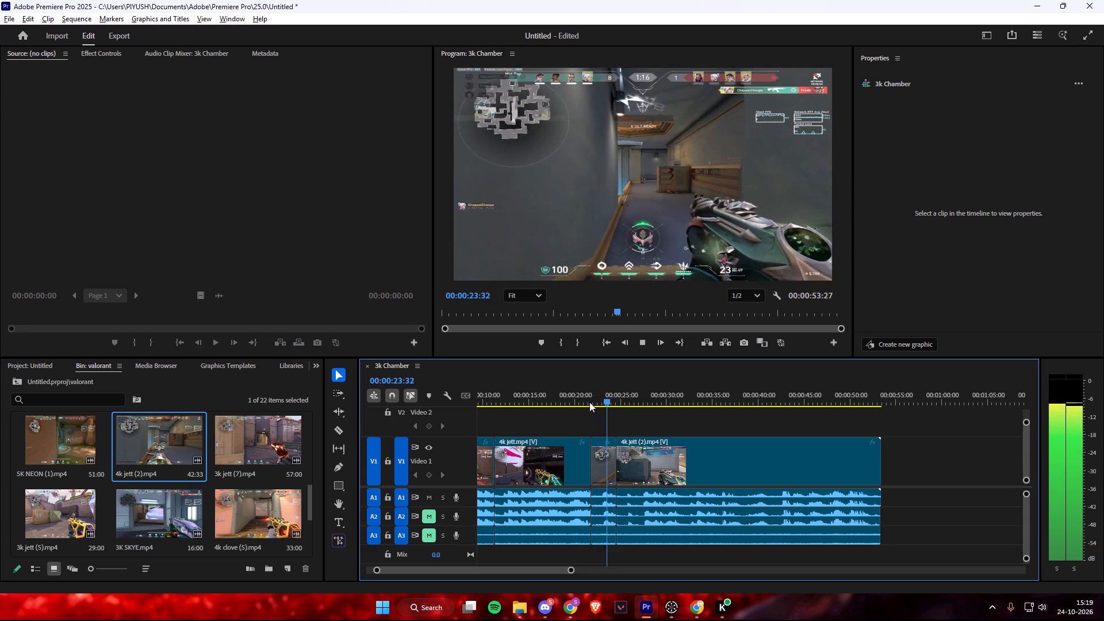
key(space)
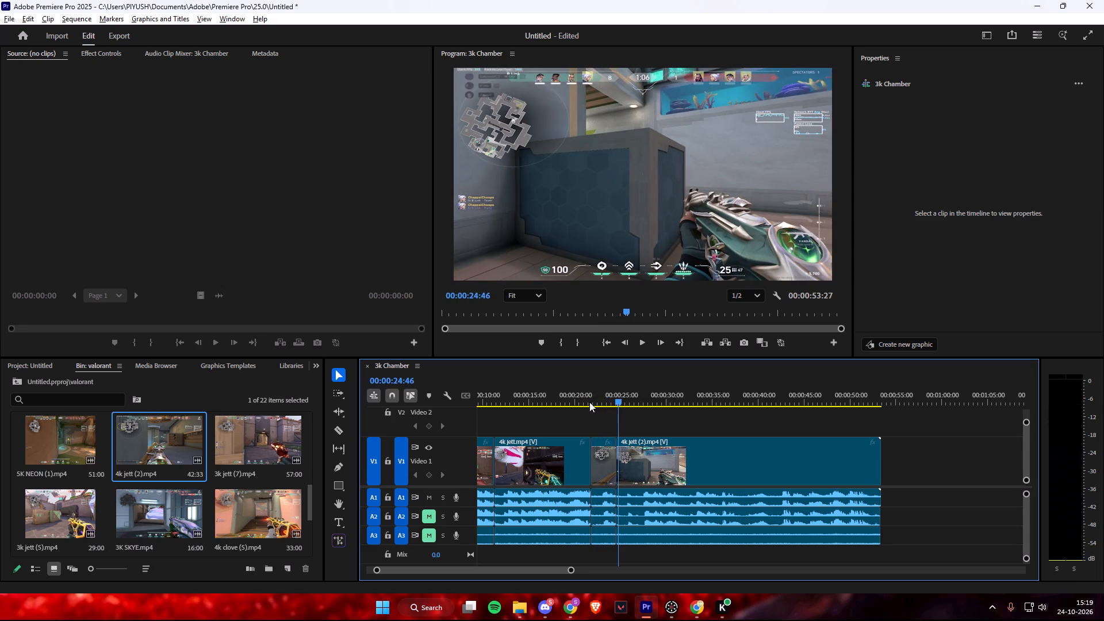
key(space)
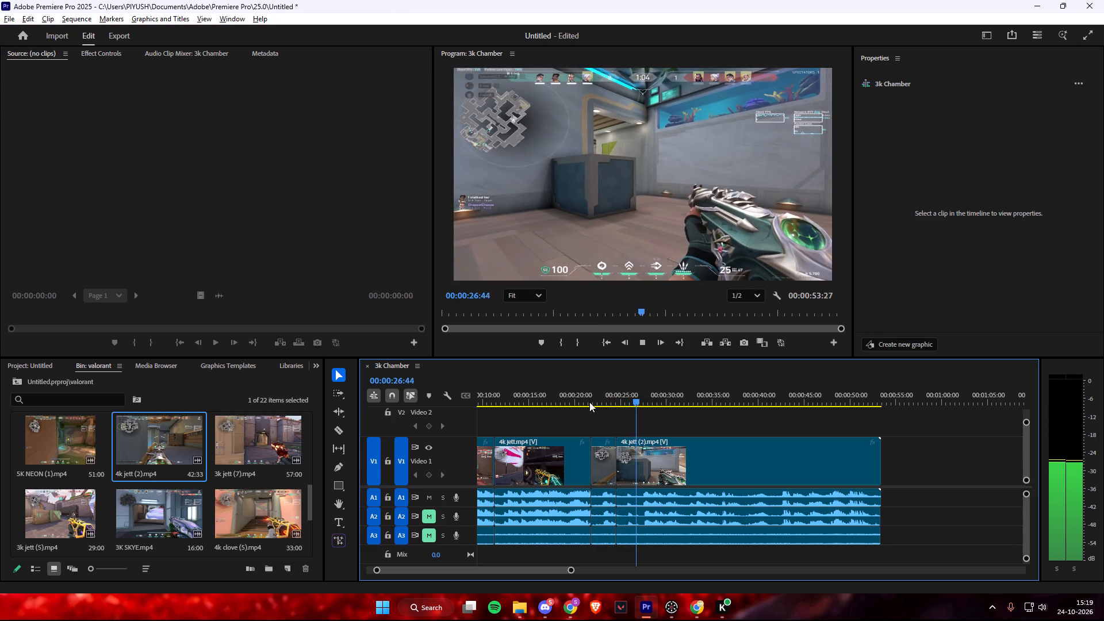
key(space)
key(space)
key(space)
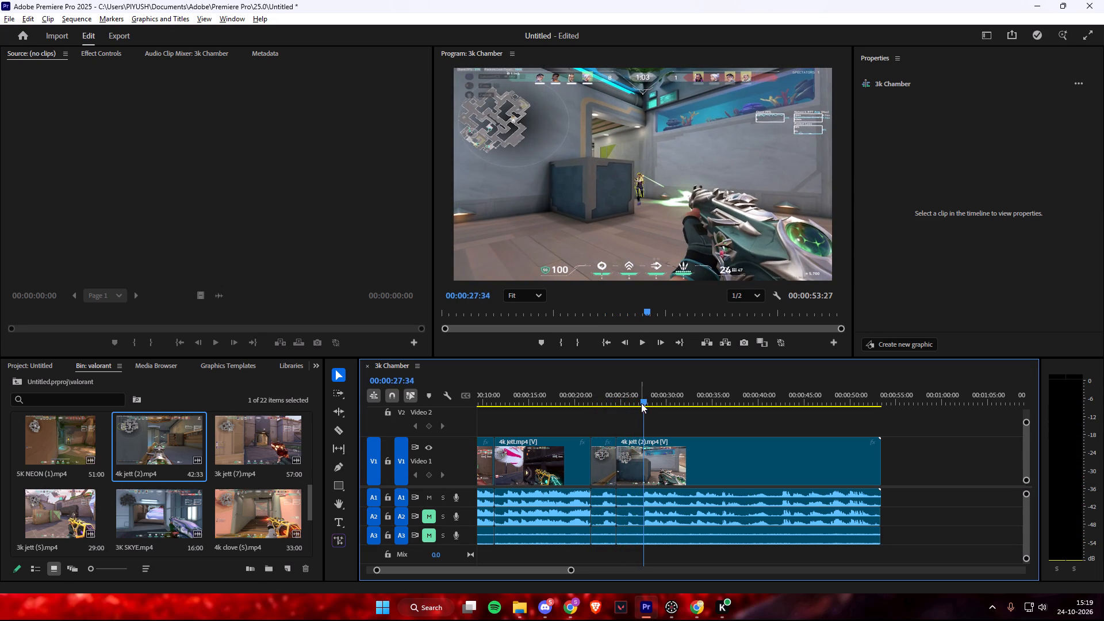
drag(639, 402, 630, 402)
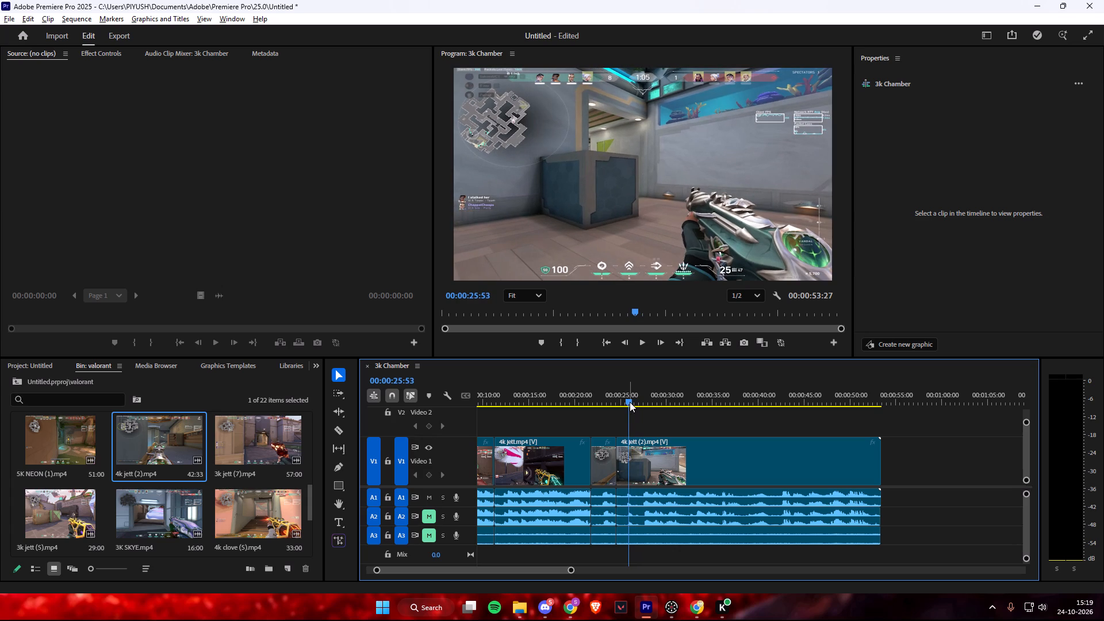
key(c)
click(628, 444)
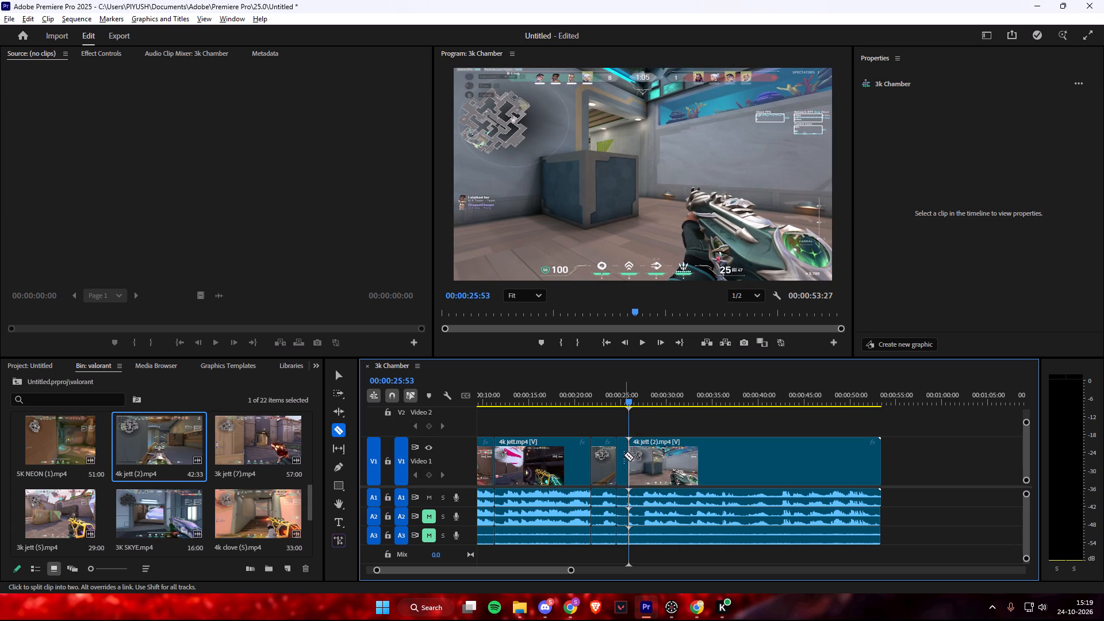
Delete the short piece at the start of the second 4k jett (2) segment and close the gap.
key(v)
click(622, 453)
key(BackSpace)
click(622, 453)
key(BackSpace)
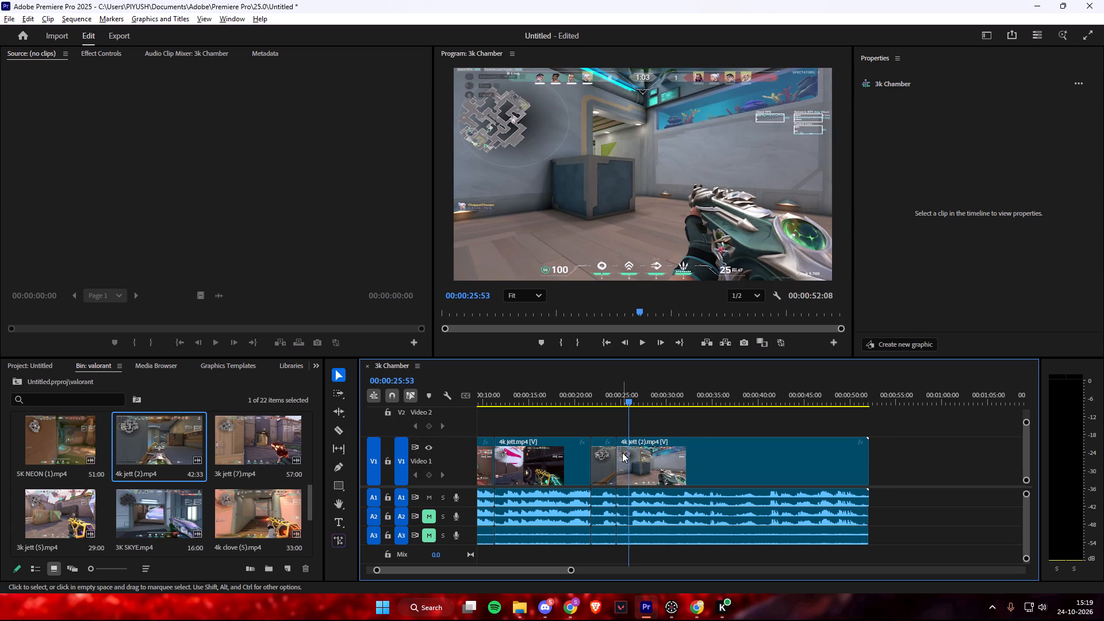
Play the second 4k jett (2) segment past its kill and split it at 00:00:33:33.
click(616, 404)
key(space)
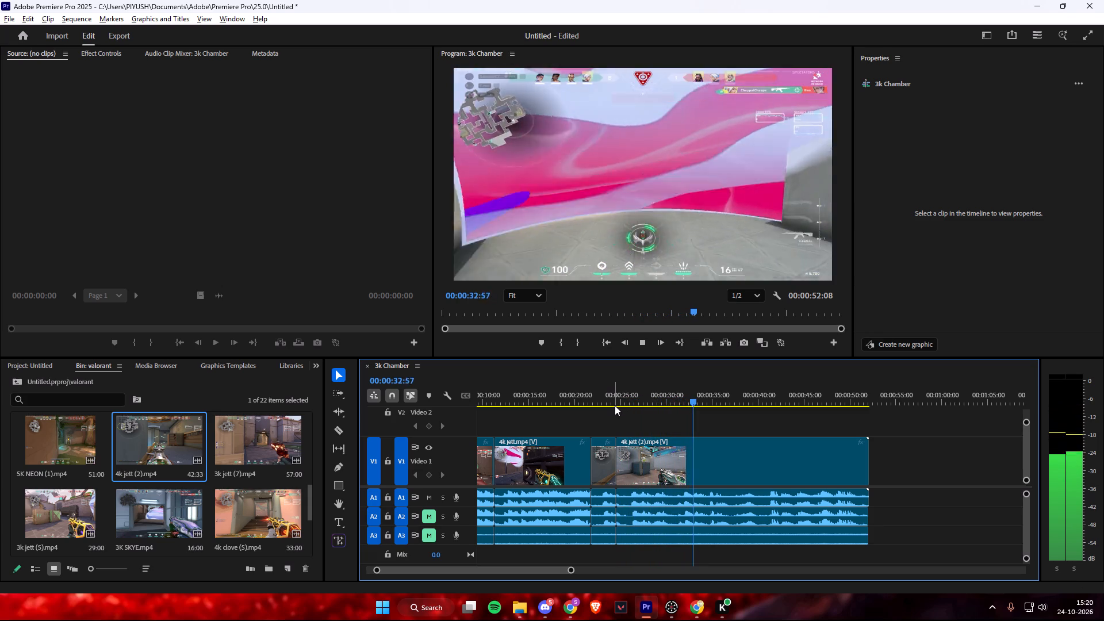
key(space)
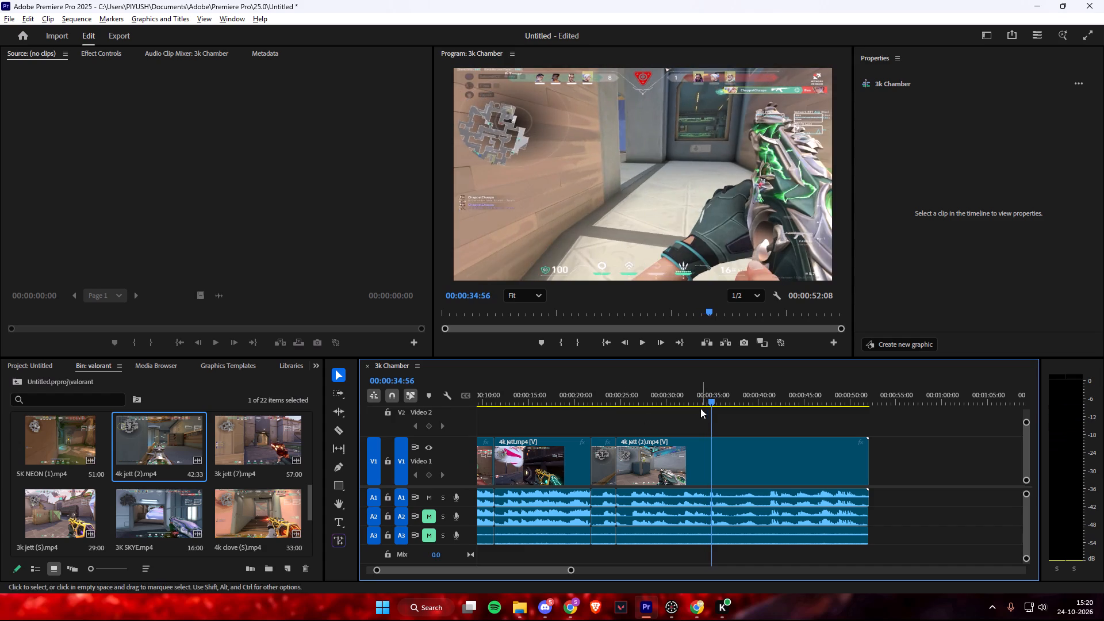
click(693, 398)
drag(688, 402, 676, 404)
key(space)
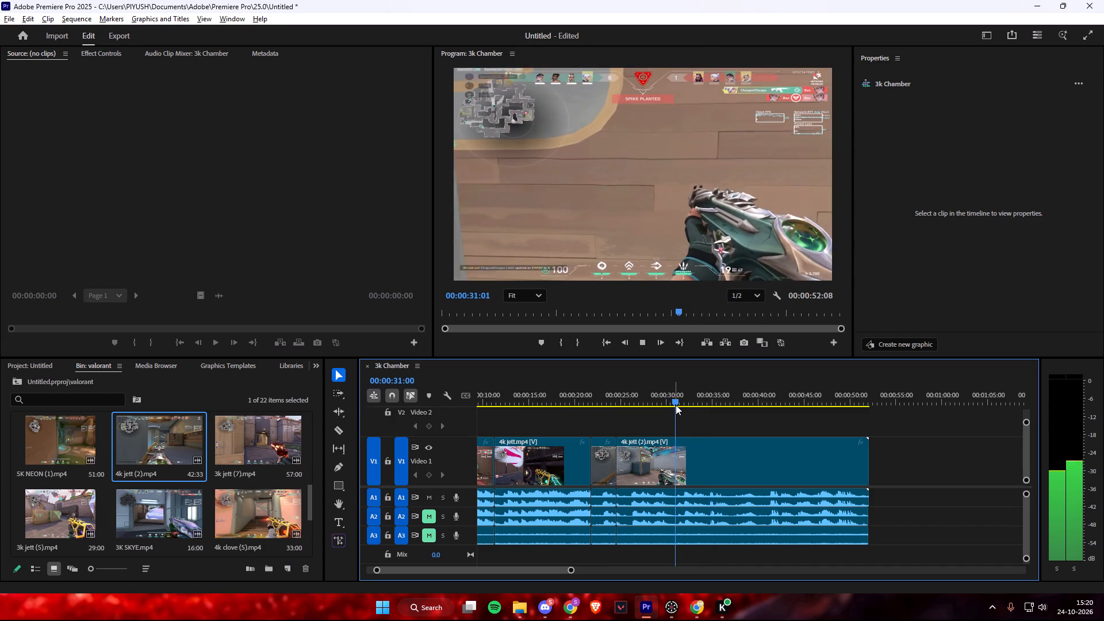
key(space)
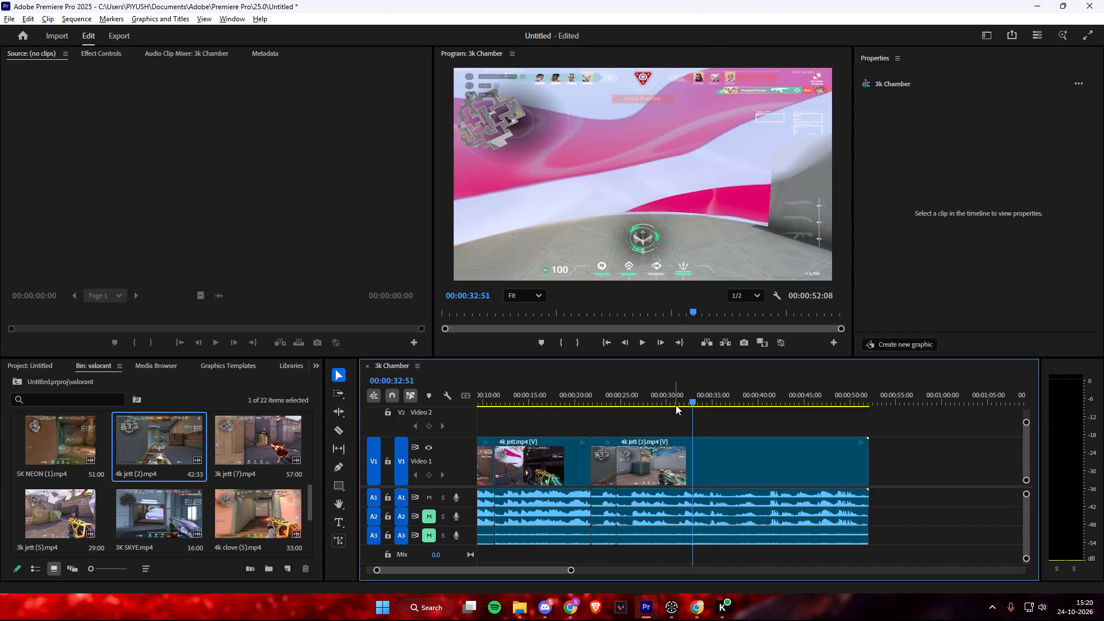
key(space)
key(space)
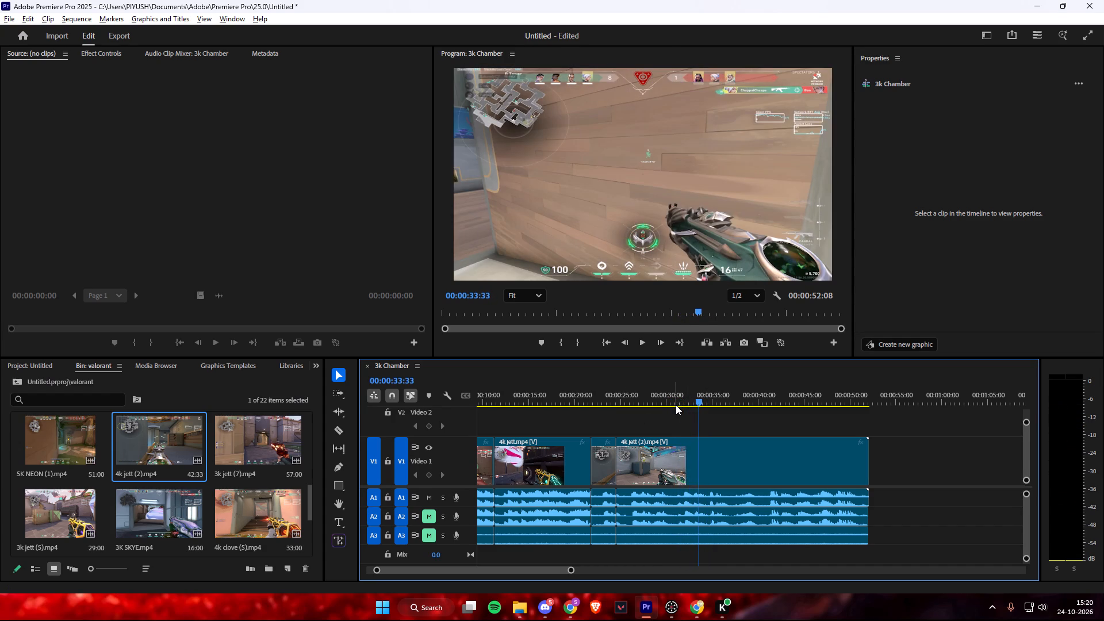
key(c)
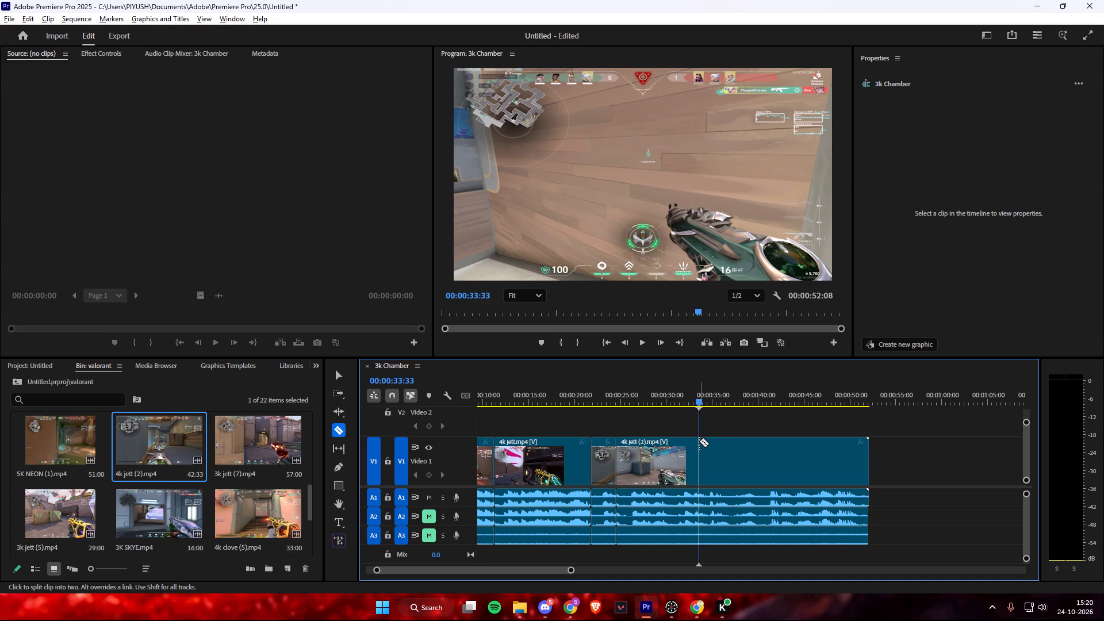
click(699, 441)
text(v)
Play and scrub the rest of the 4k jett (2) clip to find its final action and split it at 00:00:45:14.
key(space)
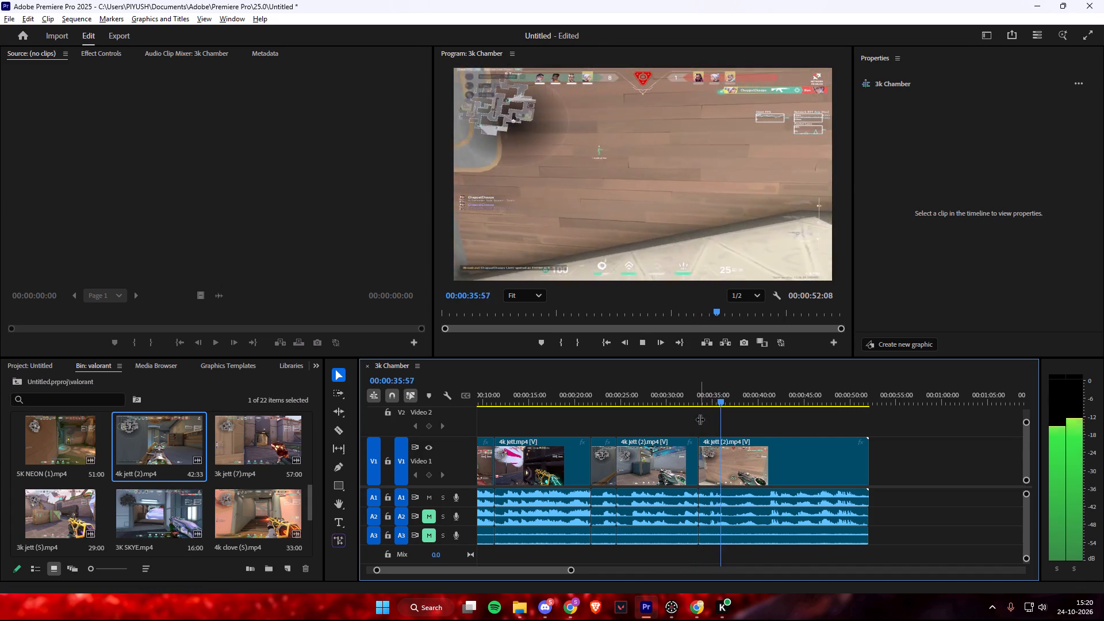
drag(735, 402, 764, 404)
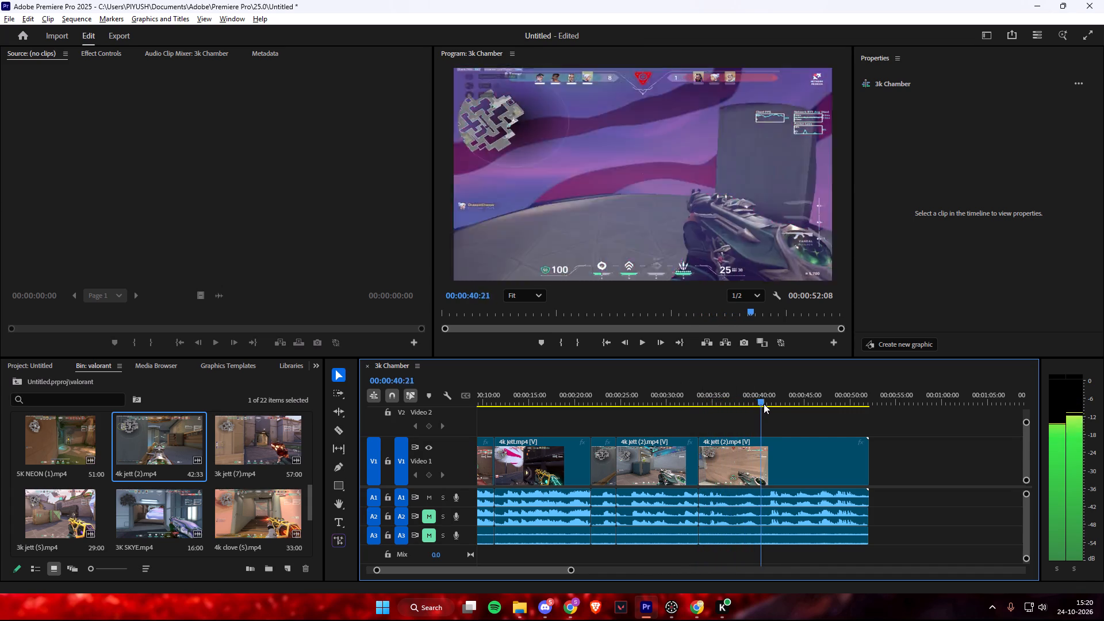
drag(764, 404, 794, 409)
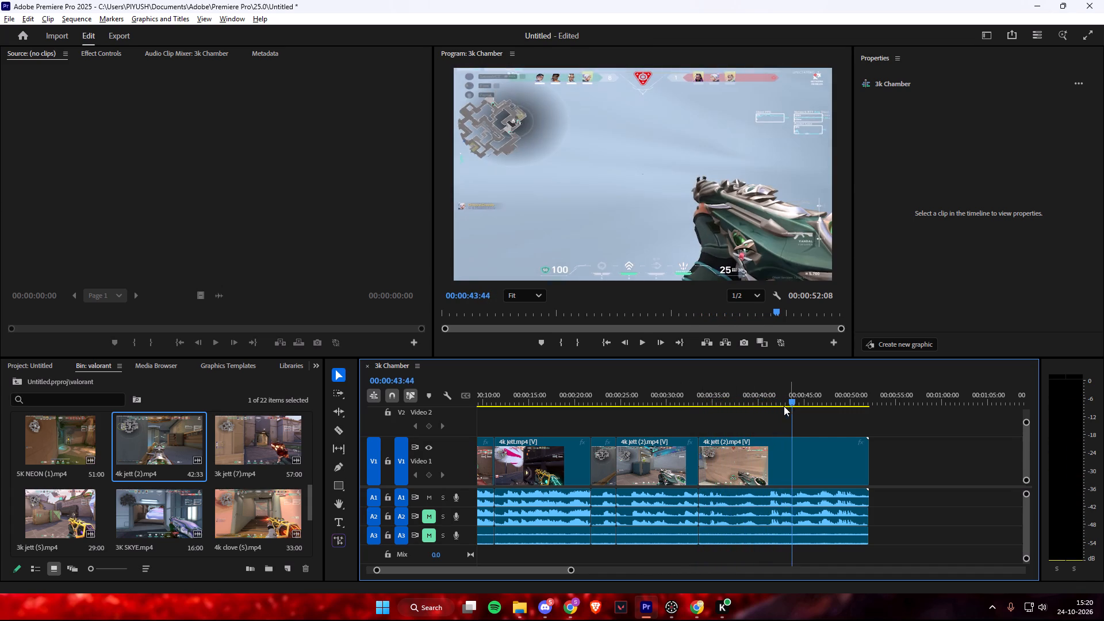
key(space)
key(space)
key(space)
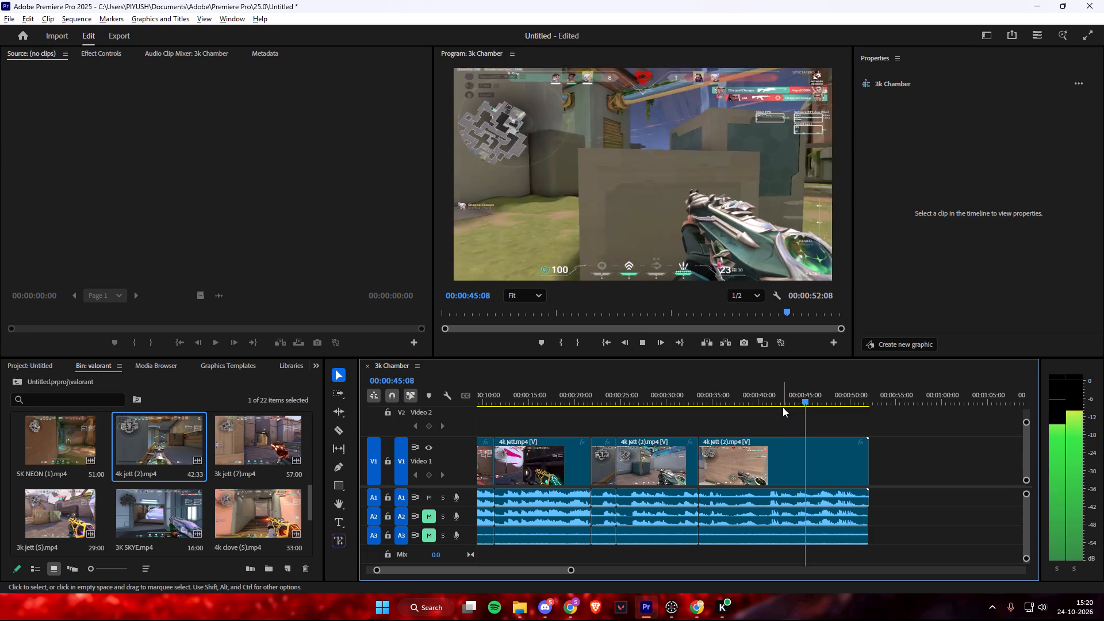
key(space)
key(space)
key(space)
key(space)
key(space)
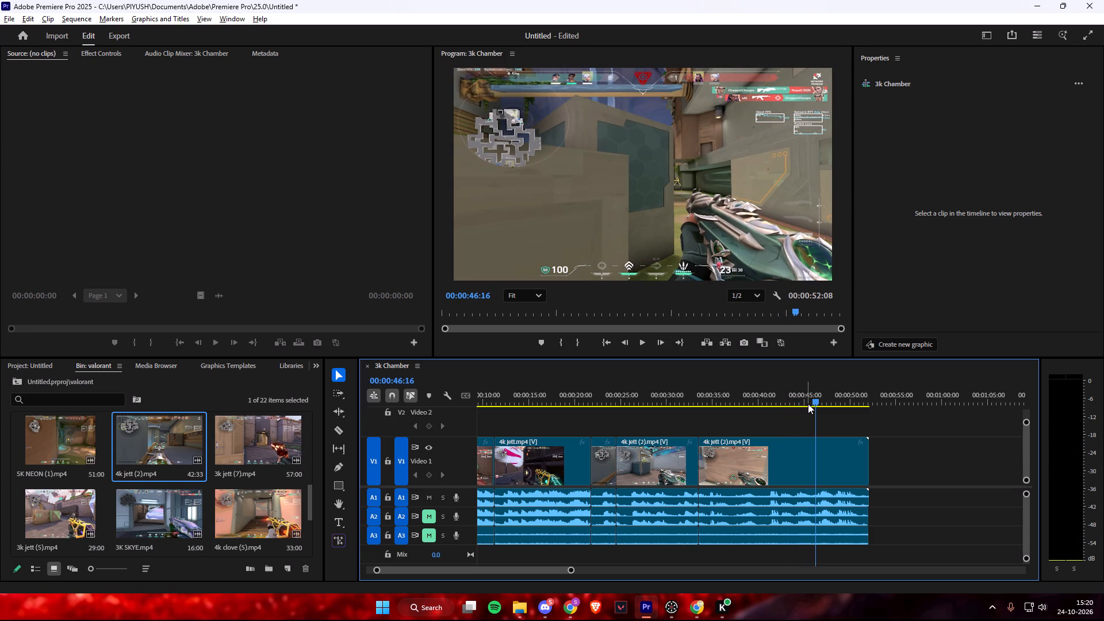
click(808, 404)
key(c)
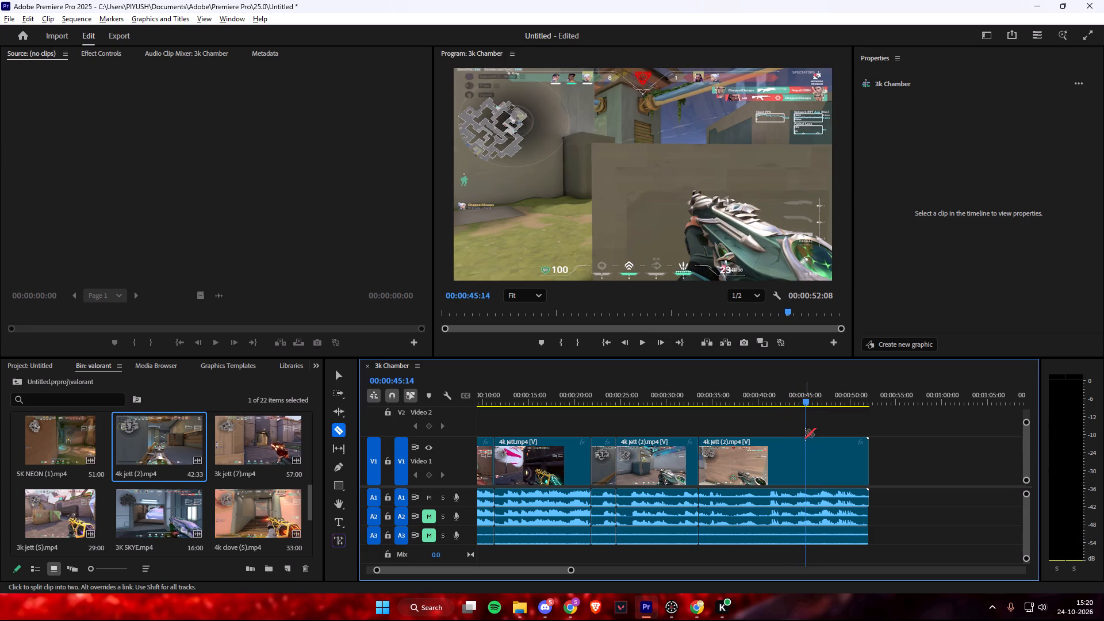
click(806, 440)
Delete the 4k jett (2) segment between the 00:00:33:33 and 00:00:45:14 cuts and close the gap.
key(v)
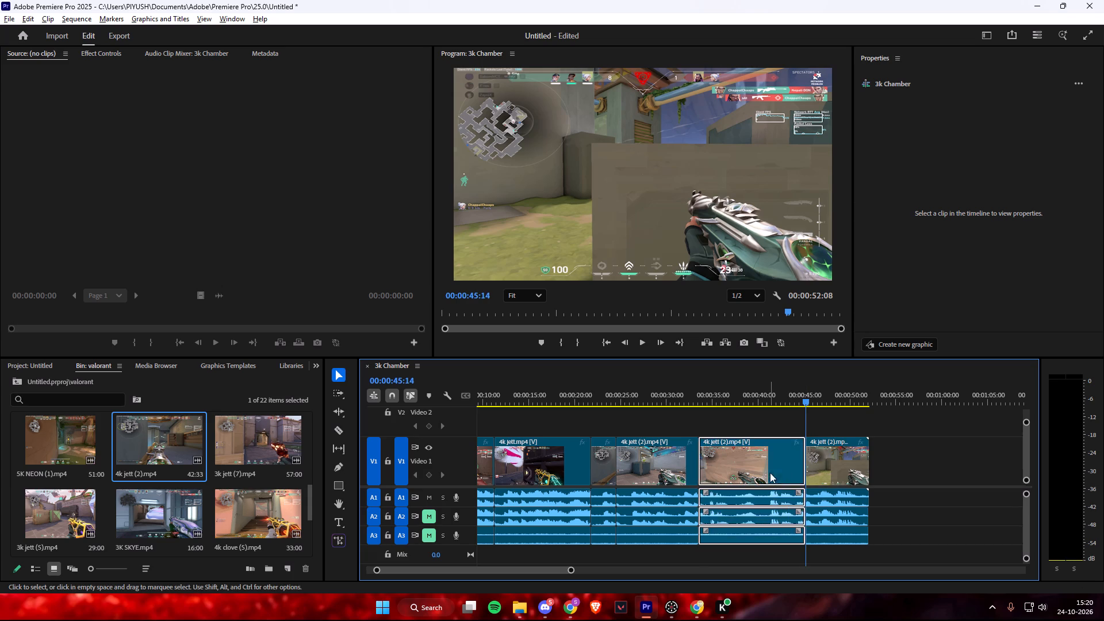
click(769, 475)
key(BackSpace)
click(745, 448)
key(BackSpace)
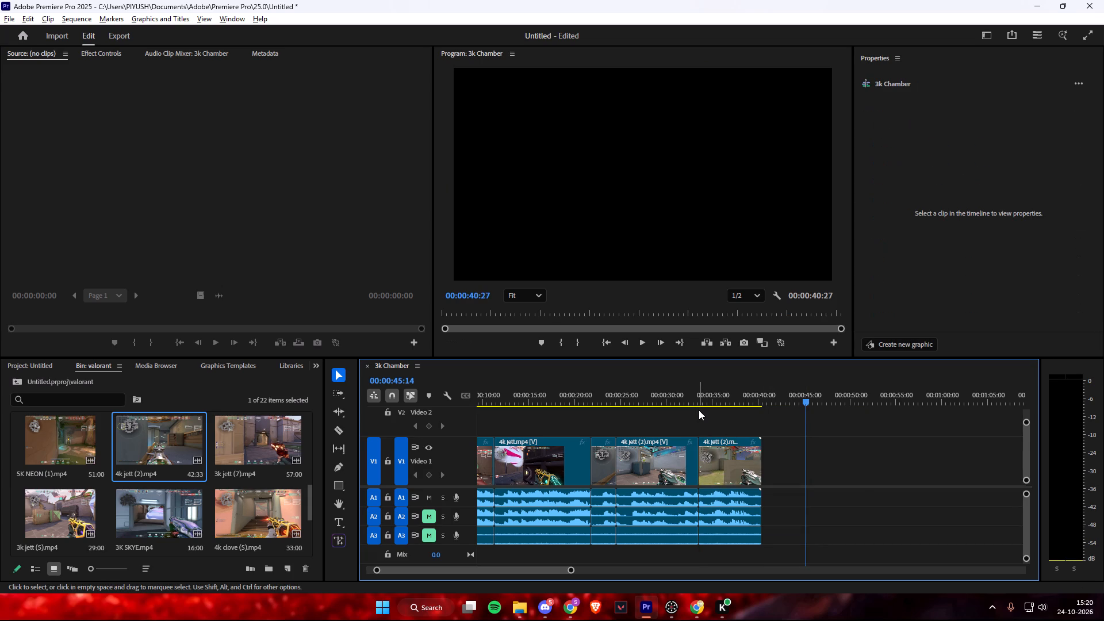
Play the last 4k jett (2) segment past its final kill and split it at 00:00:36:55.
click(699, 410)
click(695, 401)
key(space)
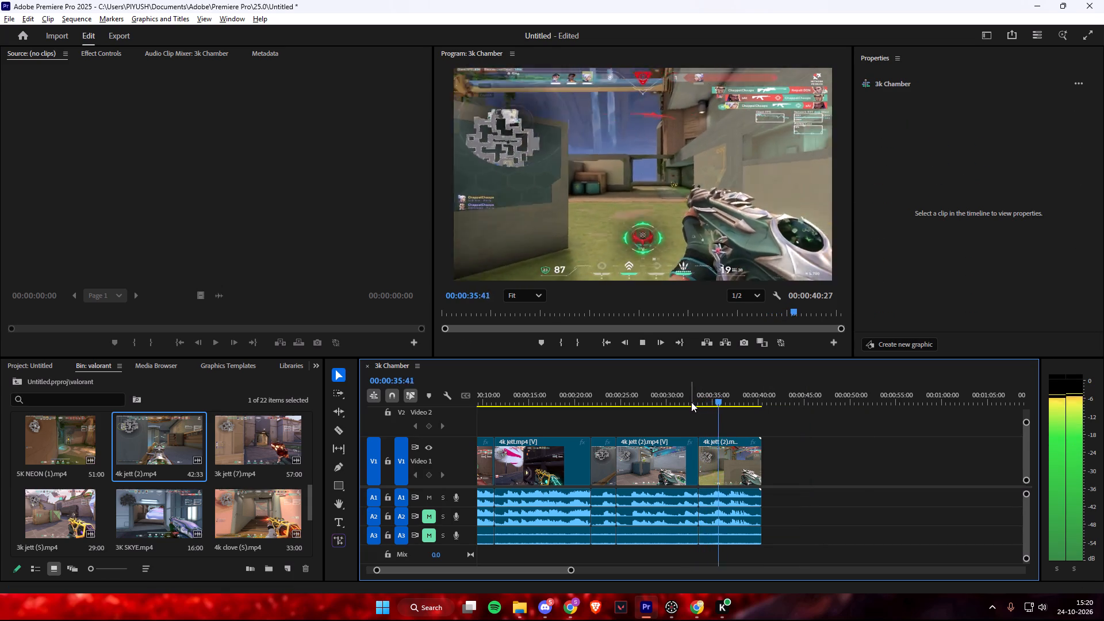
key(space)
key(space)
key(space)
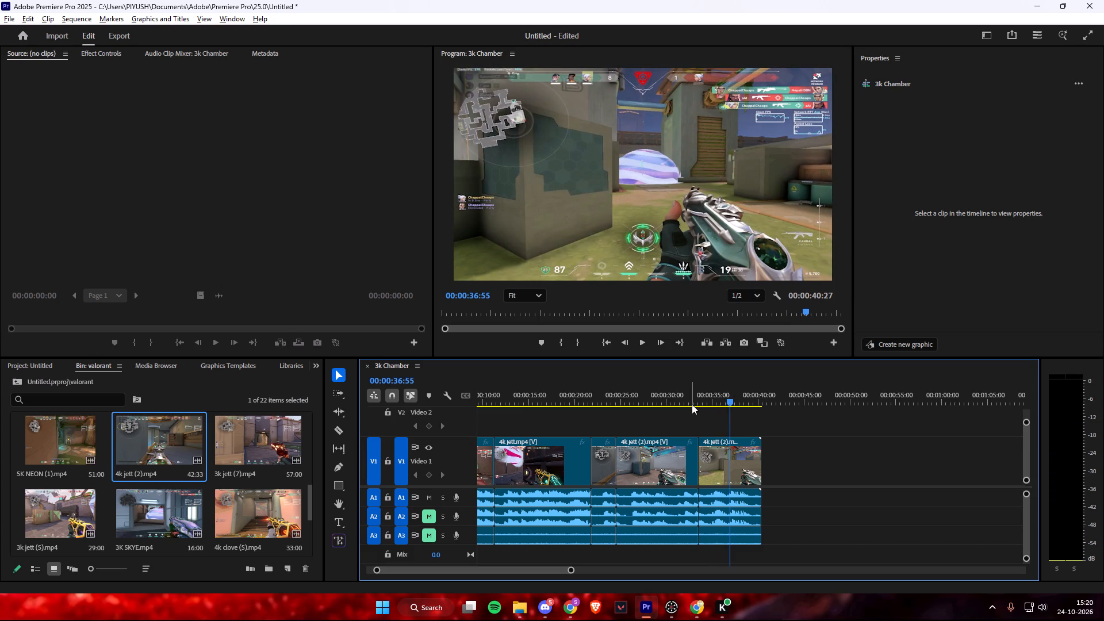
key(c)
click(730, 455)
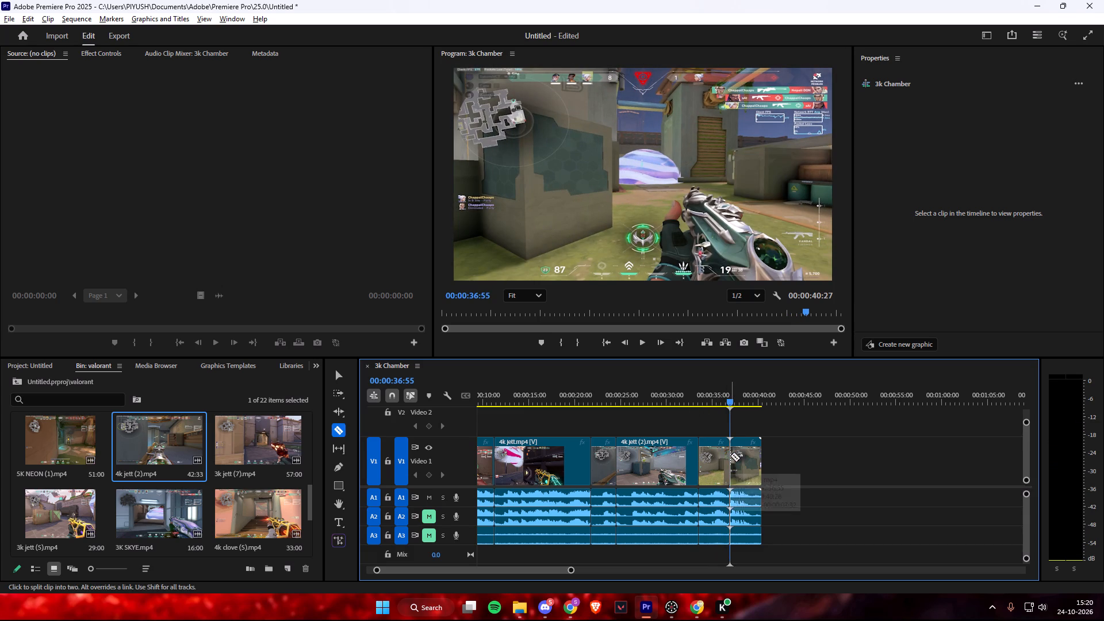
Delete the leftover end piece of the last 4k jett (2) segment after the 00:00:36:55 cut.
key(v)
click(737, 456)
key(BackSpace)
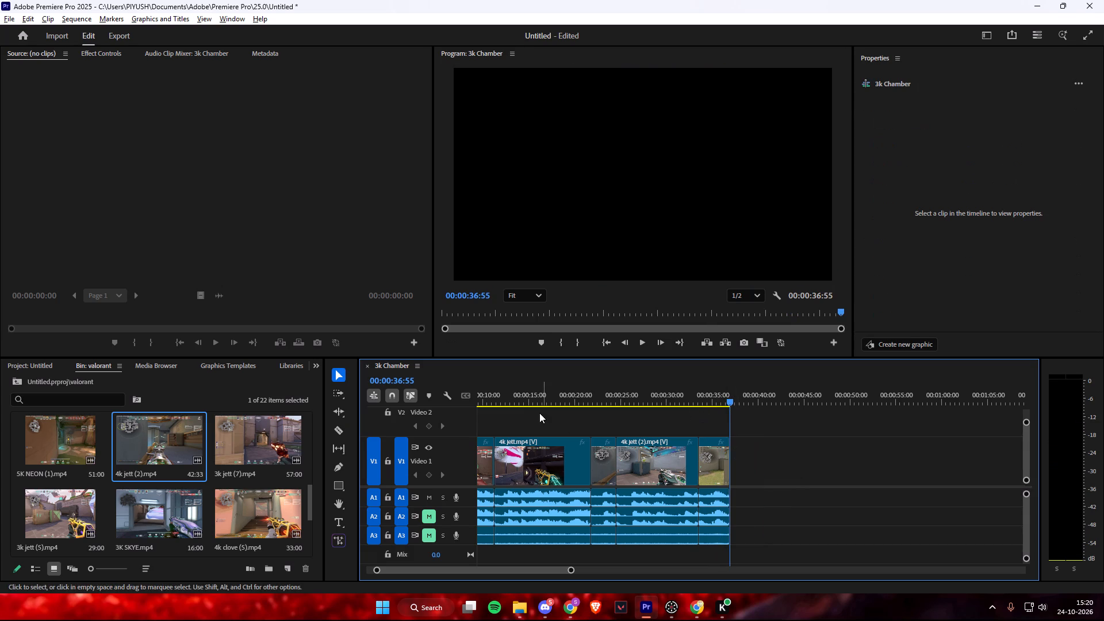
Play the assembled 3k Chamber sequence from 00:00:00:00 in full-screen view to review the edit.
drag(501, 405, 465, 405)
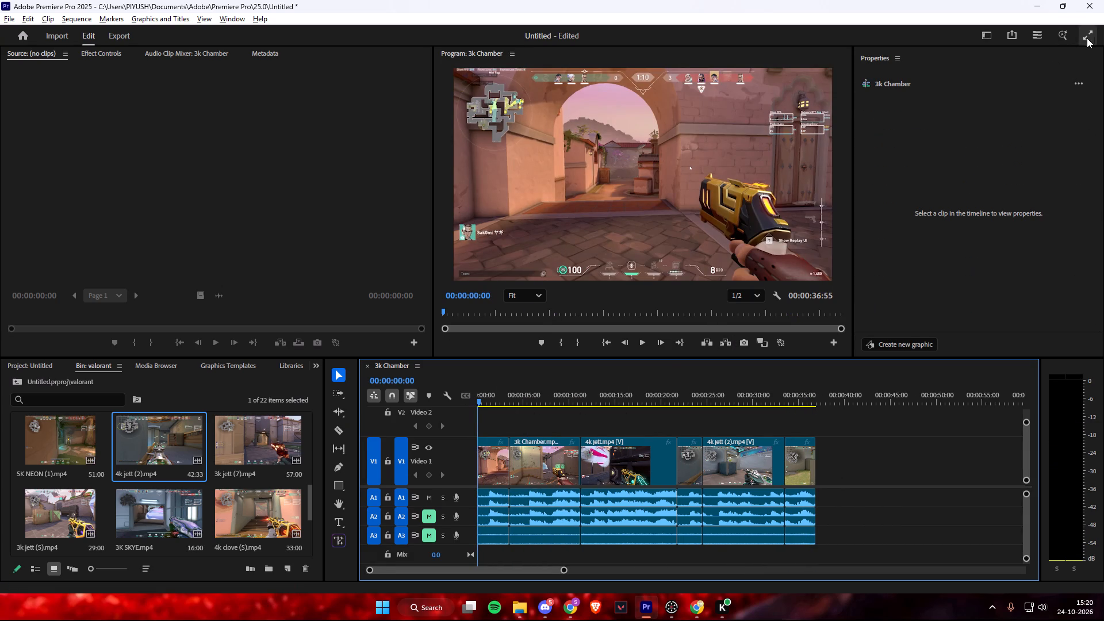
click(1090, 37)
key(space)
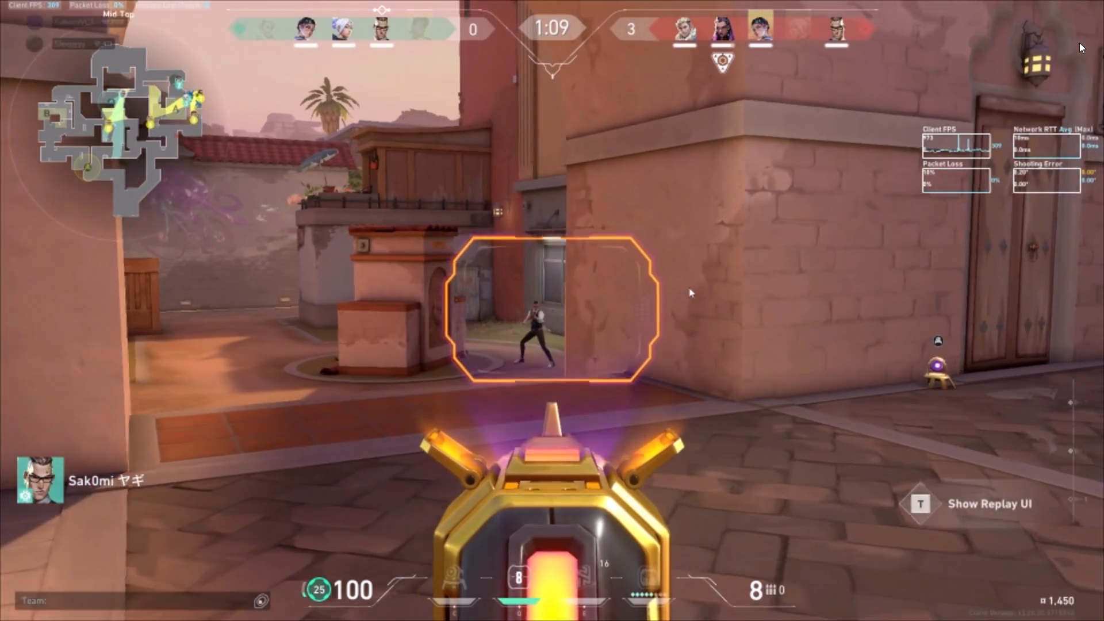
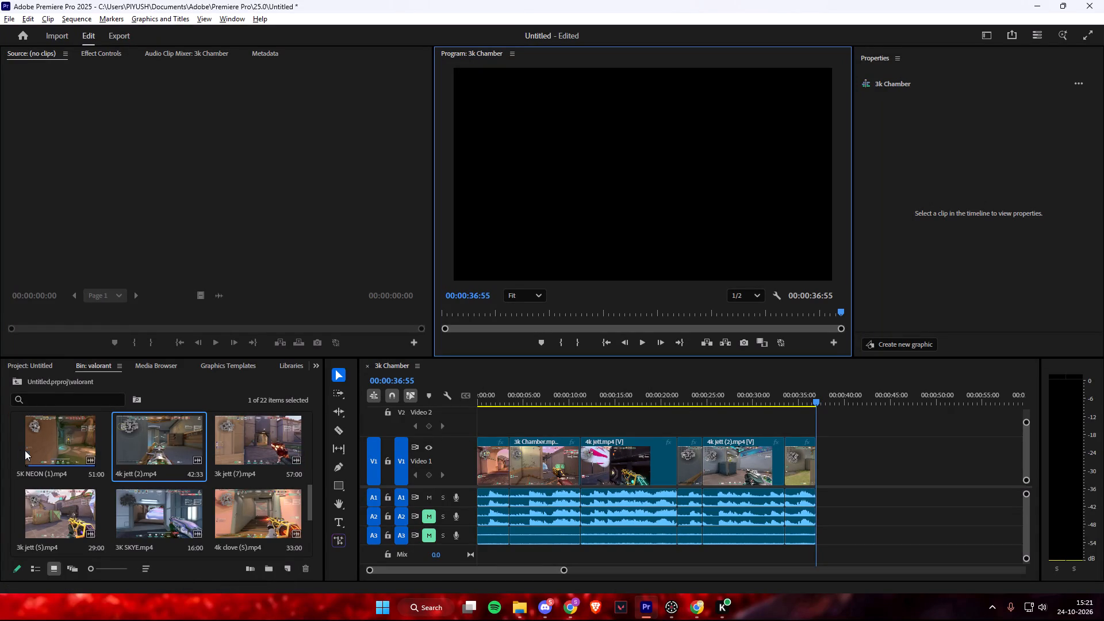
Add the 5K NEON (1) clip to the end of the sequence, directly after the last 4k jett (2) segment at 00:00:36:55.
click(47, 448)
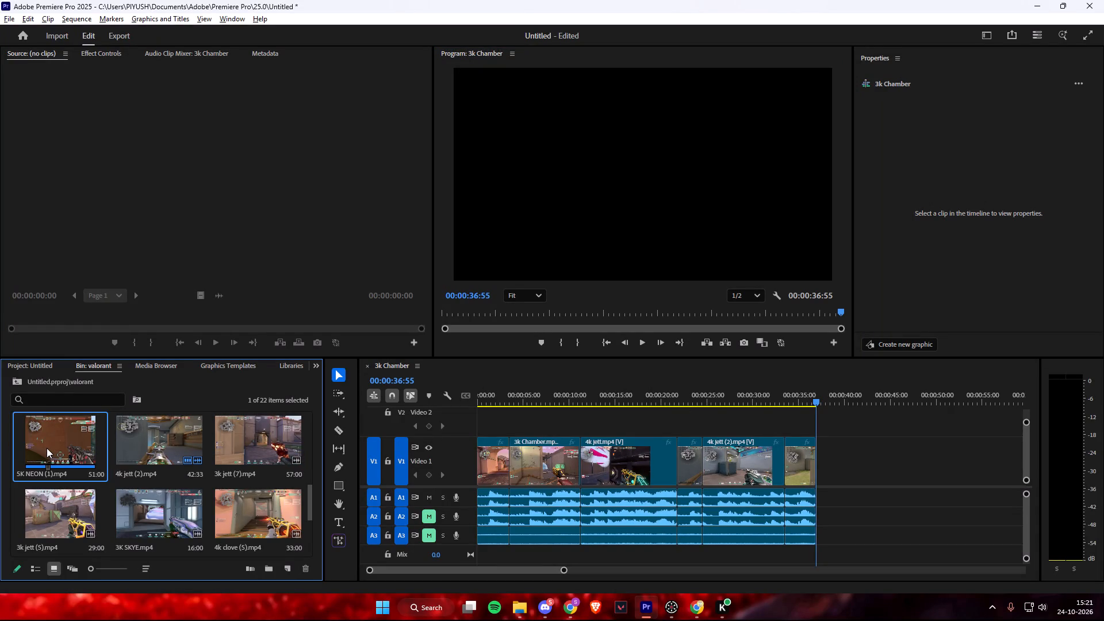
drag(47, 448, 827, 468)
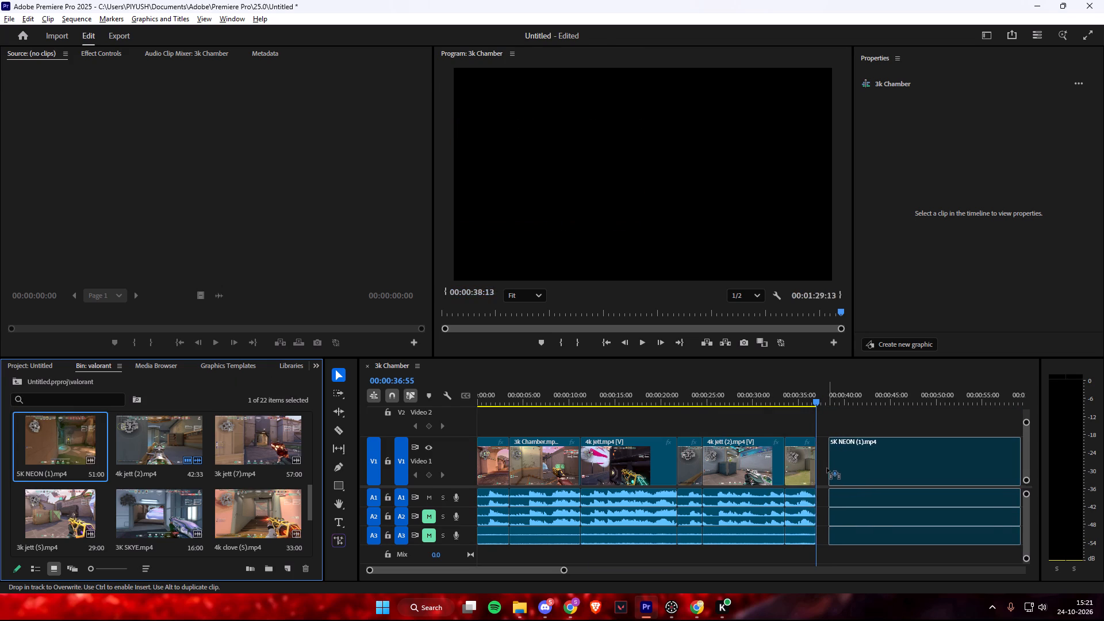
drag(827, 468, 819, 467)
Play the opening of the 5K NEON (1) clip and set its volume to -2.0 dB.
key(space)
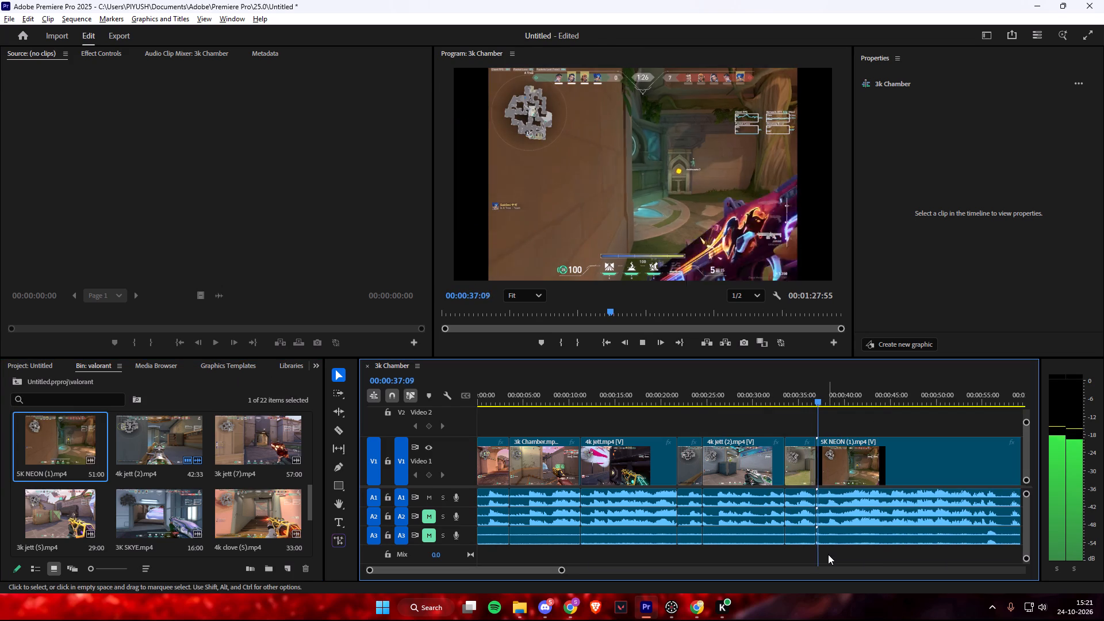
key(space)
key(space)
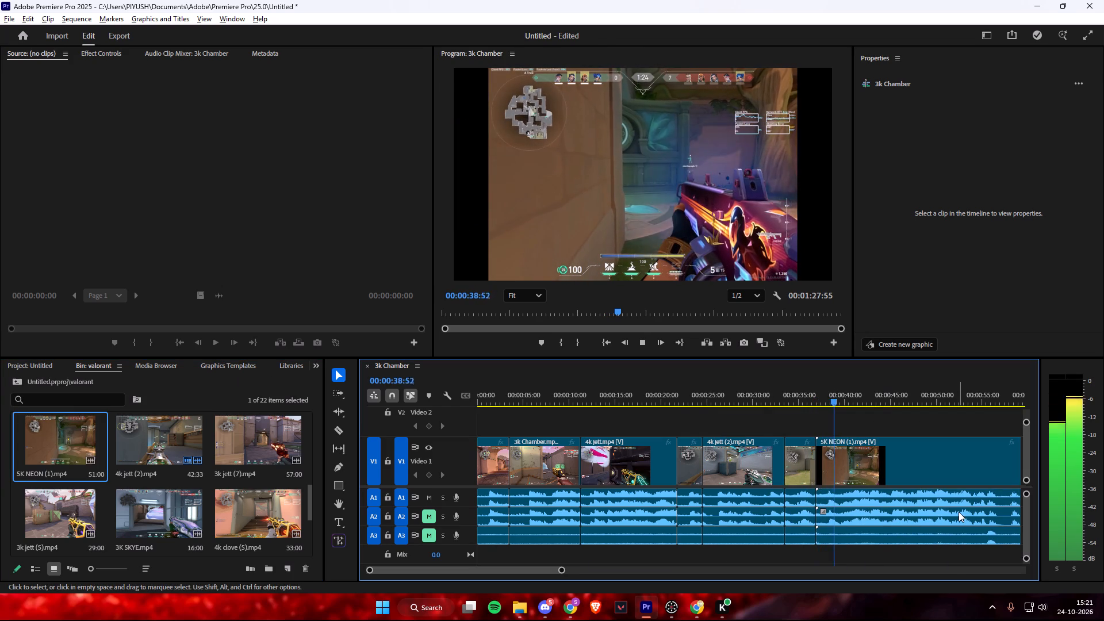
key(space)
key(space)
key(space)
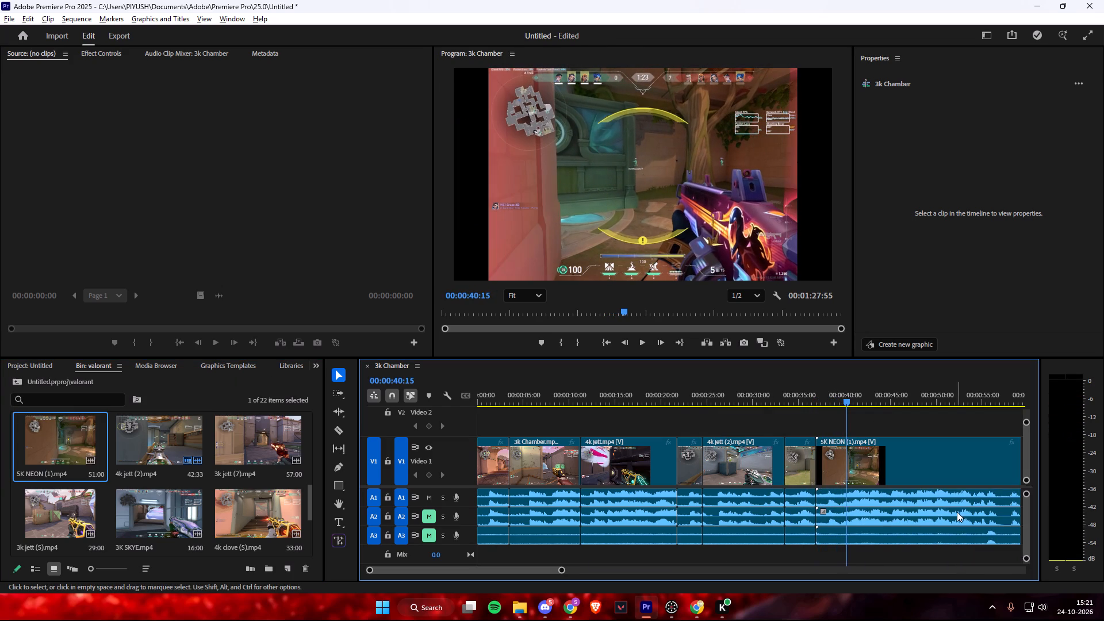
click(871, 458)
click(704, 404)
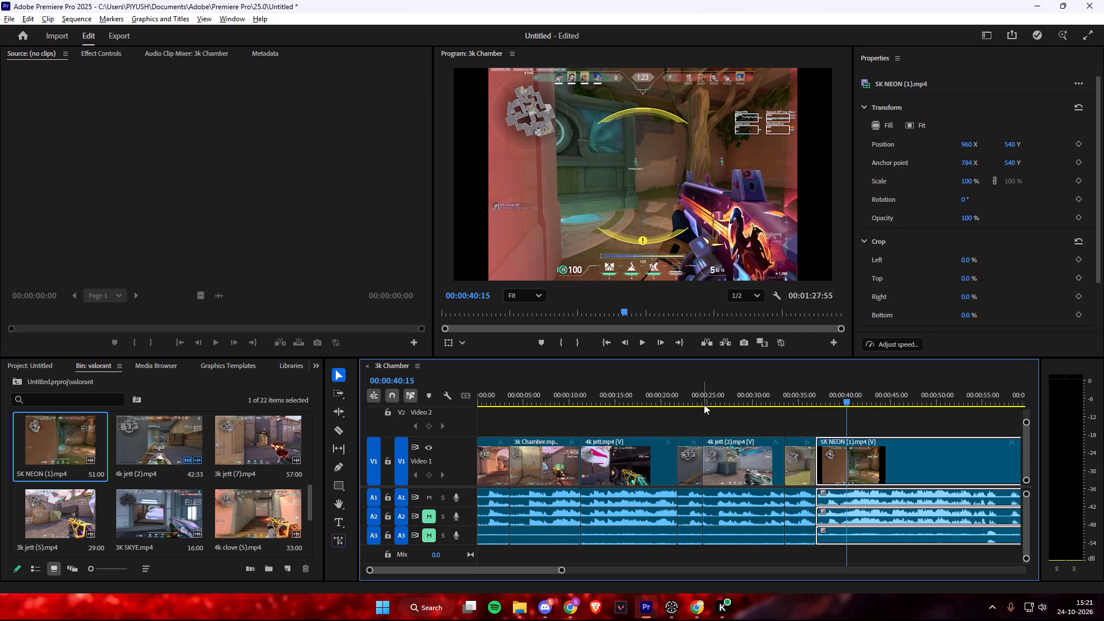
key(space)
click(833, 399)
key(space)
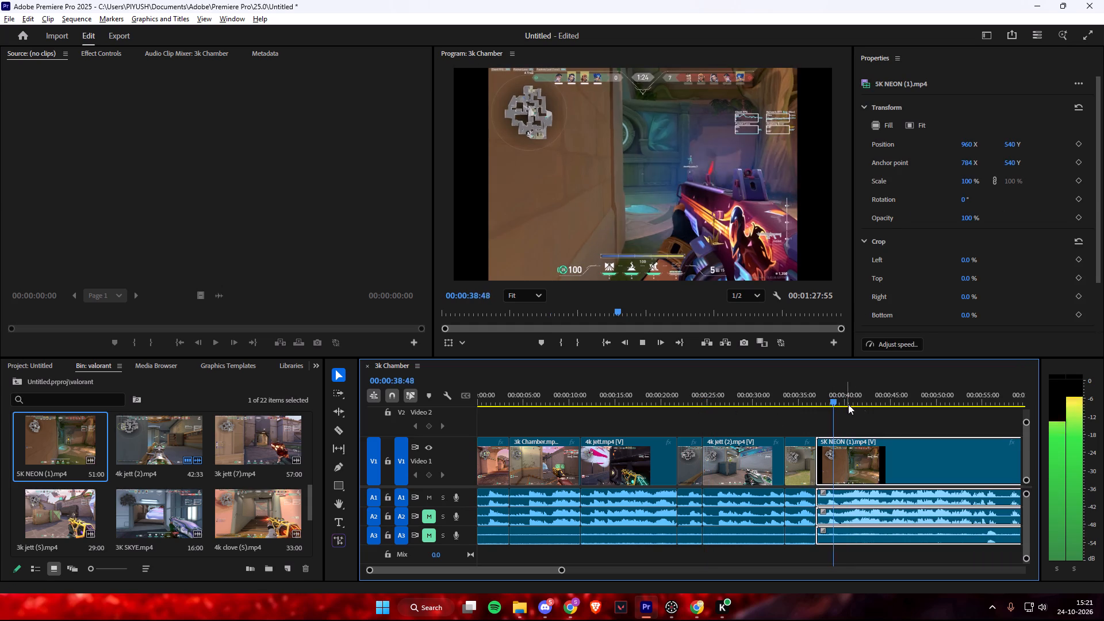
scroll(882, 307, down, 3)
click(979, 331)
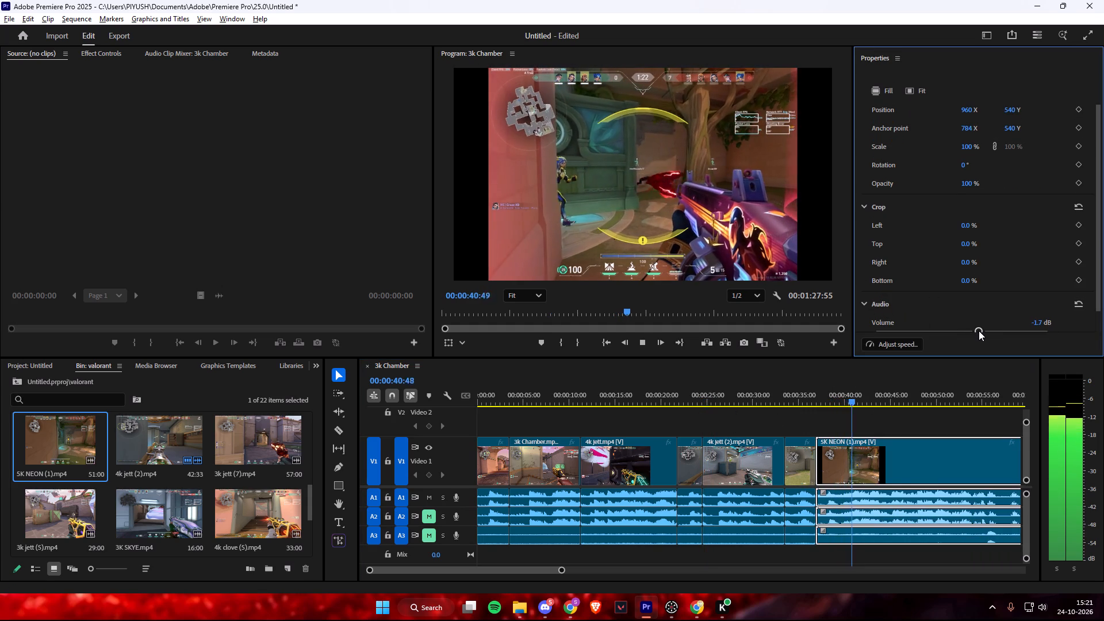
click(977, 331)
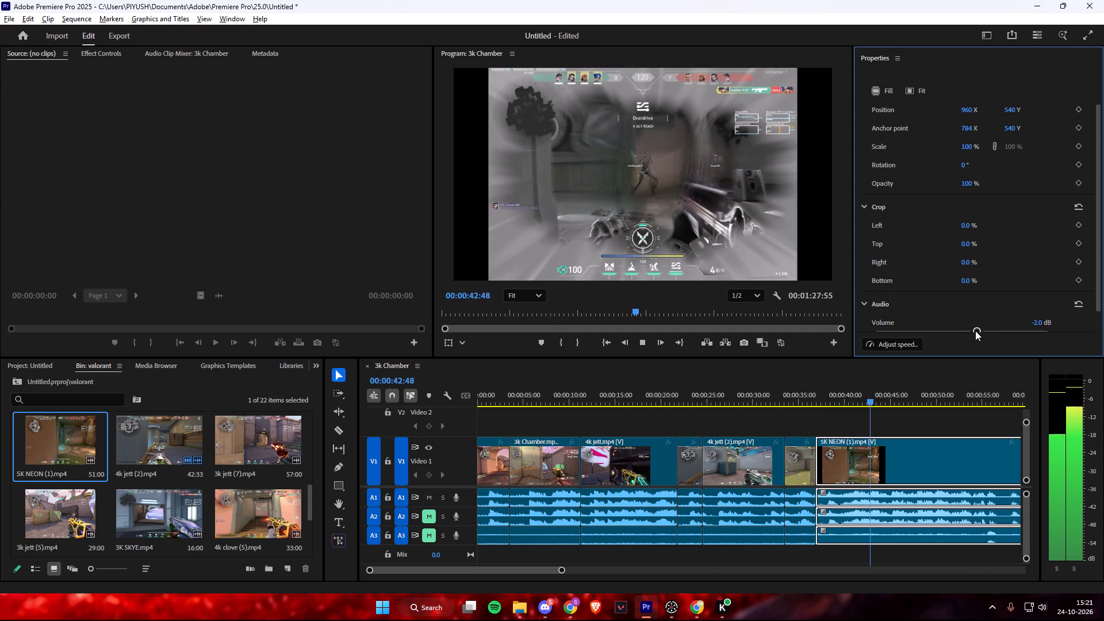
Replay the 5K NEON (1) clip from its start and split it just before the first kill at 00:00:40:29.
key(space)
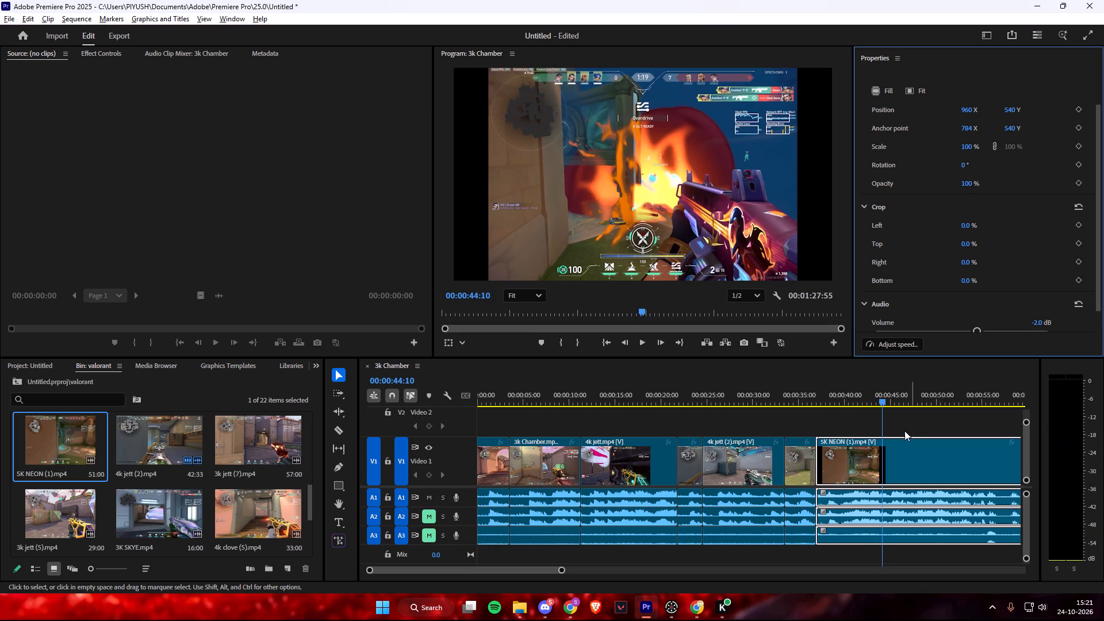
drag(882, 402, 818, 404)
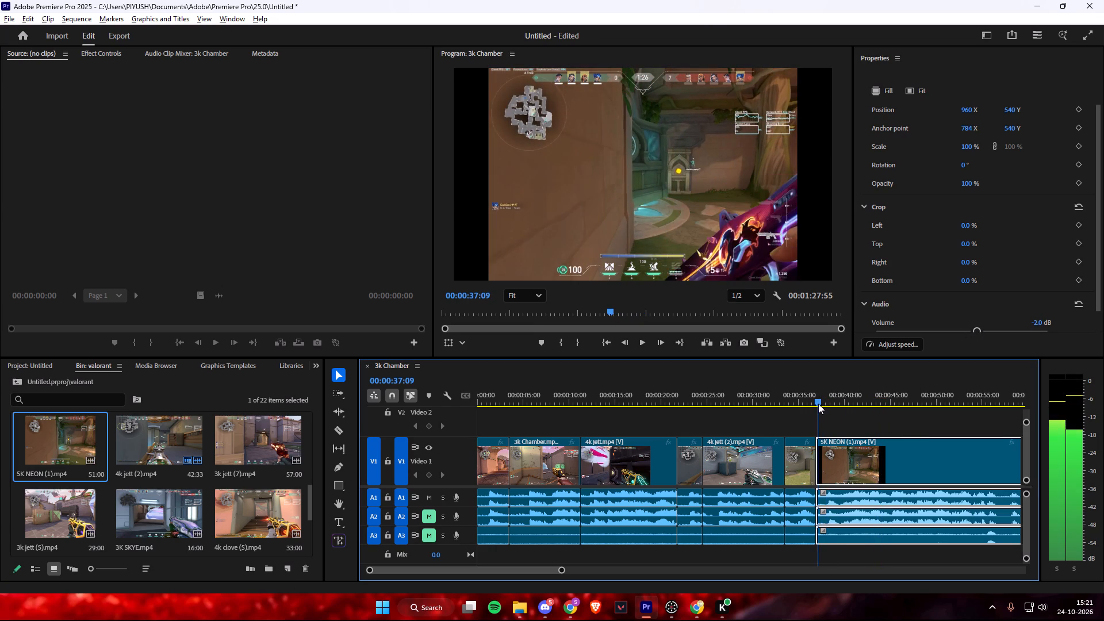
drag(818, 404, 816, 404)
key(space)
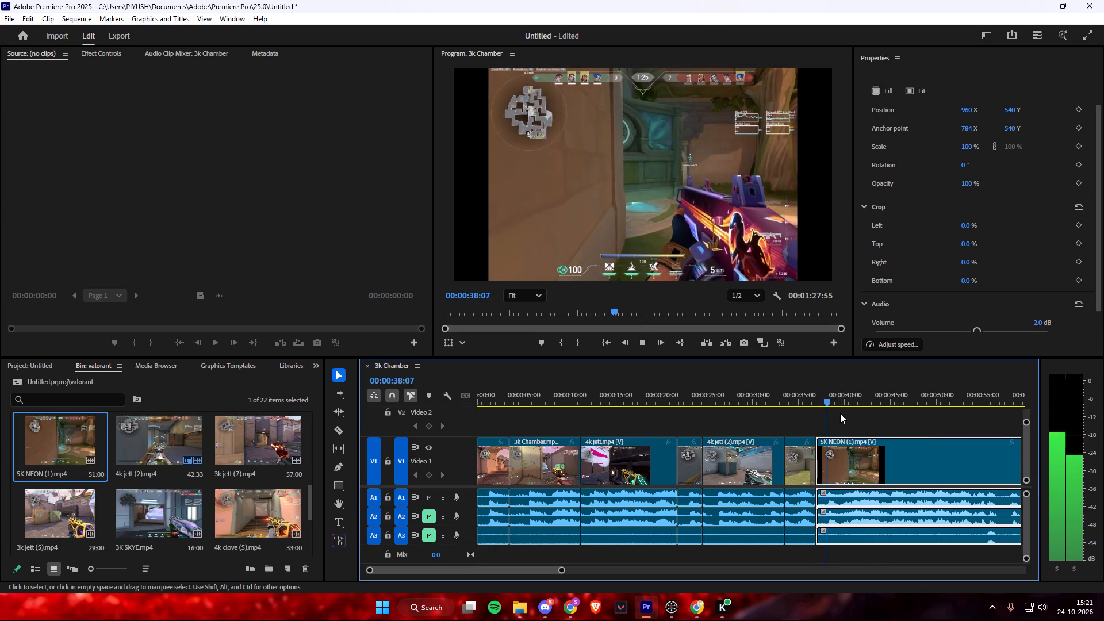
key(space)
key(space)
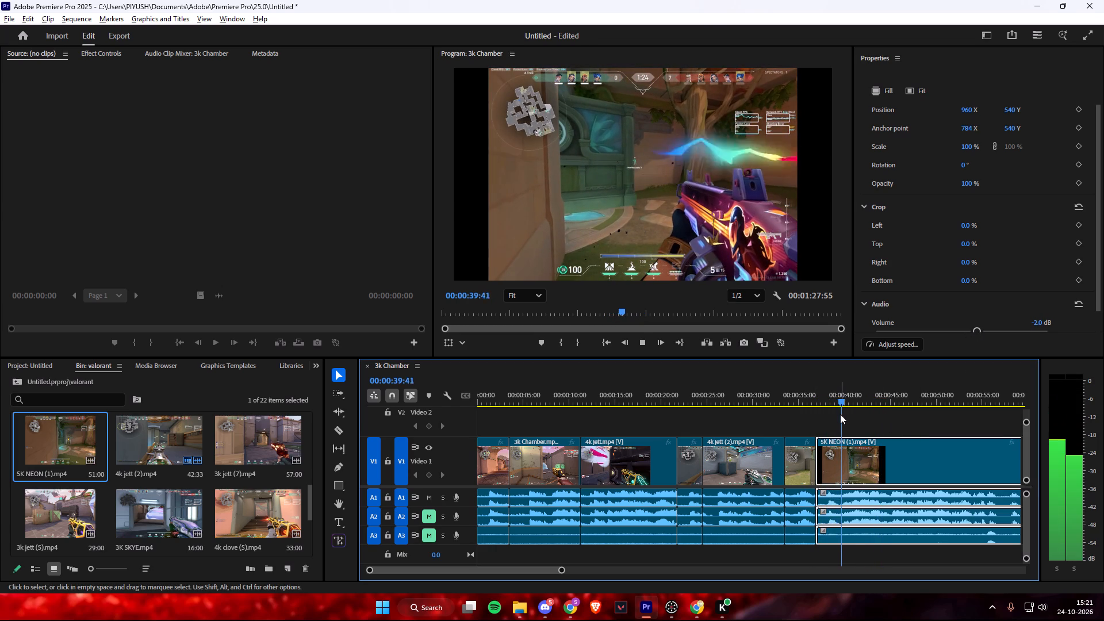
key(space)
key(space)
key(space)
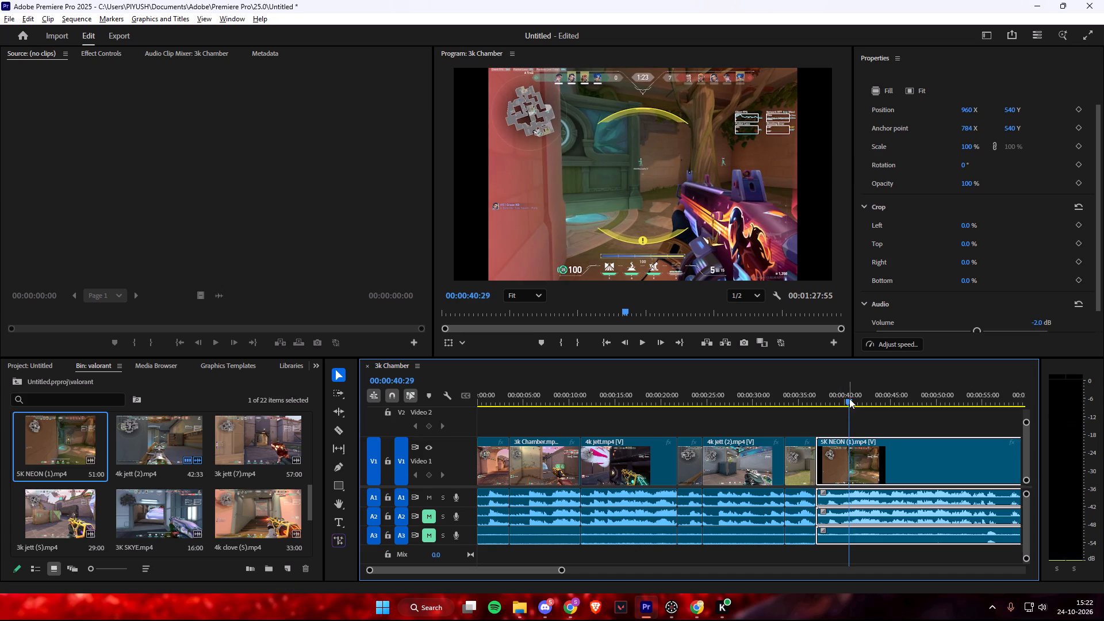
click(846, 398)
key(c)
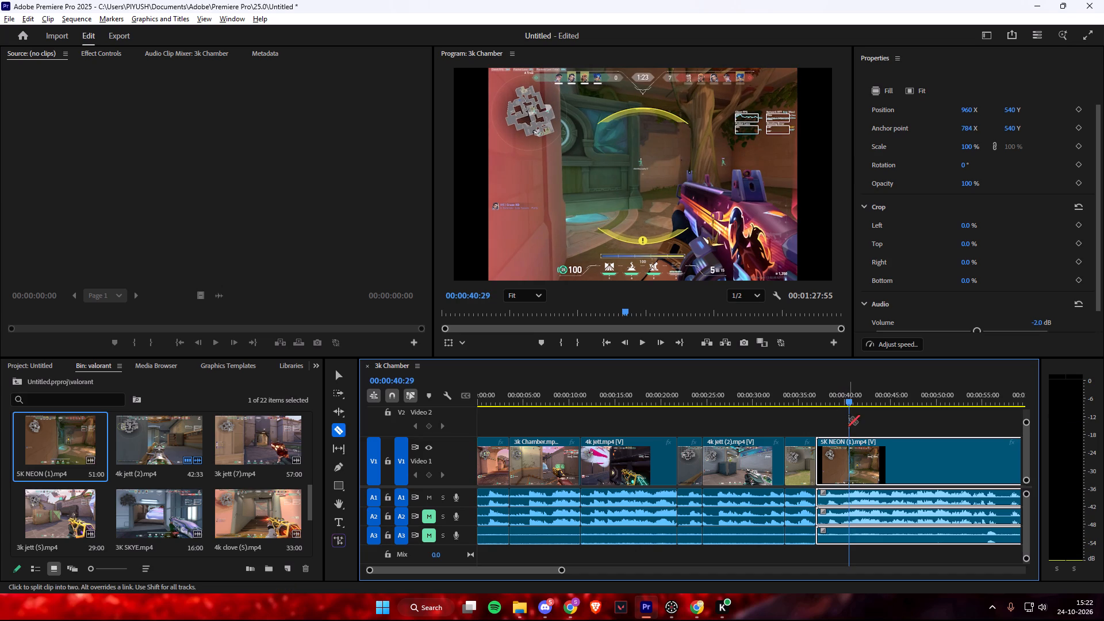
click(849, 442)
key(v)
Delete the opening piece of 5K NEON (1) before the 00:00:40:29 cut and close the gap.
click(830, 466)
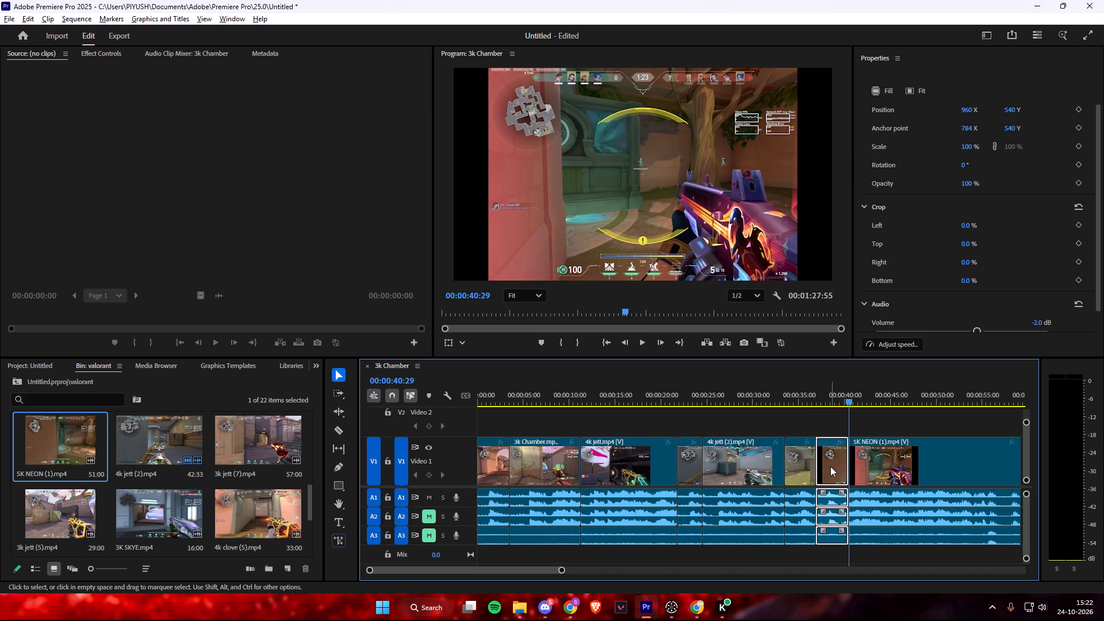
key(BackSpace)
click(830, 466)
key(BackSpace)
Play the remaining 5K NEON (1) clip from its new start and split it at 00:00:41:32.
click(817, 408)
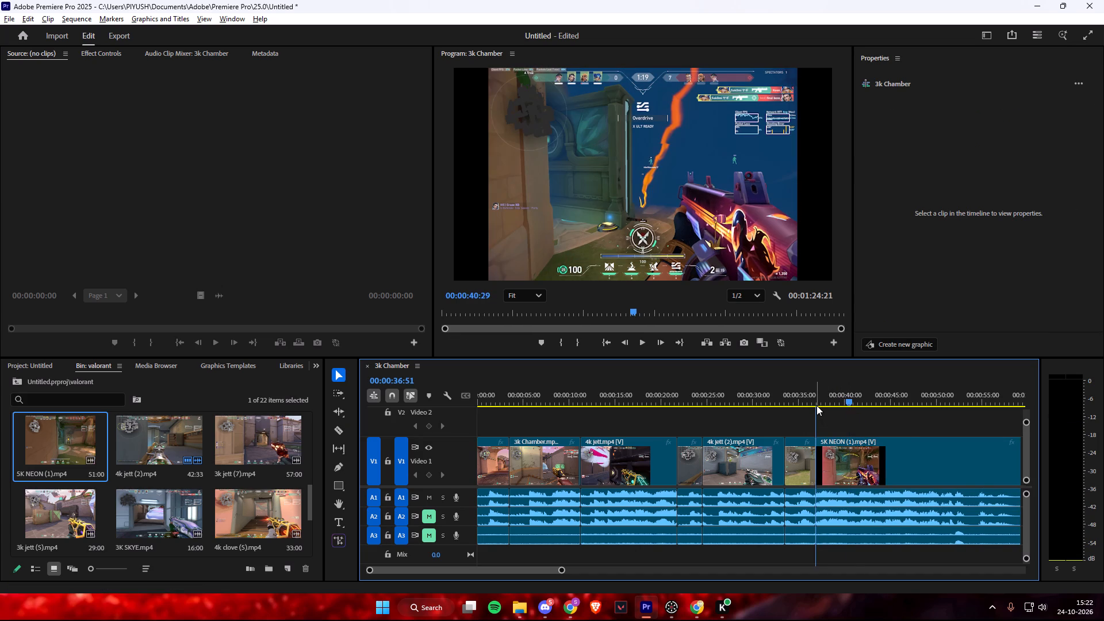
click(816, 405)
key(space)
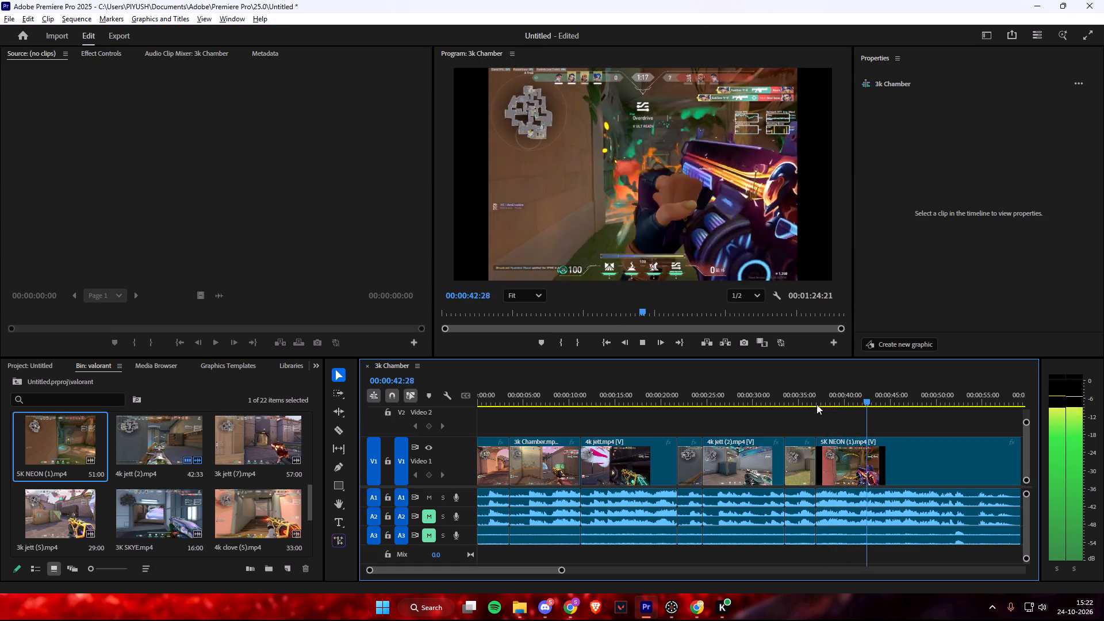
click(850, 402)
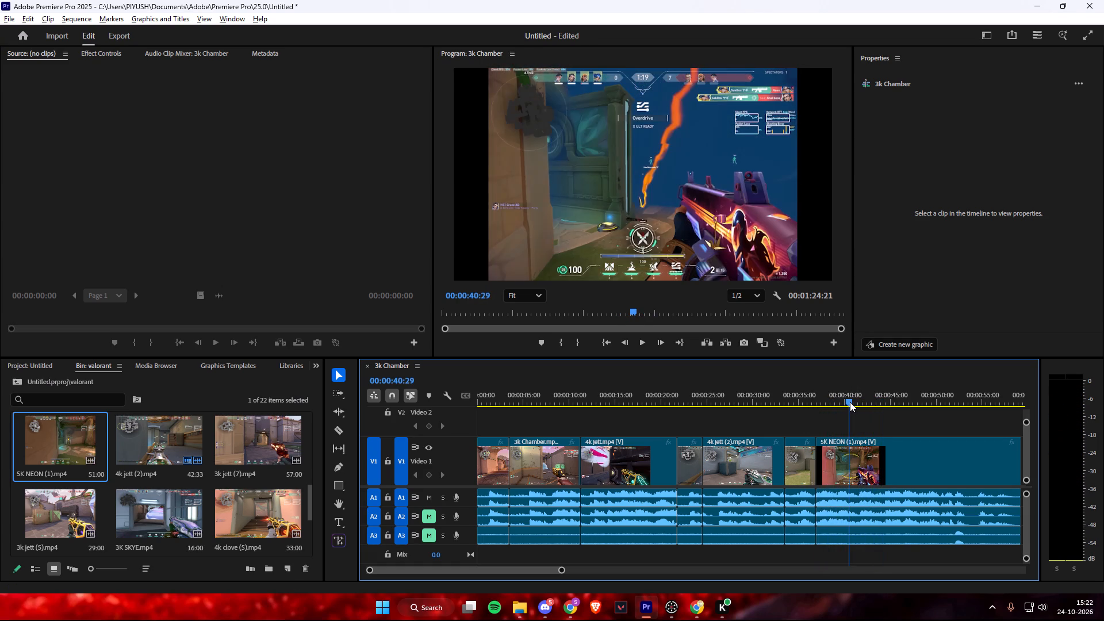
key(space)
key(space)
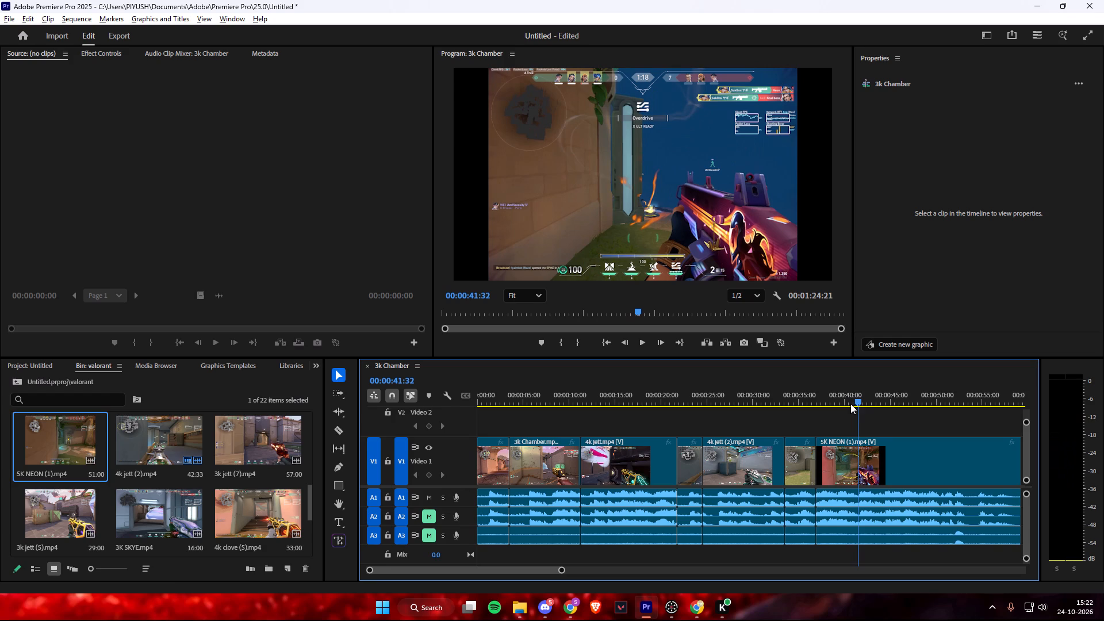
text(c)
click(859, 448)
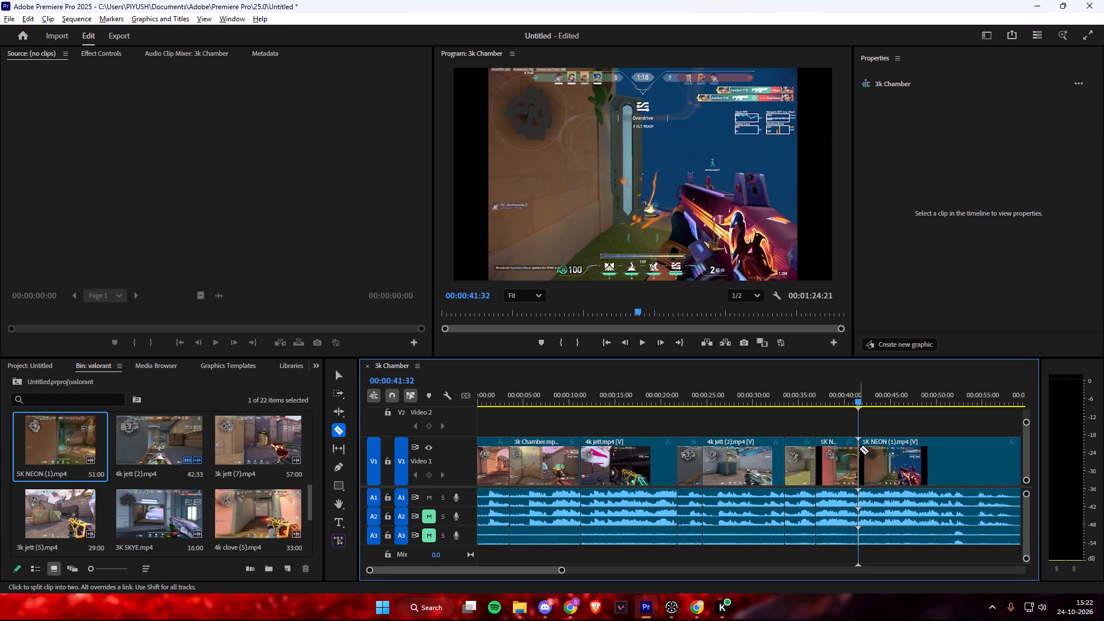
key(v)
Scan the 5K NEON (1) footage past the 00:00:41:32 cut and split it again at 00:00:43:40.
key(space)
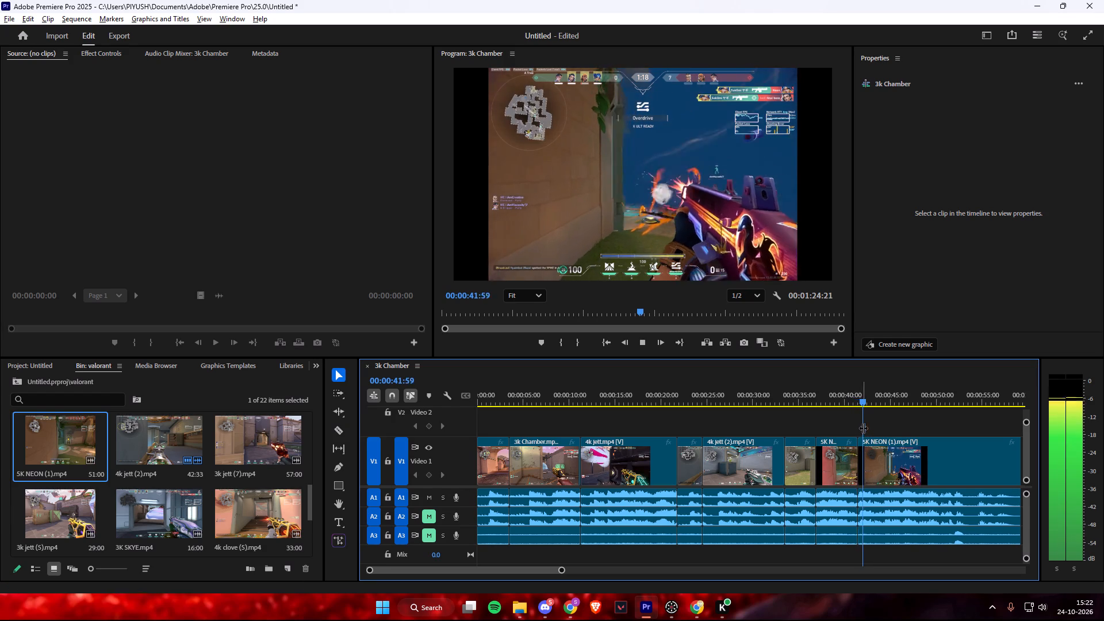
drag(865, 401, 875, 409)
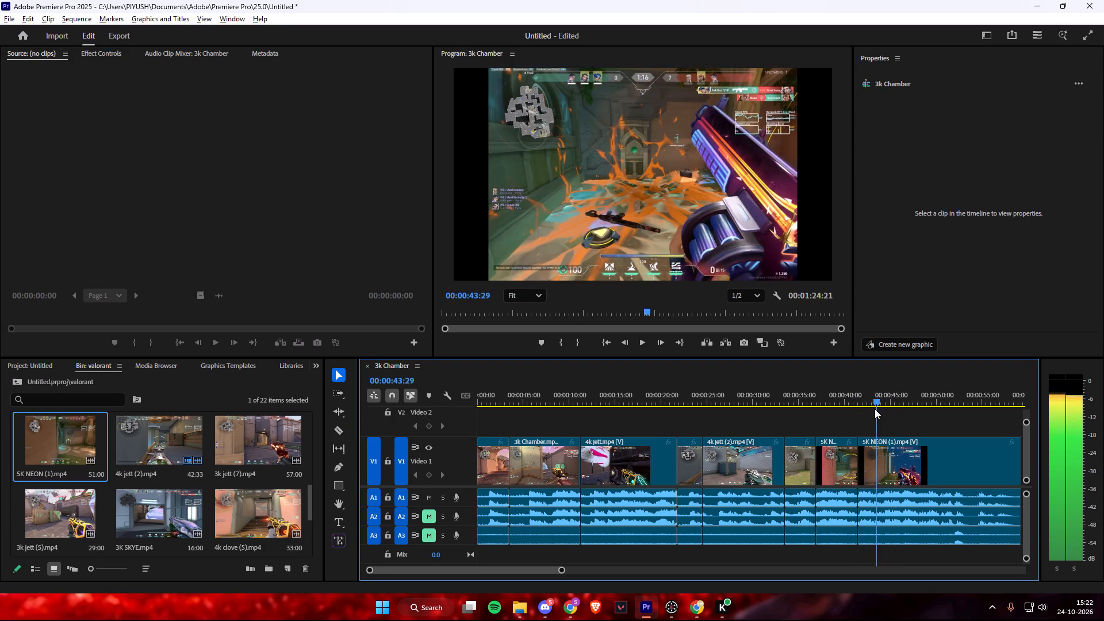
drag(875, 409, 871, 411)
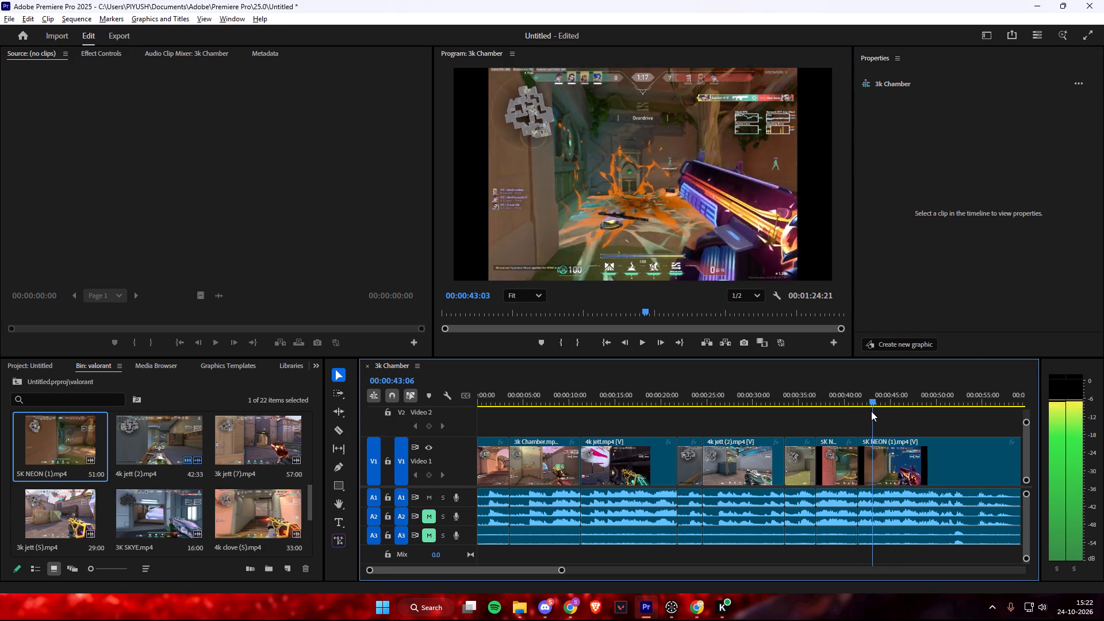
drag(871, 411, 876, 413)
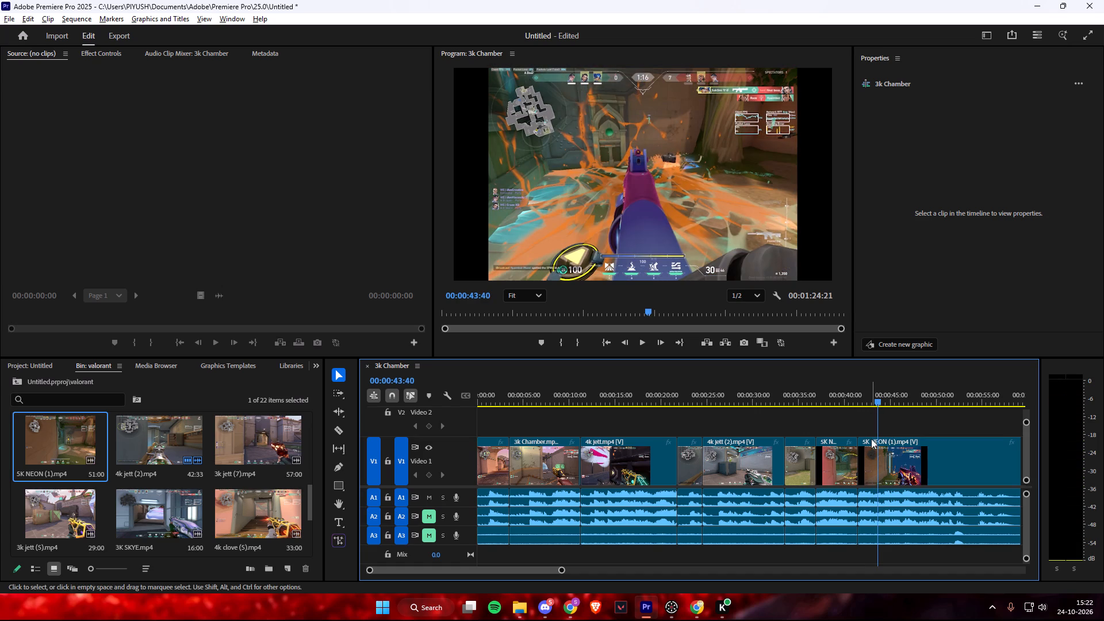
key(c)
click(876, 456)
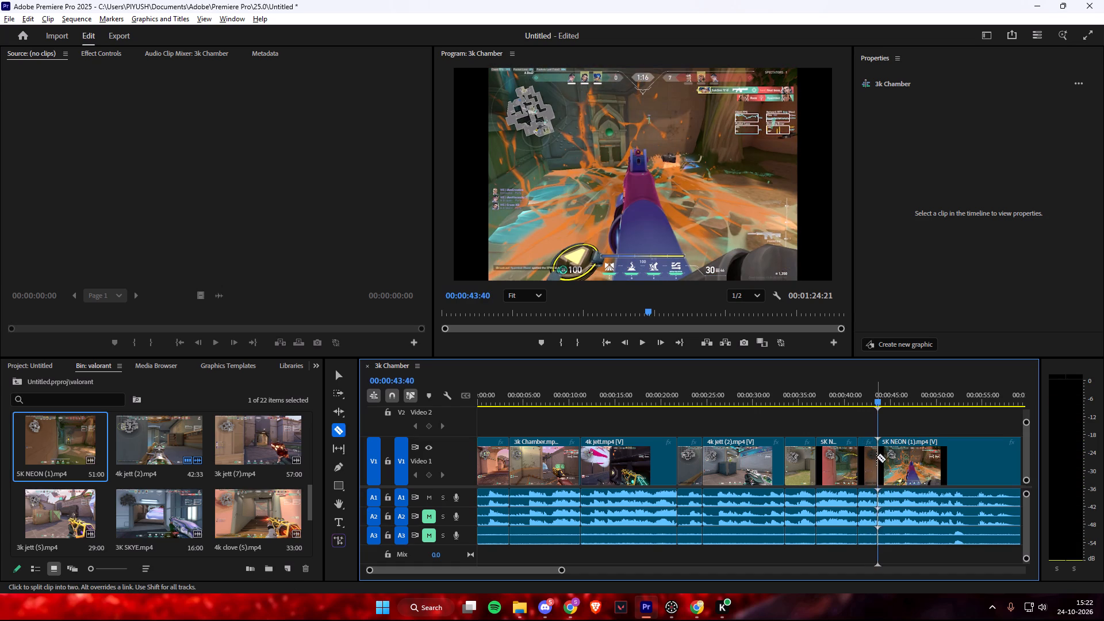
key(v)
Delete the 5K NEON (1) piece between the 00:00:41:32 and 00:00:43:40 cuts and close the gap.
click(866, 455)
key(BackSpace)
click(866, 454)
key(BackSpace)
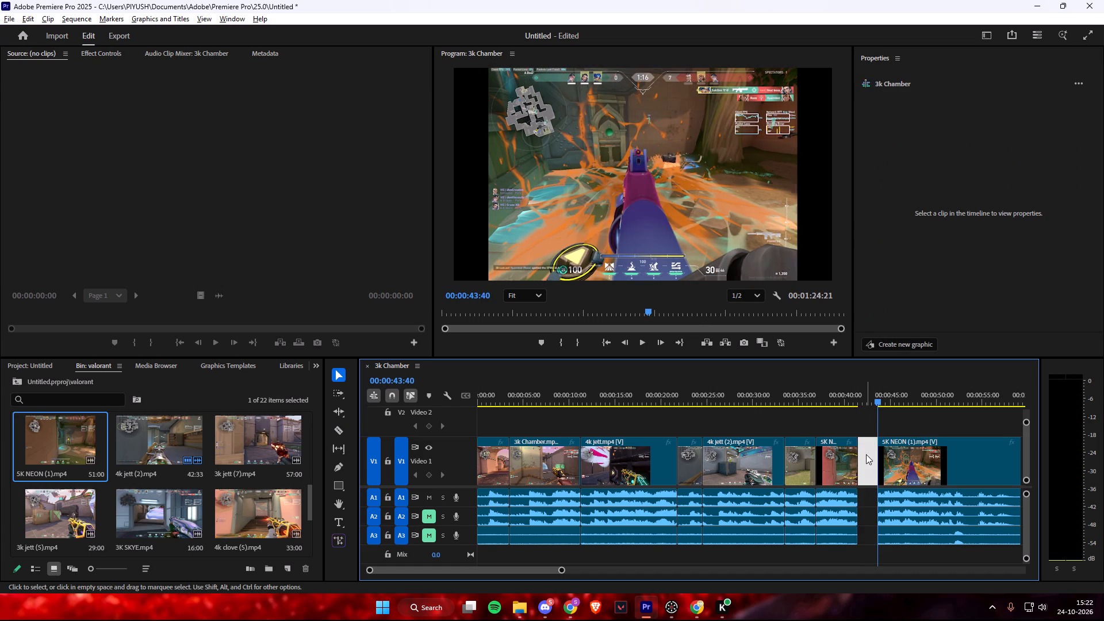
Play across the 00:00:41:32 join and split the first 5K NEON (1) segment slightly before that join.
click(861, 404)
key(space)
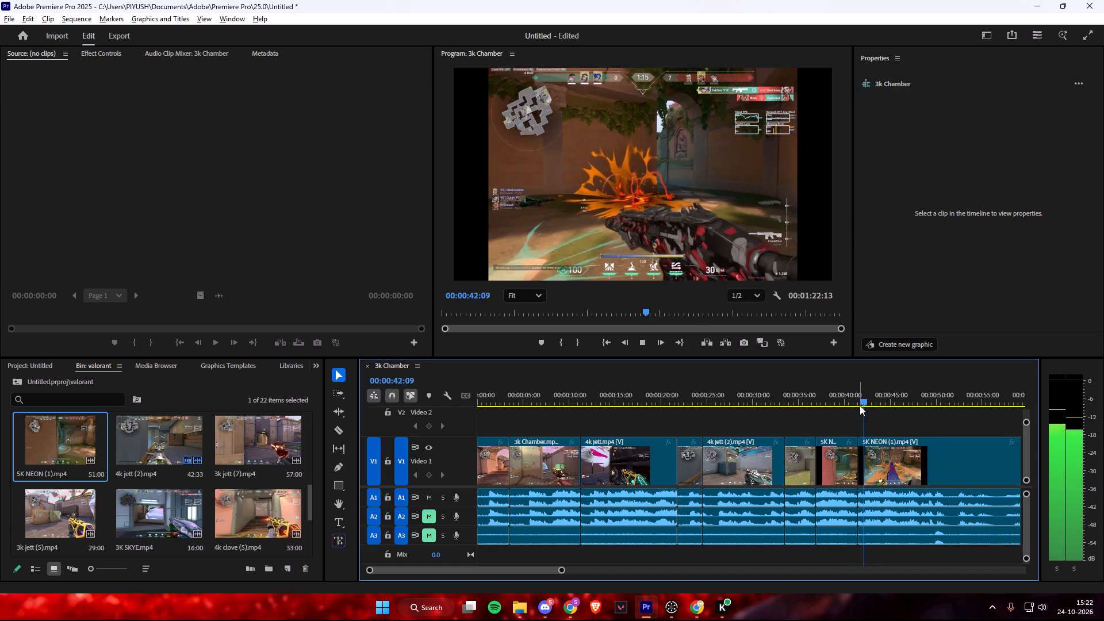
click(838, 405)
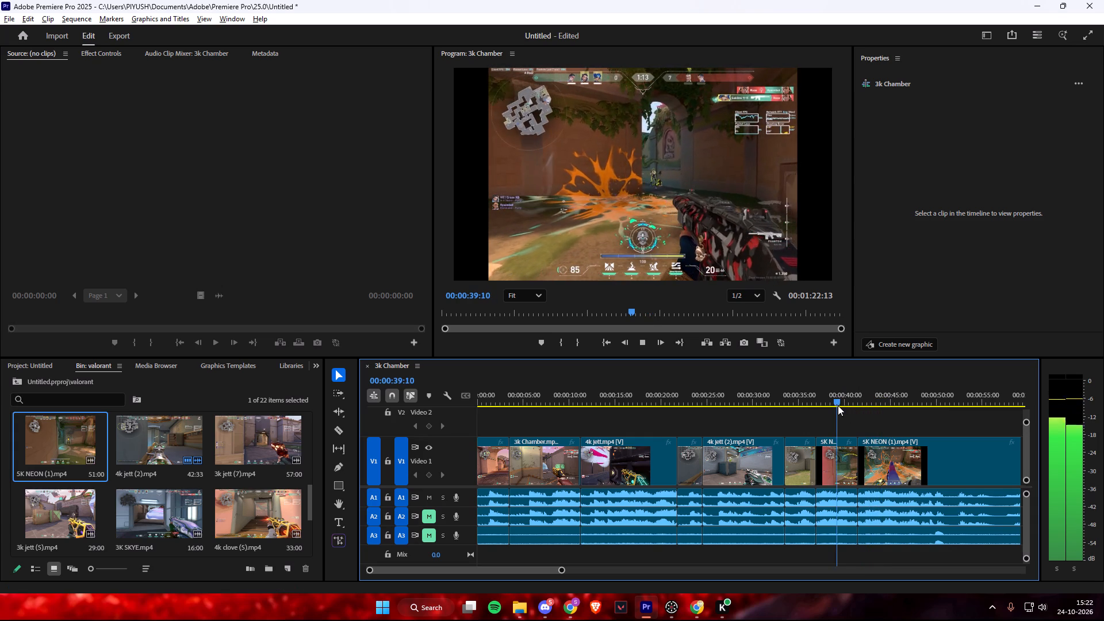
key(space)
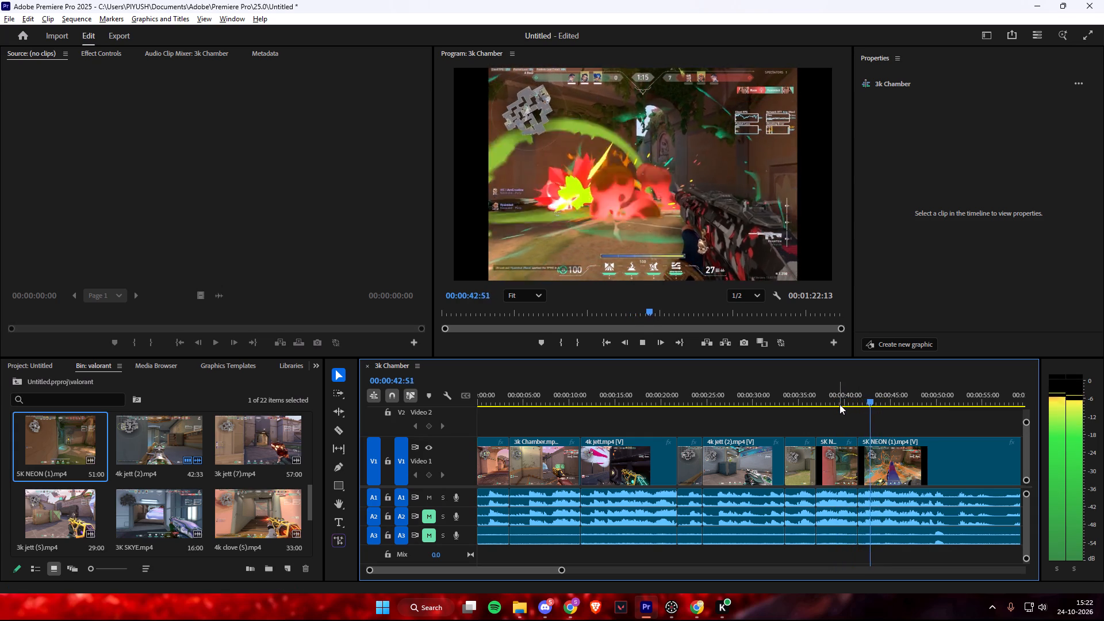
key(space)
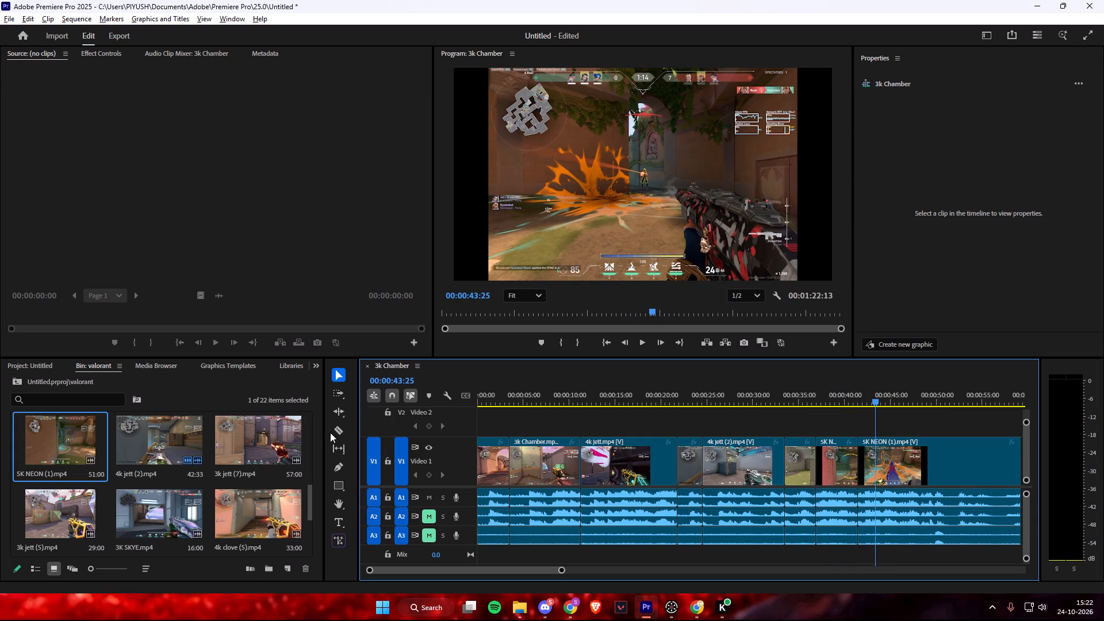
click(337, 431)
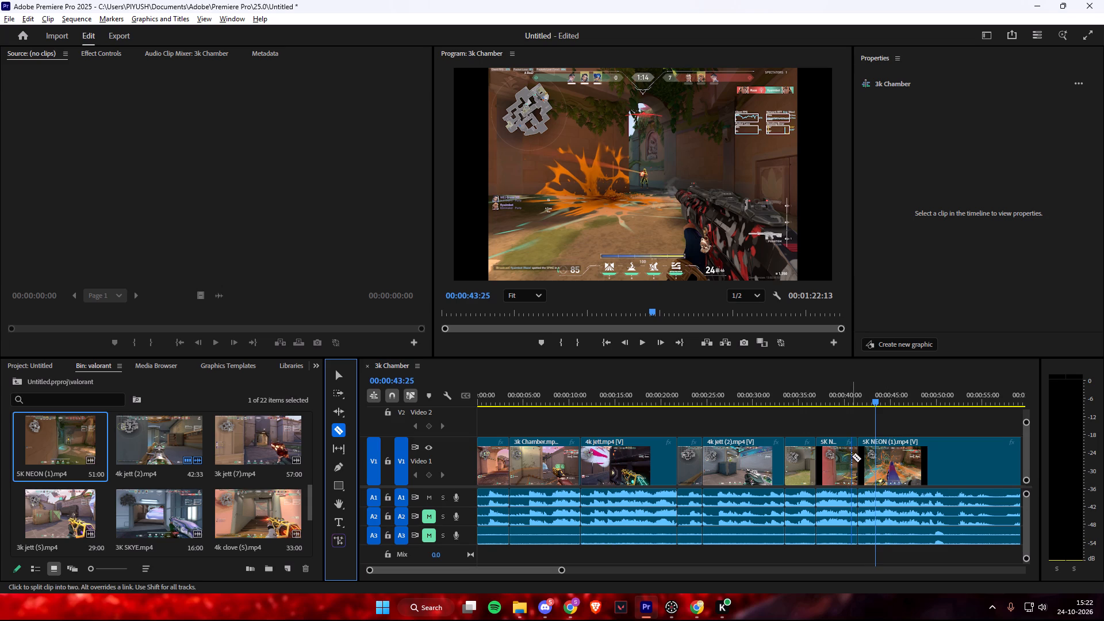
click(852, 456)
click(339, 377)
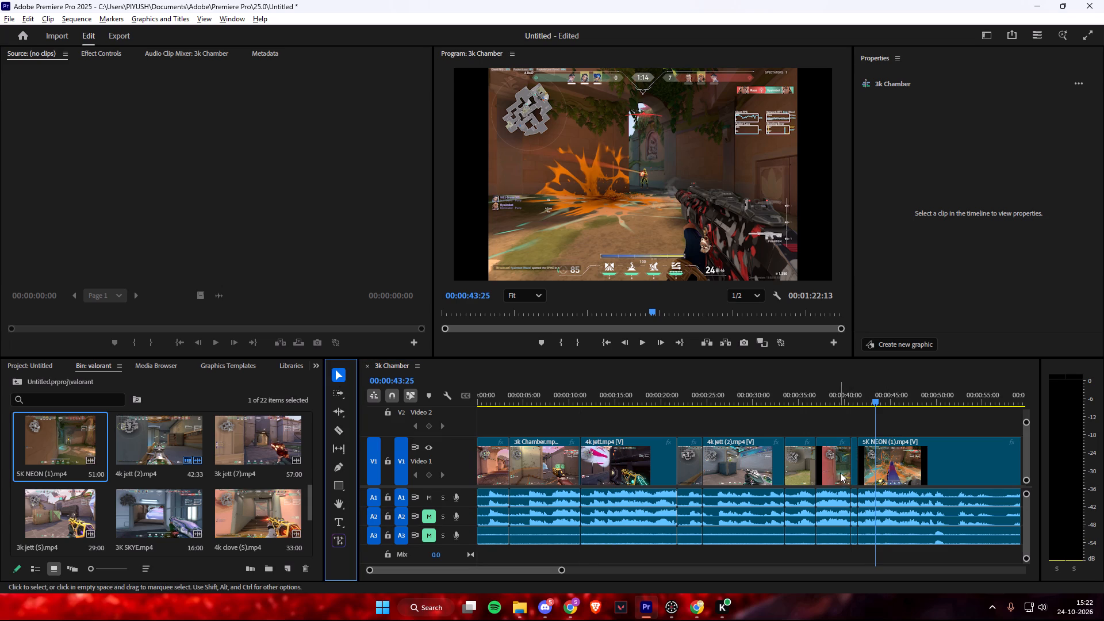
Delete the short leftover 5K NEON (1) piece just before the 00:00:41:32 join and close the gap.
click(854, 466)
key(BackSpace)
click(853, 465)
key(BackSpace)
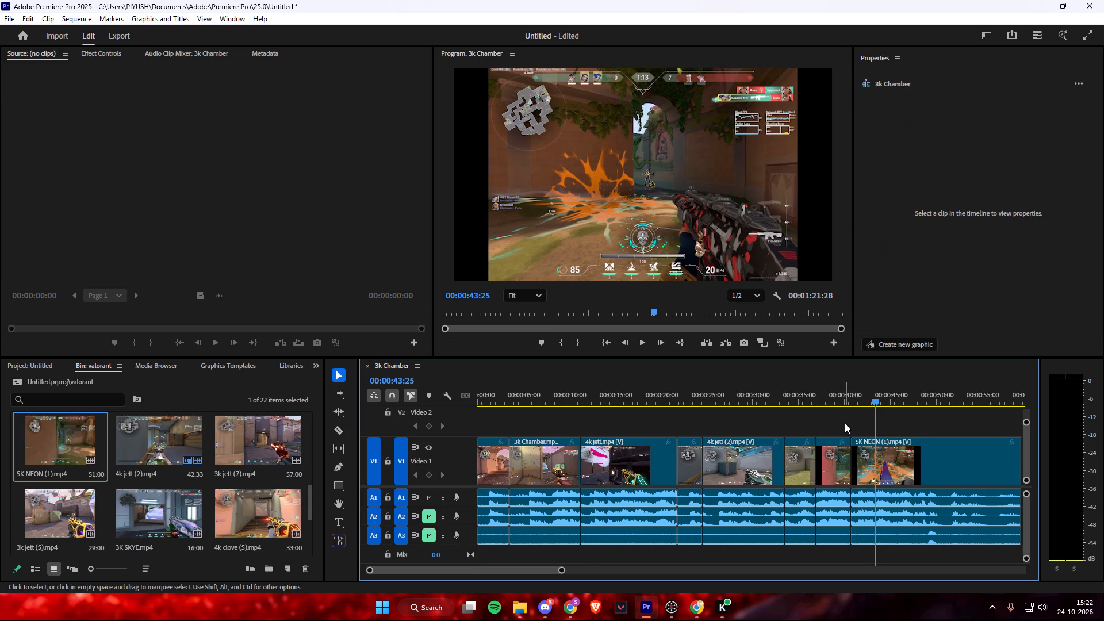
Play through the last 5K NEON (1) segment and split it at about 00:00:46:16.
click(845, 417)
click(839, 393)
key(space)
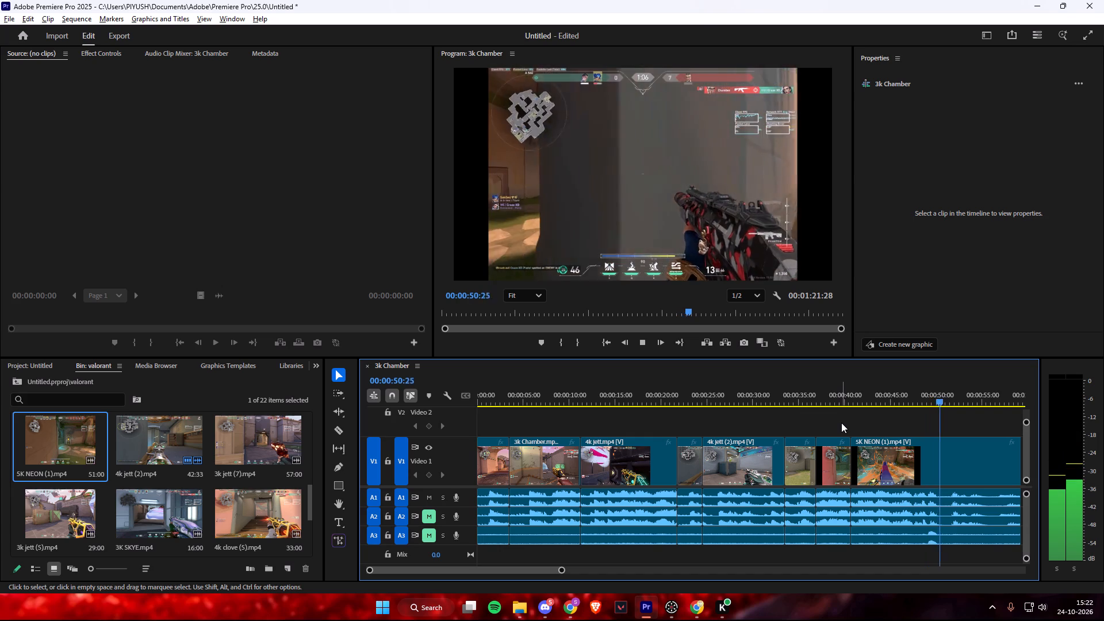
key(space)
click(893, 402)
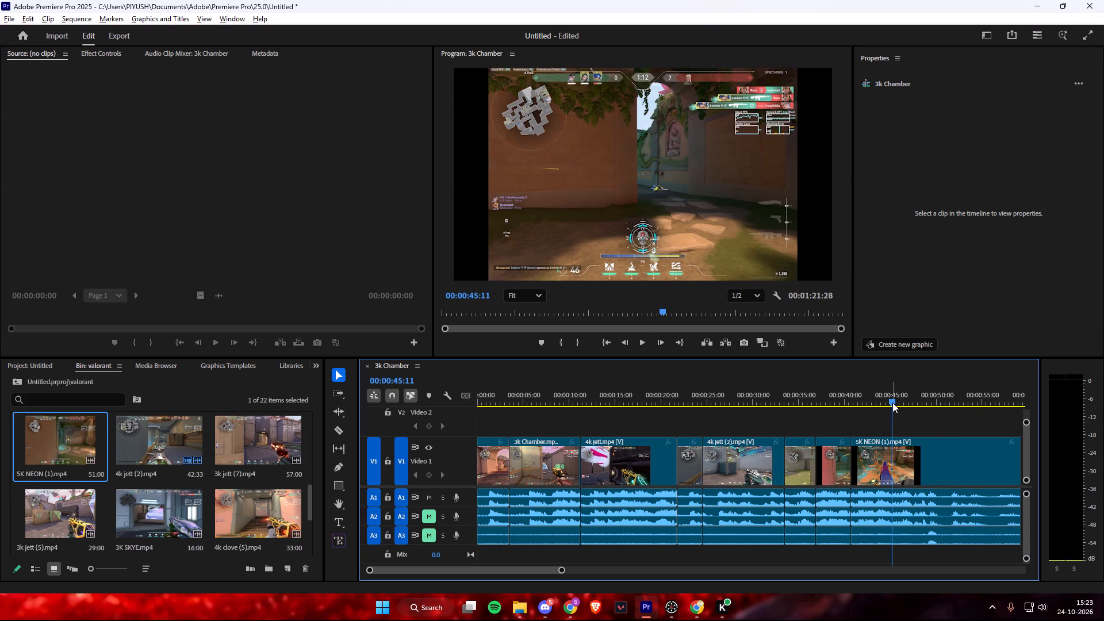
key(space)
key(space)
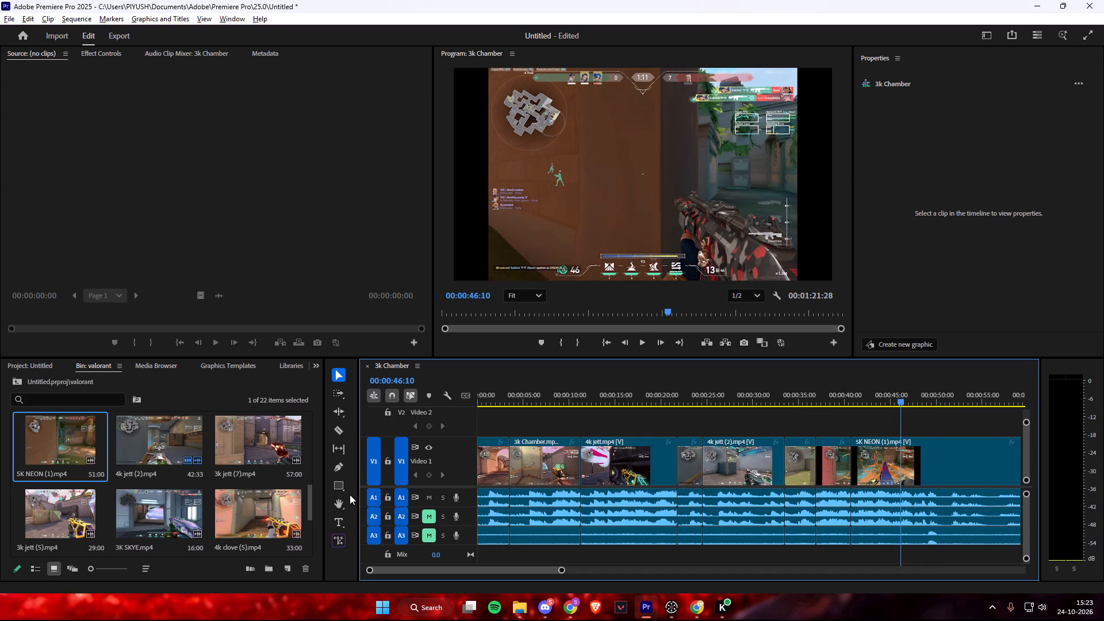
click(339, 434)
key(space)
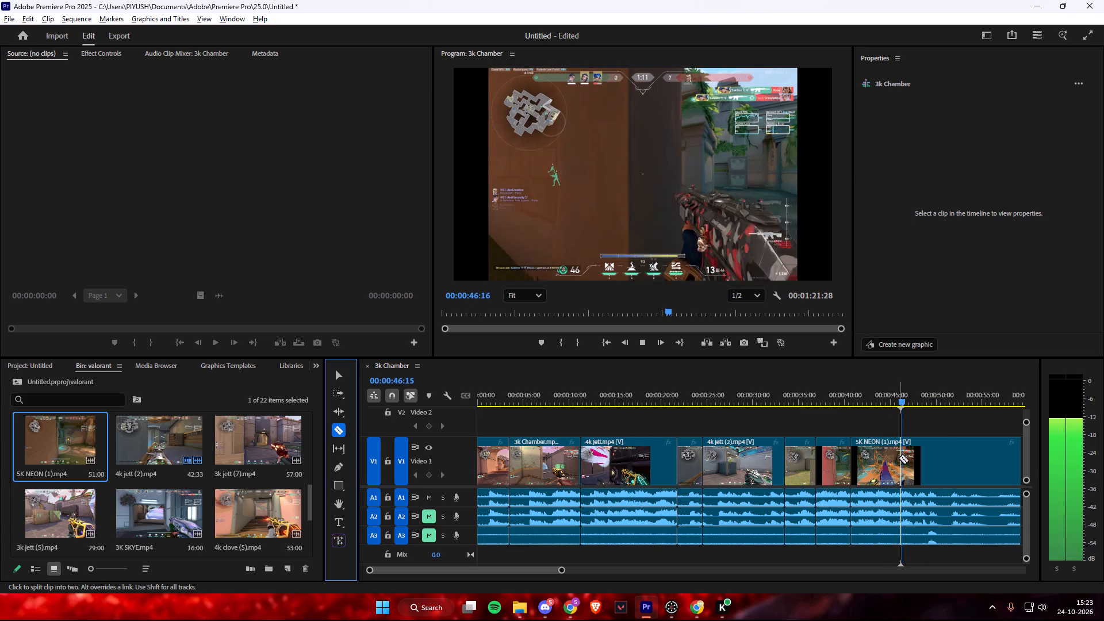
key(space)
click(901, 458)
Scan the 5K NEON (1) footage after the 00:00:46:16 cut, up to about 00:01:14:30, for the next action.
key(space)
key(space)
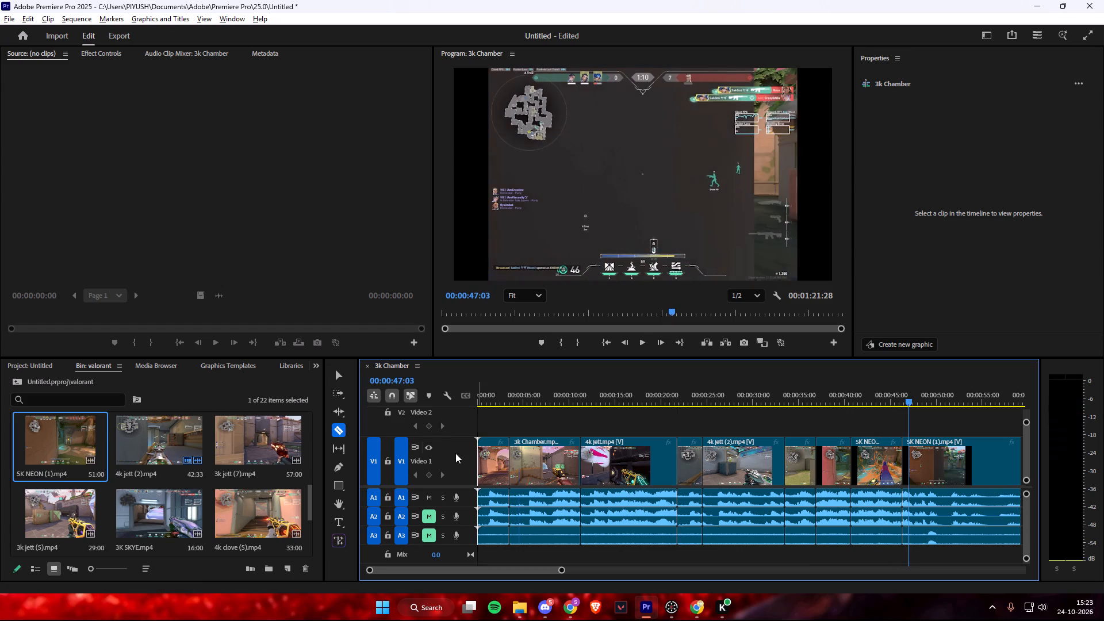
key(space)
click(342, 373)
drag(917, 408, 926, 407)
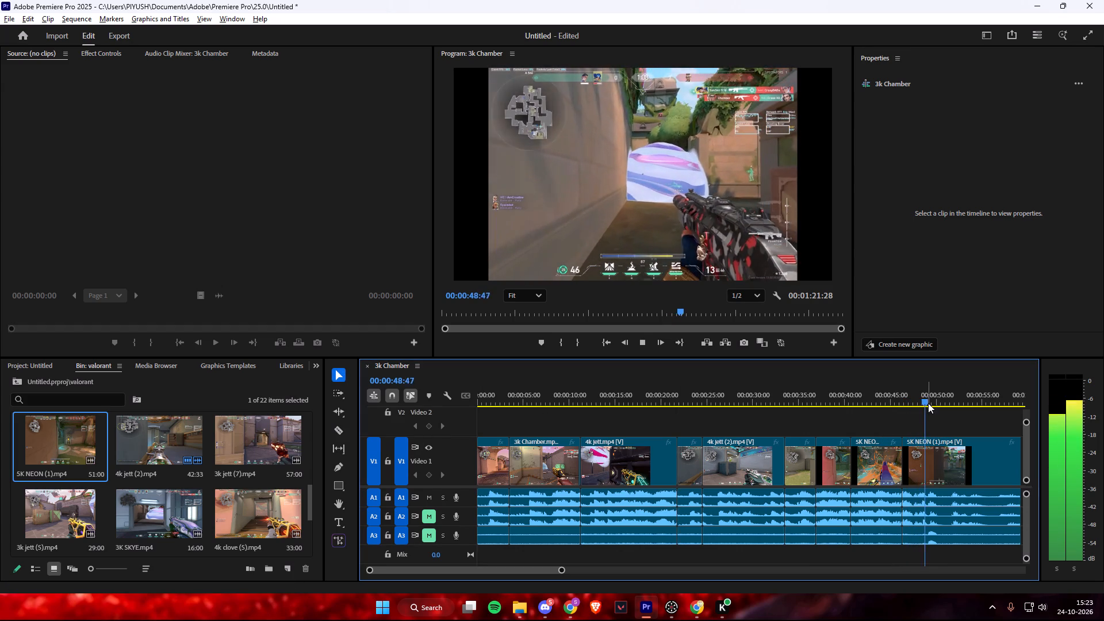
drag(927, 402, 960, 406)
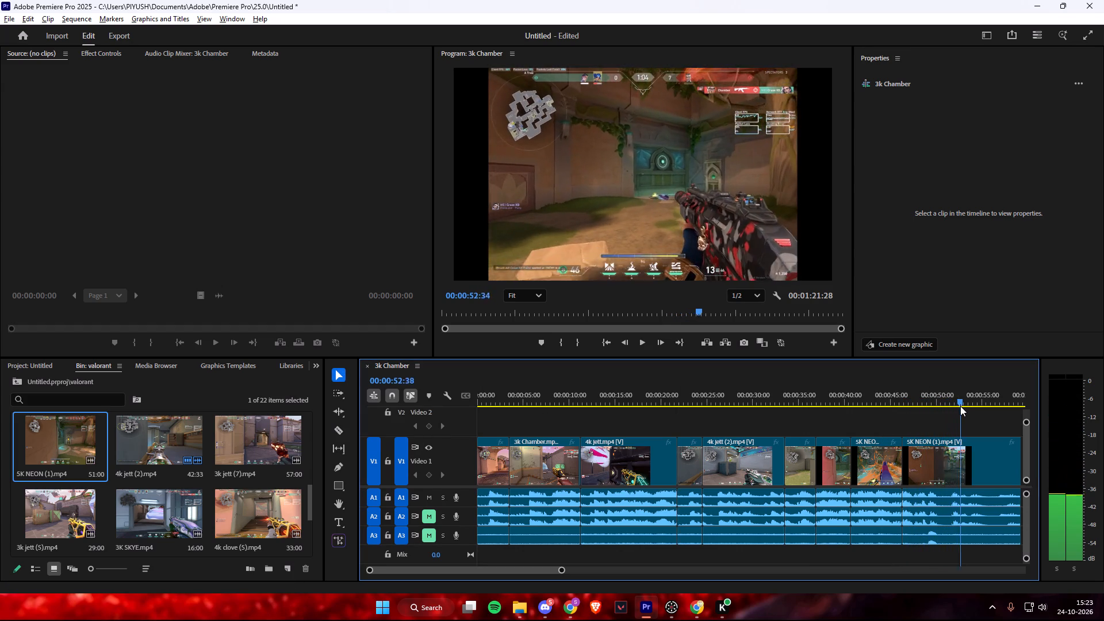
drag(960, 406, 990, 401)
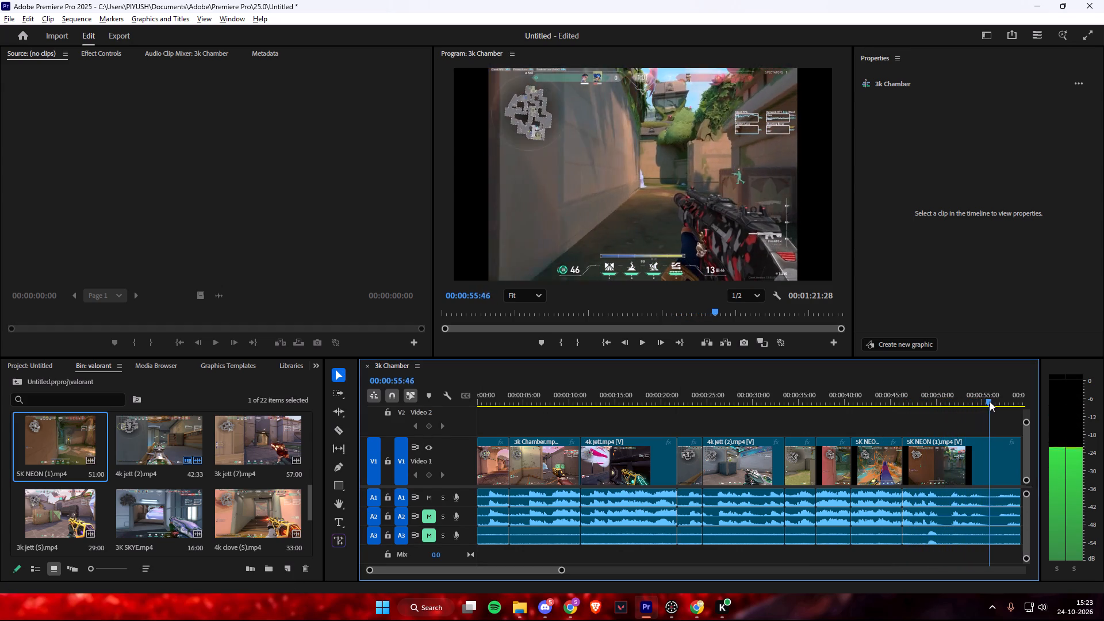
drag(990, 401, 1007, 398)
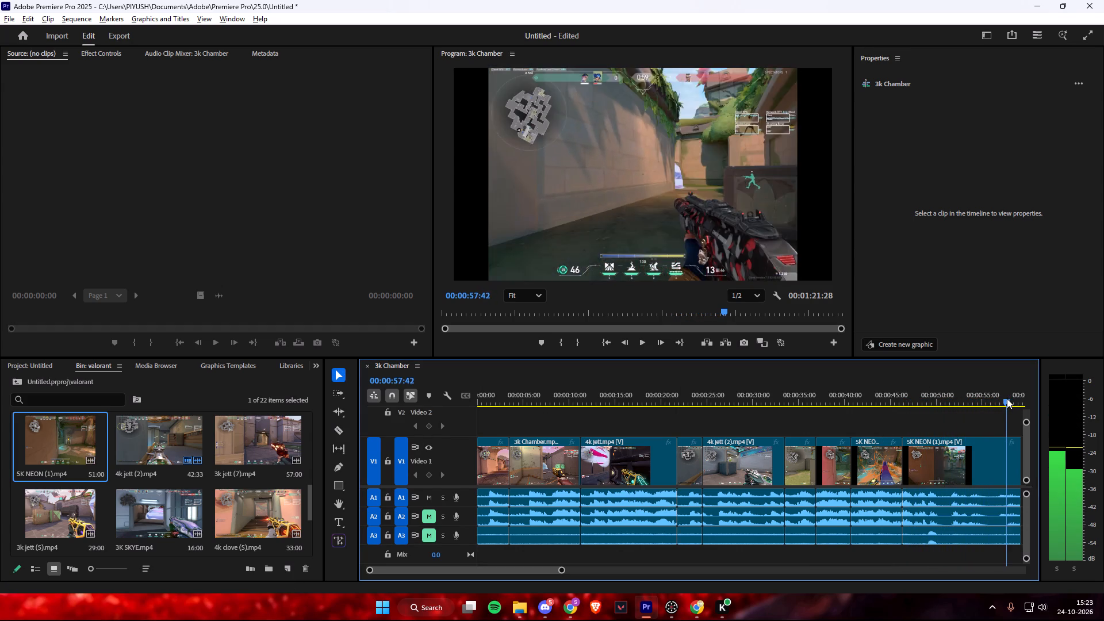
drag(1007, 398, 1019, 398)
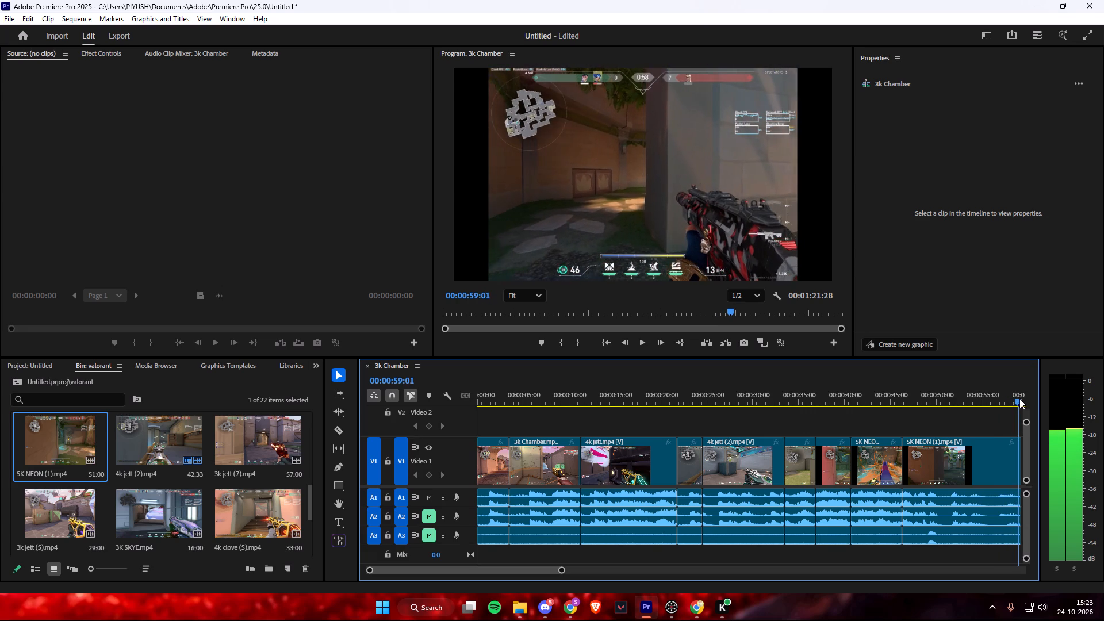
drag(1019, 398, 1030, 403)
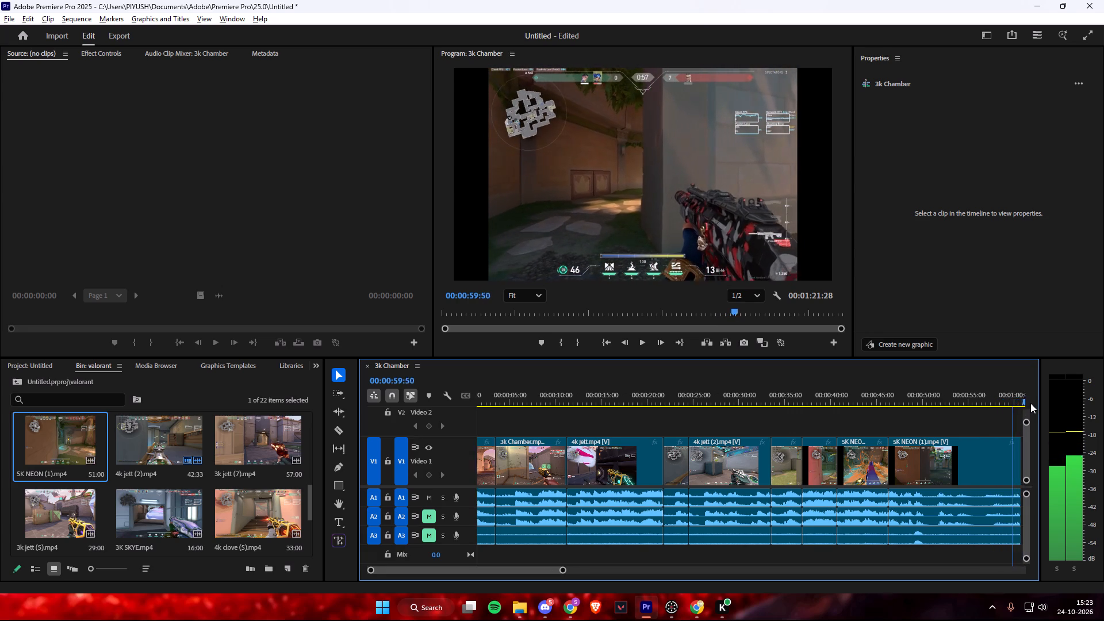
drag(1030, 403, 1025, 410)
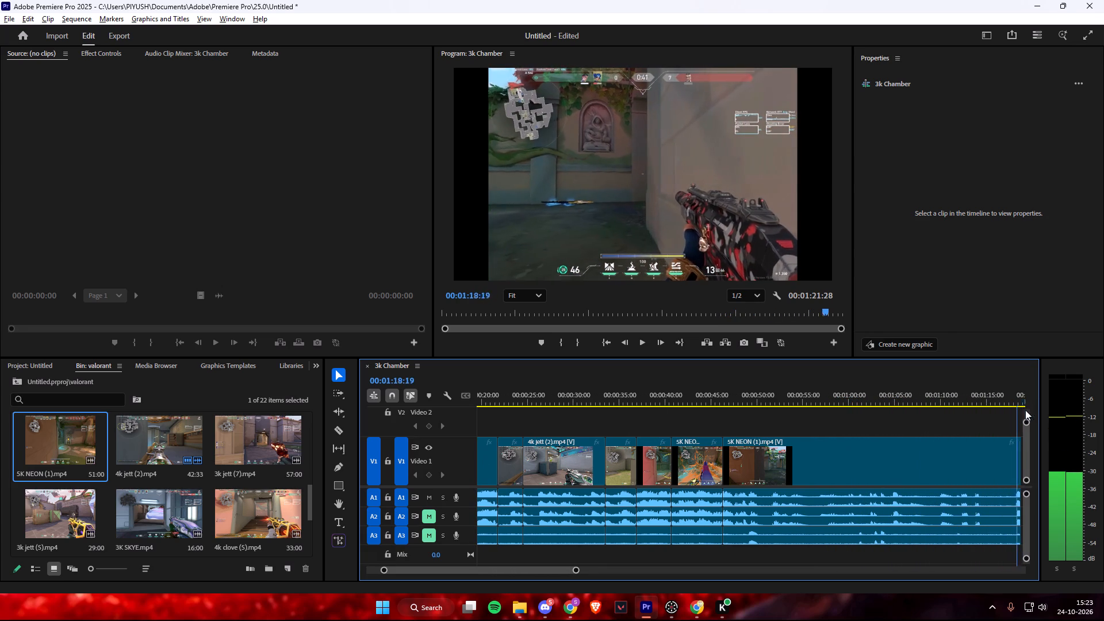
drag(1025, 410, 982, 410)
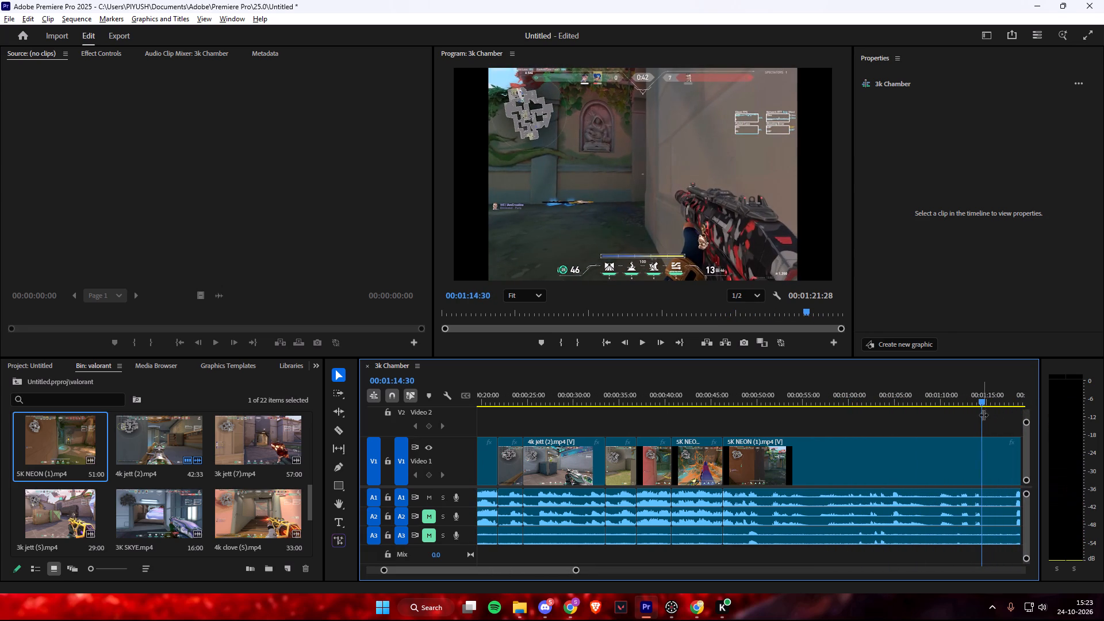
Play 5K NEON (1) on from about 00:01:14:30 and split it at 00:01:16:10, shortly before the final fight.
key(space)
key(space)
key(space)
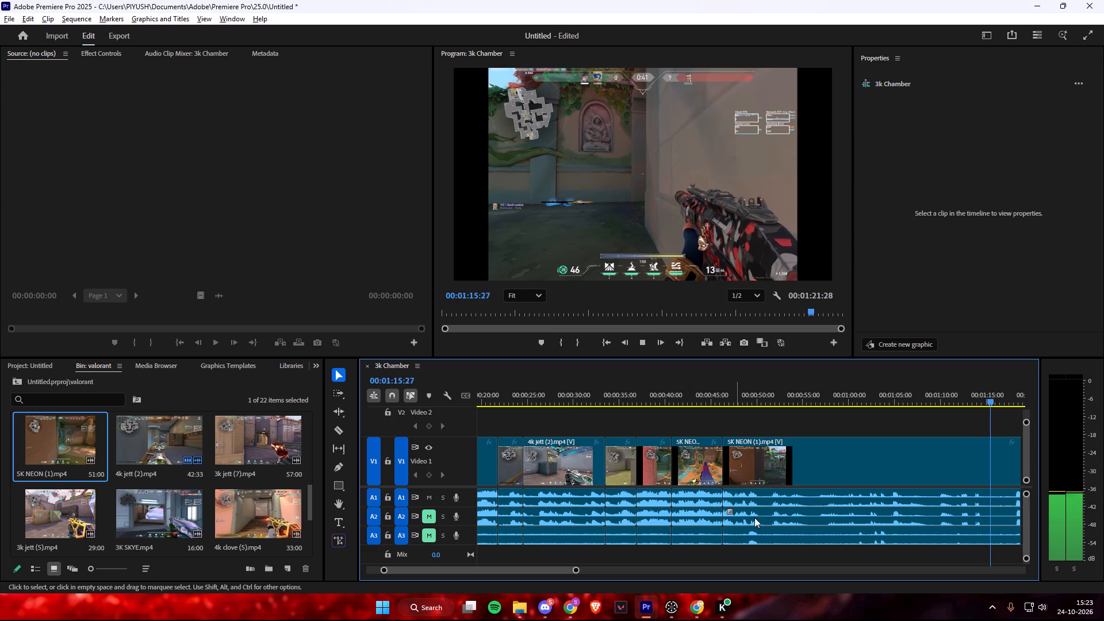
key(space)
key(space)
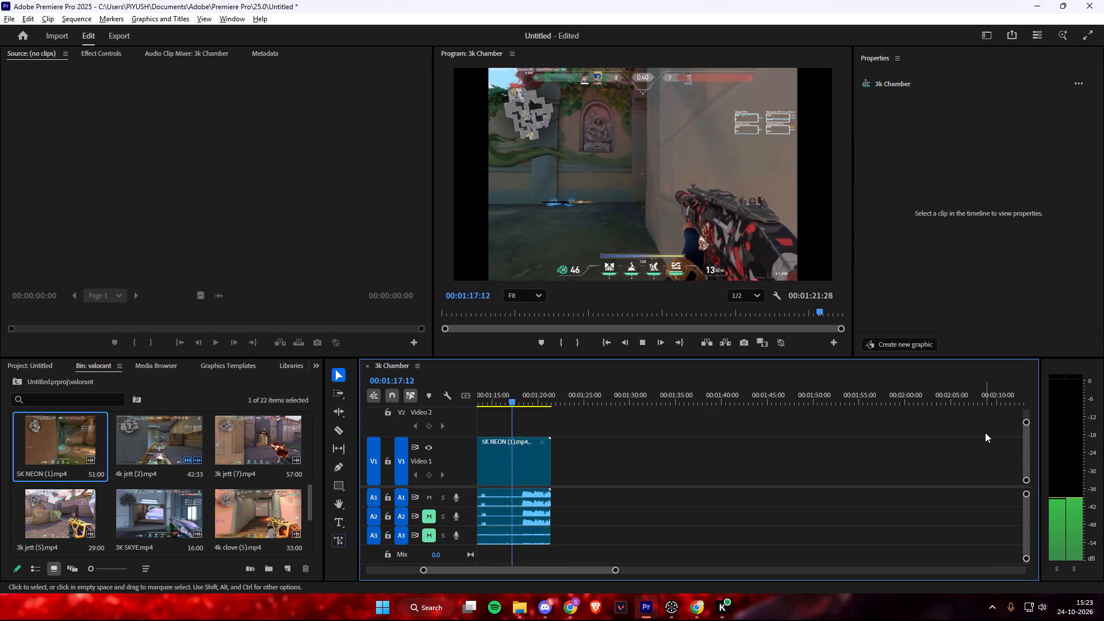
key(space)
key(space)
key(space)
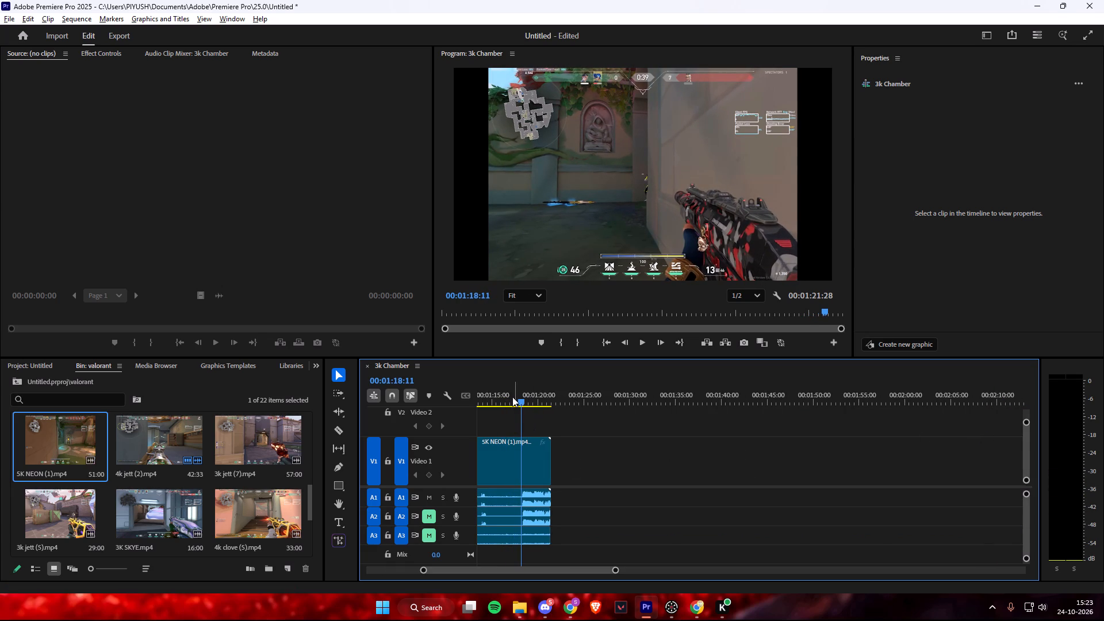
drag(520, 400, 501, 404)
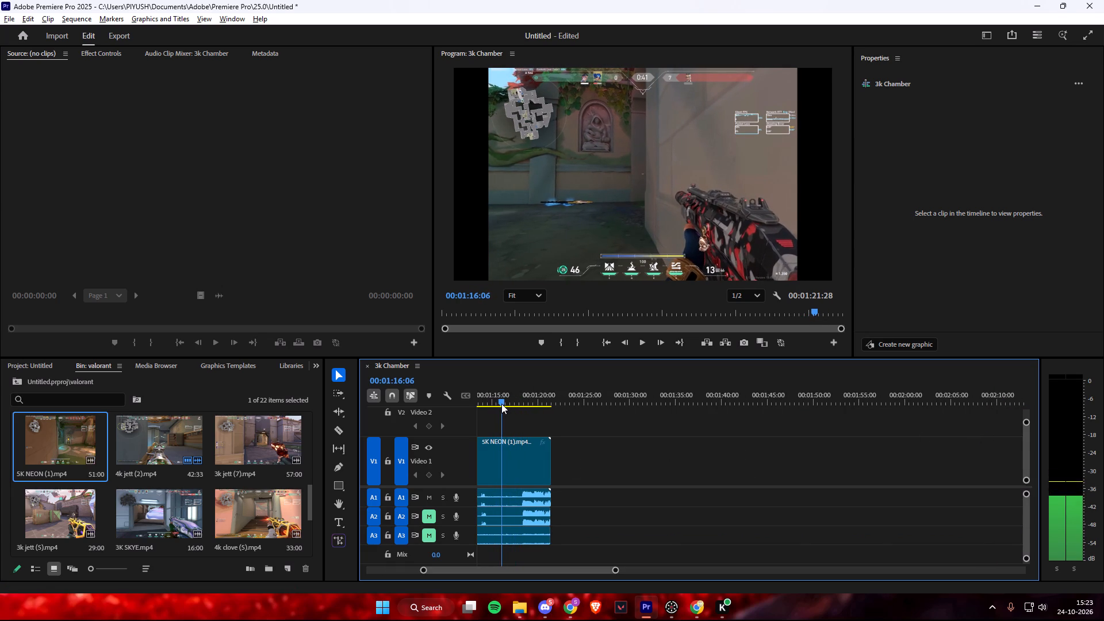
drag(501, 404, 502, 404)
key(c)
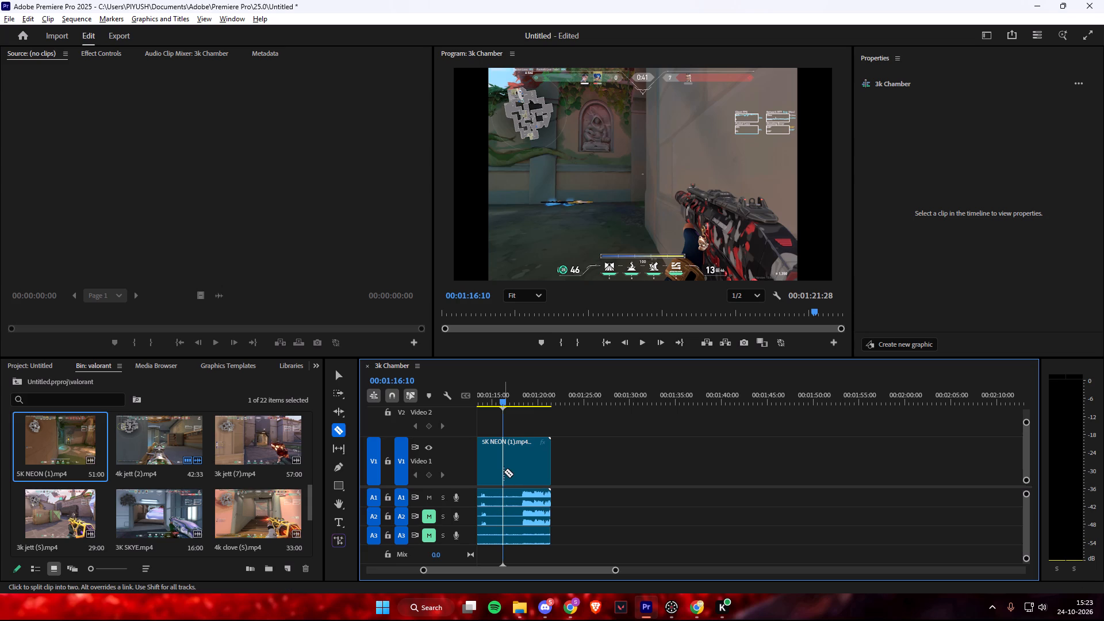
click(503, 470)
Delete the 5K NEON (1) piece between the 00:00:46:16 and 00:01:16:10 cuts and close the gap.
key(v)
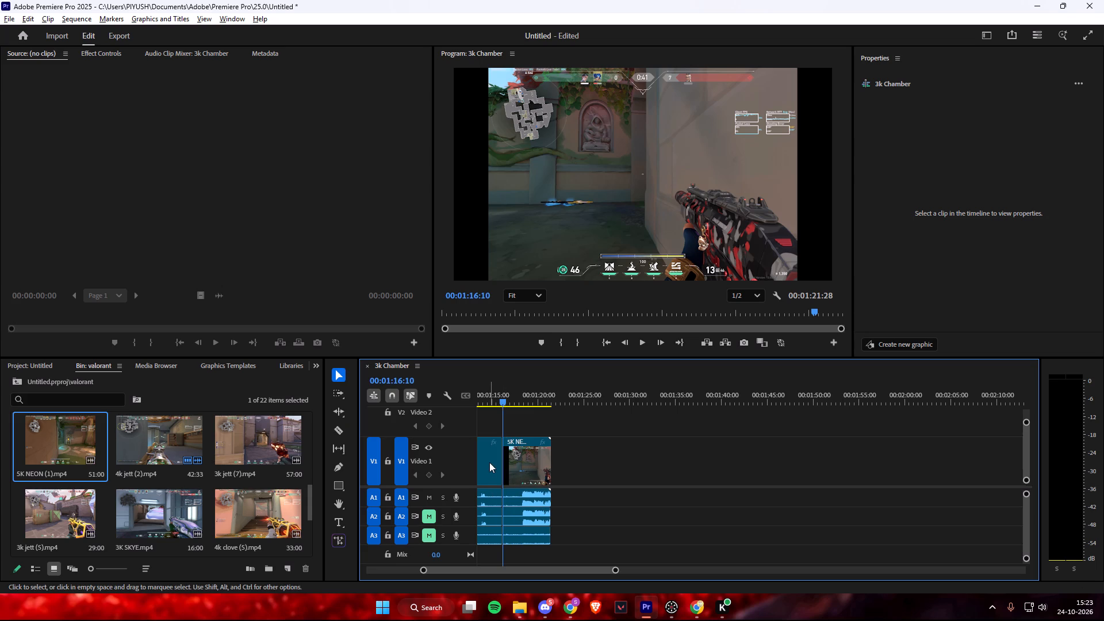
click(490, 458)
key(BackSpace)
click(490, 459)
key(BackSpace)
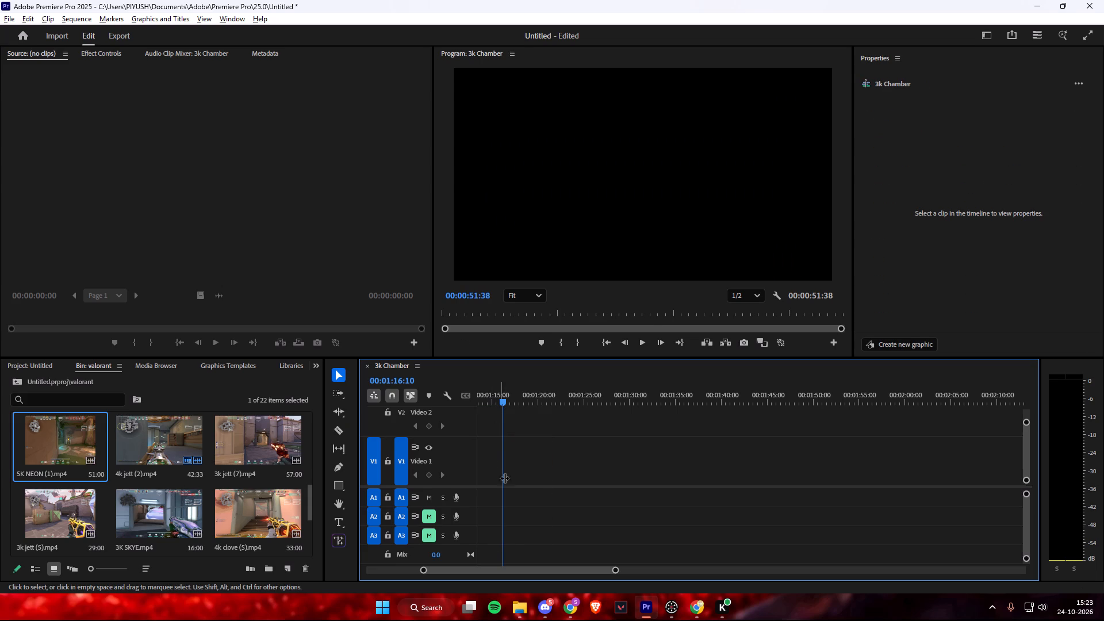
Play across the 00:00:46:16 join and split the last 5K NEON (1) segment at 00:00:50:37, during the ACE banner.
drag(576, 566, 550, 568)
drag(550, 570, 533, 570)
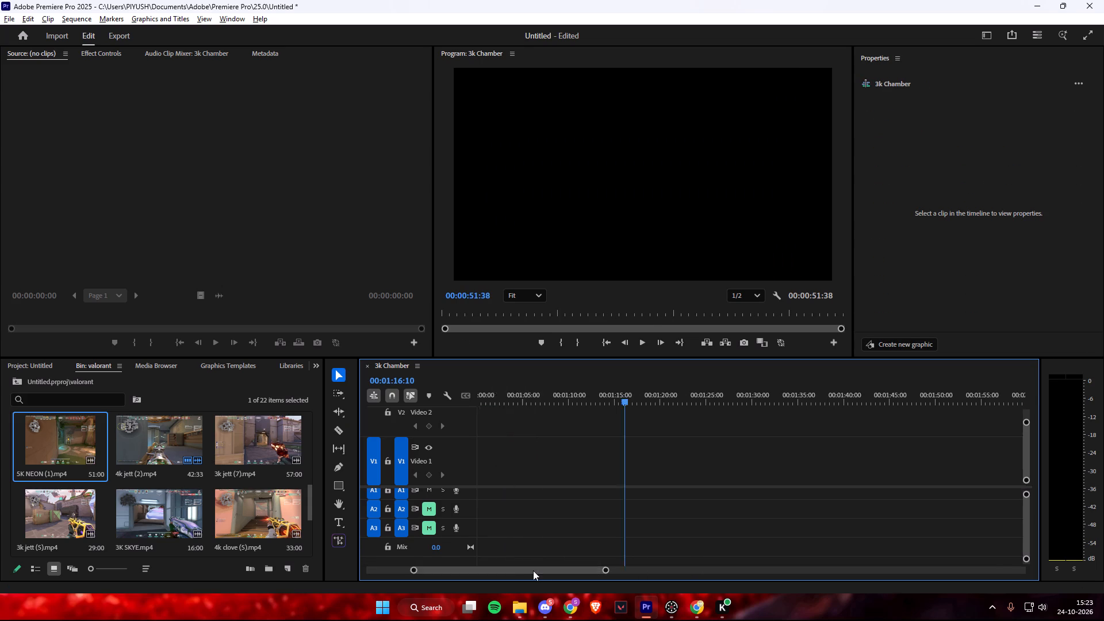
drag(533, 570, 512, 566)
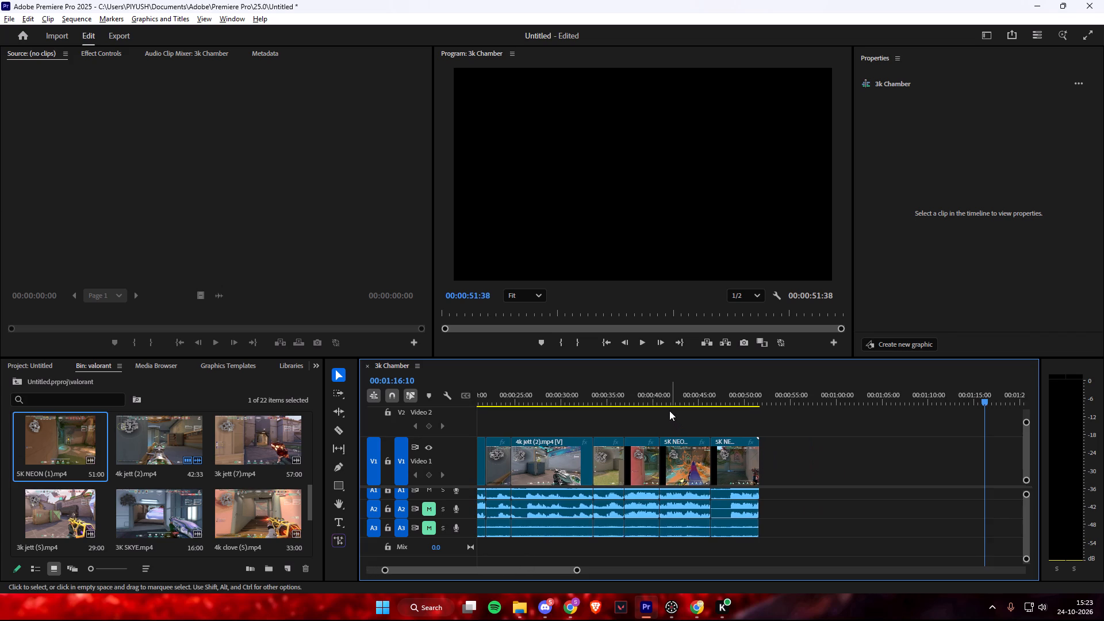
click(669, 410)
click(666, 402)
key(space)
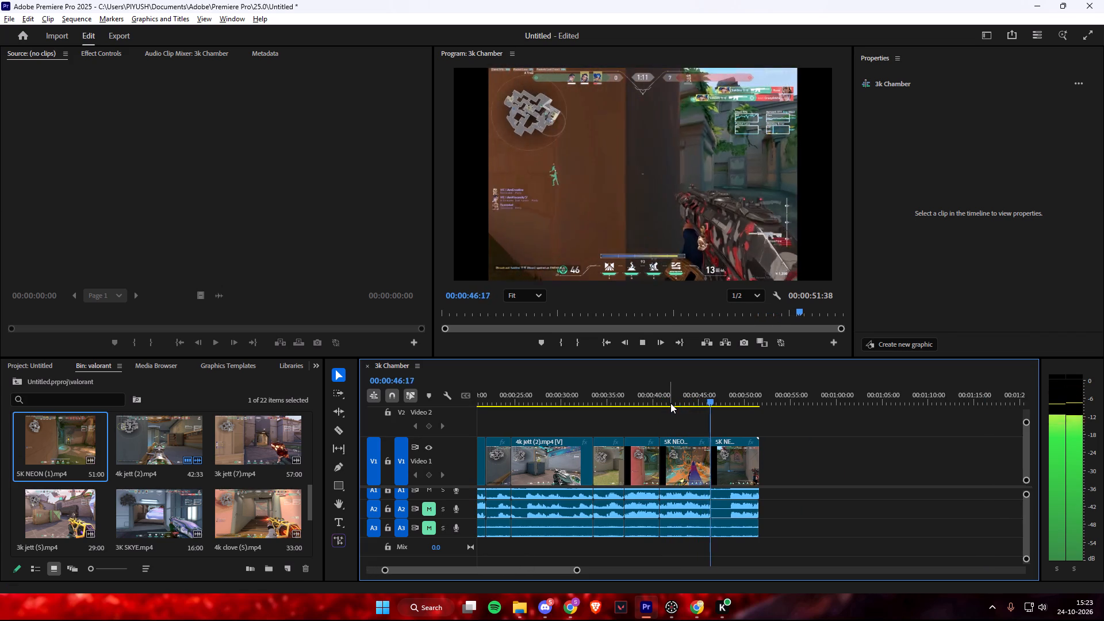
key(space)
key(space)
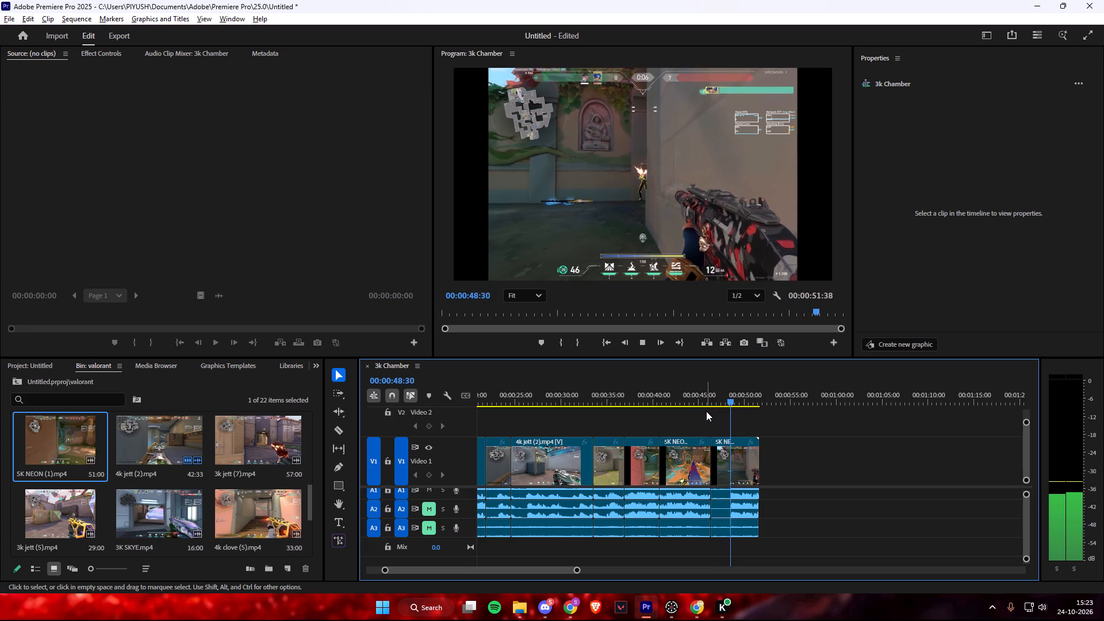
key(space)
key(space)
key(space)
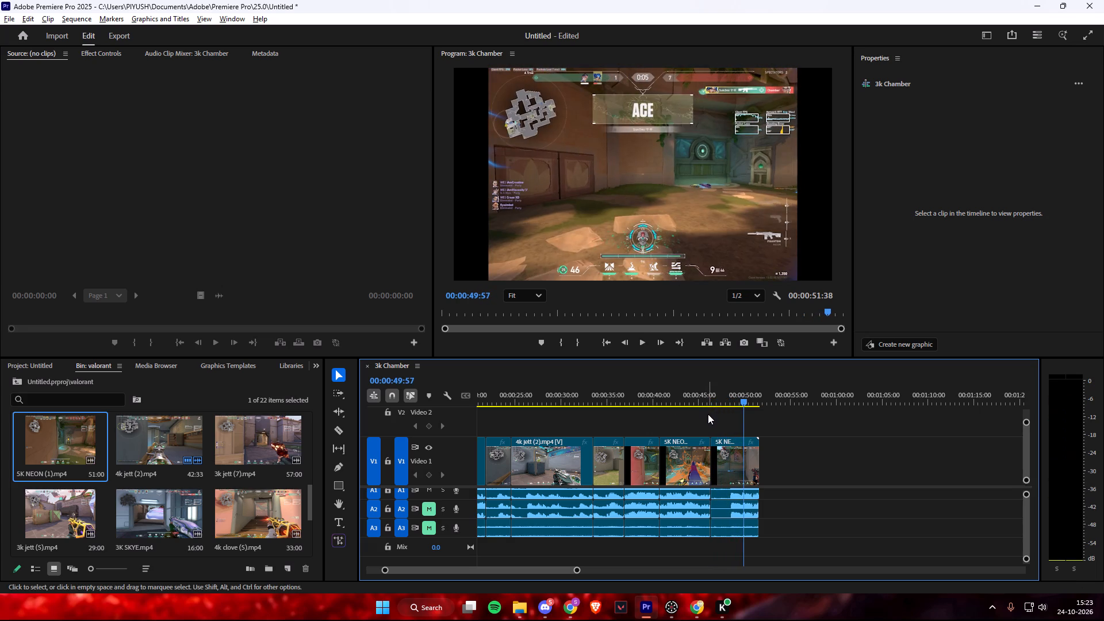
key(space)
key(space)
click(339, 428)
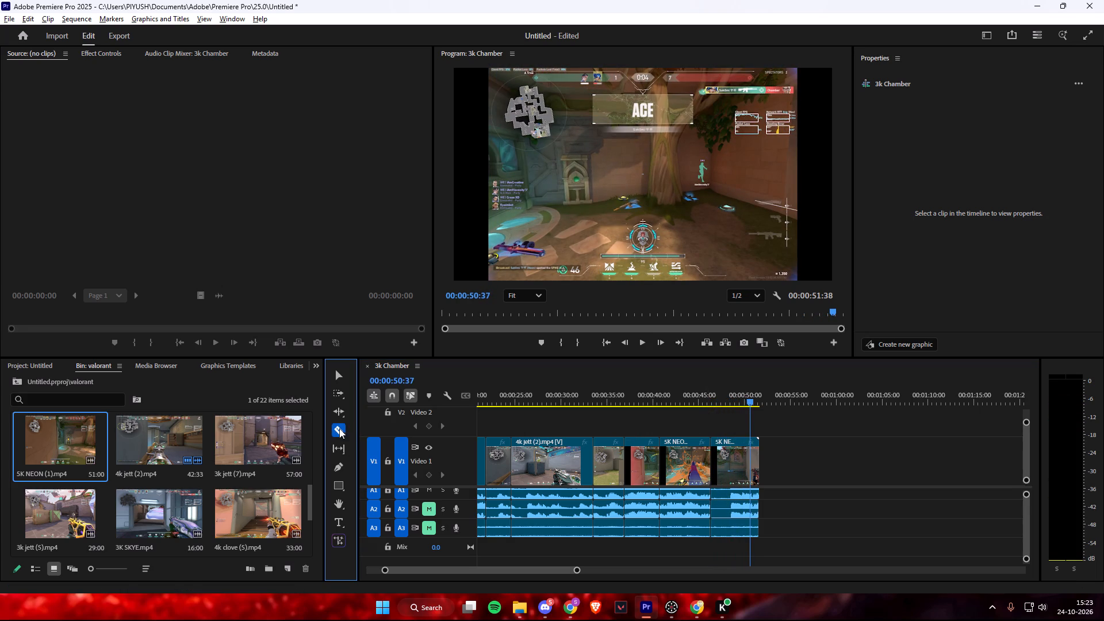
click(750, 449)
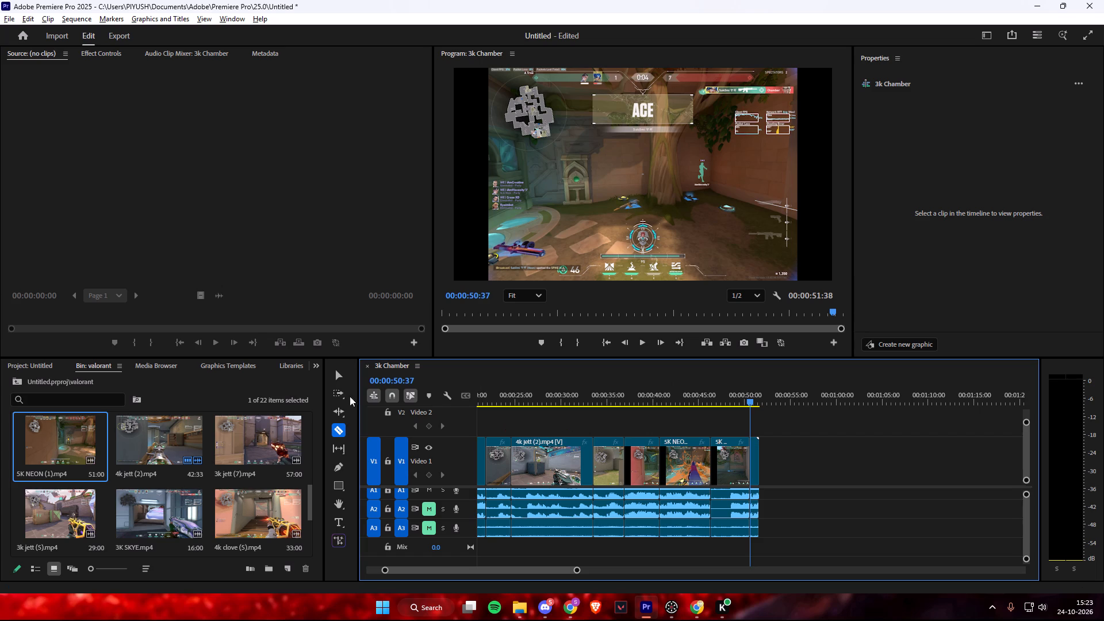
Delete the leftover 5K NEON (1) tail after the 00:00:50:37 cut.
click(341, 374)
click(756, 456)
key(BackSpace)
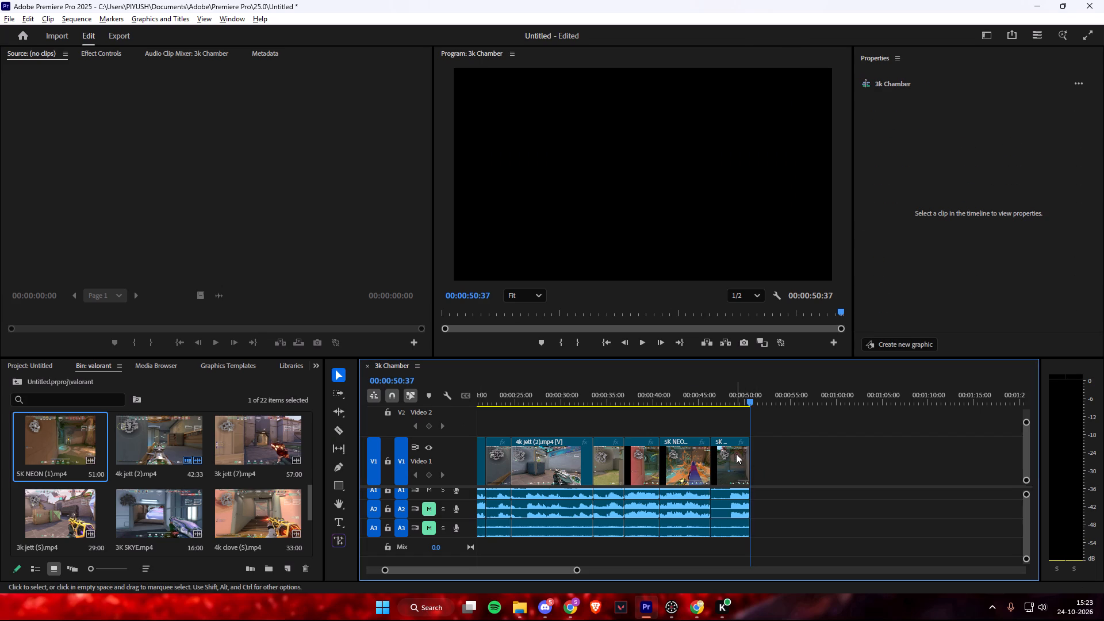
Scan across the 00:00:46:16 join and split the last 5K NEON (1) segment at 00:00:47:23, just before the final kill.
click(705, 402)
drag(699, 405, 704, 405)
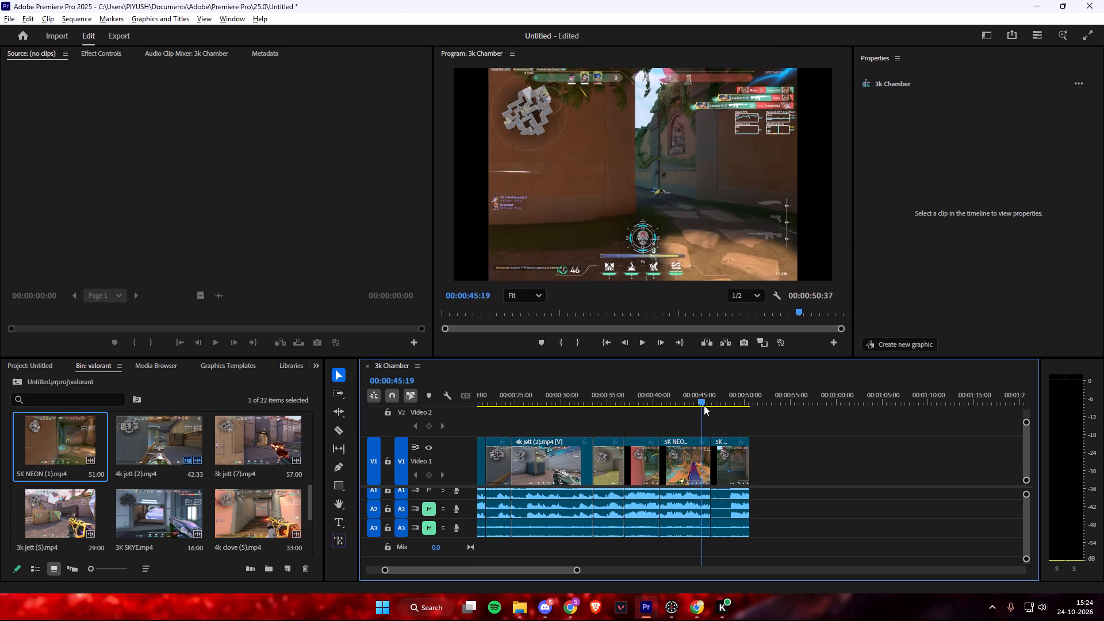
drag(704, 405, 735, 411)
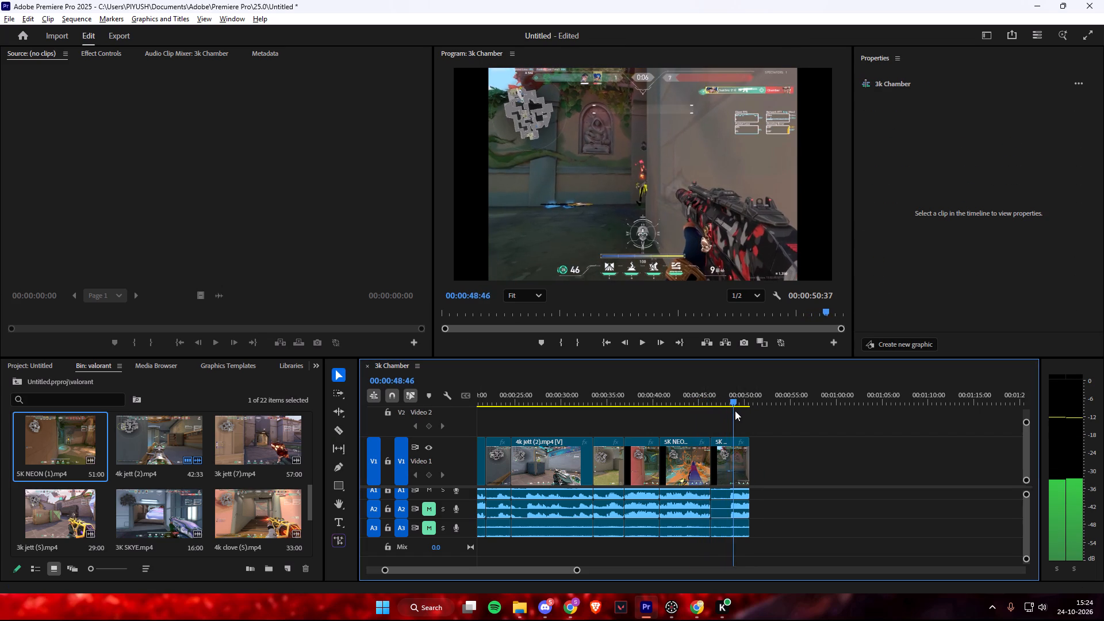
drag(735, 411, 722, 411)
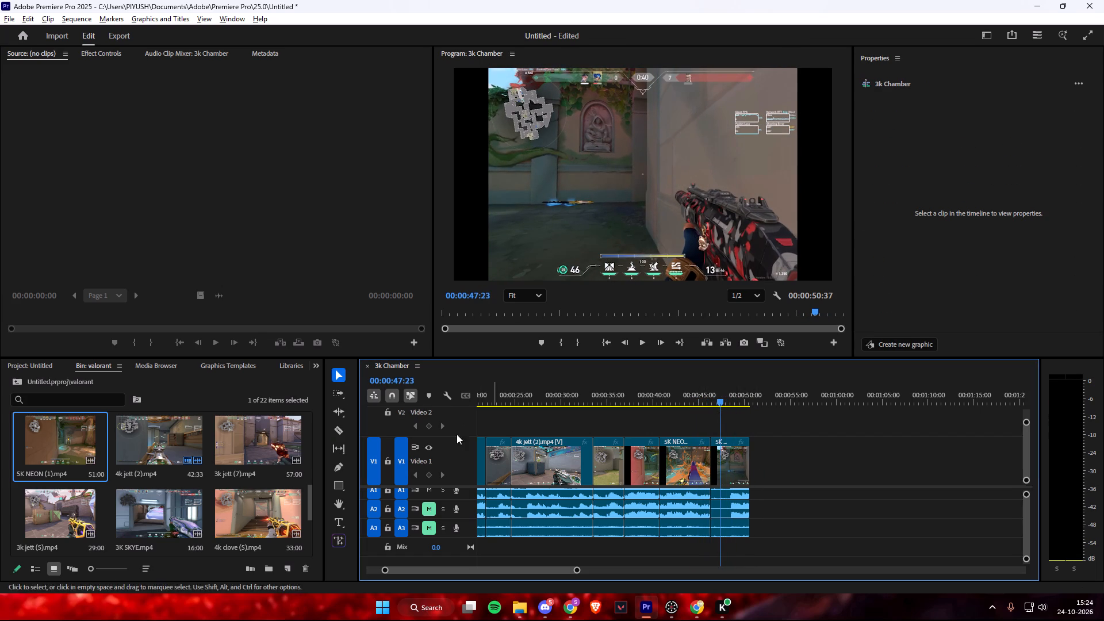
click(338, 427)
click(719, 450)
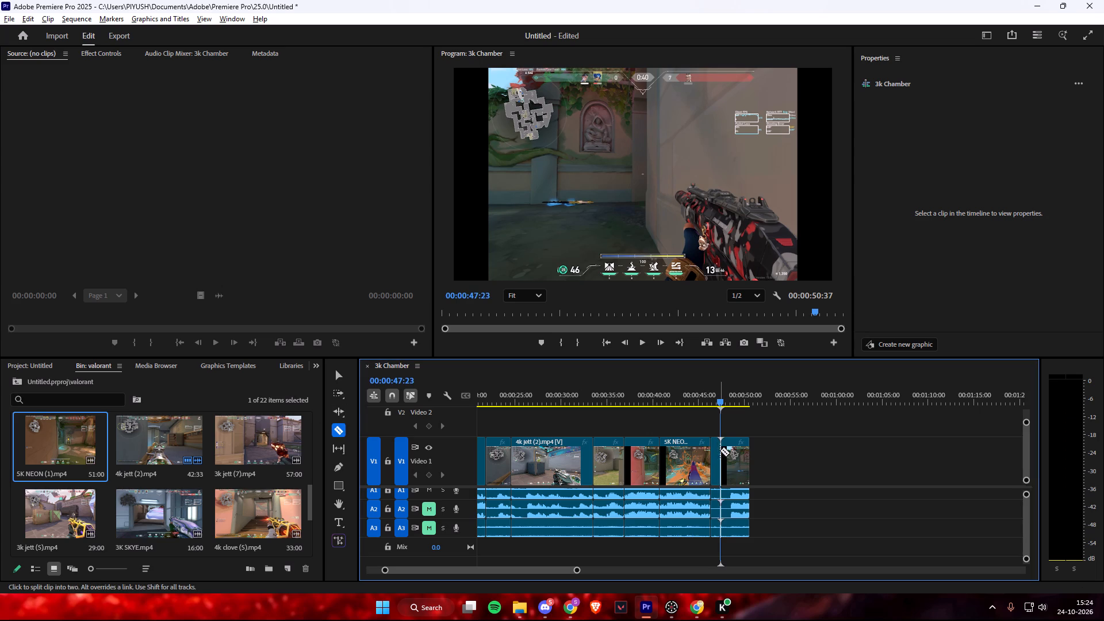
Delete the short 5K NEON (1) piece between the 00:00:46:16 join and the 00:00:47:23 cut and close the gap.
click(341, 374)
click(715, 469)
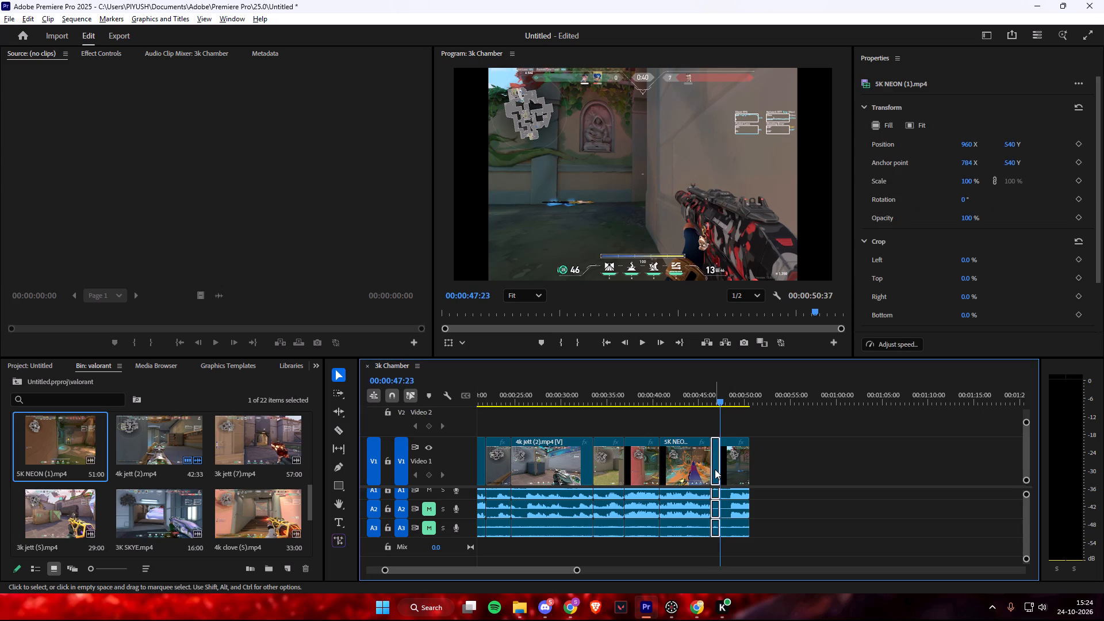
key(BackSpace)
click(715, 469)
key(BackSpace)
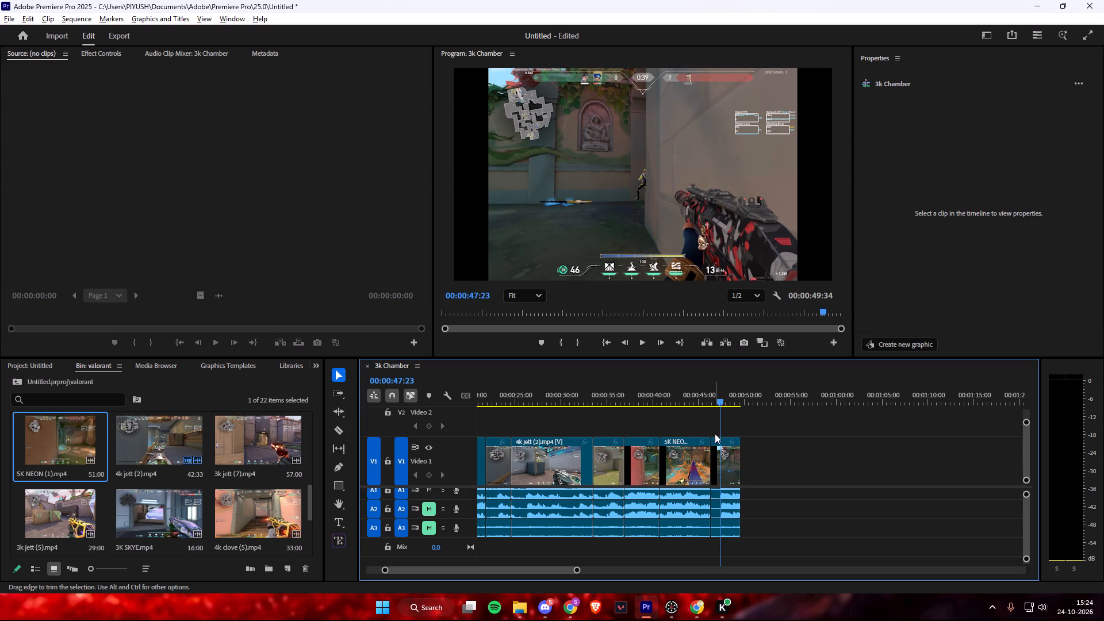
Play the sequence across the tightened 5K NEON (1) join through to its end.
click(711, 408)
click(712, 403)
key(space)
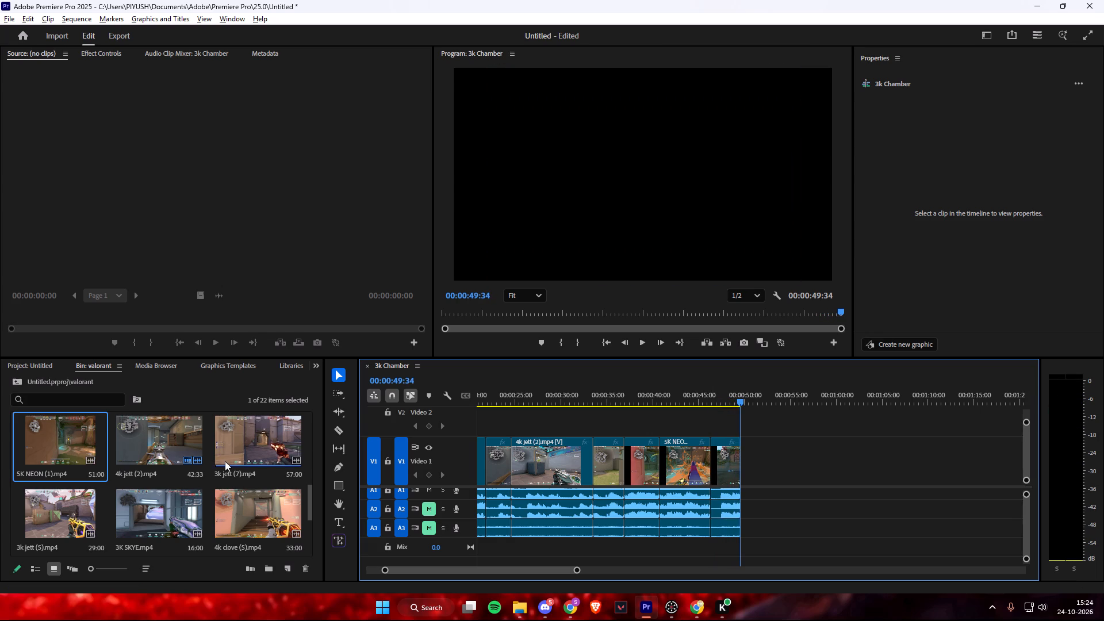
Add the 3k clove (6) clip to the end of the sequence, directly after the last 5K NEON (1) segment at 00:00:49:34.
scroll(224, 461, up, 3)
scroll(212, 474, down, 1)
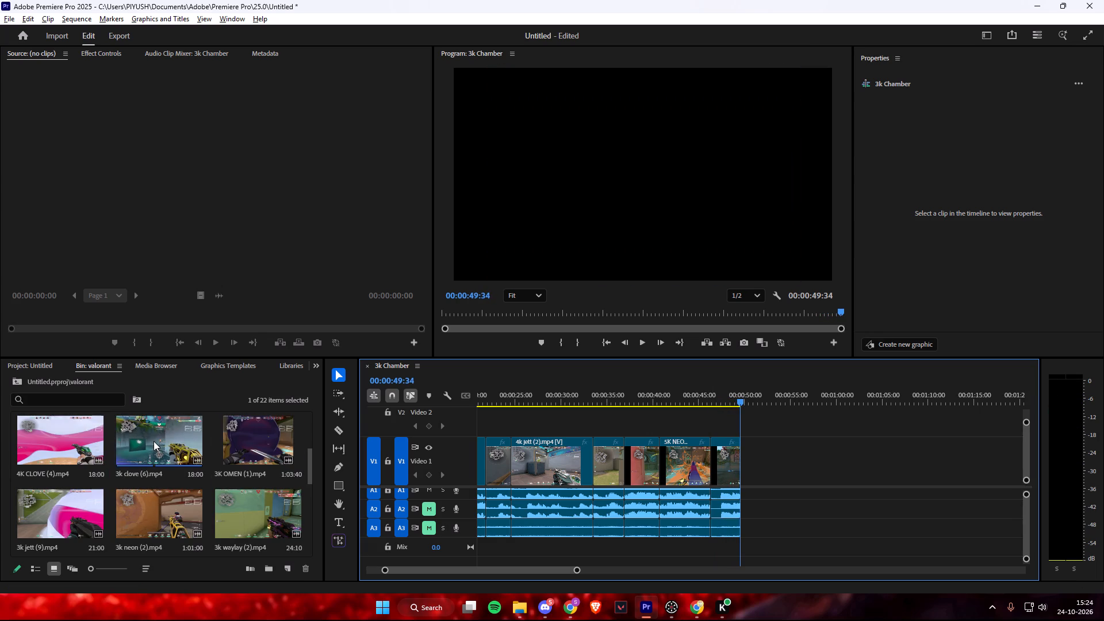
drag(154, 441, 163, 443)
drag(160, 443, 733, 457)
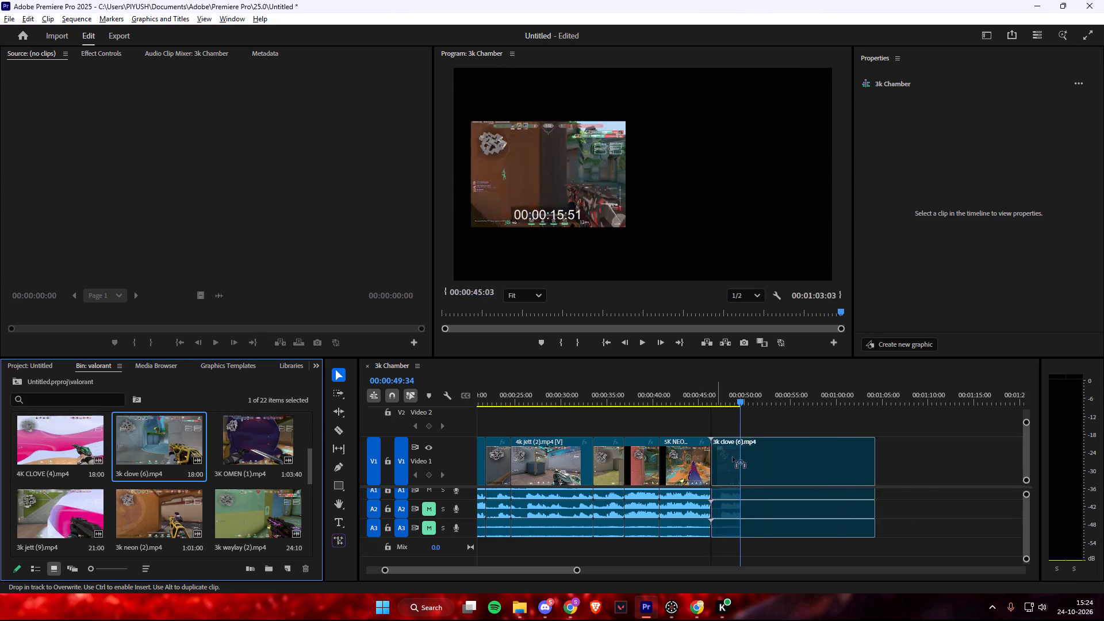
drag(733, 457, 743, 459)
Play the opening of the 3k clove (6) clip and lower its volume to -2.1 dB.
key(space)
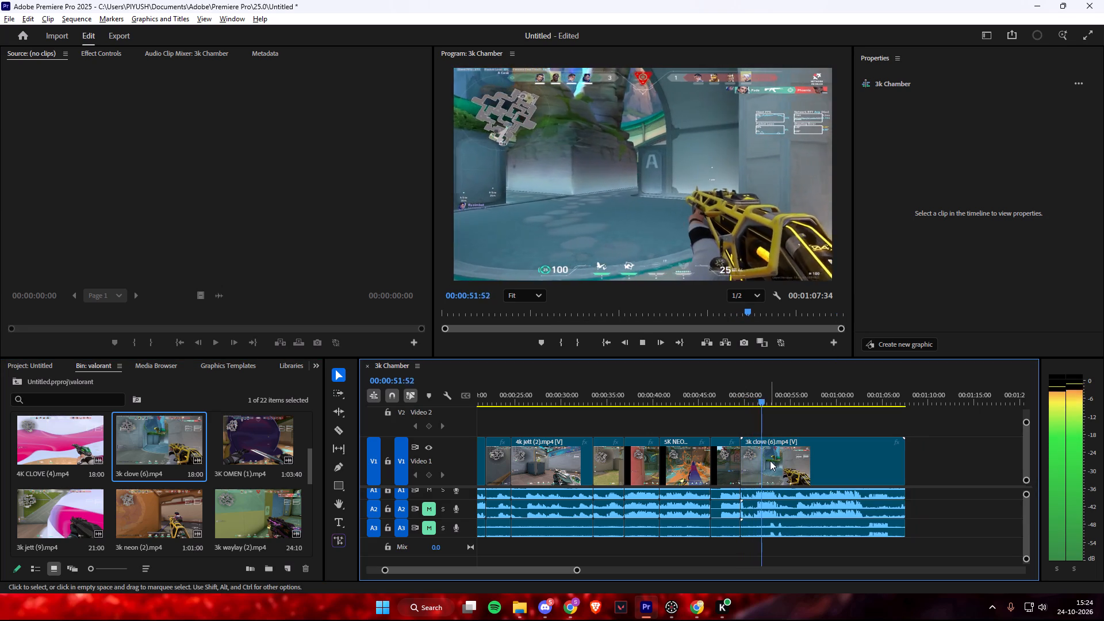
key(space)
click(785, 466)
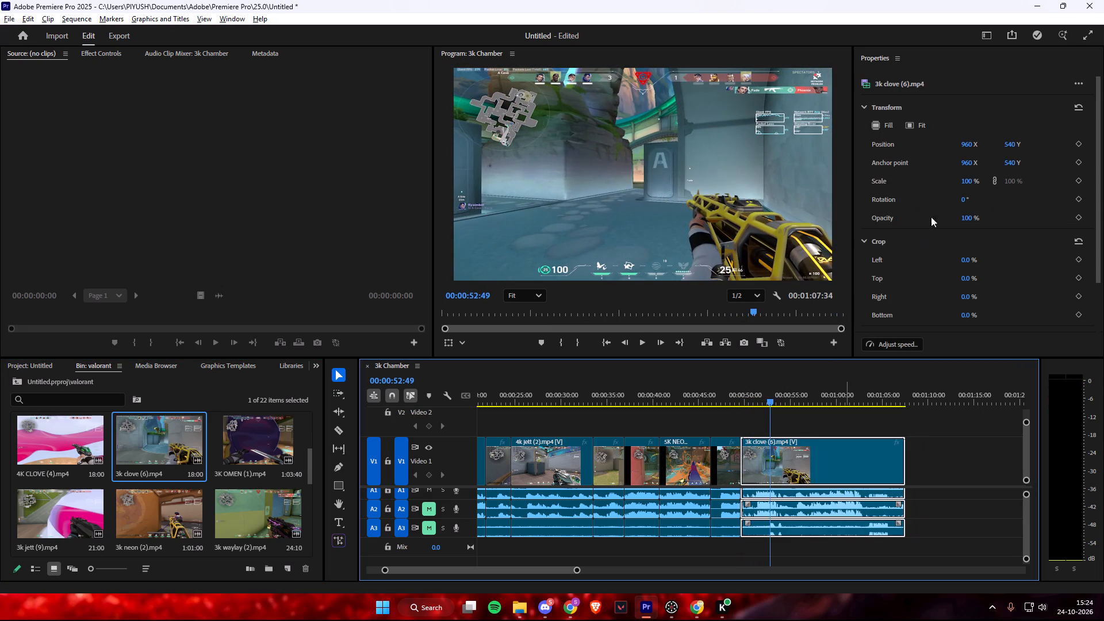
scroll(939, 217, down, 5)
click(978, 308)
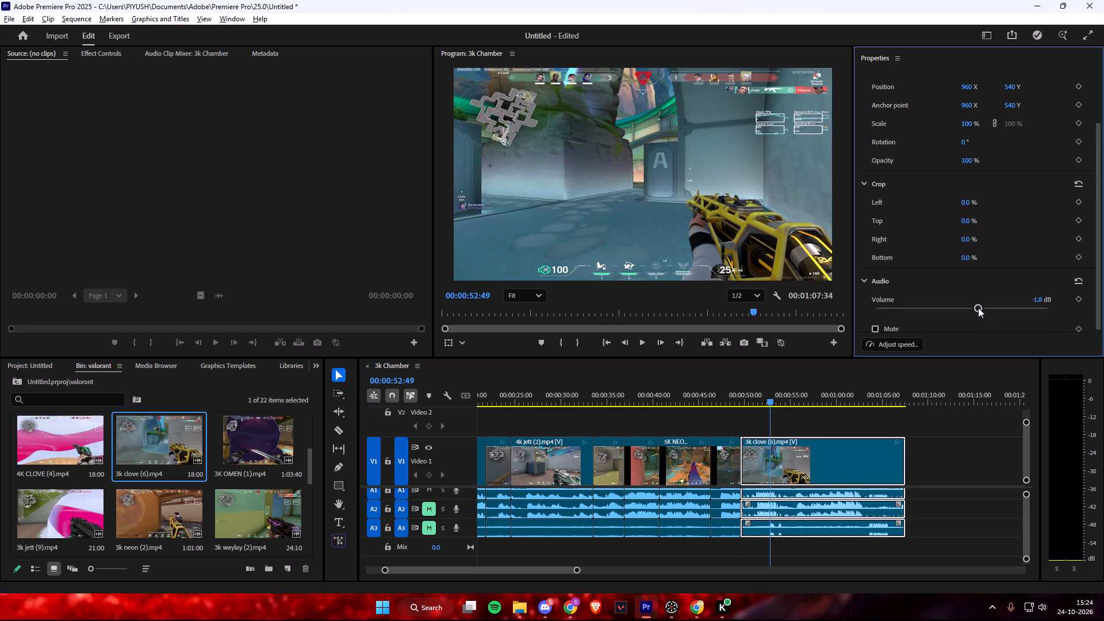
click(976, 307)
Play 3k clove (6) on to about 00:00:57:40 in short stretches to check its sound level and action.
key(space)
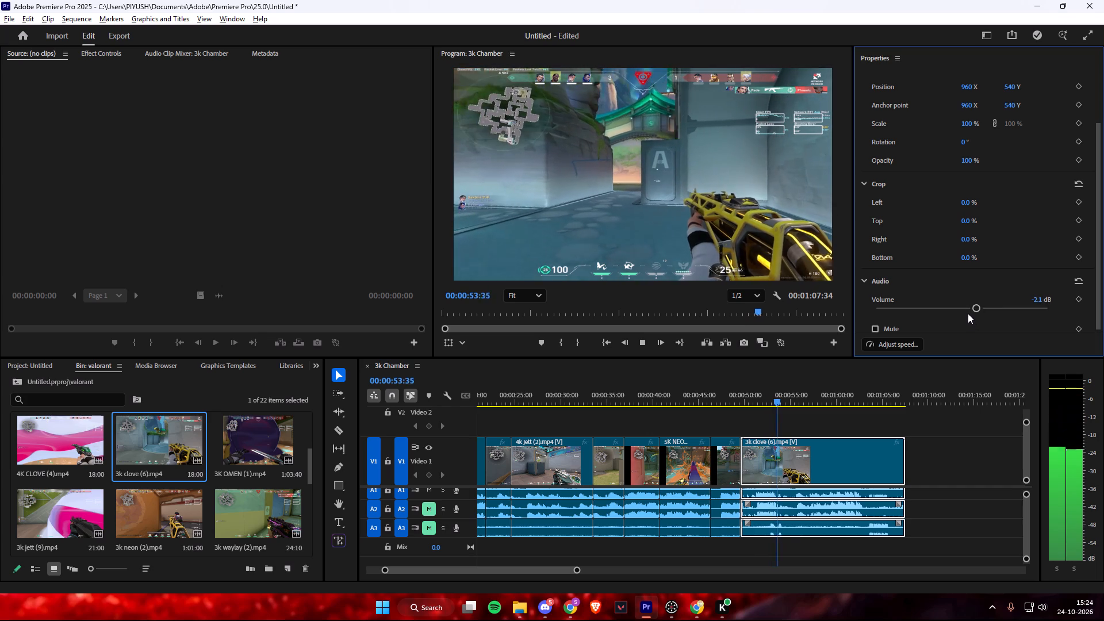
key(space)
key(space)
key(space)
scroll(925, 313, down, 2)
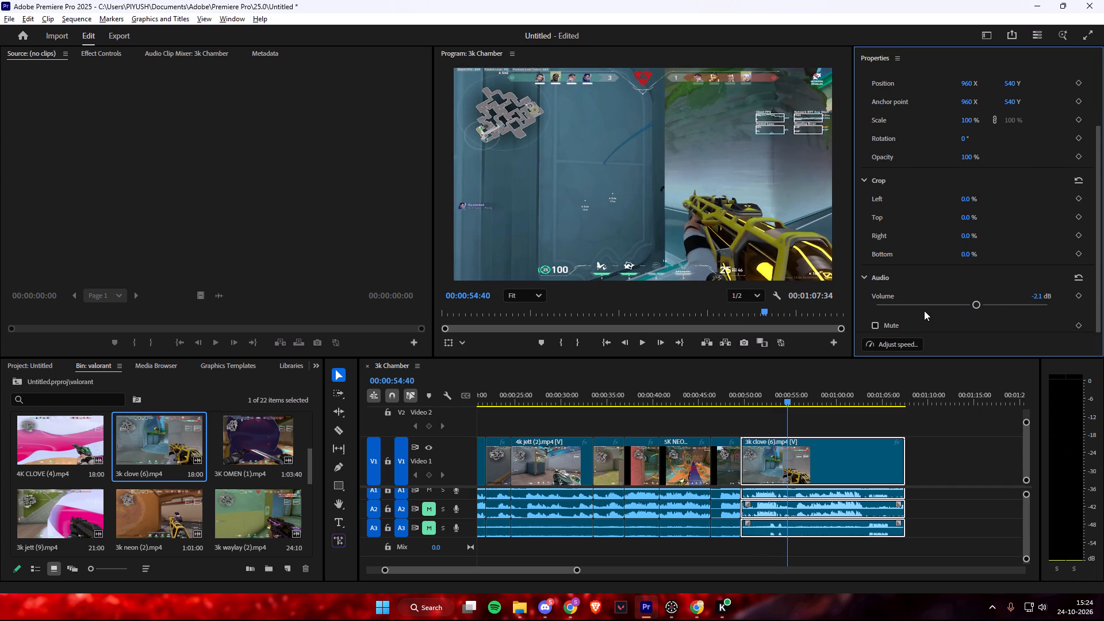
scroll(924, 310, down, 1)
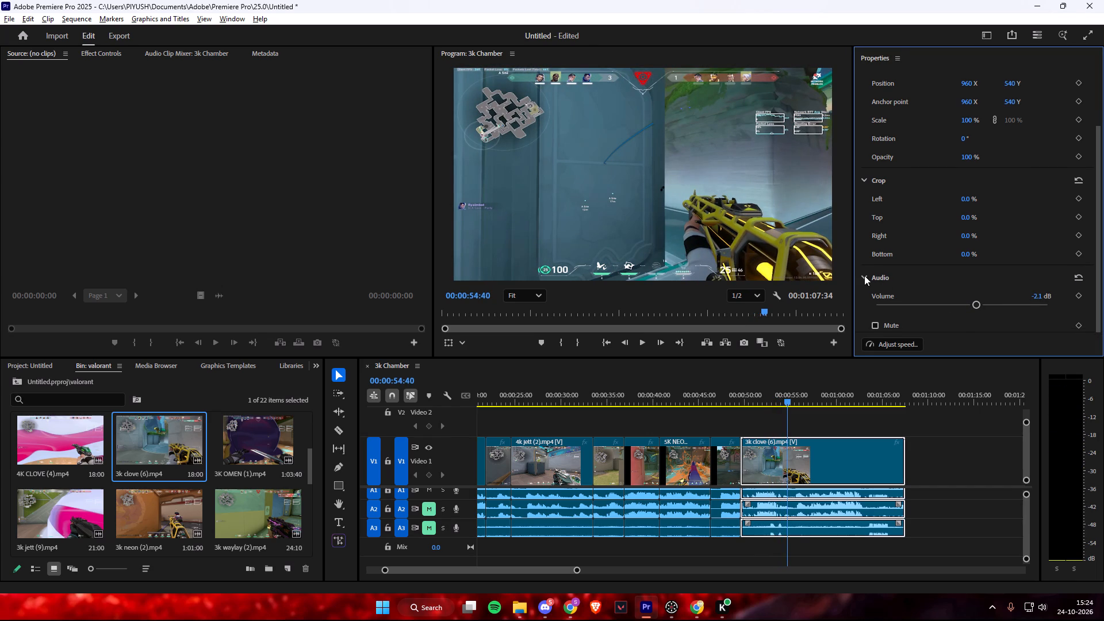
click(864, 275)
click(865, 319)
scroll(870, 308, down, 4)
key(space)
key(space)
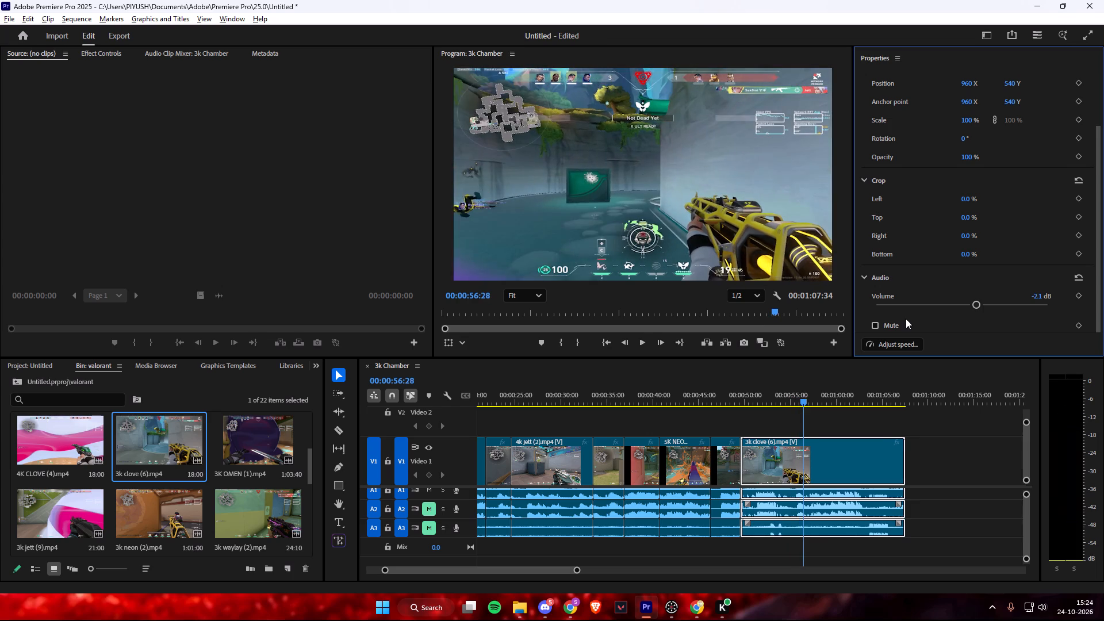
key(space)
key(space)
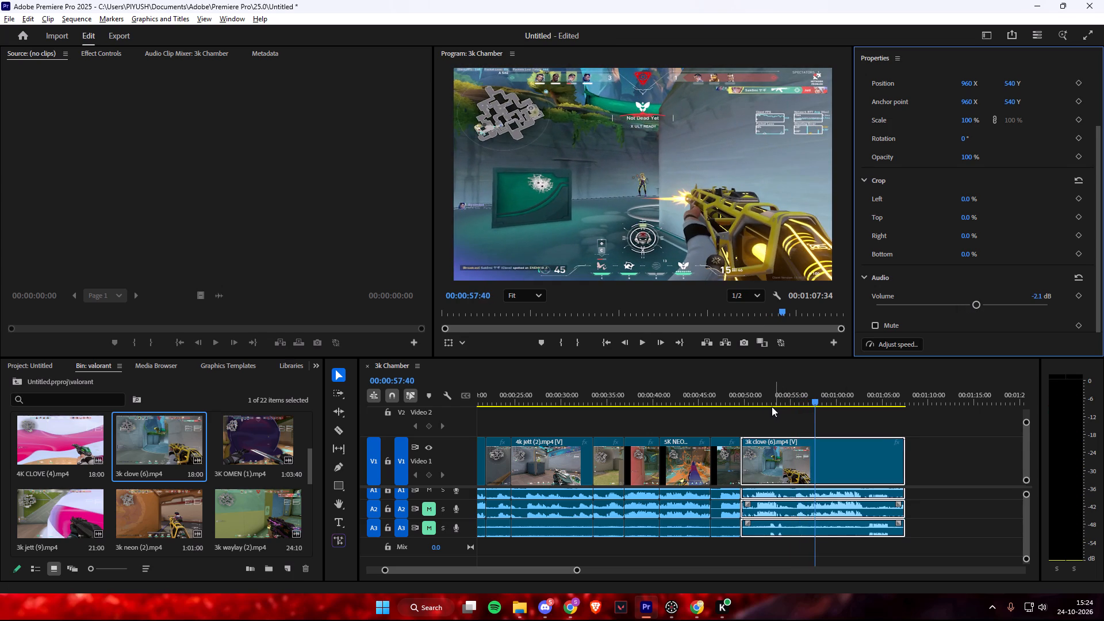
Replay the start of 3k clove (6), split it at 00:00:50:32 and delete the short opening piece before the cut.
click(765, 407)
click(749, 396)
key(space)
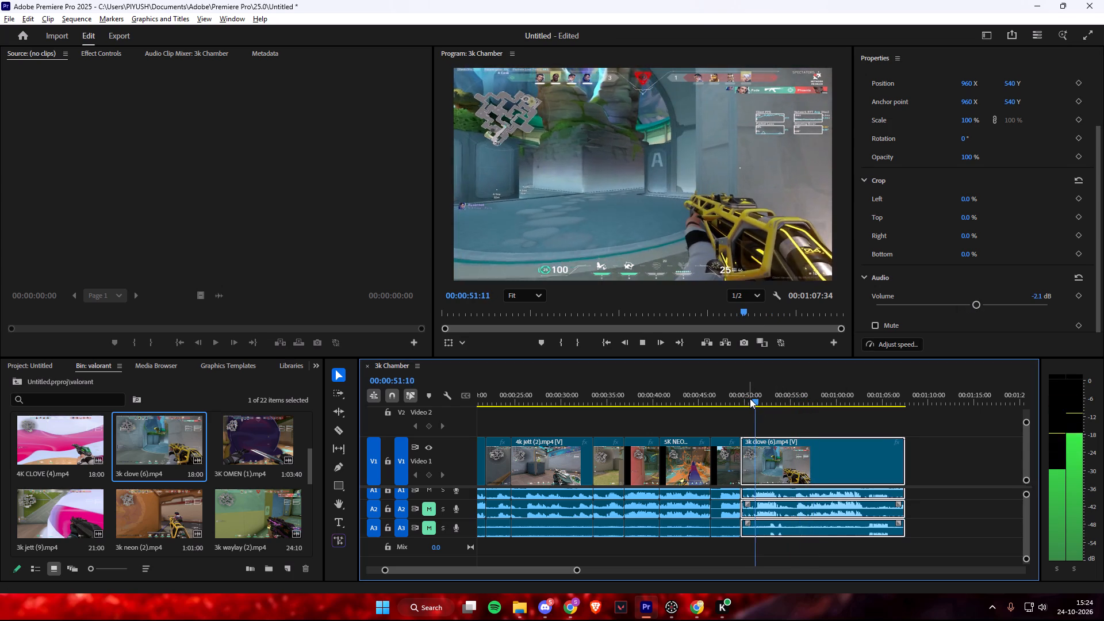
key(space)
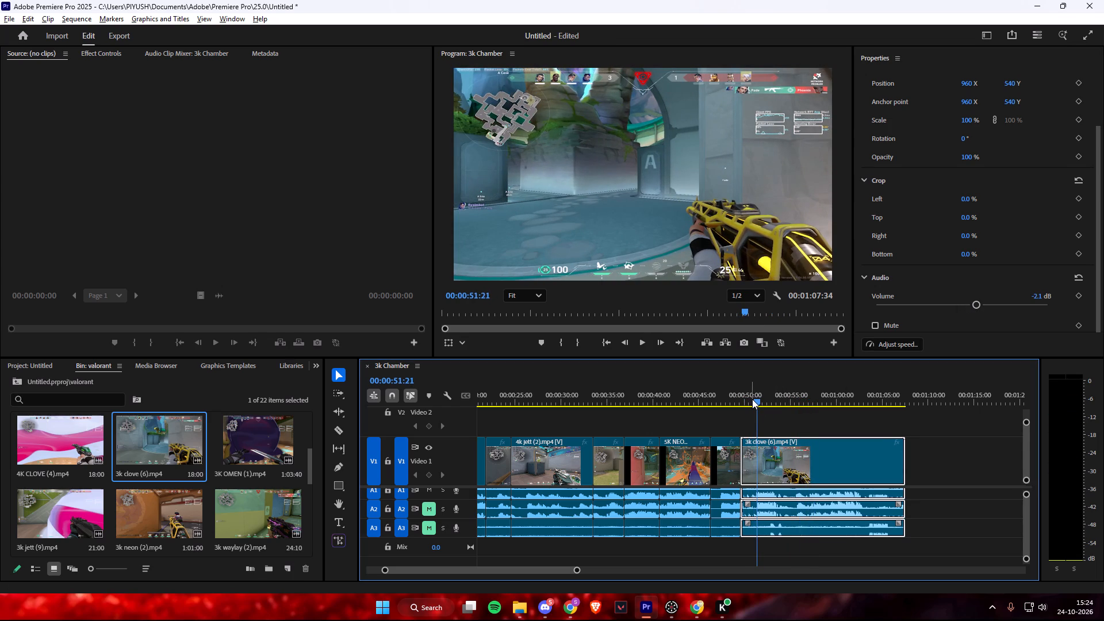
double_click(755, 403)
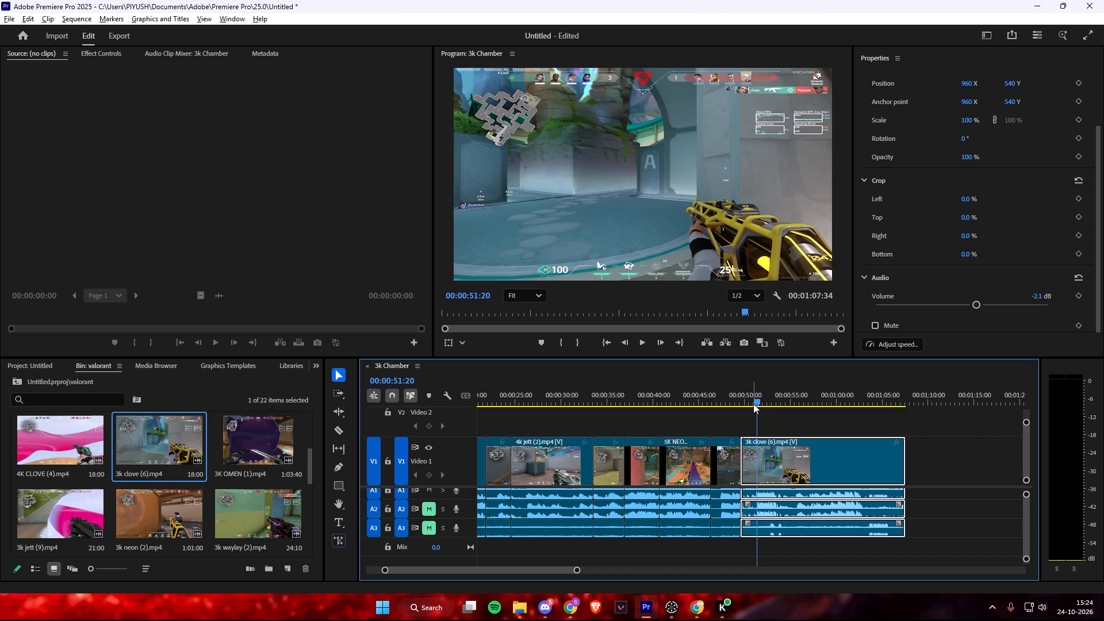
drag(757, 402, 749, 402)
click(748, 402)
click(752, 401)
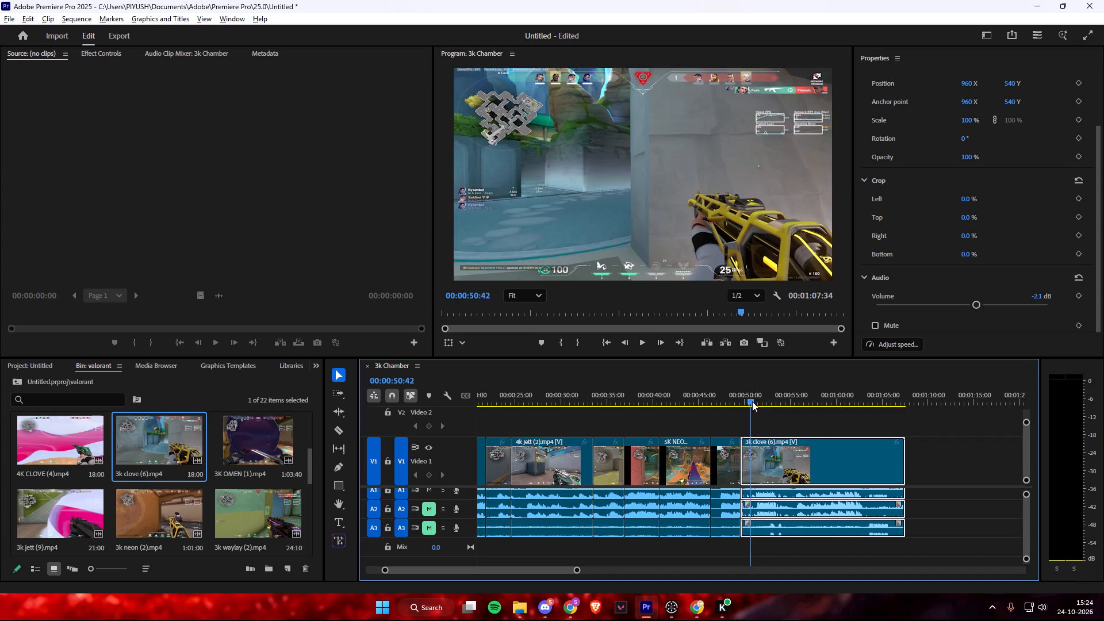
key(space)
key(space)
key(space)
key(space)
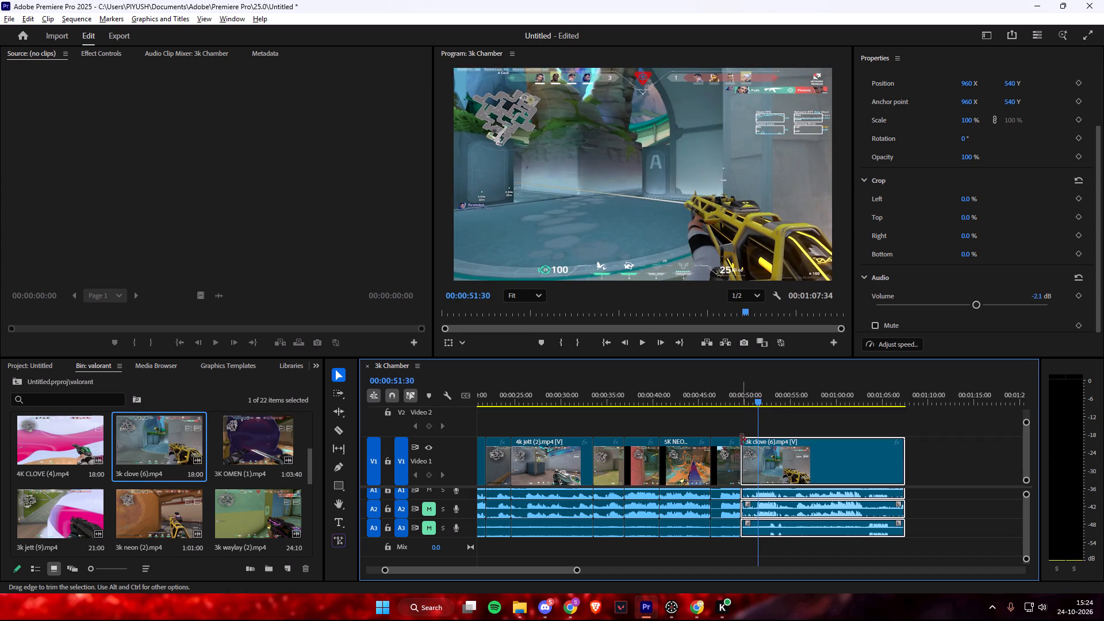
click(754, 404)
click(754, 404)
click(753, 403)
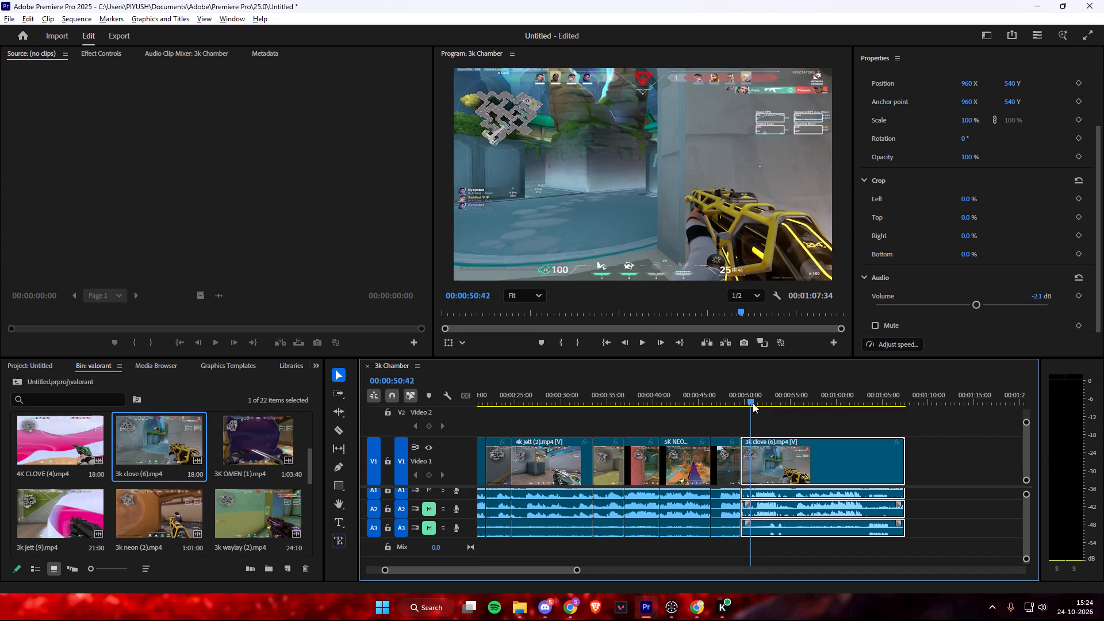
click(742, 312)
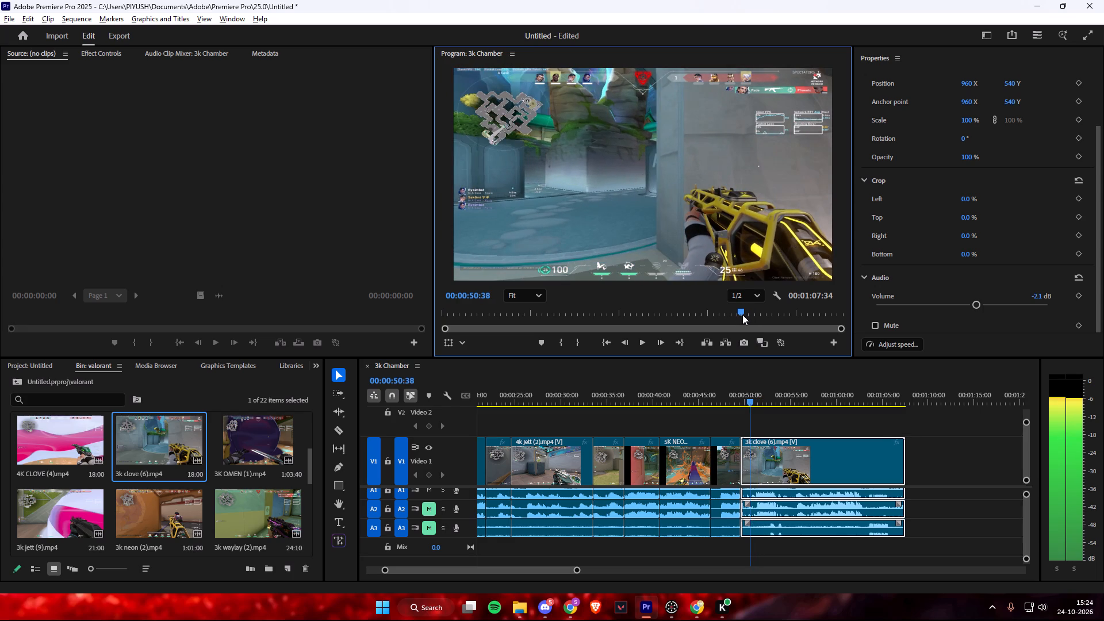
key(c)
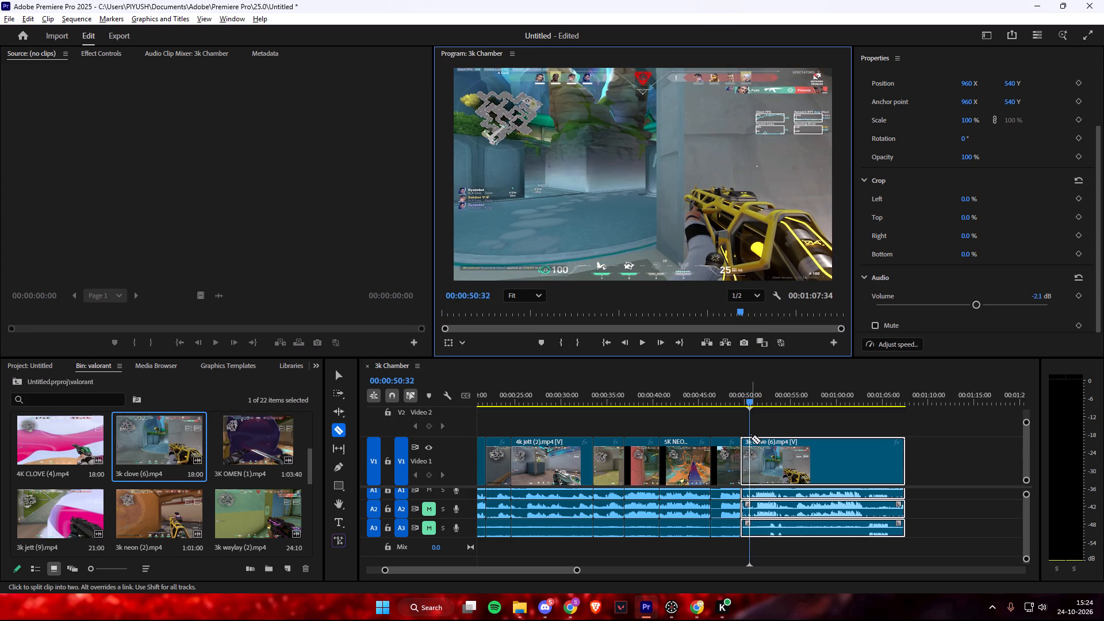
click(751, 438)
key(BackSpace)
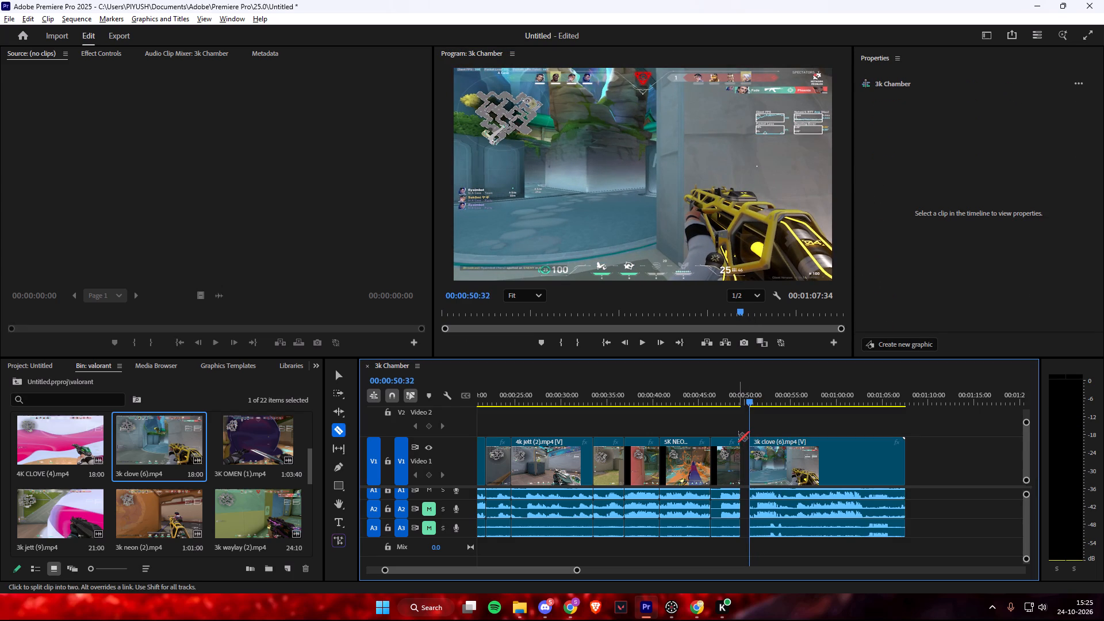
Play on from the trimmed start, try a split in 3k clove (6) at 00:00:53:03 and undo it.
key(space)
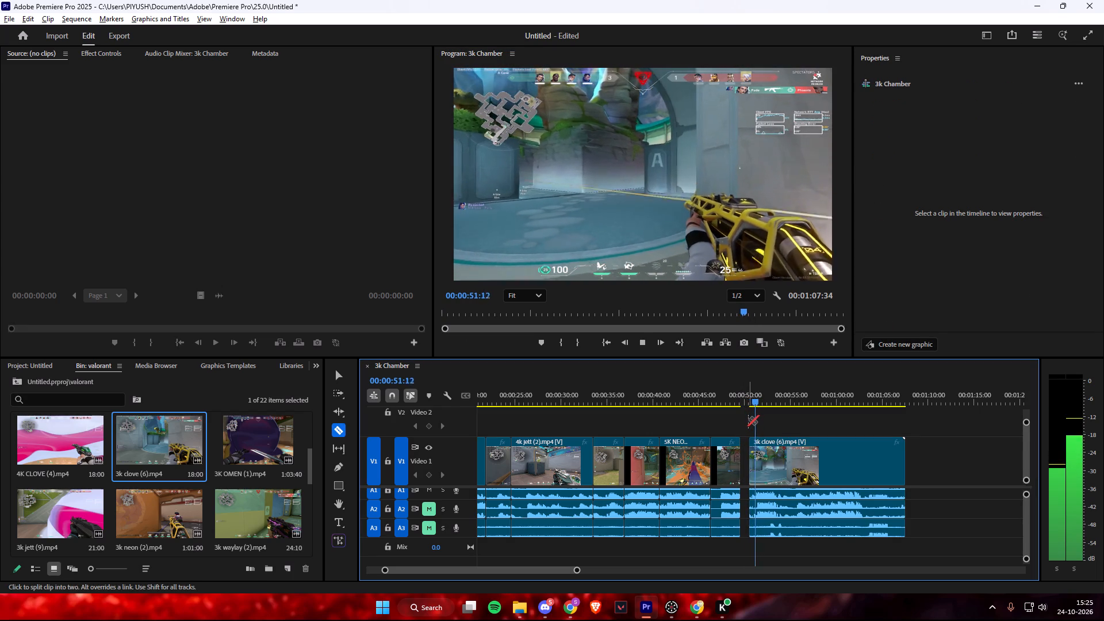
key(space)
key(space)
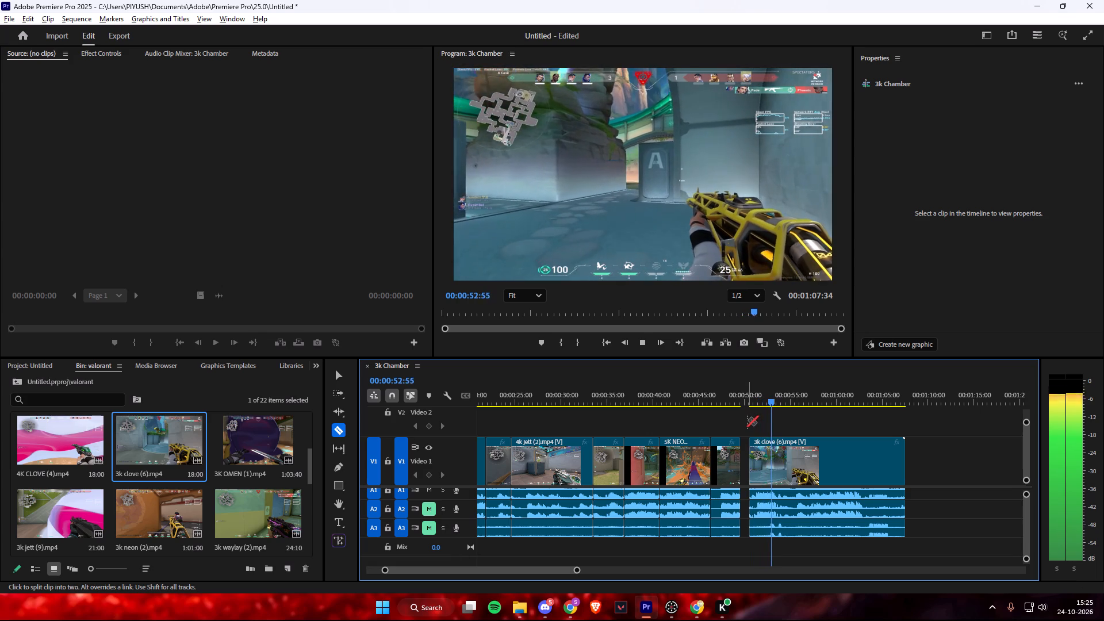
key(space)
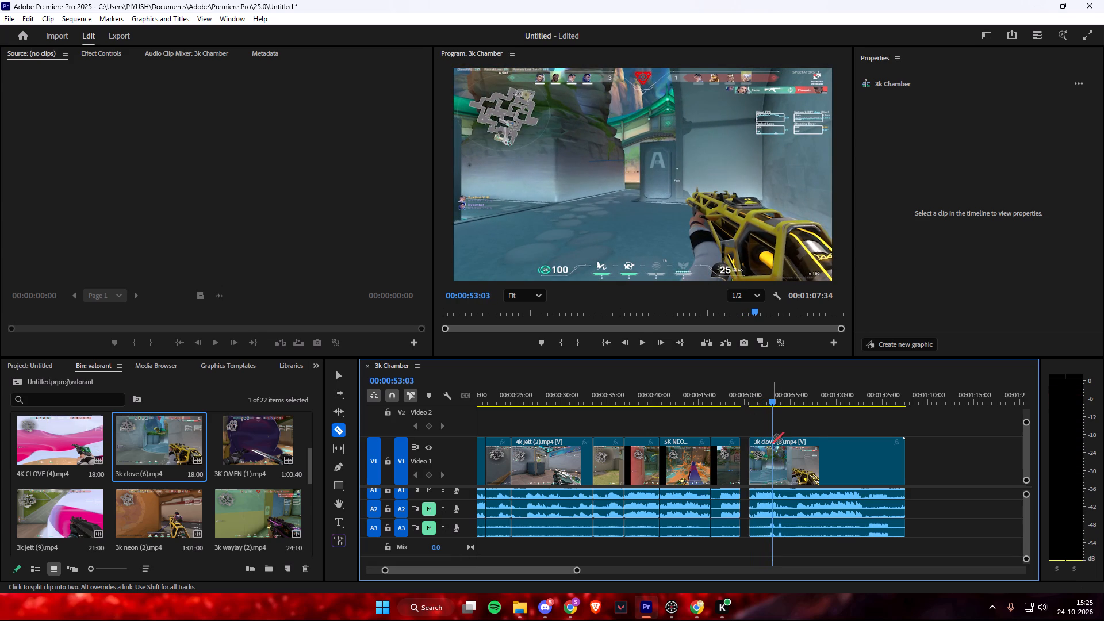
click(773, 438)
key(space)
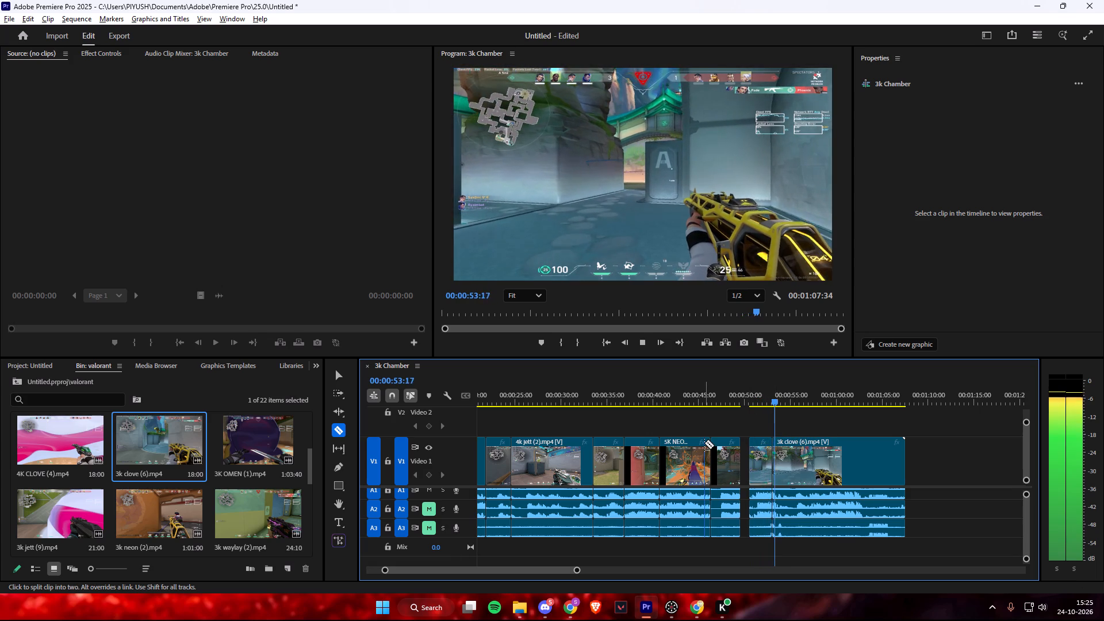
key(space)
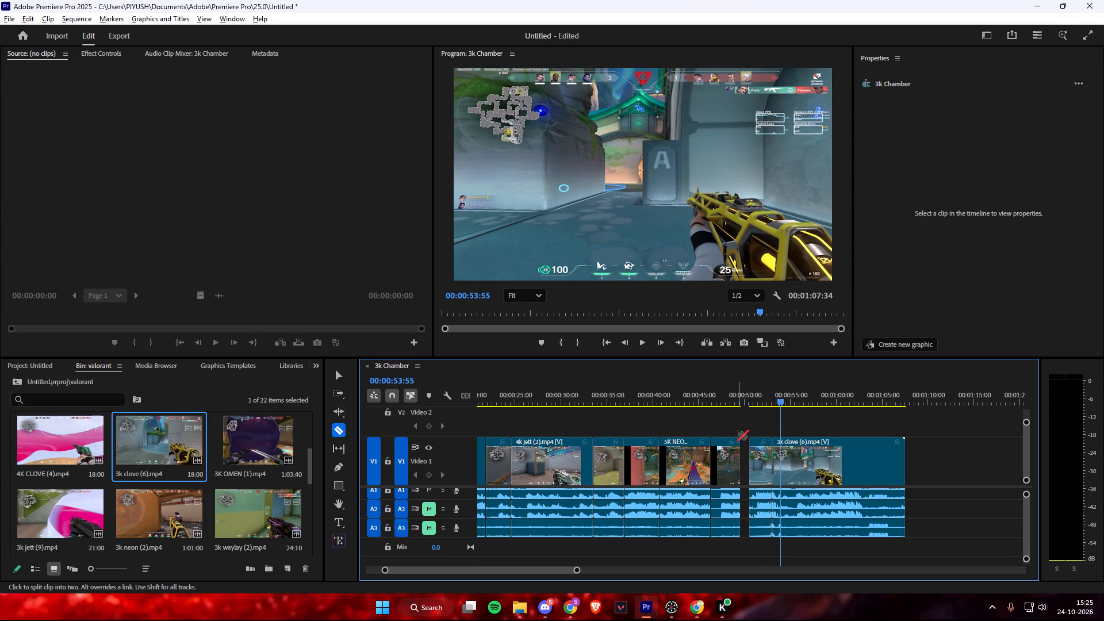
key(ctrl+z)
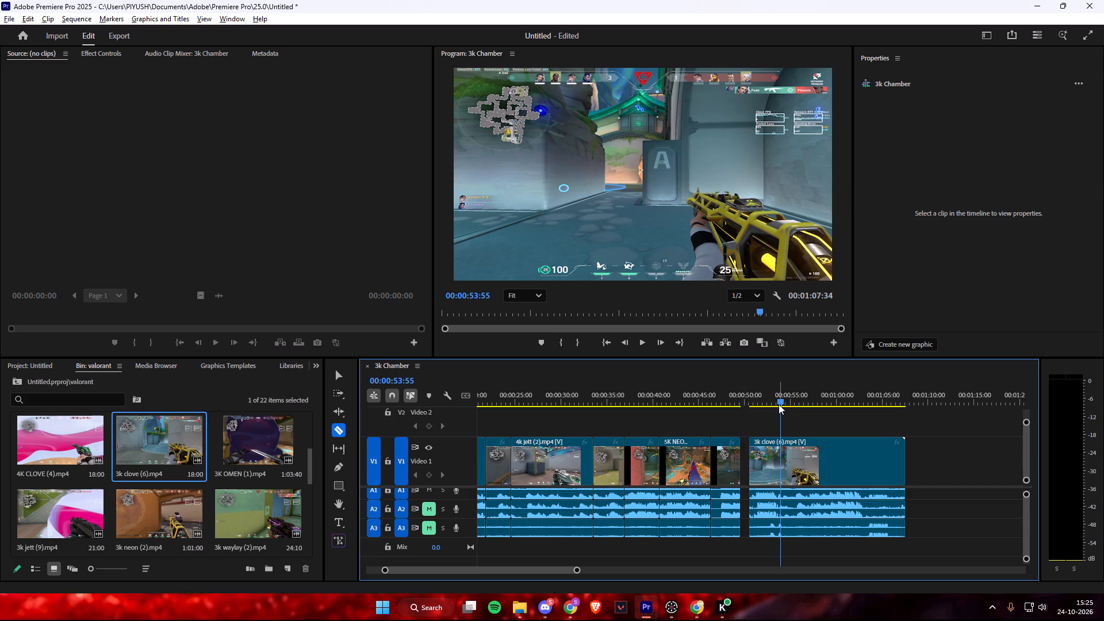
Split the 3k clove (6) clip at 00:00:53:39.
click(780, 402)
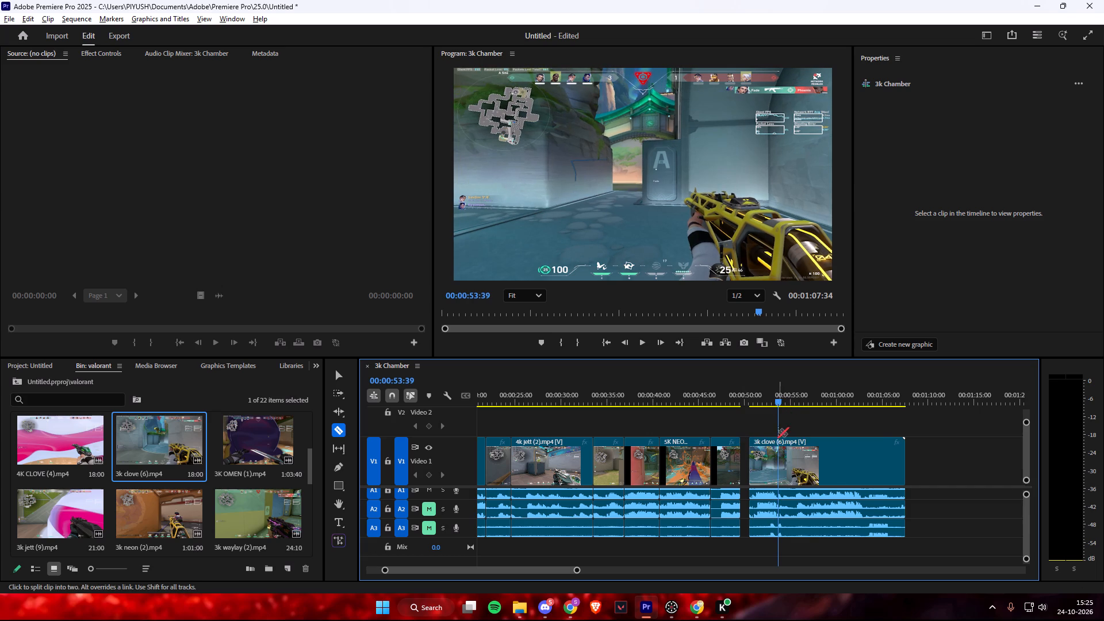
click(779, 443)
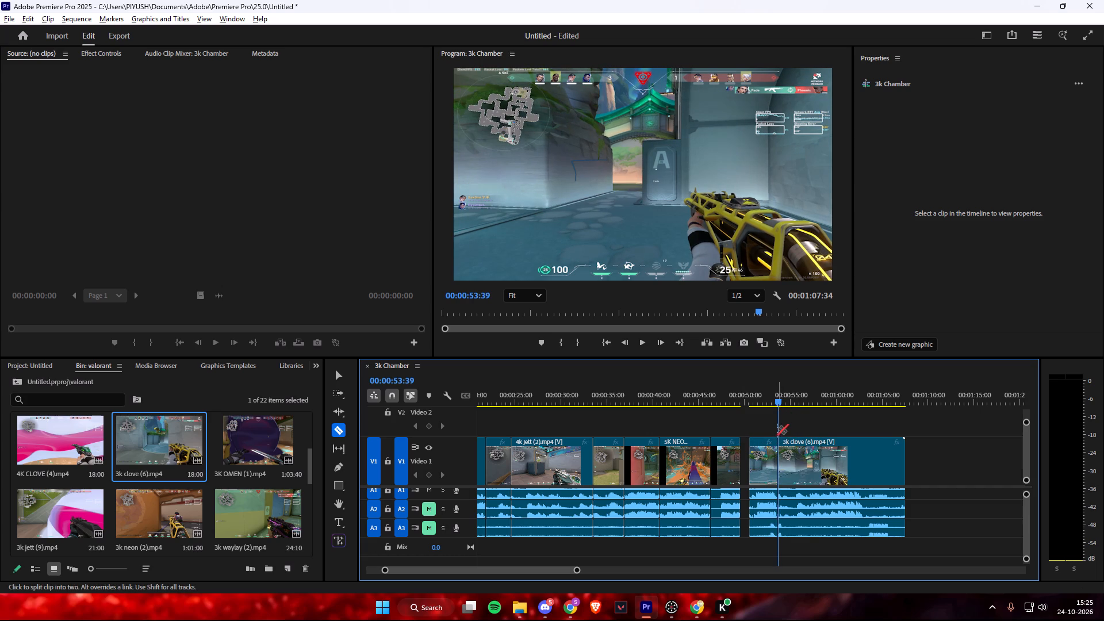
Close the gap between the last 5K NEON (1) segment and the first 3k clove (6) piece.
key(v)
click(744, 451)
key(BackSpace)
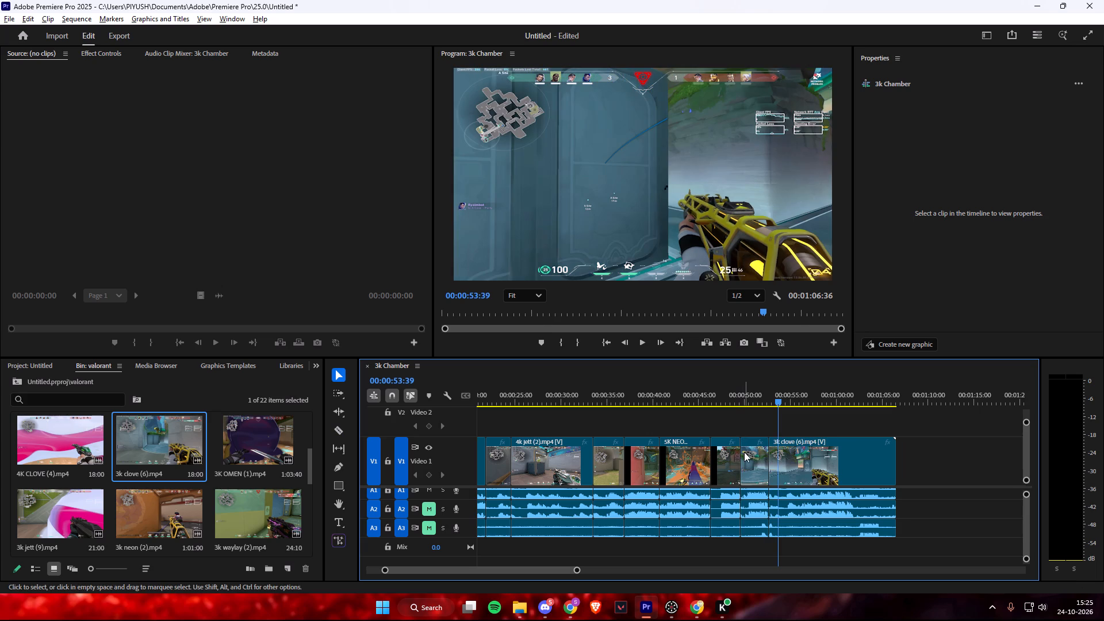
Audition the short first 3k clove (6) piece at -8.0 dB and set its volume to -14.8 dB.
click(747, 448)
scroll(887, 297, down, 2)
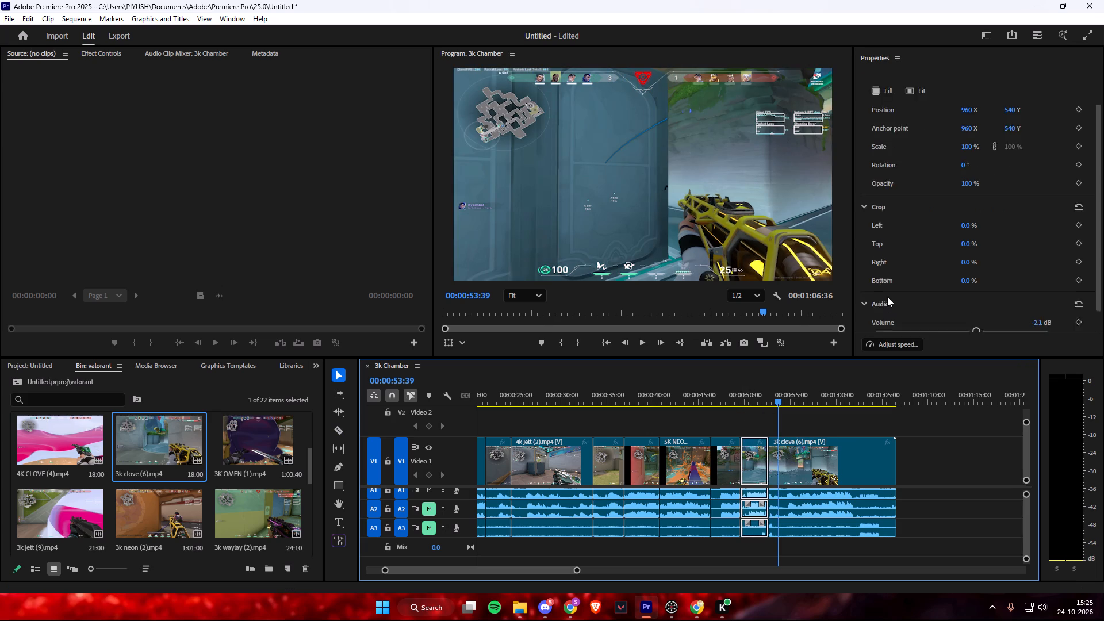
scroll(887, 297, down, 2)
click(950, 317)
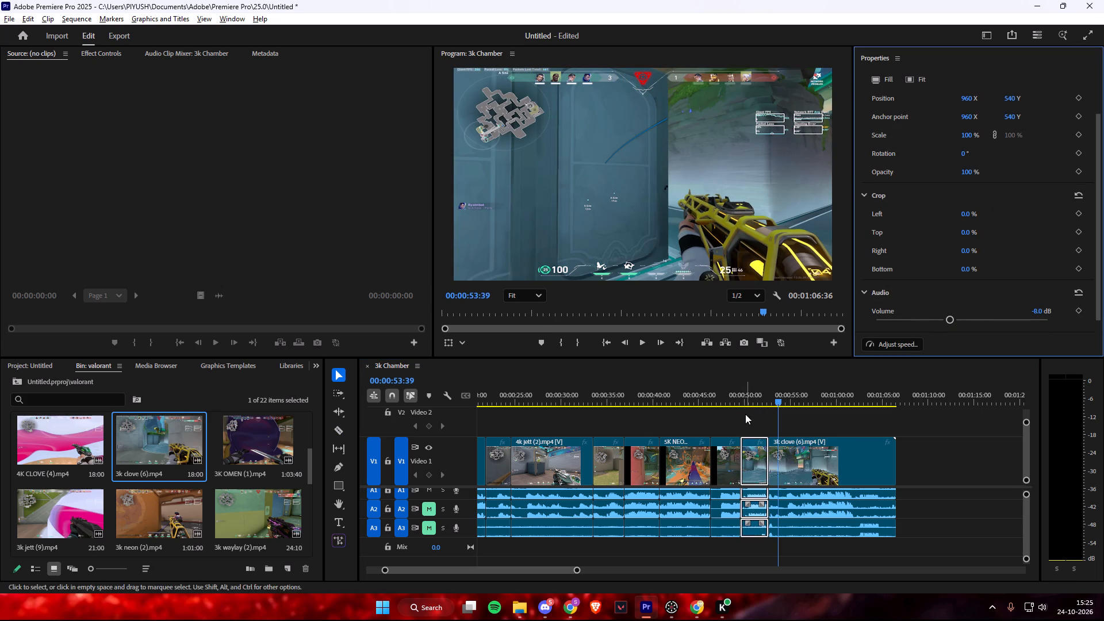
click(741, 407)
click(736, 401)
key(space)
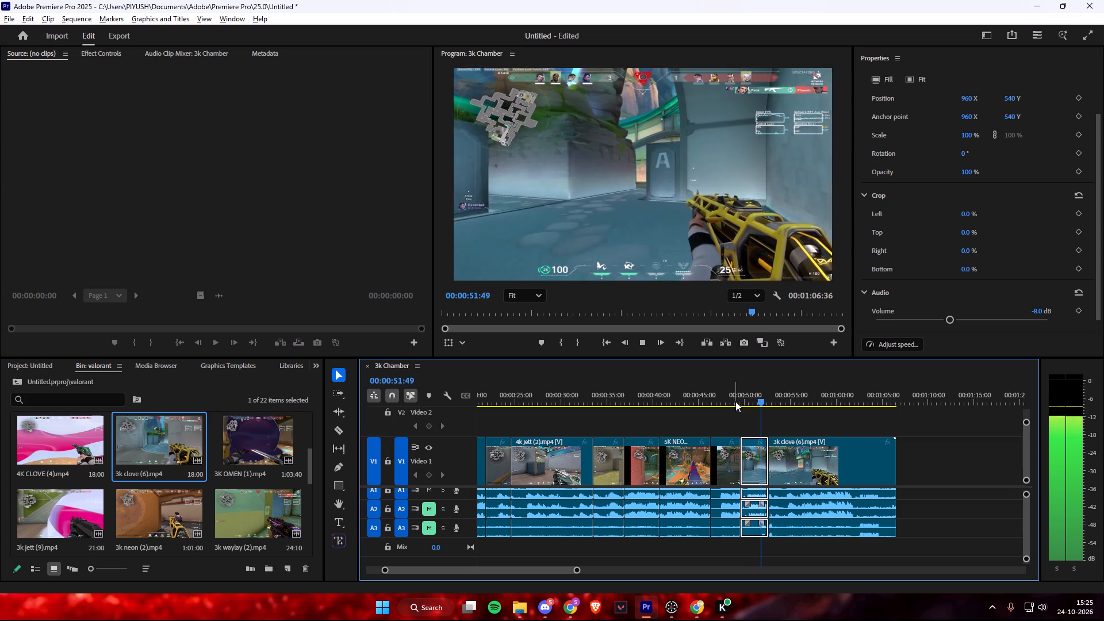
key(space)
click(929, 321)
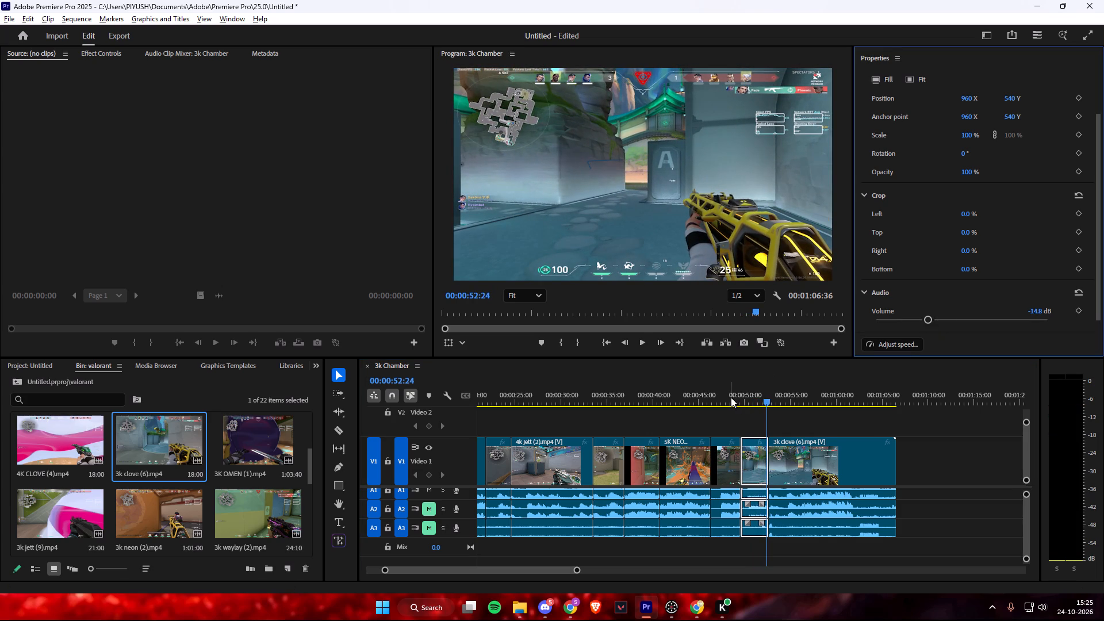
Play through the 3k clove (6) kills, split the clip at 00:01:00:59 and delete the tail after the cut.
click(731, 397)
key(space)
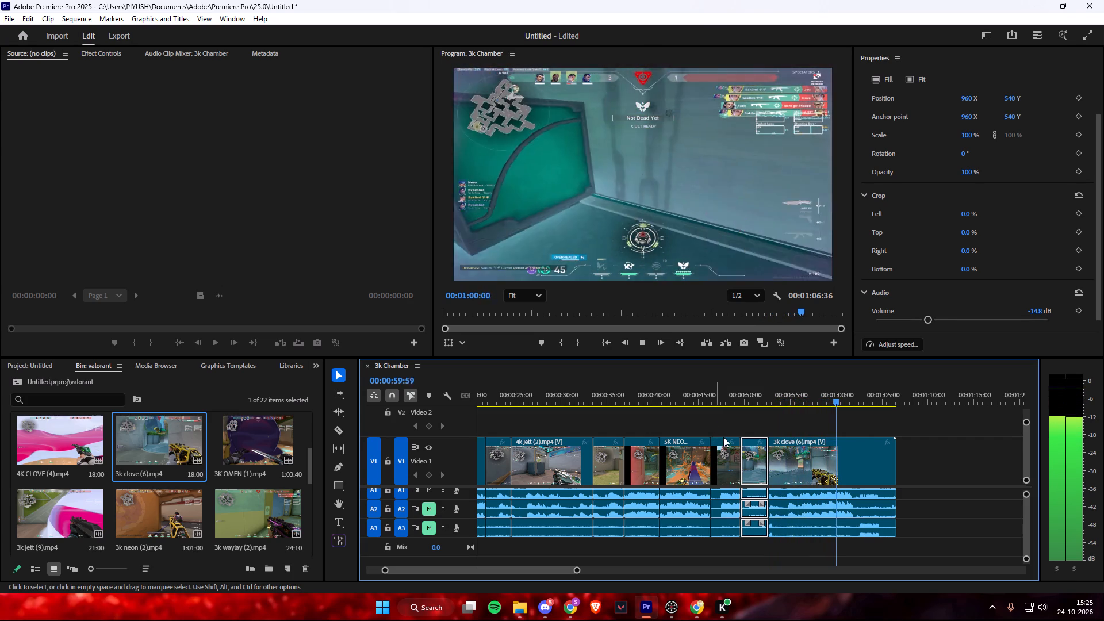
key(space)
key(c)
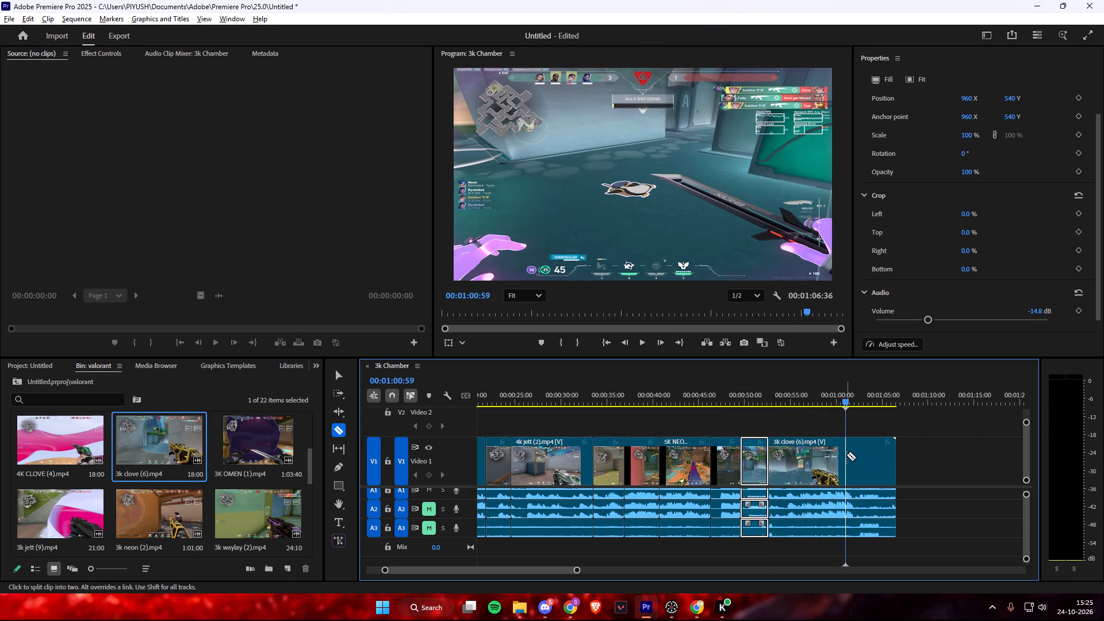
click(847, 455)
key(v)
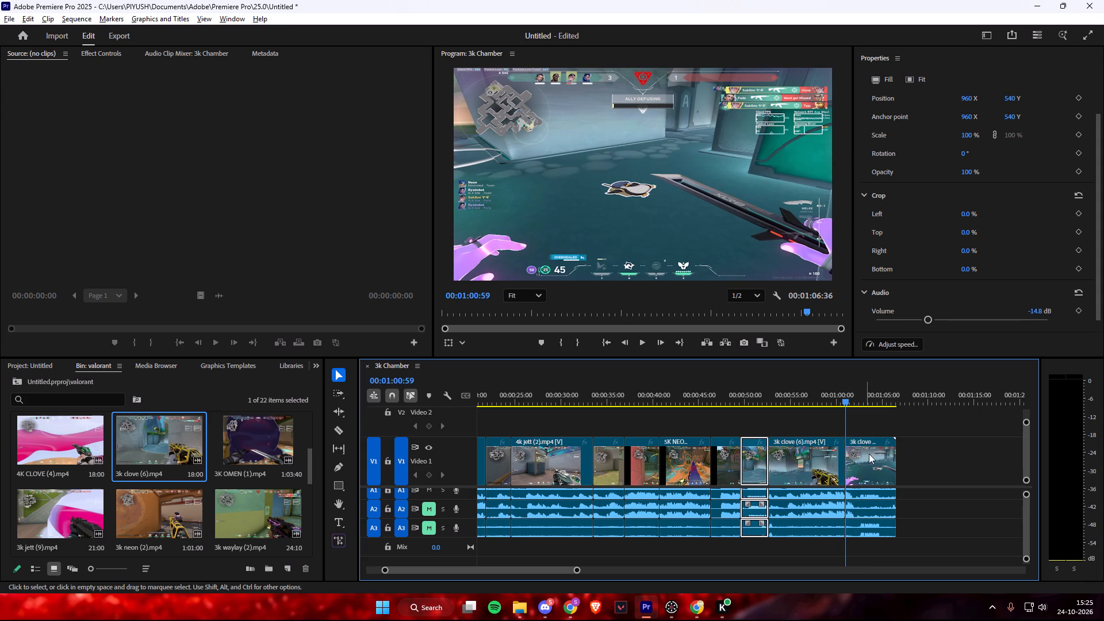
click(877, 454)
key(BackSpace)
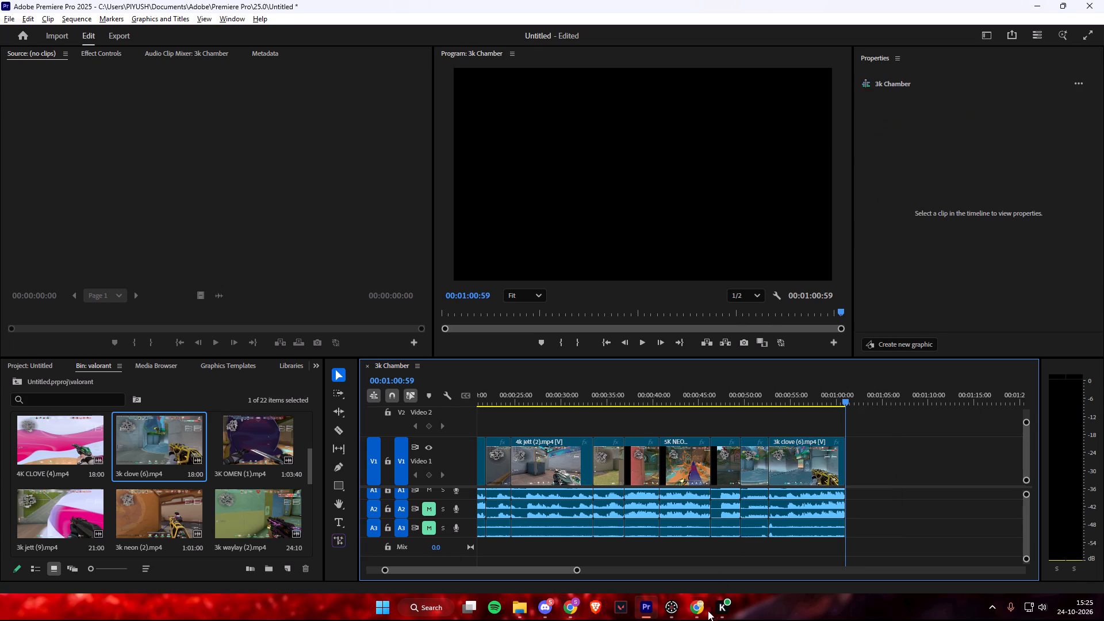
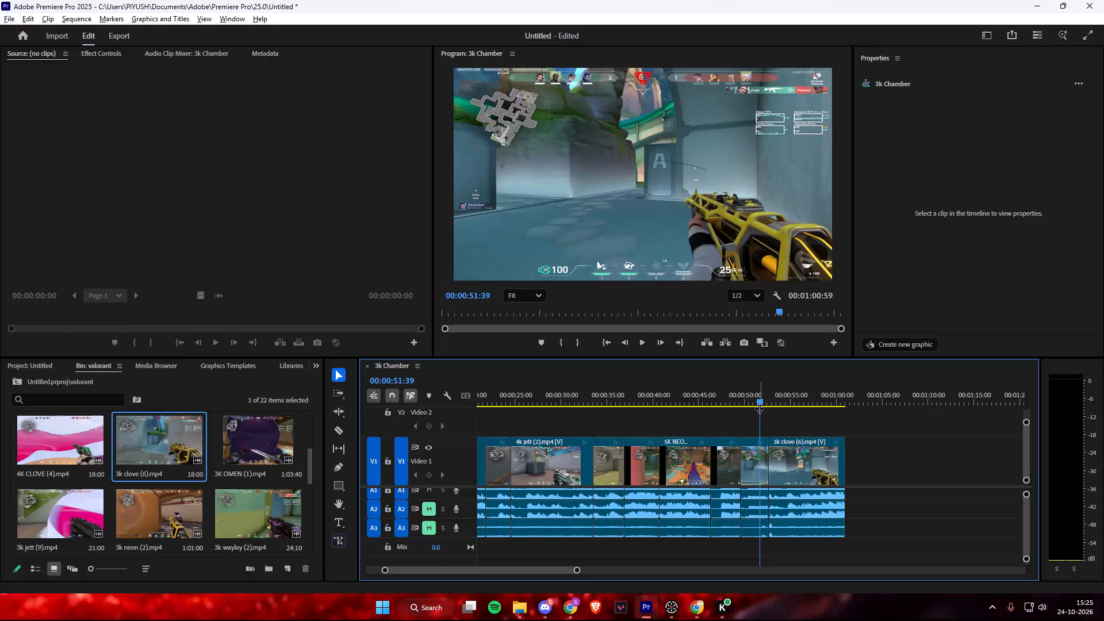
Review the opening of 3k clove (6), delete its short first piece and close the gap it leaves.
key(space)
key(space)
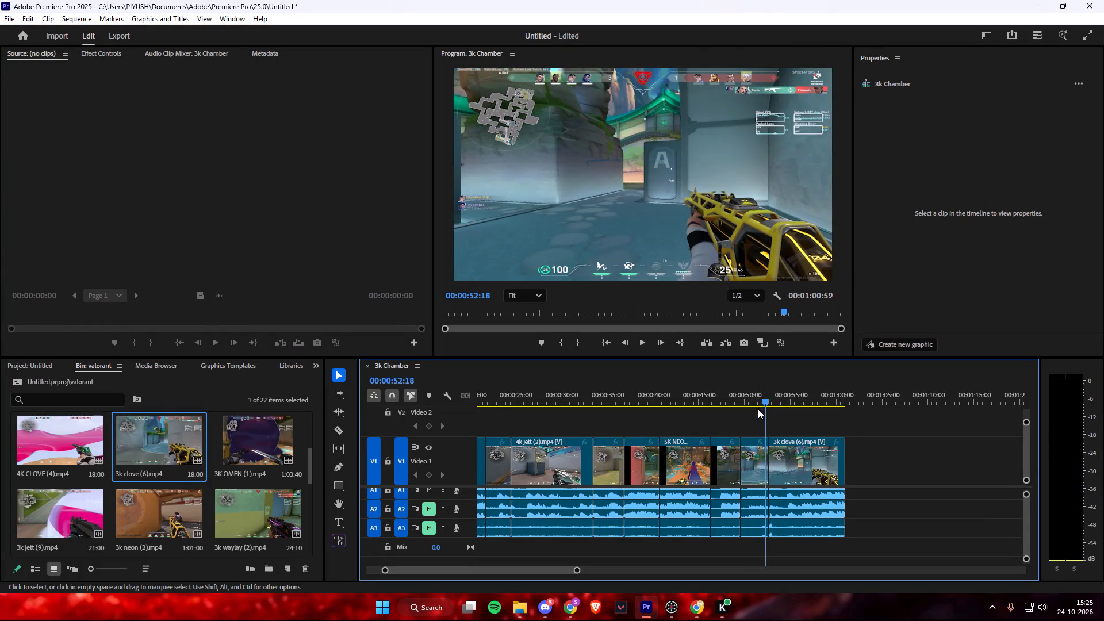
key(space)
key(space)
key(space)
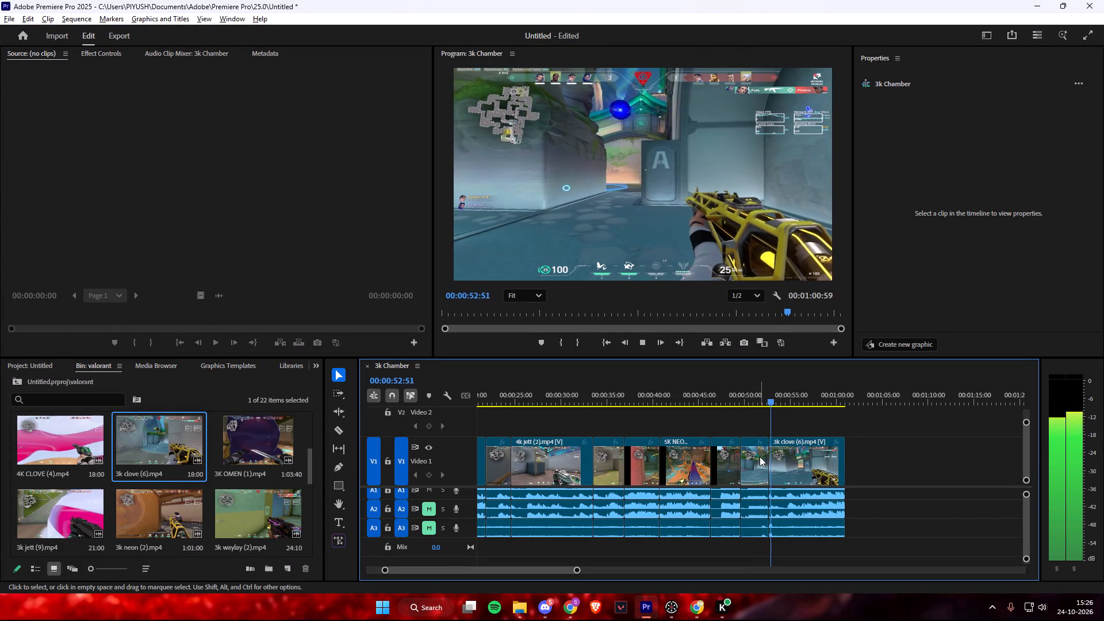
key(space)
key(space)
key(space)
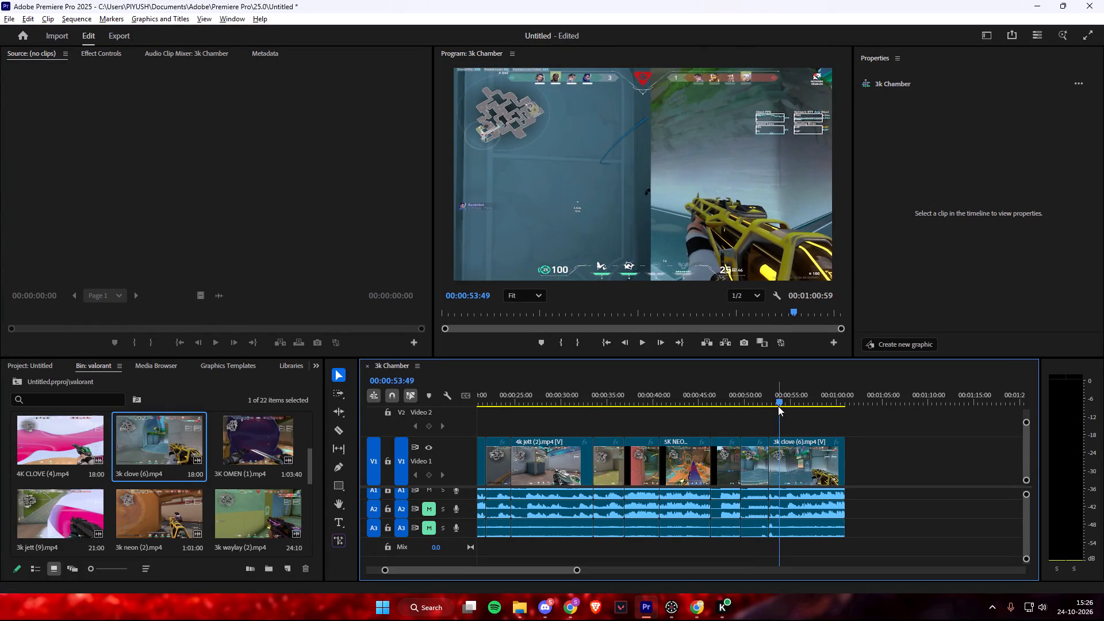
key(space)
key(space)
click(753, 464)
key(BackSpace)
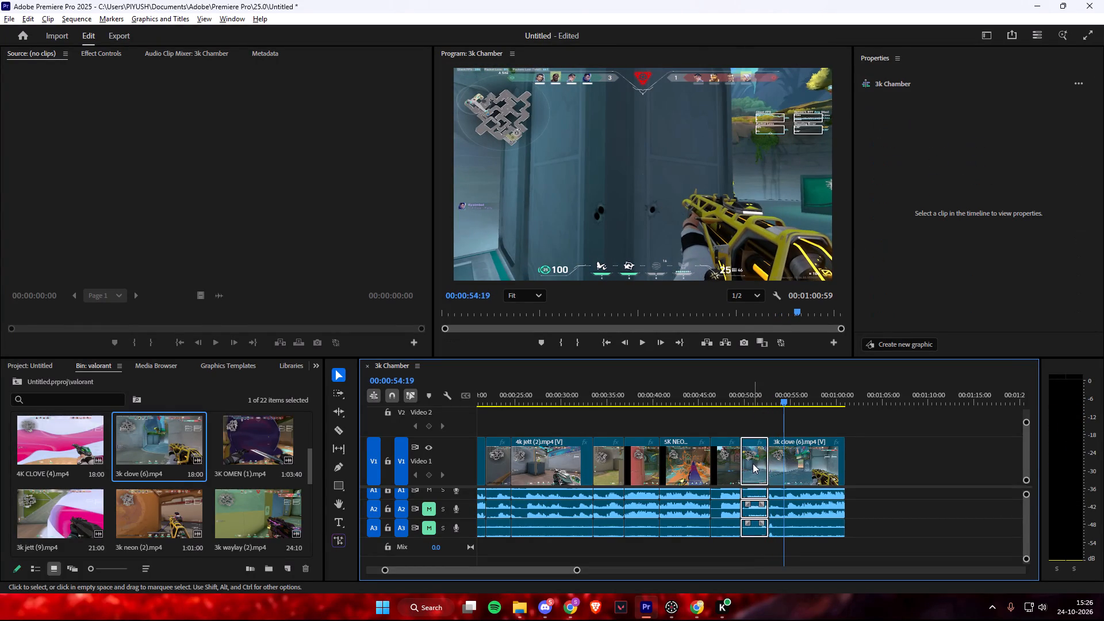
click(753, 463)
key(BackSpace)
Play the remaining 3k clove (6) segment, split it at 00:00:56:51, delete the tail after the cut and review the trimmed segment.
click(742, 401)
key(space)
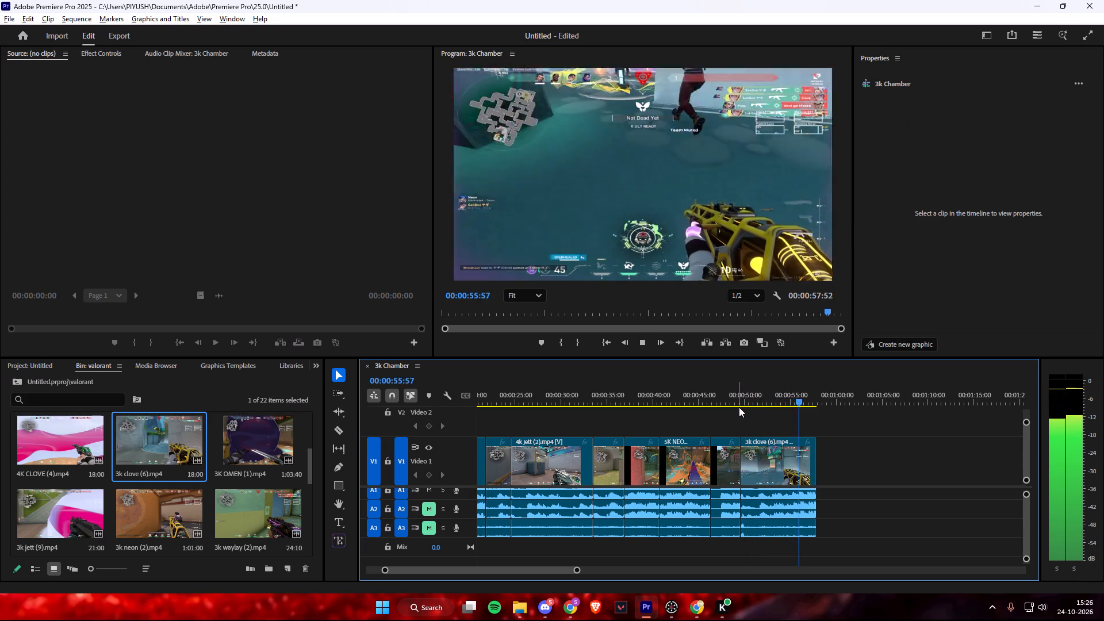
key(space)
key(space)
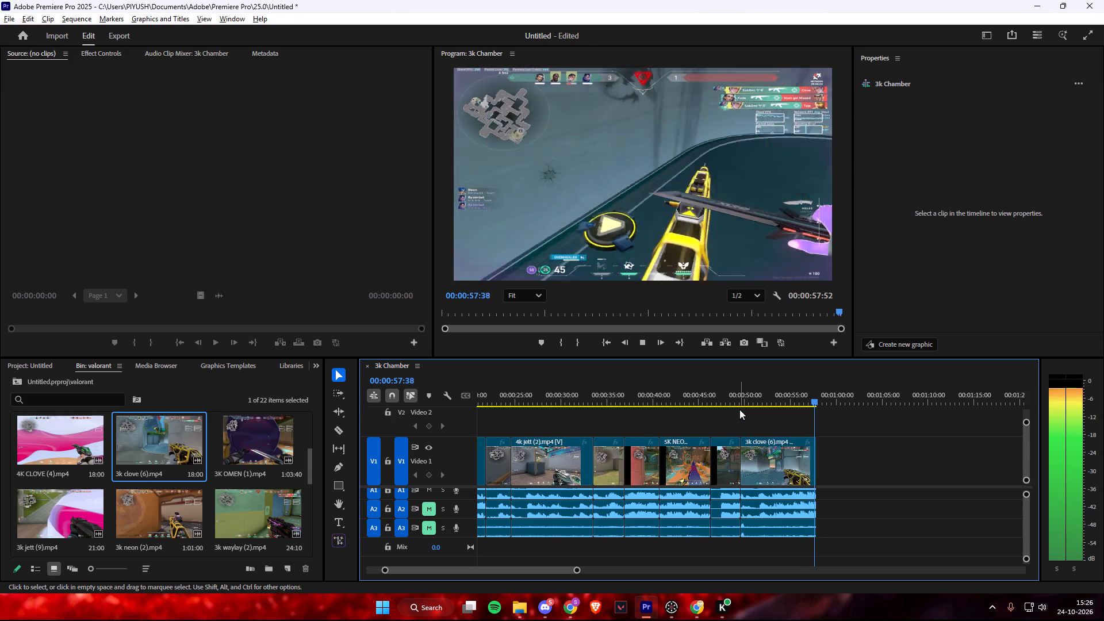
key(space)
drag(815, 404, 807, 403)
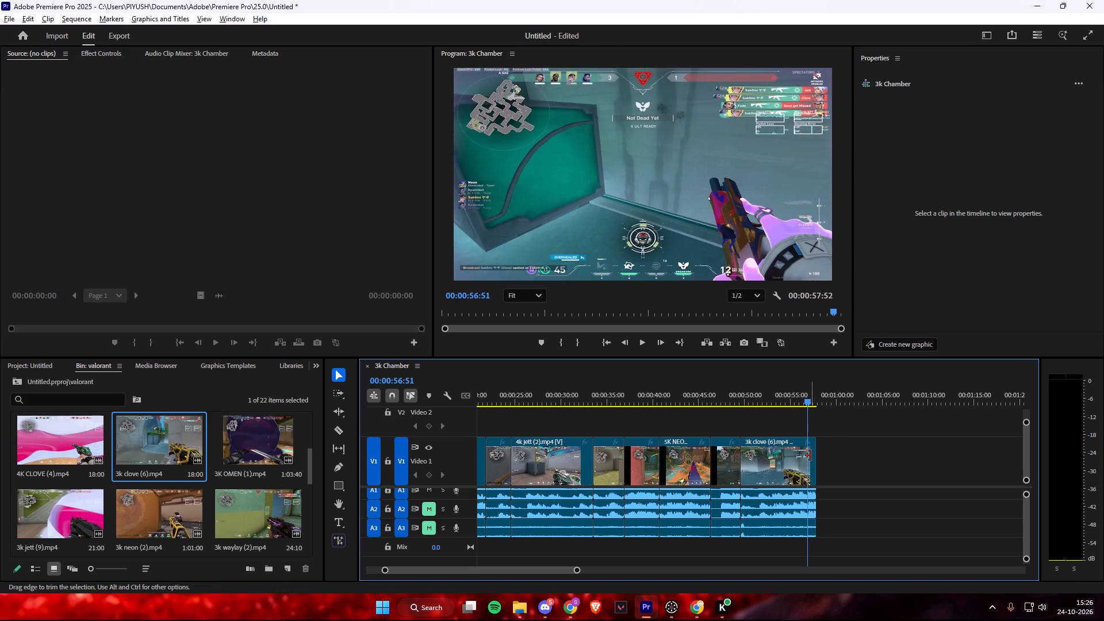
click(814, 455)
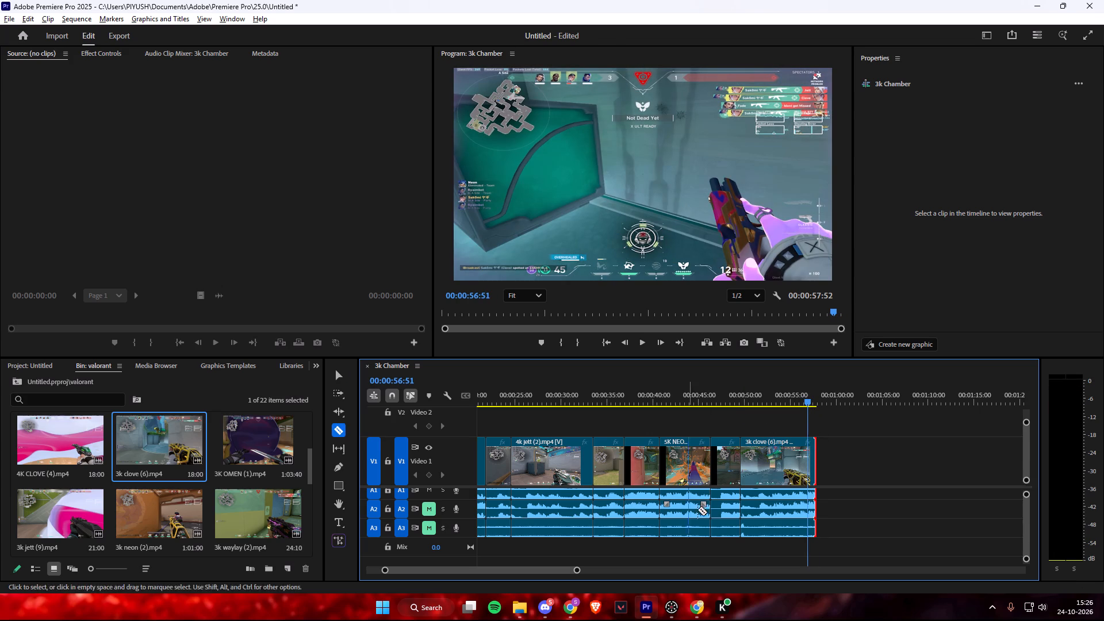
key(c)
click(807, 474)
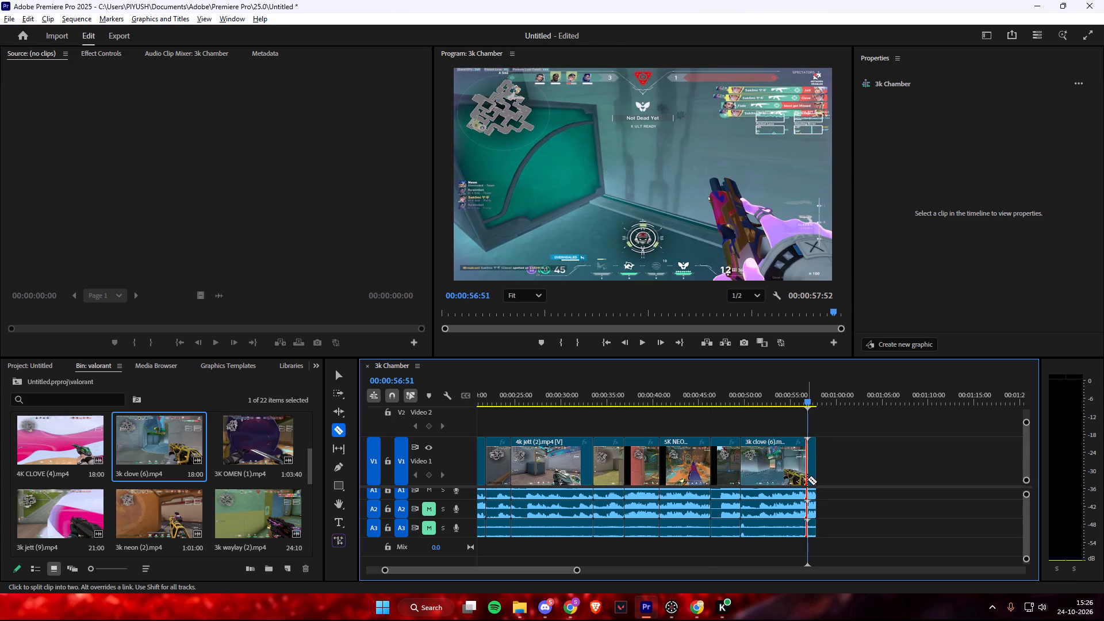
key(v)
click(812, 465)
key(BackSpace)
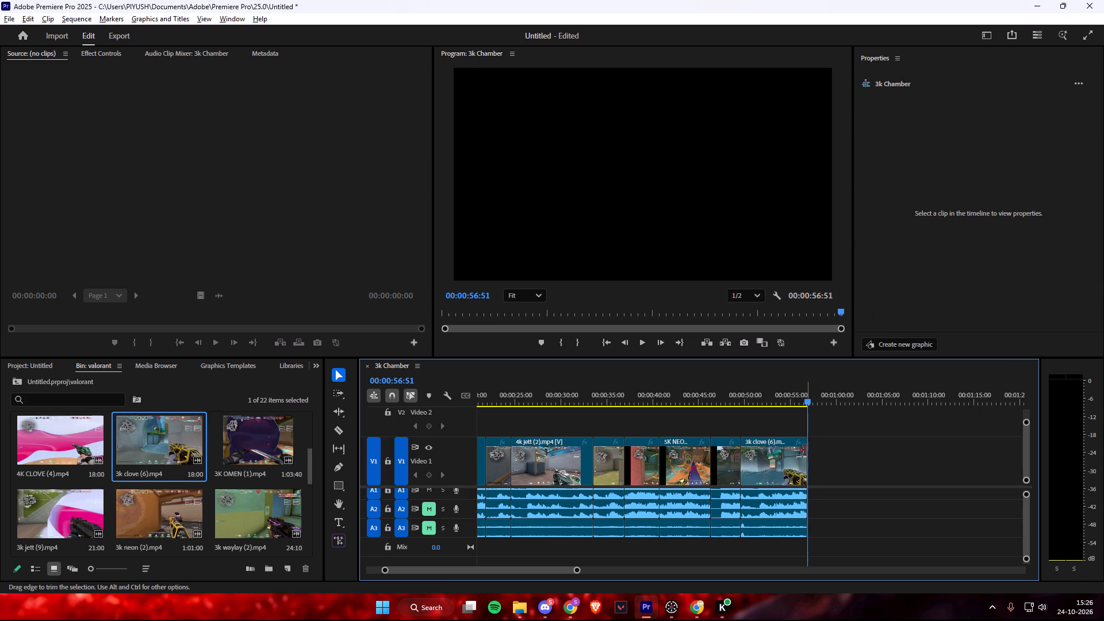
drag(772, 402, 739, 401)
drag(739, 402, 781, 405)
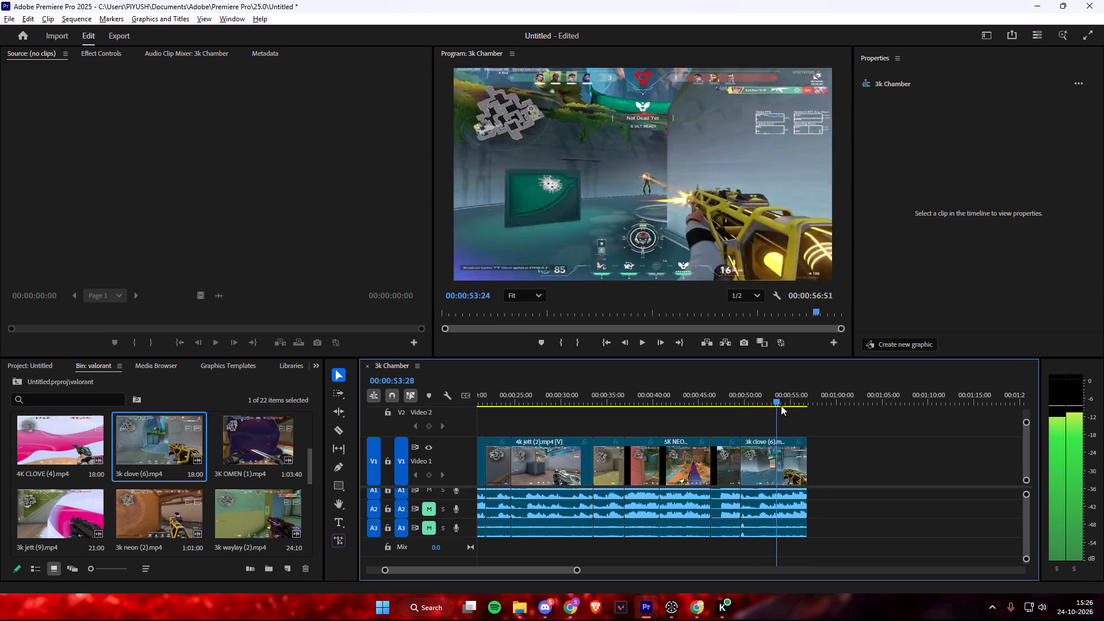
drag(781, 405, 818, 409)
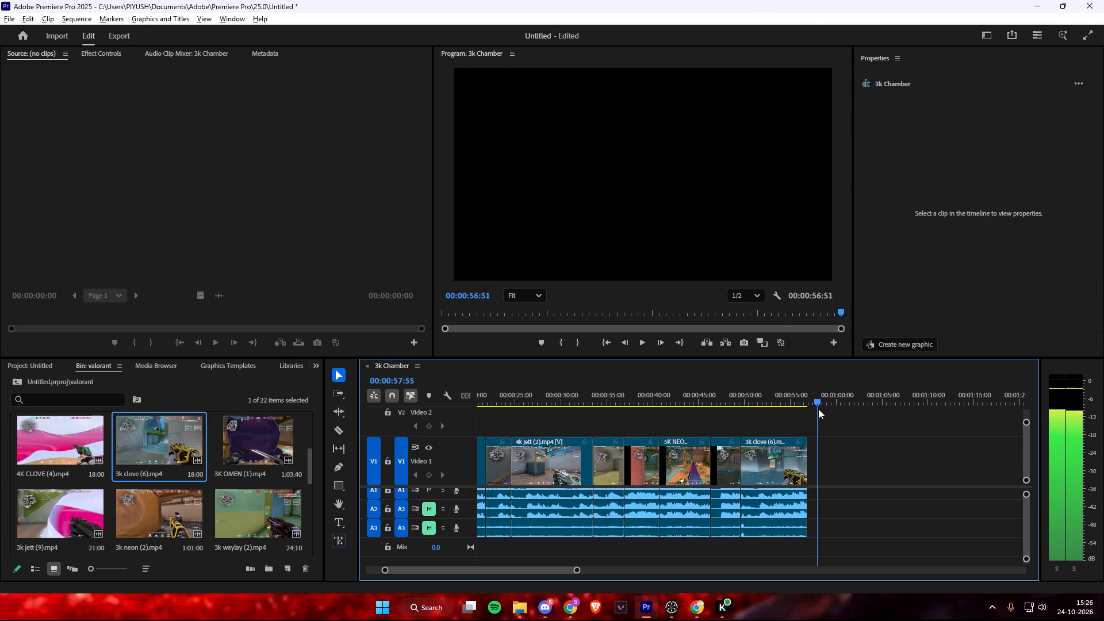
drag(818, 409, 596, 430)
Add the 3k waylay (2) clip from the bin to the timeline directly after the last 3k clove (6) segment.
click(246, 450)
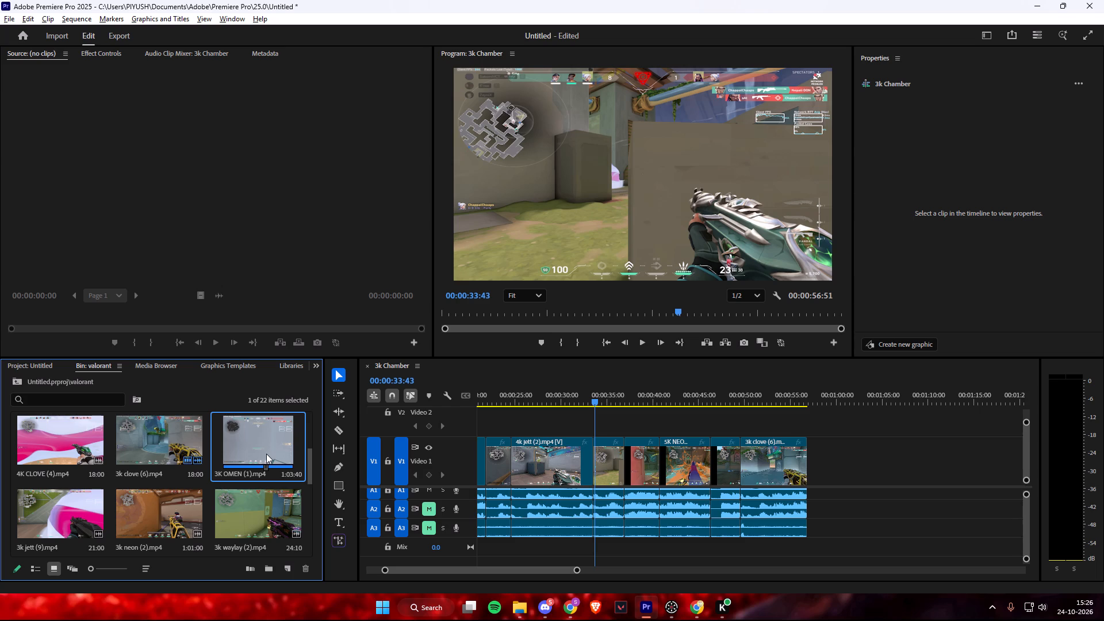
scroll(267, 457, down, 1)
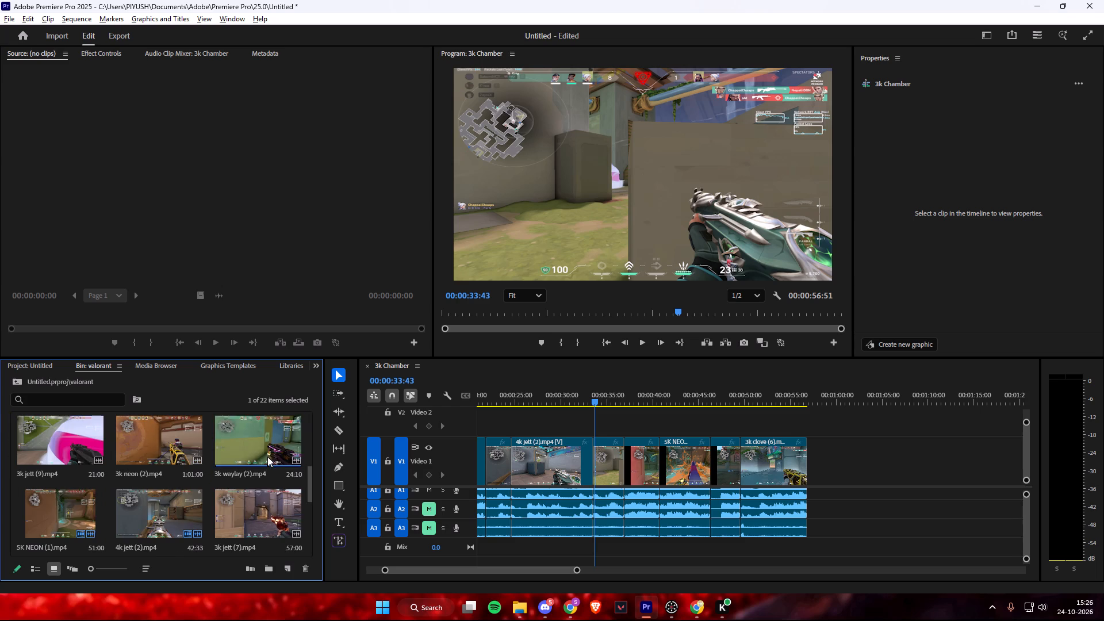
drag(255, 448, 800, 440)
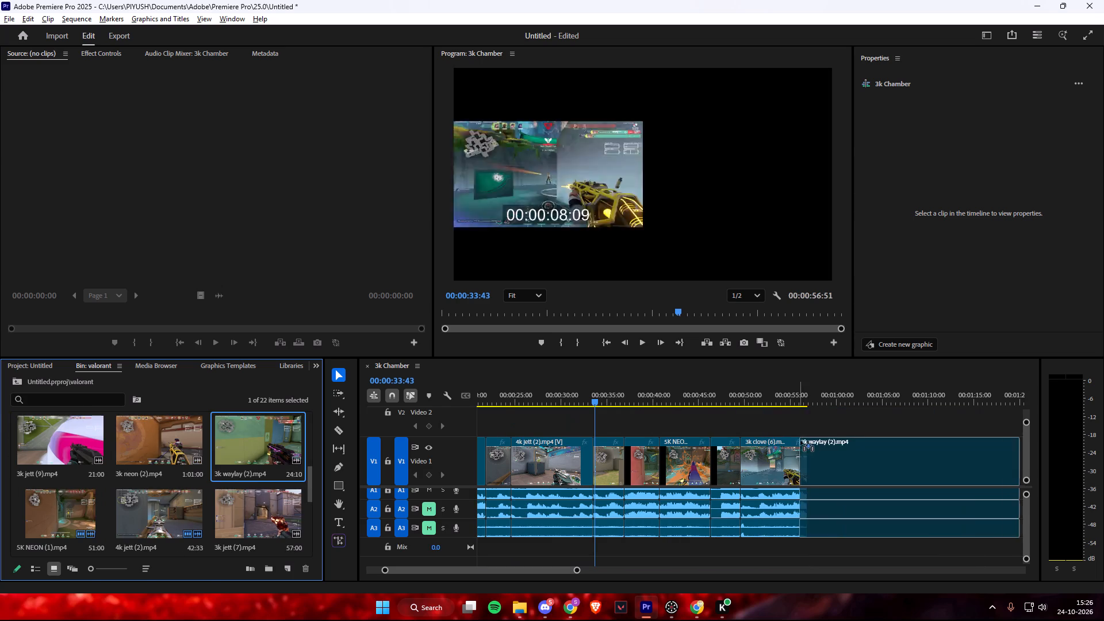
drag(800, 440, 810, 447)
Preview 3k waylay (2), split it at 00:00:58:47, delete the piece before the cut and close the gap.
click(805, 417)
click(805, 408)
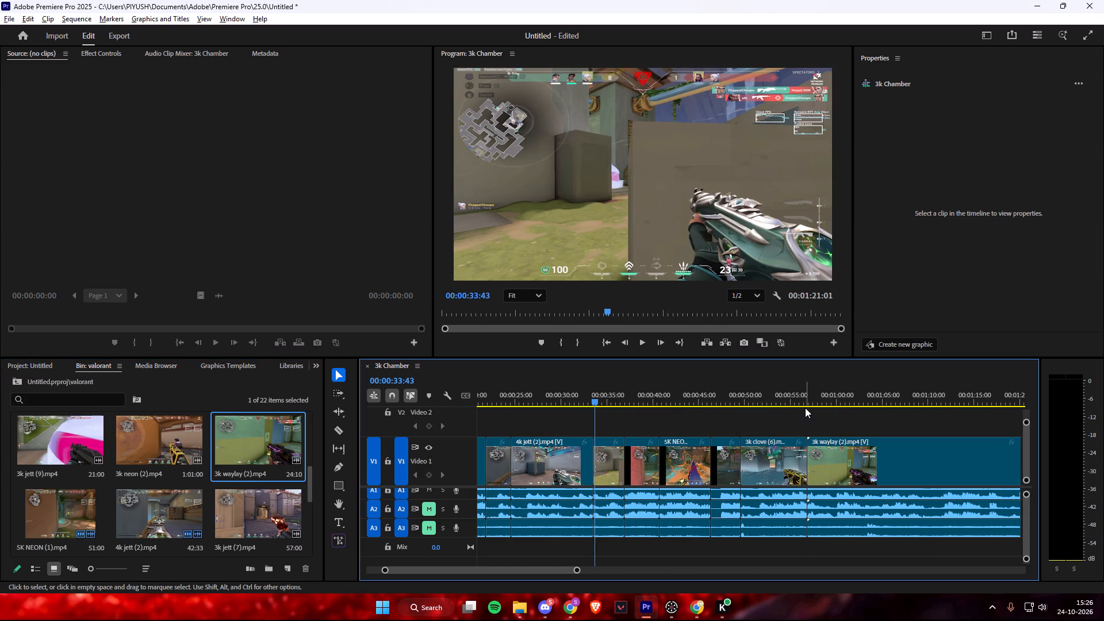
click(803, 399)
key(space)
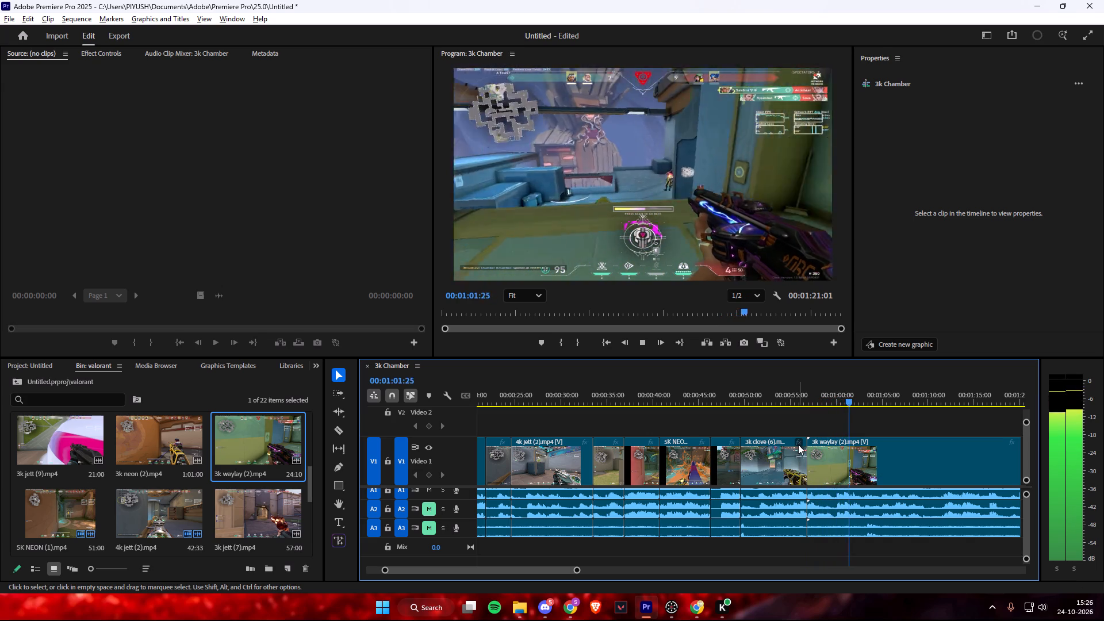
key(space)
click(829, 402)
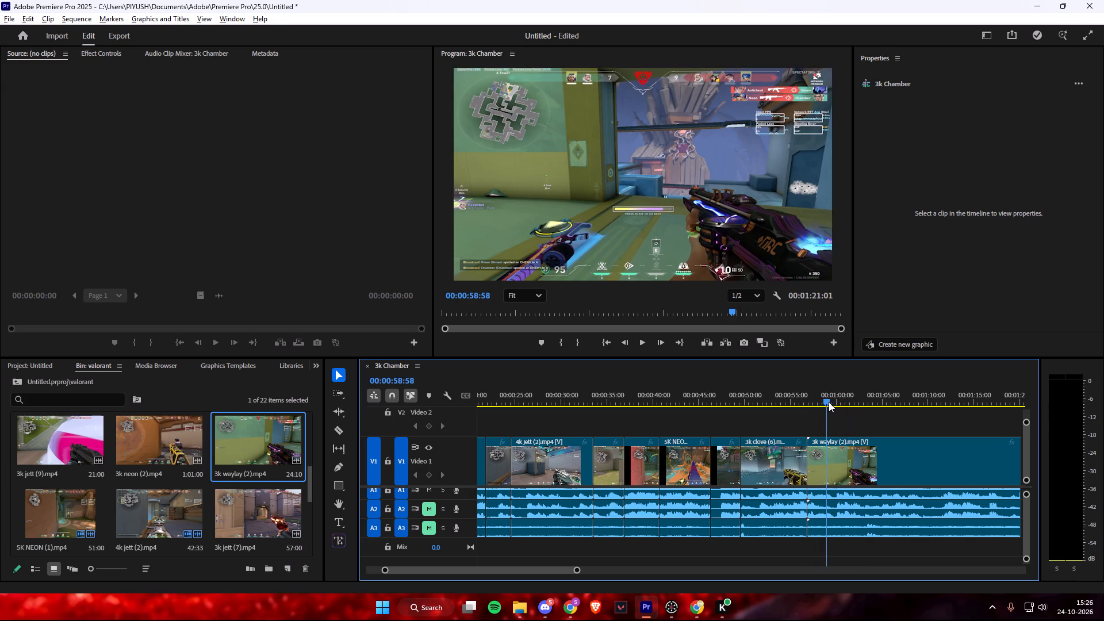
drag(827, 402, 837, 414)
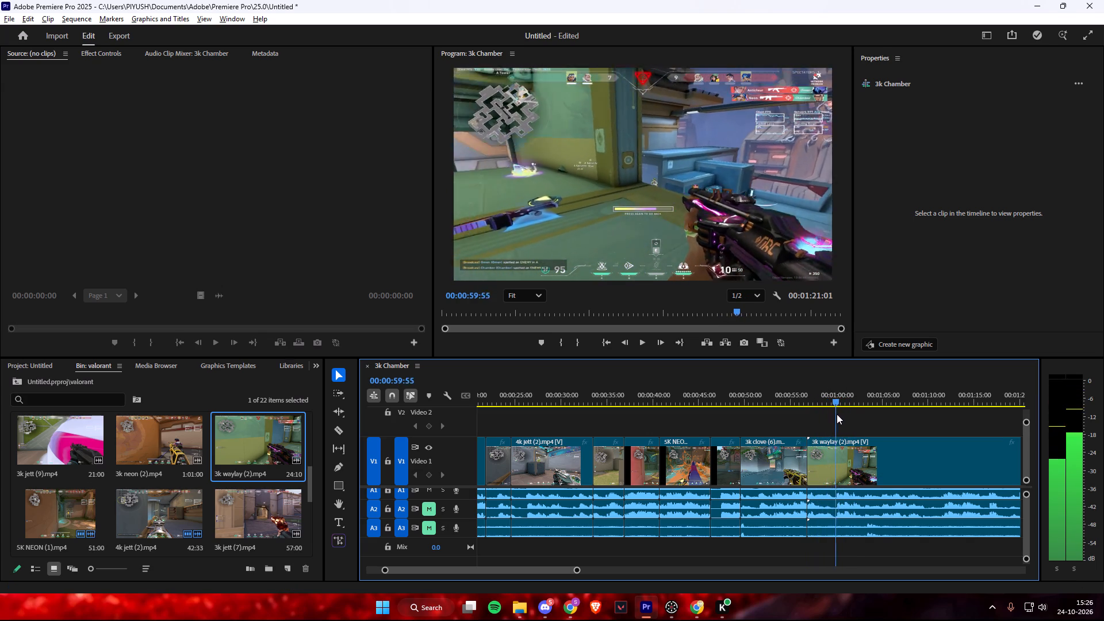
drag(837, 414, 826, 413)
key(c)
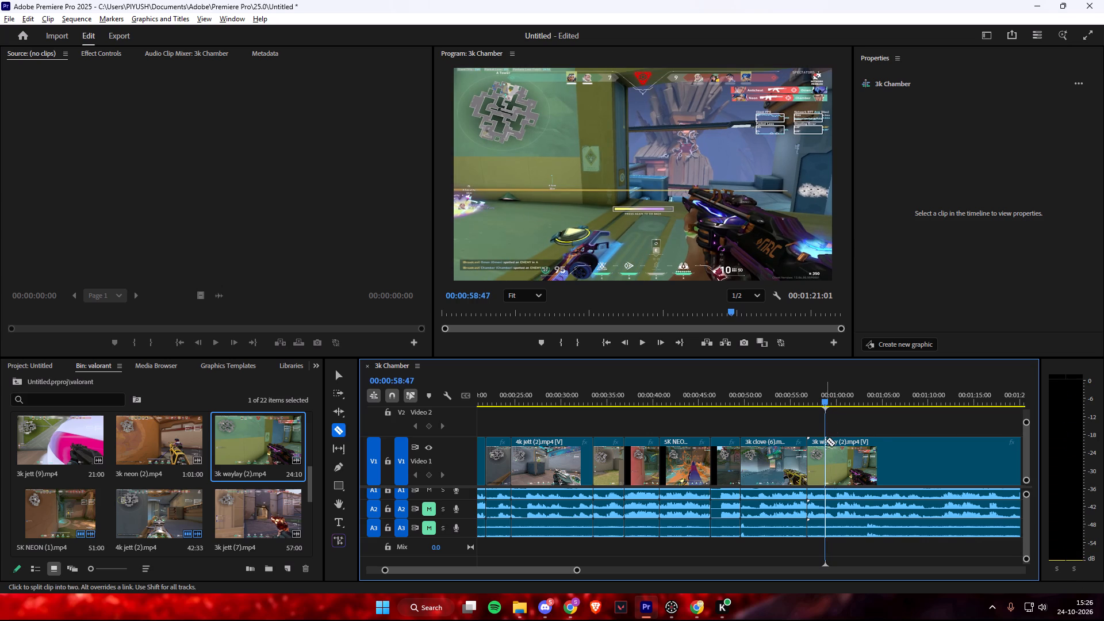
click(826, 443)
key(v)
click(821, 450)
click(814, 455)
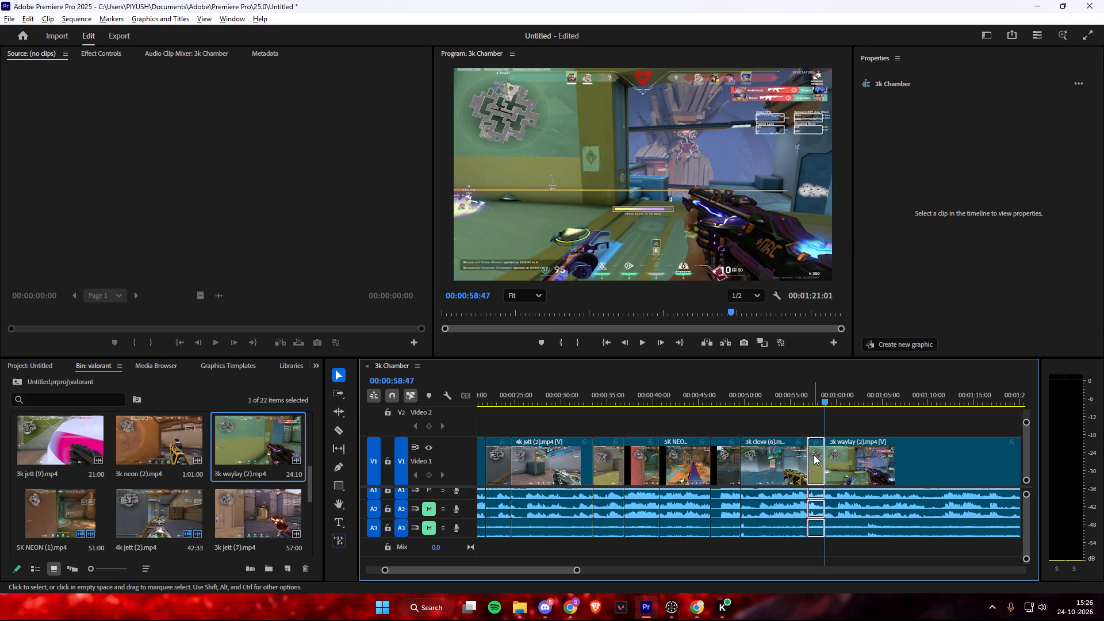
key(BackSpace)
click(814, 455)
key(BackSpace)
Play through the first 3k waylay (2) kills and split the clip at 00:01:00:02.
click(810, 401)
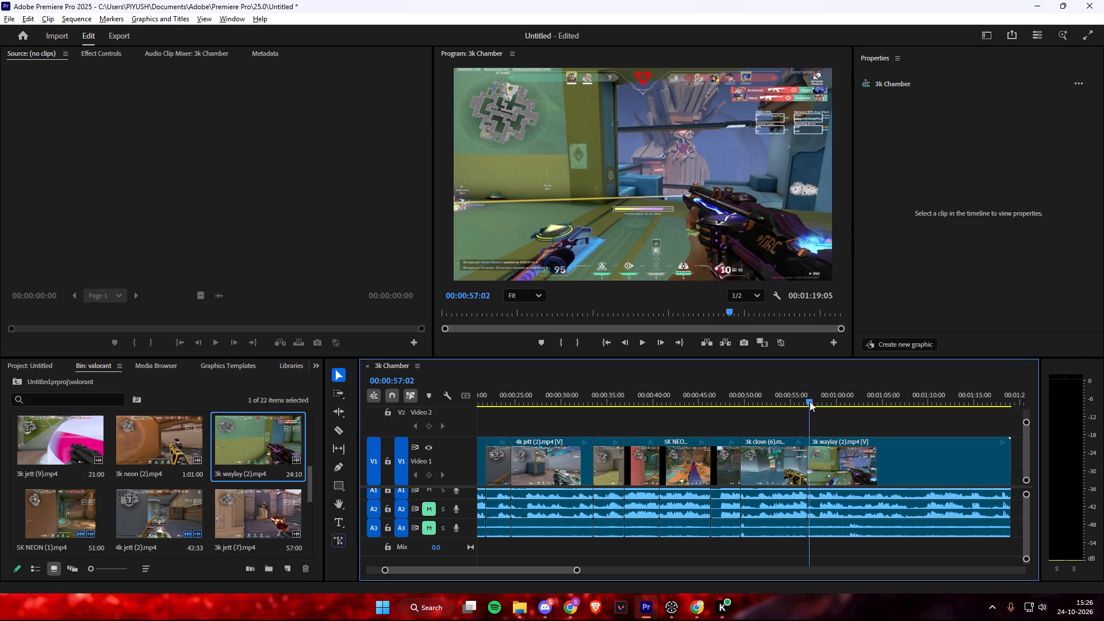
key(space)
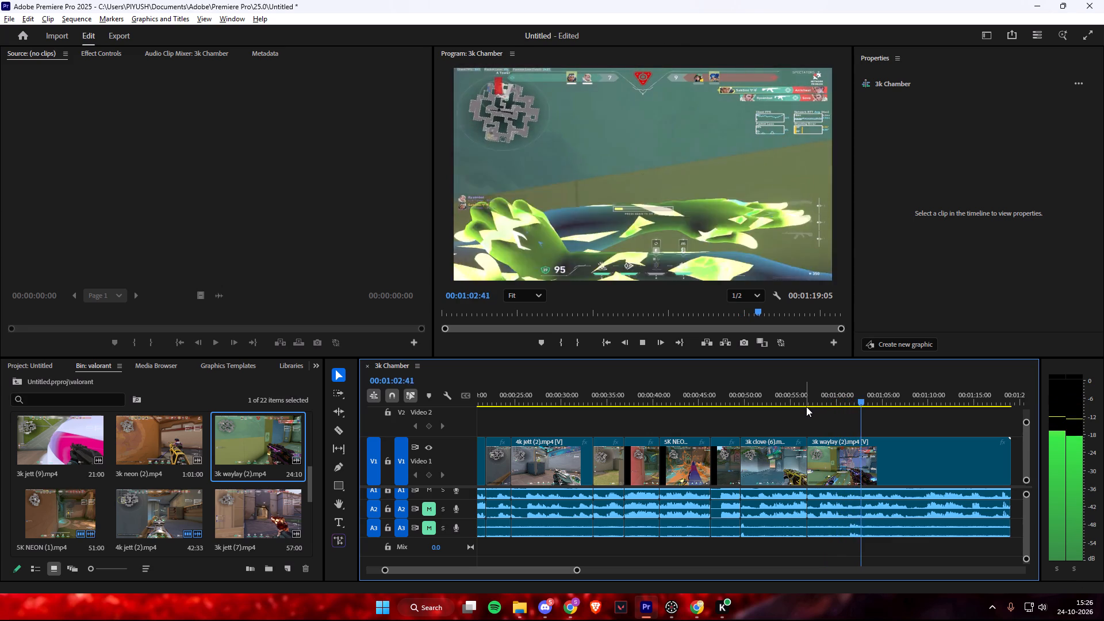
key(space)
click(837, 401)
click(833, 401)
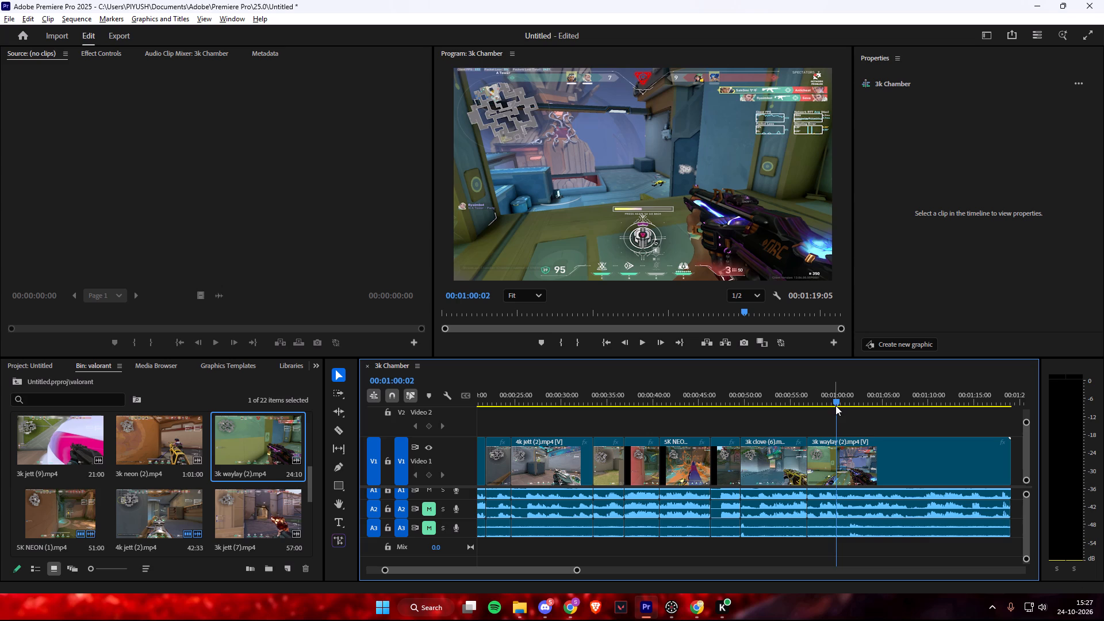
key(c)
click(837, 444)
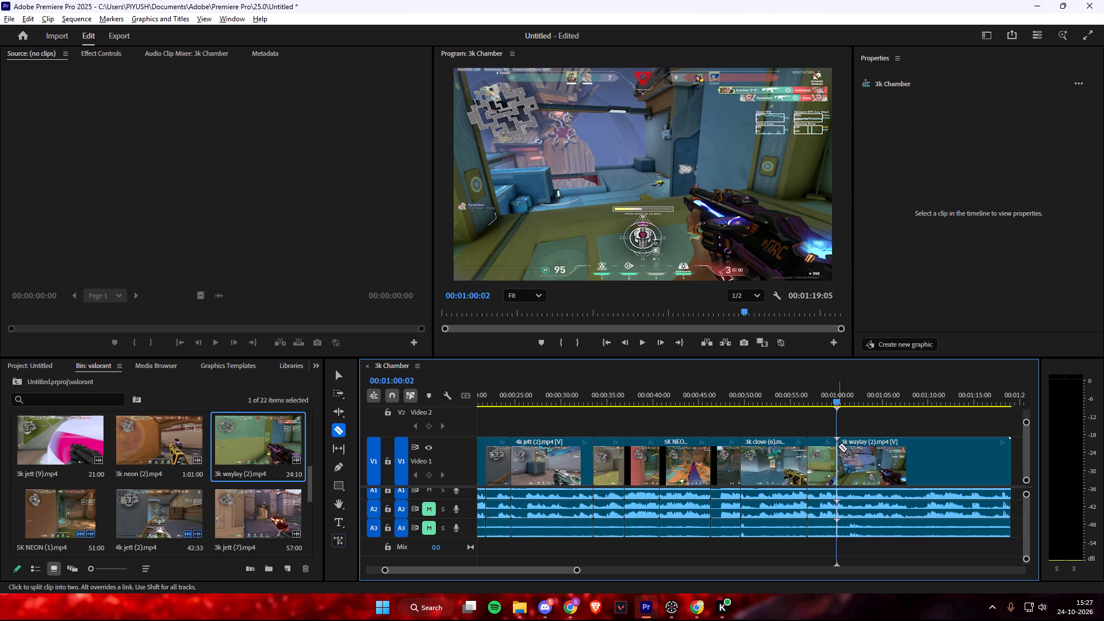
key(v)
Split 3k waylay (2) again at 00:01:07:56, delete the section between the two cuts and close the gap.
key(space)
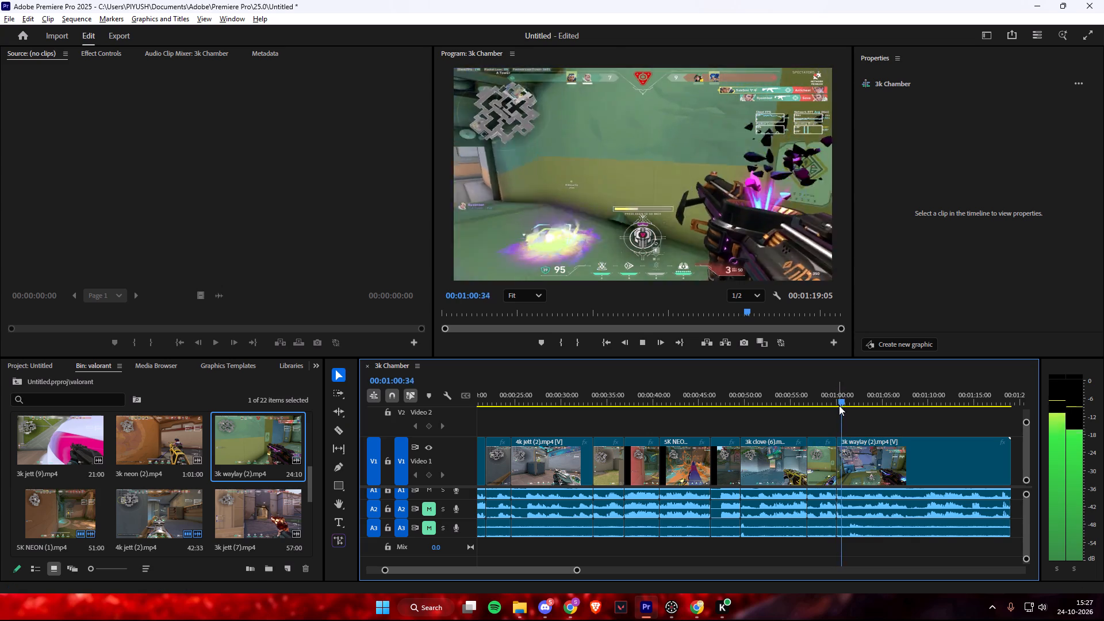
drag(845, 402, 887, 406)
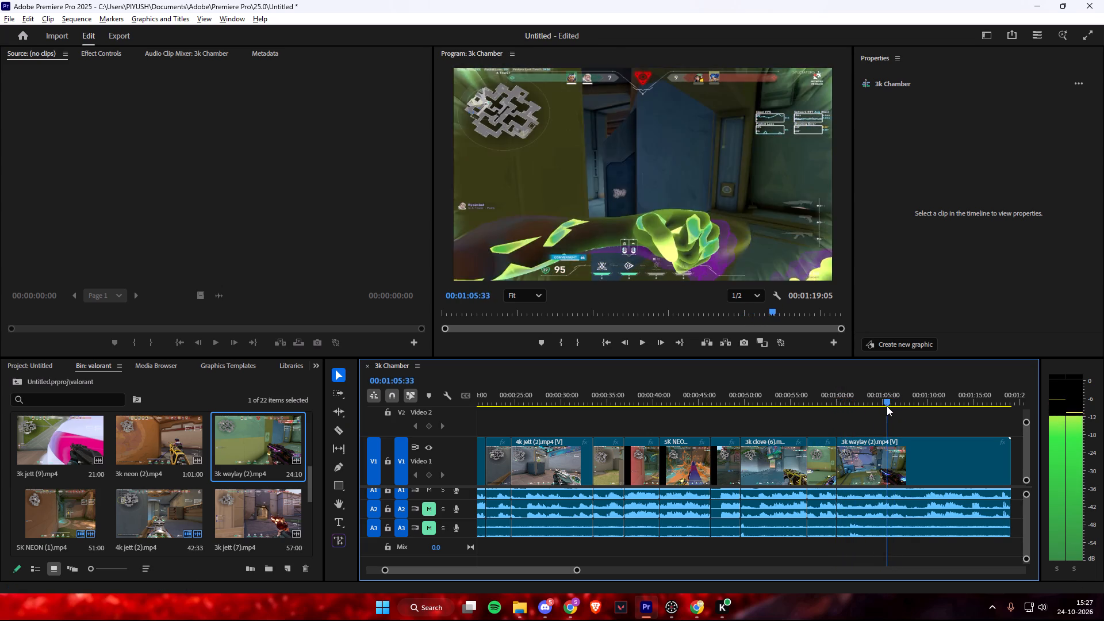
drag(887, 406, 908, 409)
key(space)
key(space)
key(space)
key(space)
key(space)
key(space)
key(space)
key(space)
key(space)
key(space)
key(space)
key(space)
key(space)
key(space)
key(space)
key(space)
key(space)
key(space)
key(space)
key(space)
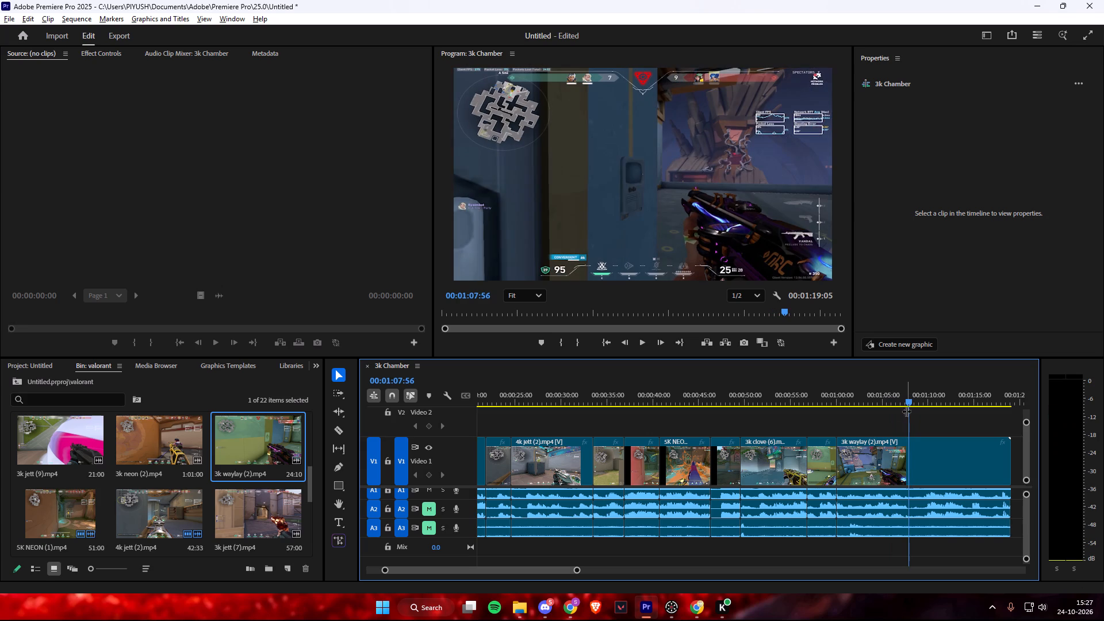
key(c)
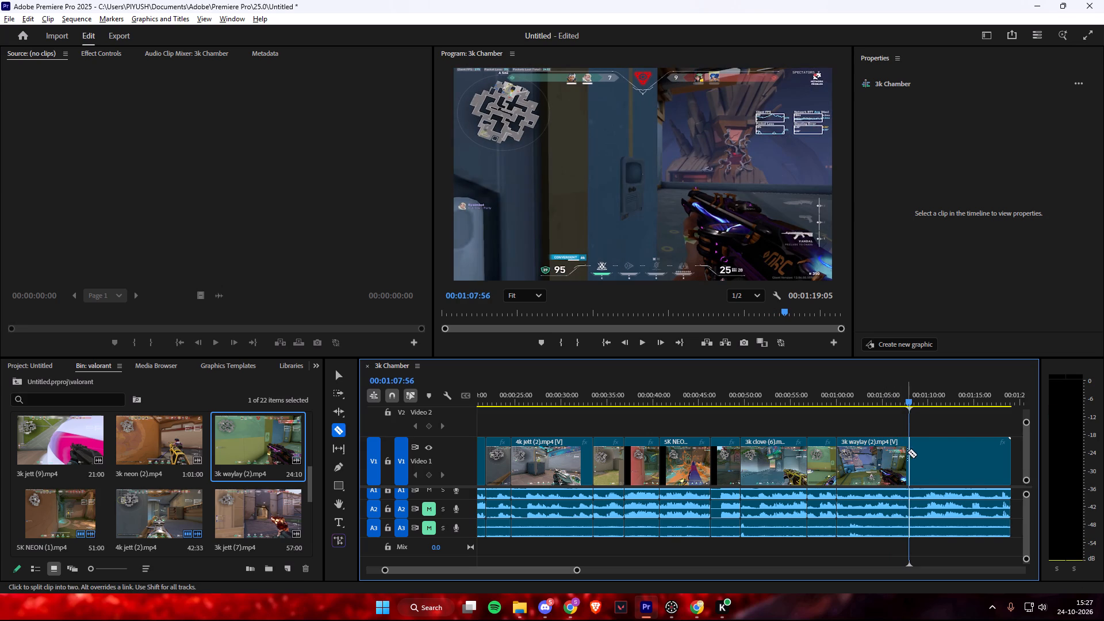
click(907, 453)
key(v)
click(881, 458)
key(BackSpace)
click(881, 458)
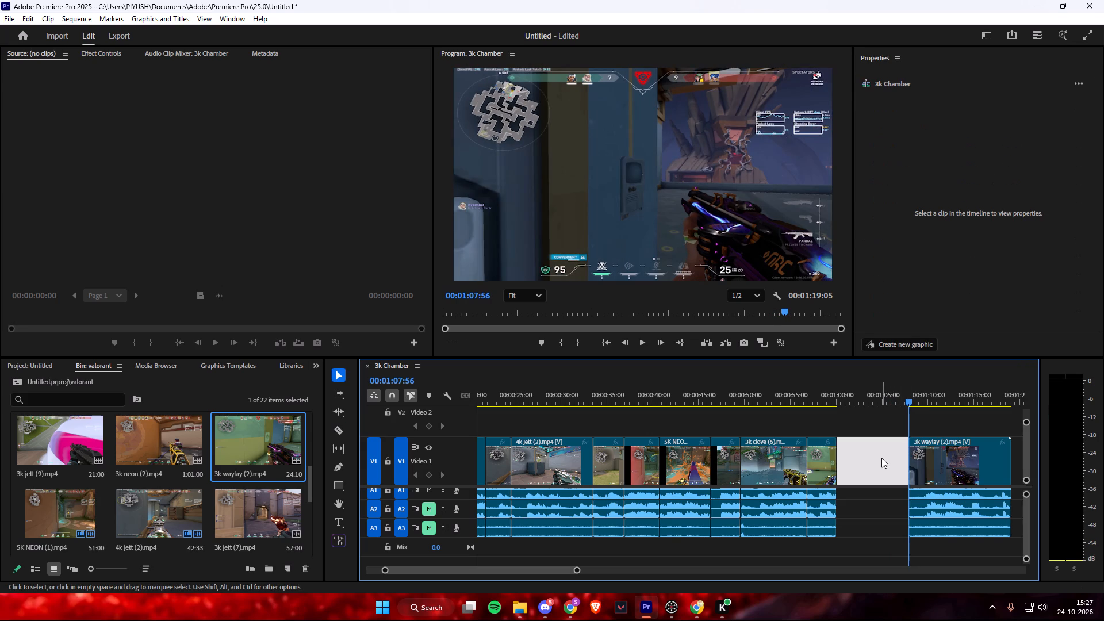
key(BackSpace)
Play across the new 3k waylay (2) join, split the clip at 00:01:05:40 and delete the tail after the cut.
click(830, 405)
key(space)
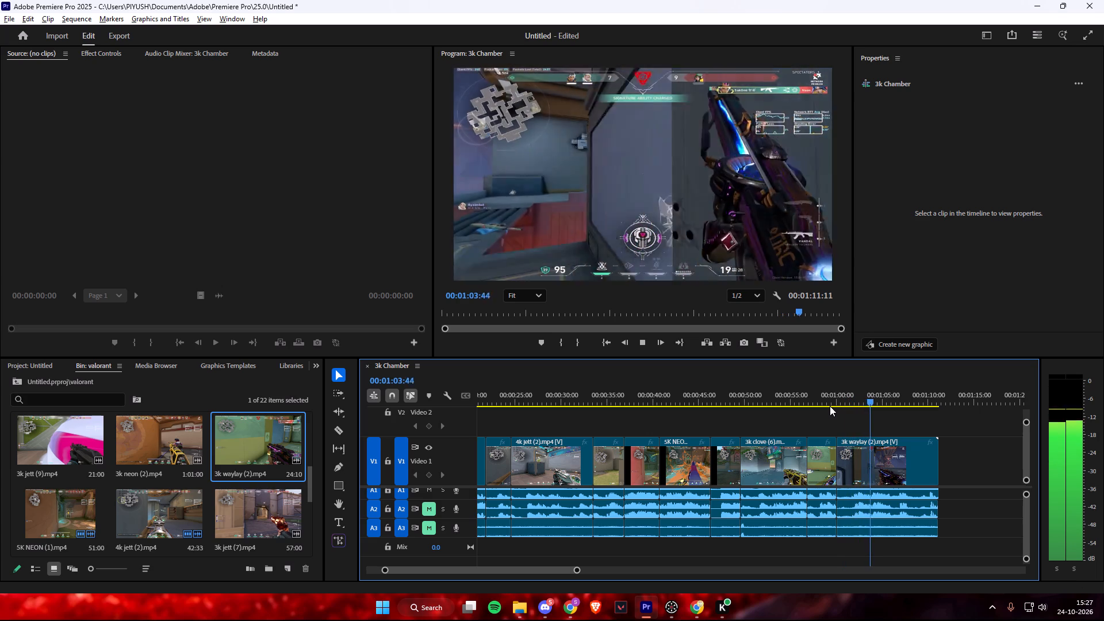
key(space)
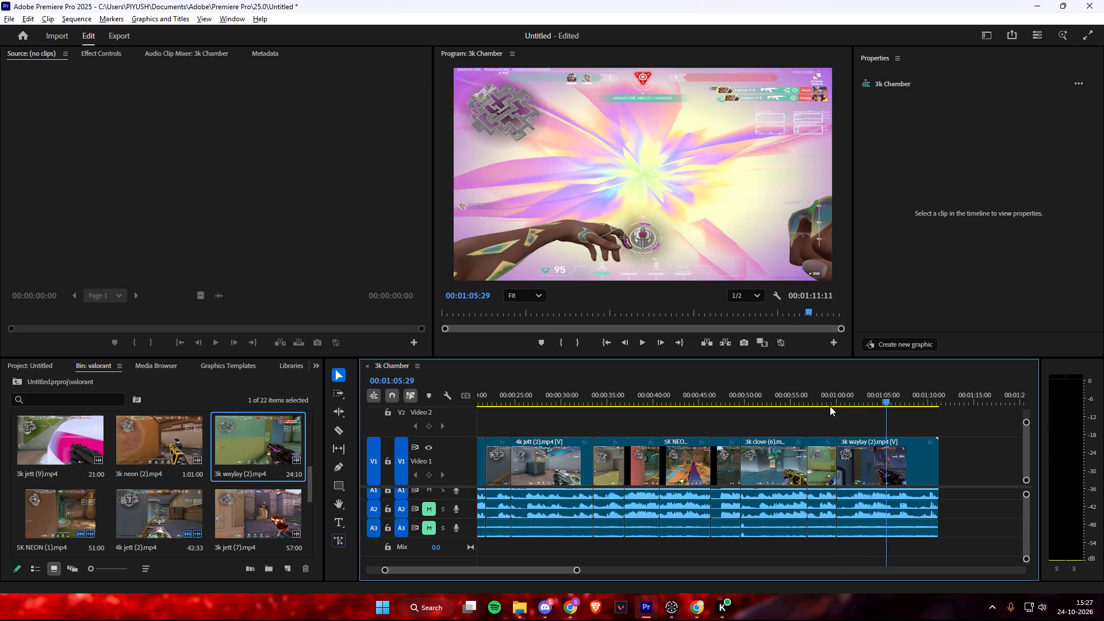
key(space)
key(space)
text(c)
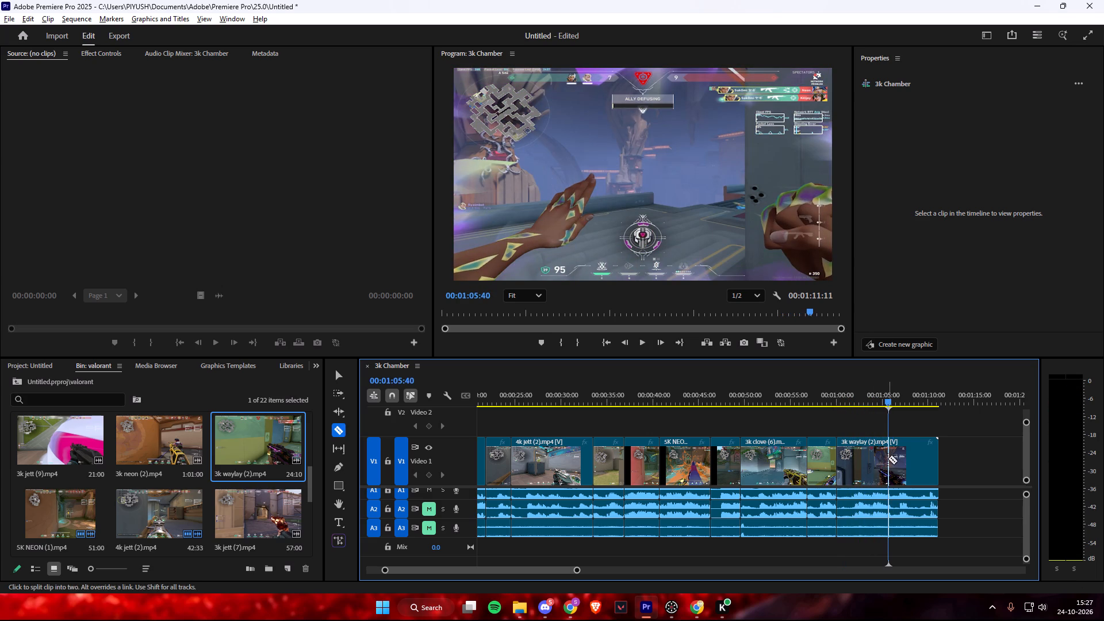
click(888, 458)
key(v)
click(899, 458)
key(BackSpace)
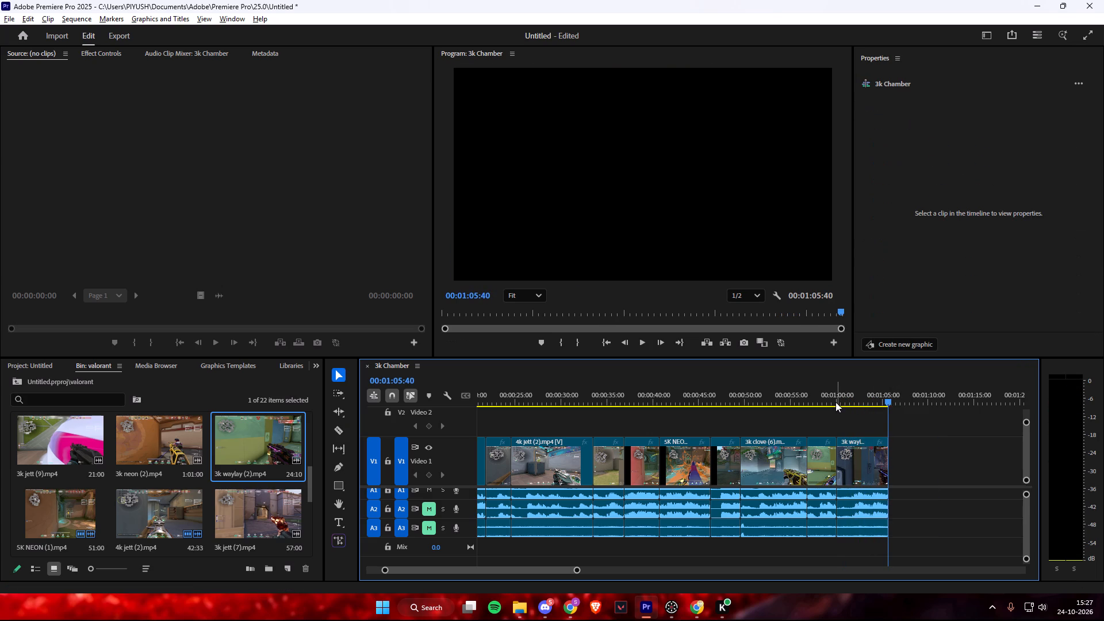
Play back the trimmed 3k waylay (2) segments to the end of the sequence.
drag(822, 400, 814, 405)
key(space)
key(space)
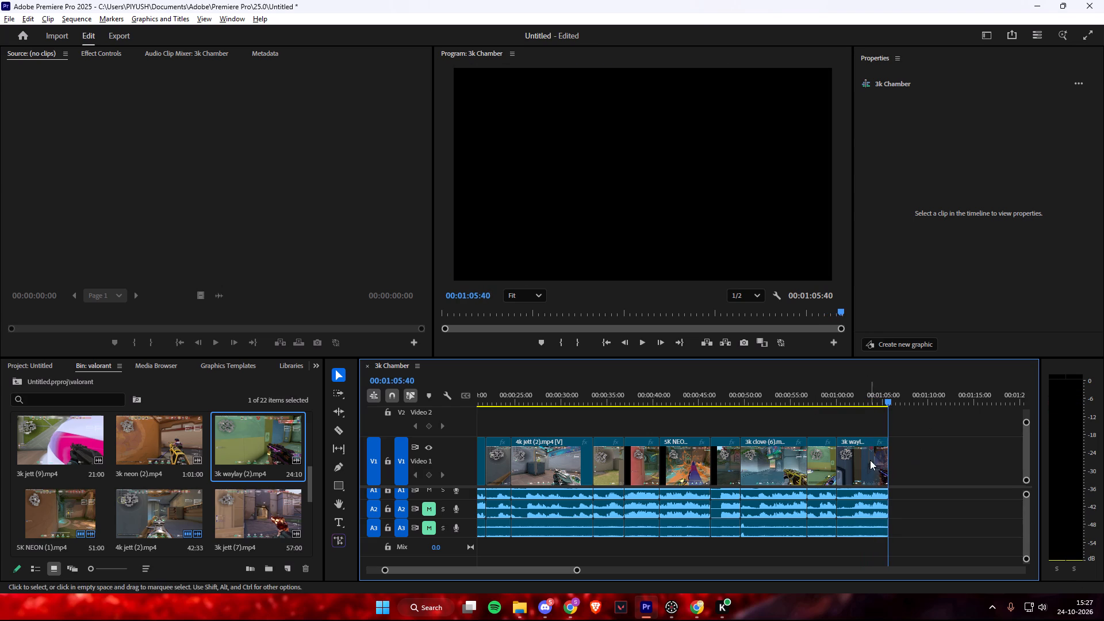
Extend the end of the last 3k waylay (2) segment to 00:01:06:33 and play the restored tail.
drag(888, 462, 896, 462)
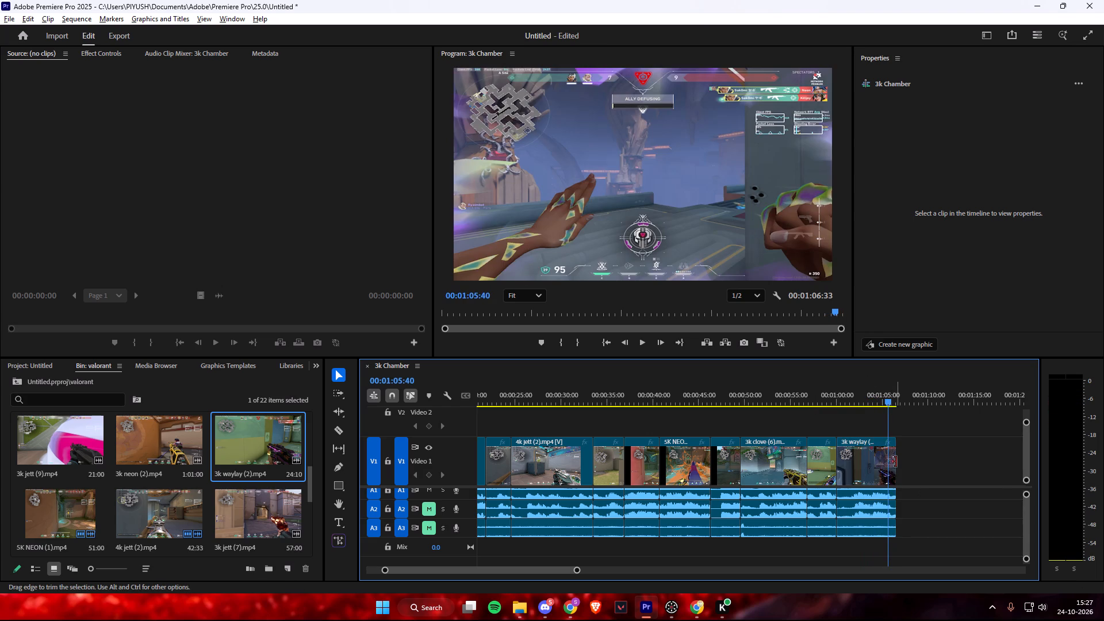
key(space)
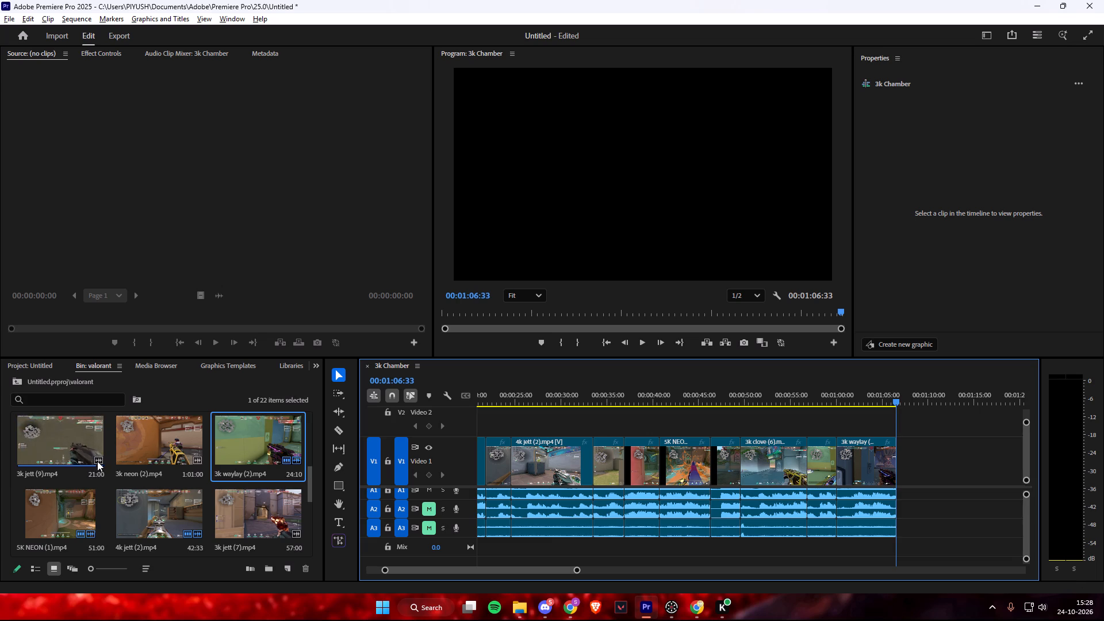
Browse the valorant bin and append 3k clove (5) directly after the last 3k waylay (2) segment.
scroll(80, 478, down, 2)
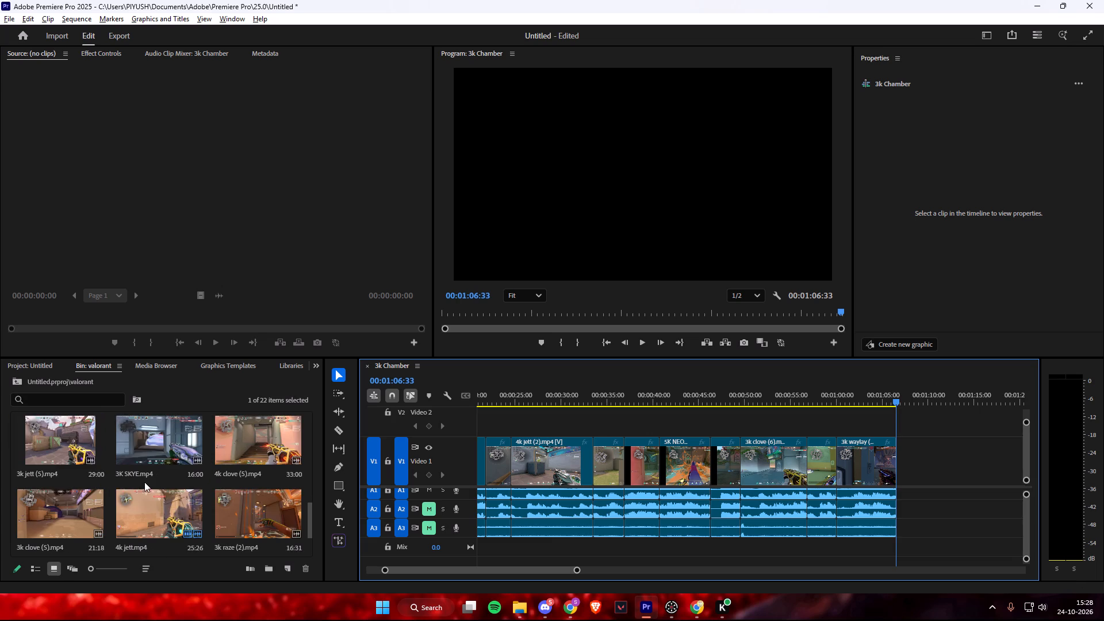
scroll(144, 482, up, 1)
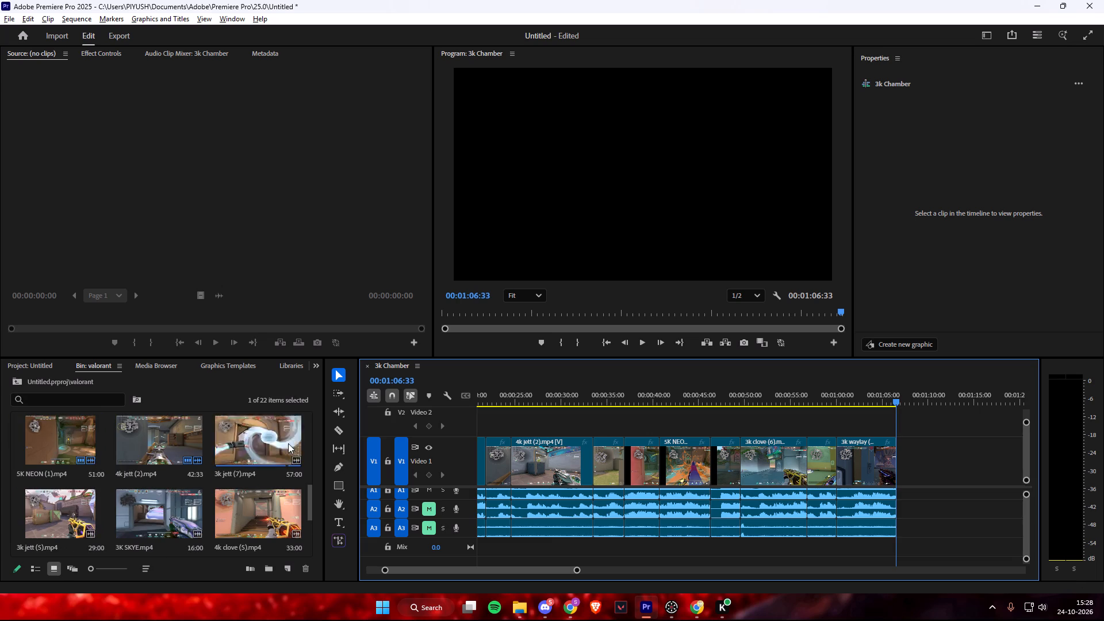
scroll(224, 468, down, 1)
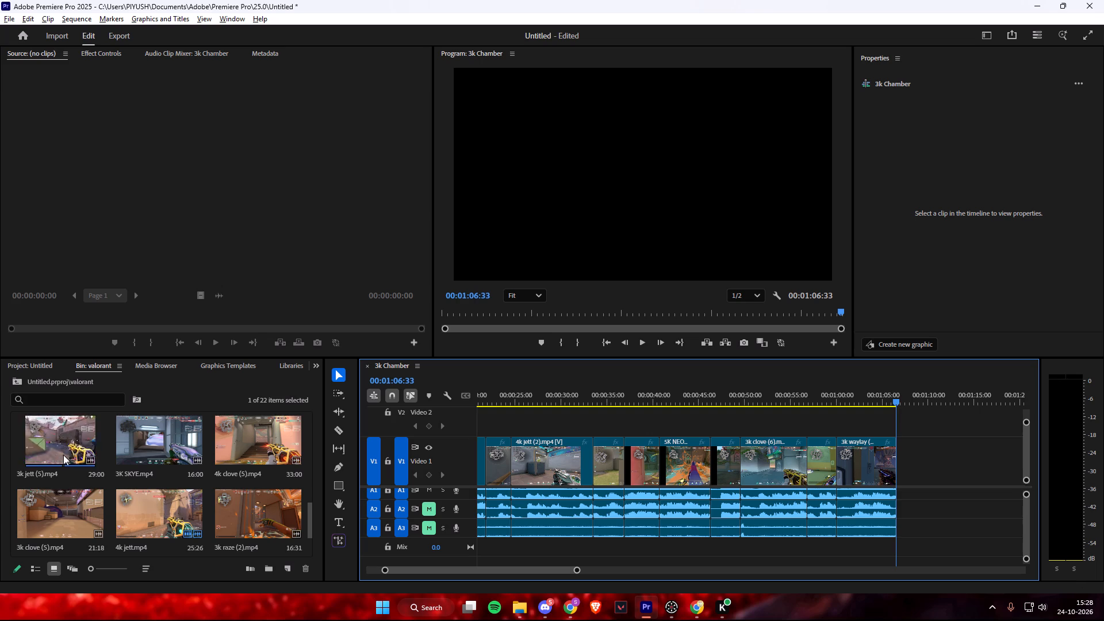
scroll(77, 459, down, 1)
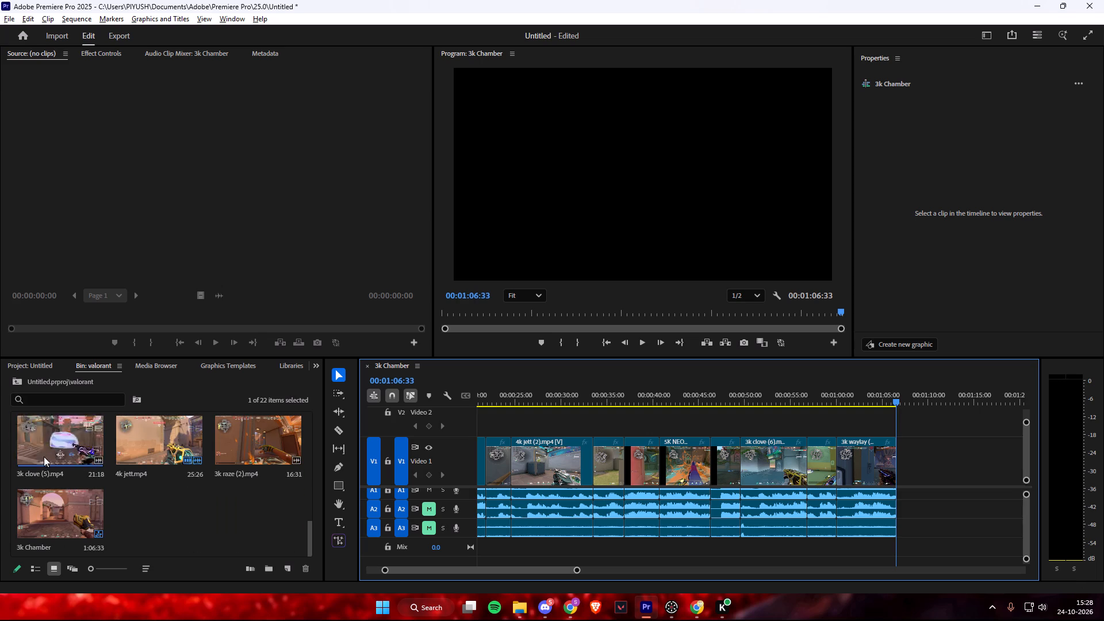
drag(46, 454, 915, 465)
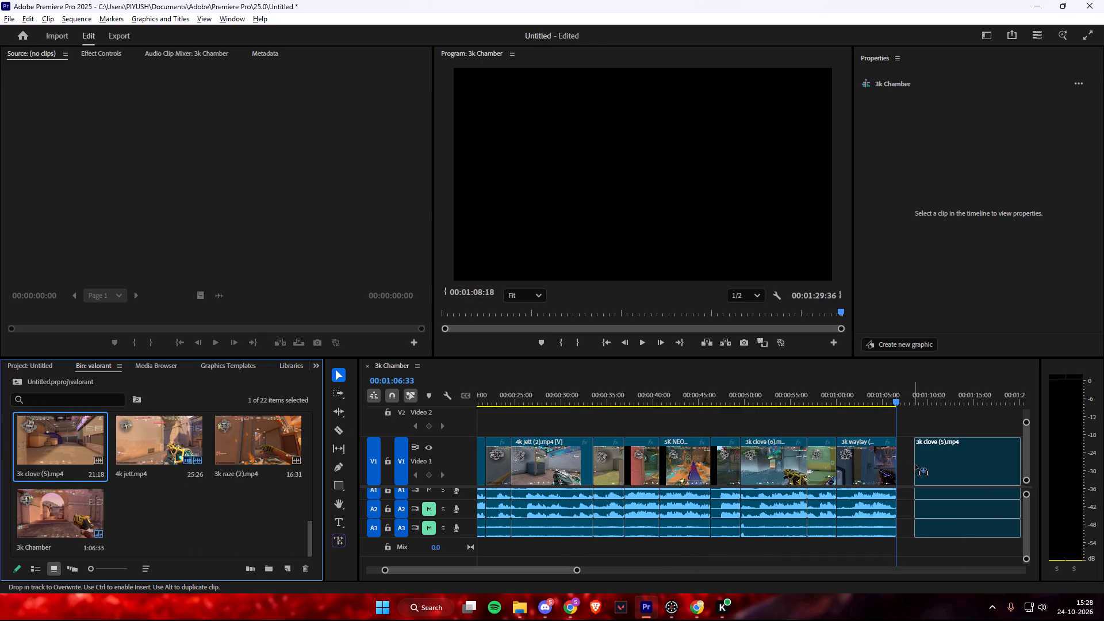
drag(915, 465, 899, 464)
Play the opening of 3k clove (5), split it at 00:01:09:26, delete the section before the cut and close the gap.
key(space)
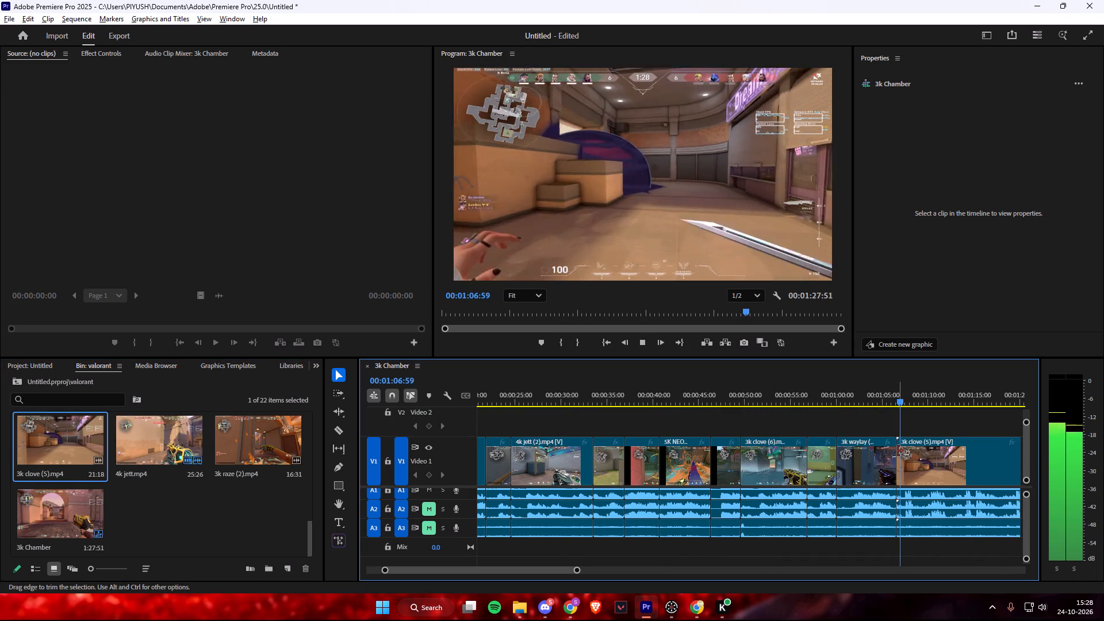
key(space)
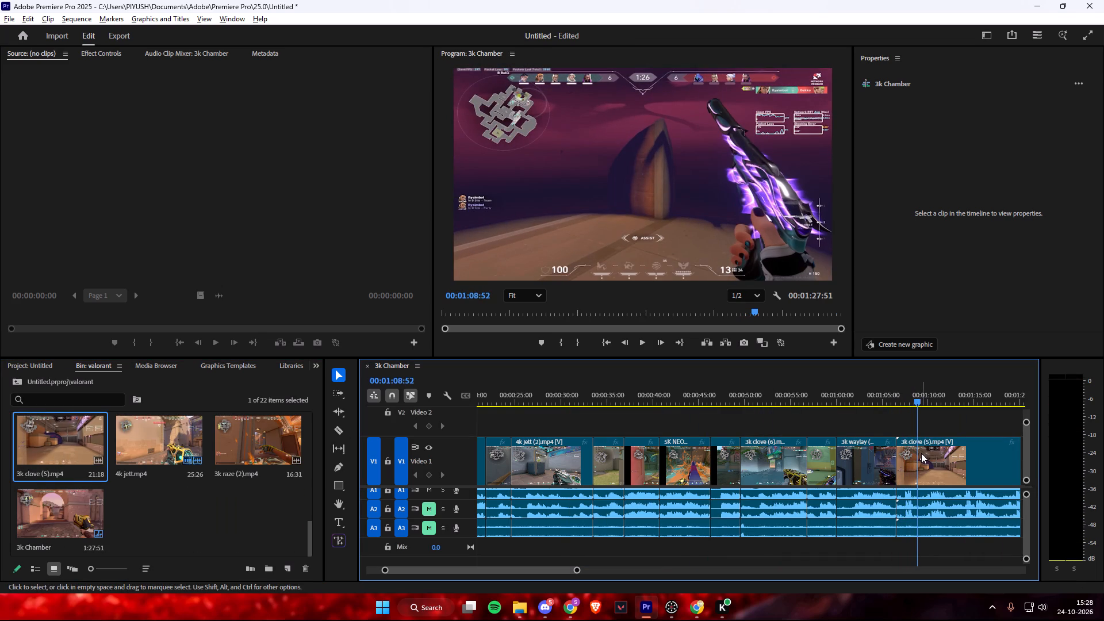
key(space)
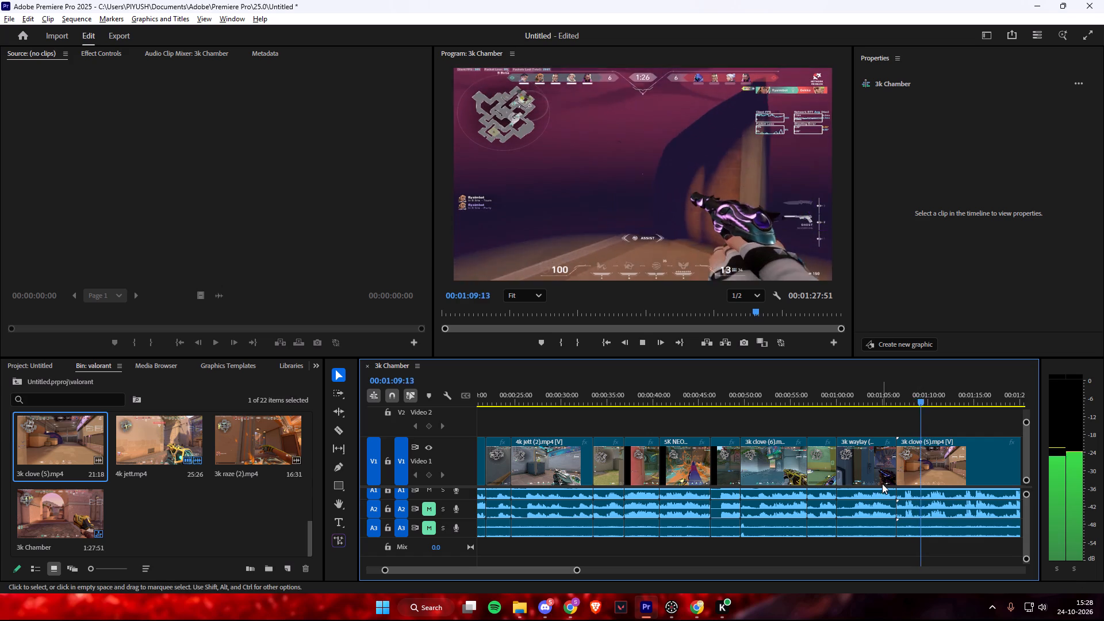
key(space)
key(space)
key(space)
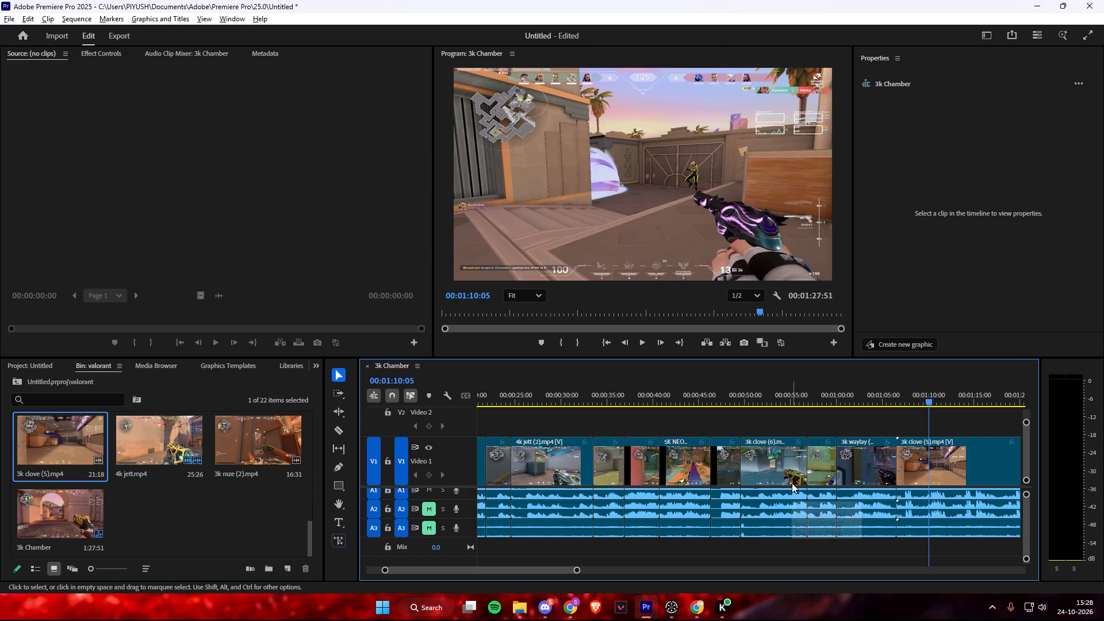
drag(929, 402, 923, 401)
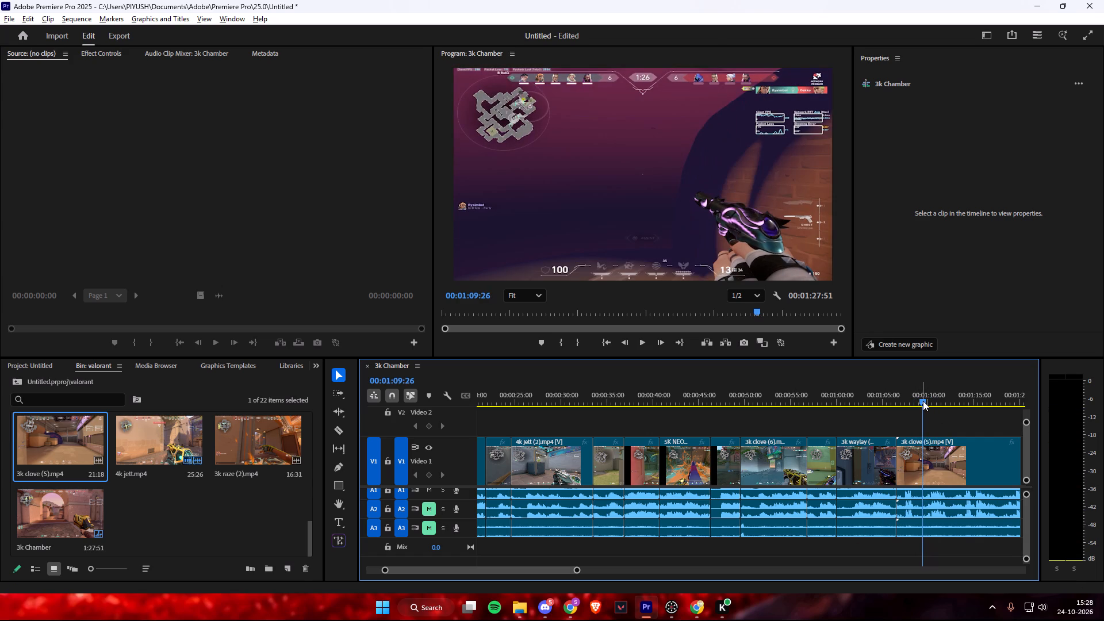
click(333, 429)
click(920, 458)
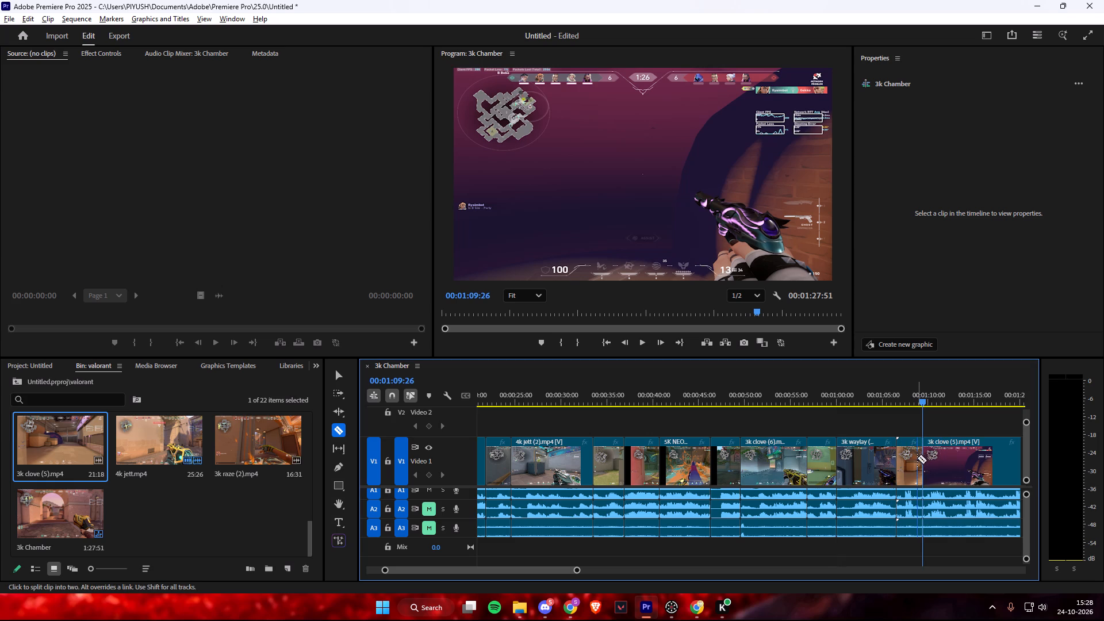
key(v)
click(909, 451)
key(BackSpace)
click(907, 451)
key(BackSpace)
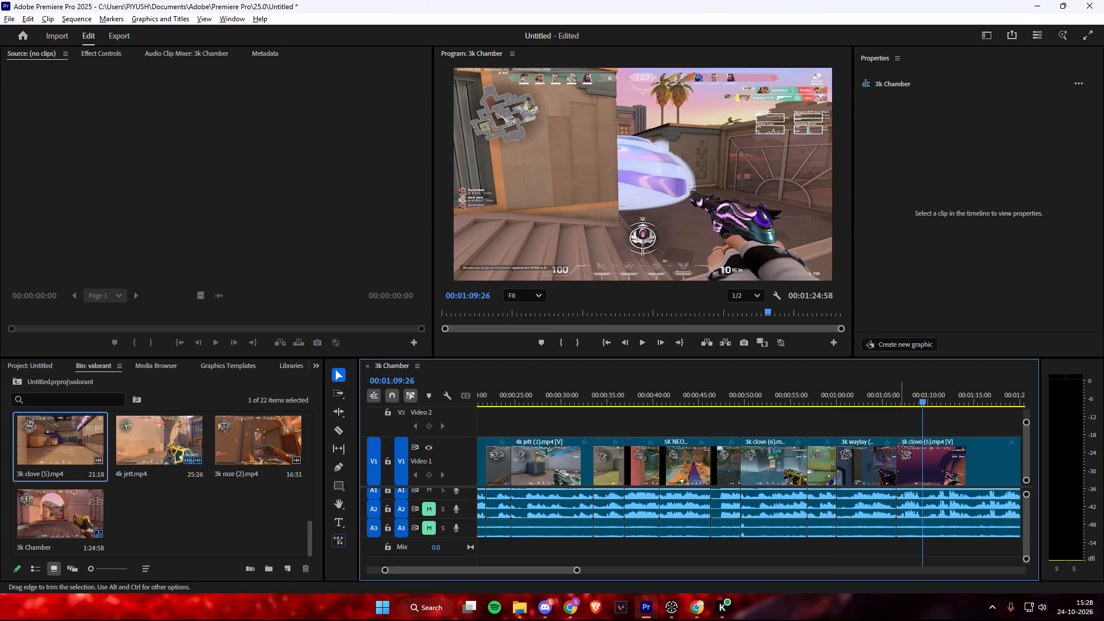
Play through the 3k clove (5) kills, split the clip at 00:01:19:45 and delete the tail after the cut.
click(896, 409)
click(891, 401)
key(space)
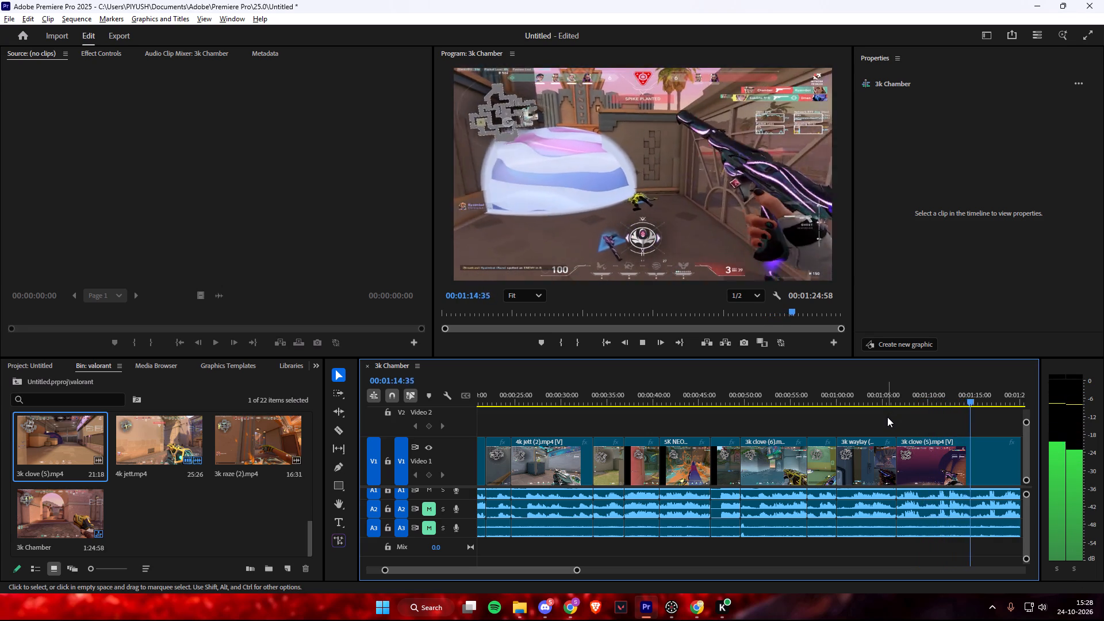
key(space)
key(space)
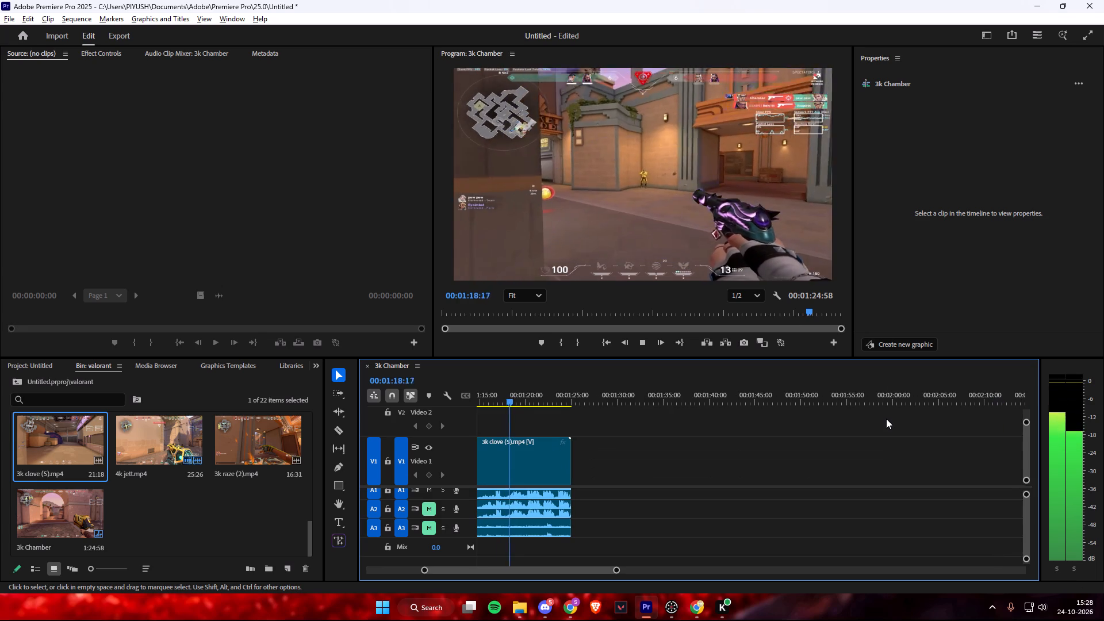
key(space)
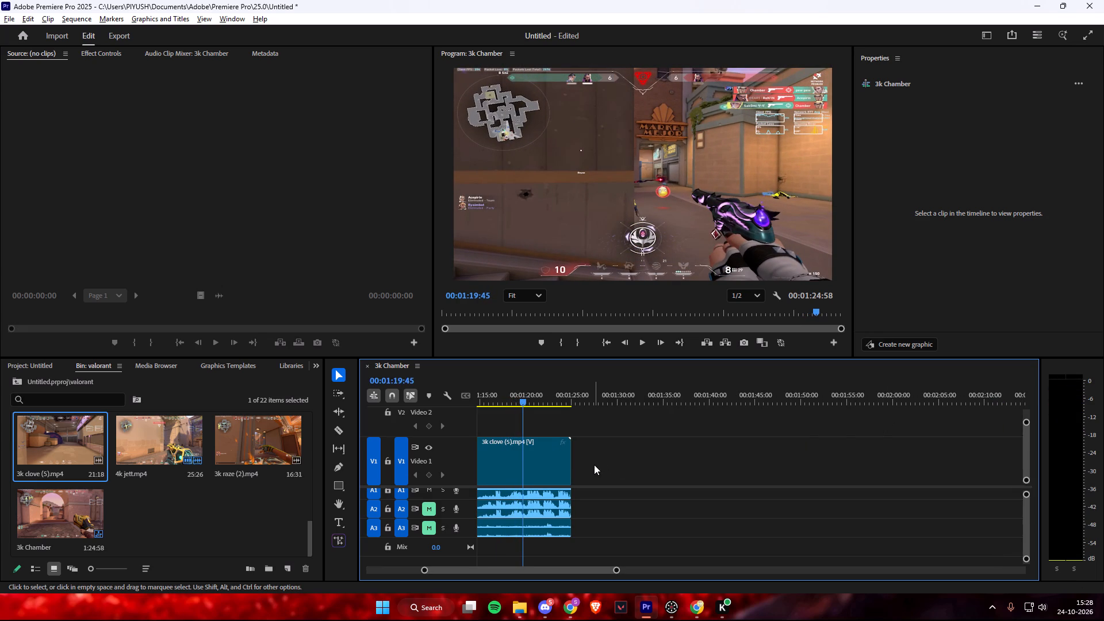
key(c)
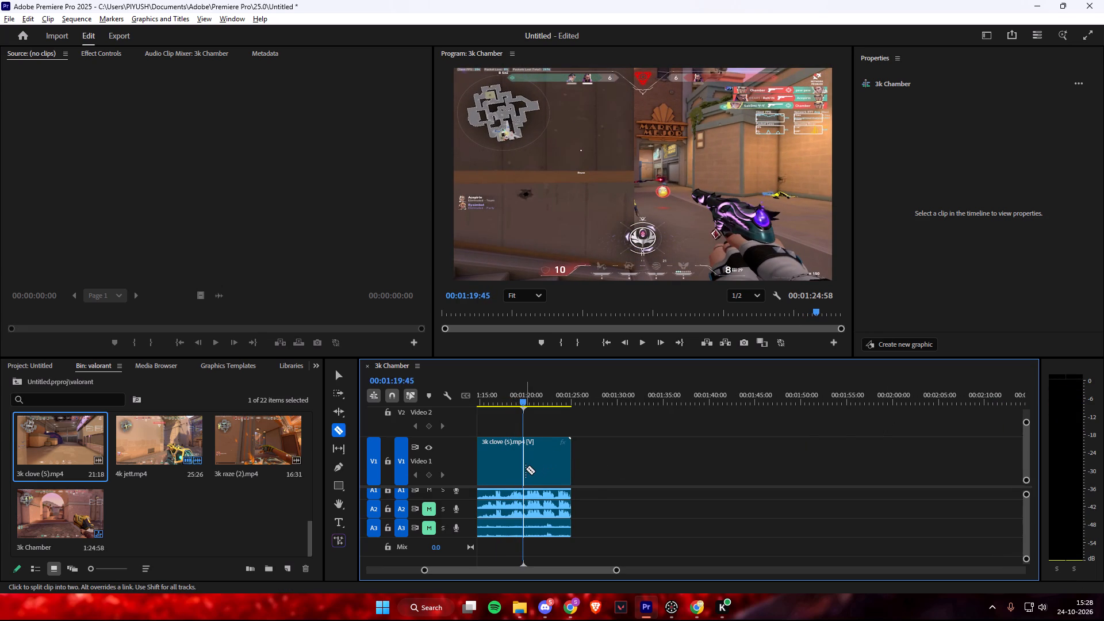
click(526, 469)
key(v)
click(543, 463)
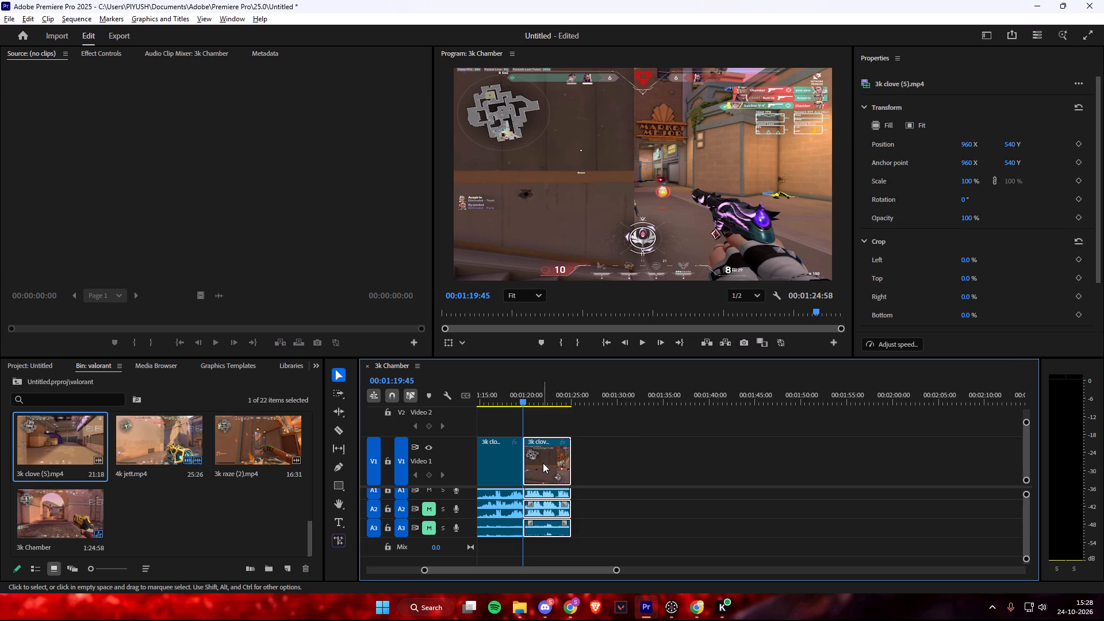
key(BackSpace)
Play back the trimmed 3k clove (5) clip from near its start to the end of the sequence.
drag(524, 407, 513, 408)
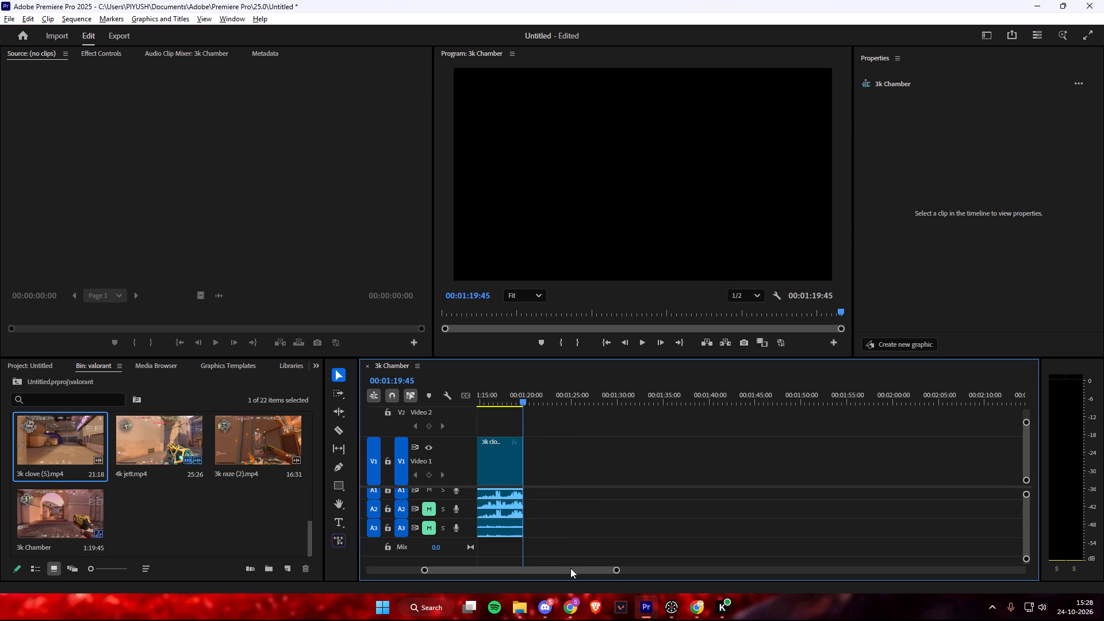
drag(569, 566, 549, 568)
drag(547, 572, 531, 572)
click(614, 416)
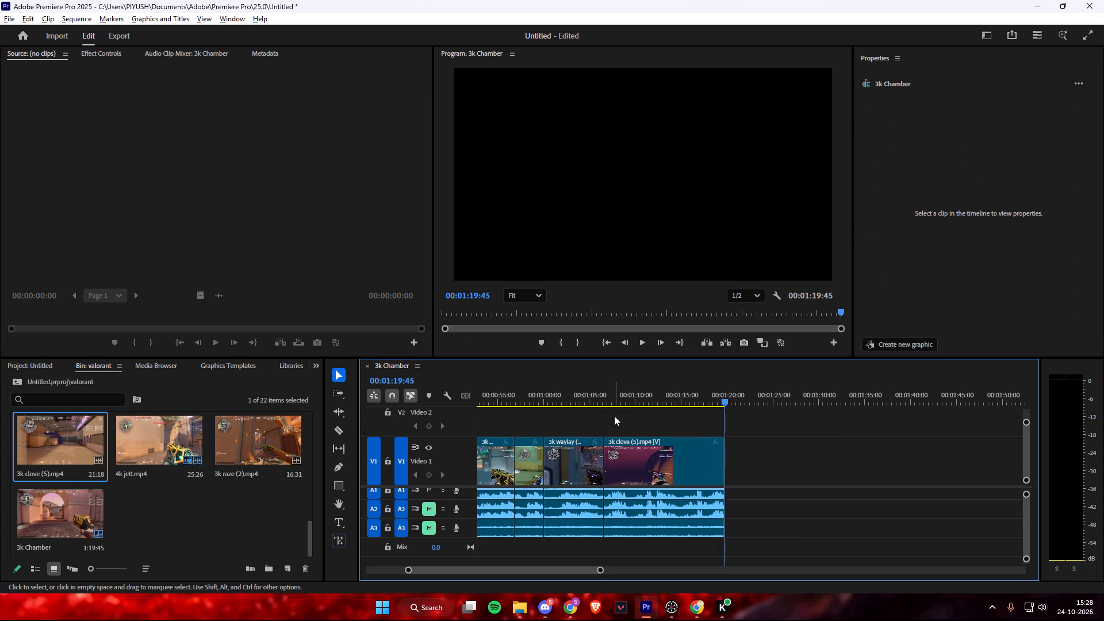
click(612, 401)
key(space)
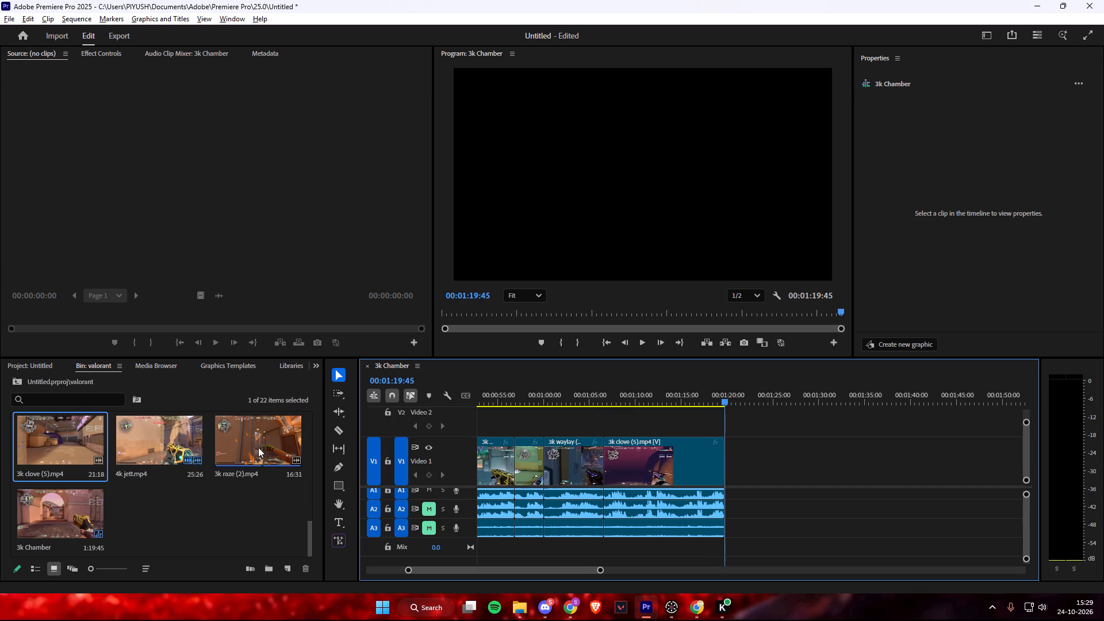
Browse the valorant bin for another highlight and append 4k clove directly after 3k clove (5).
scroll(122, 517, up, 1)
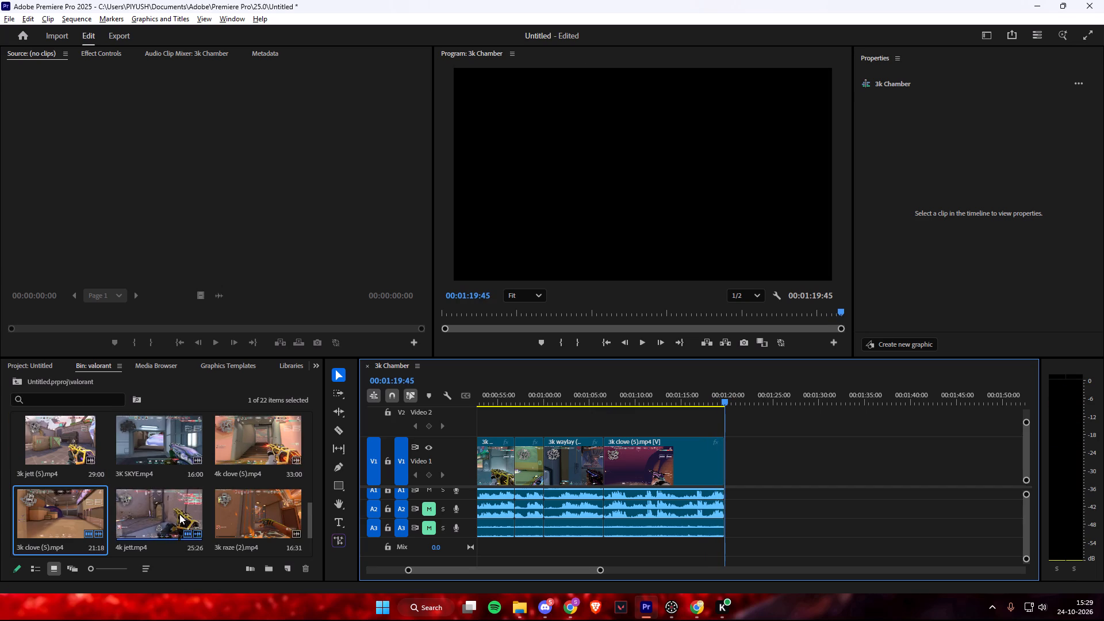
scroll(178, 514, up, 4)
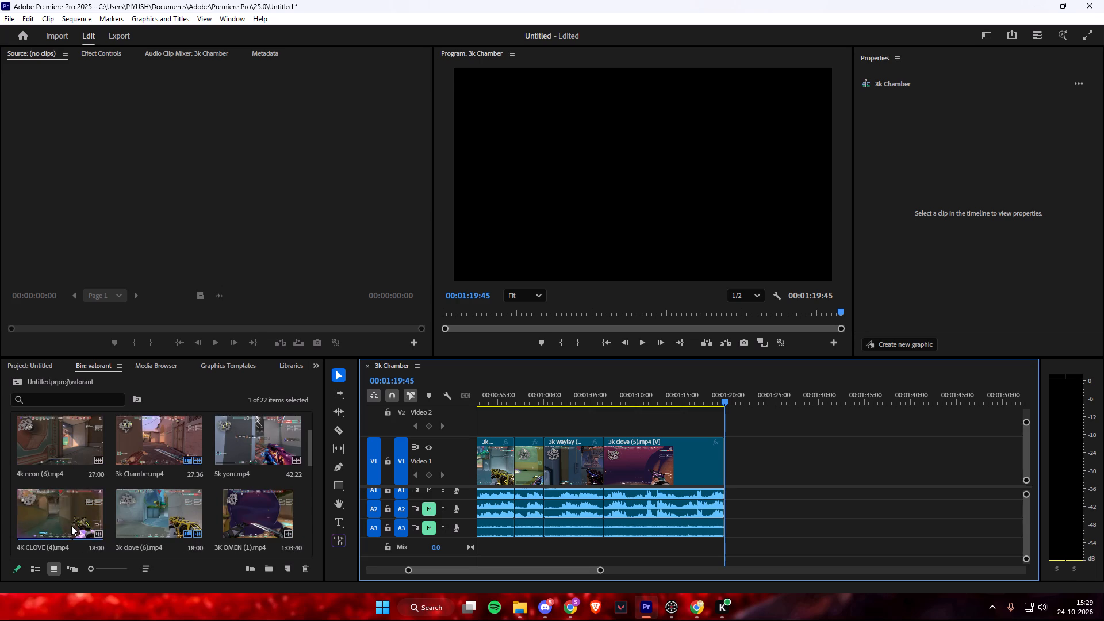
scroll(207, 508, up, 1)
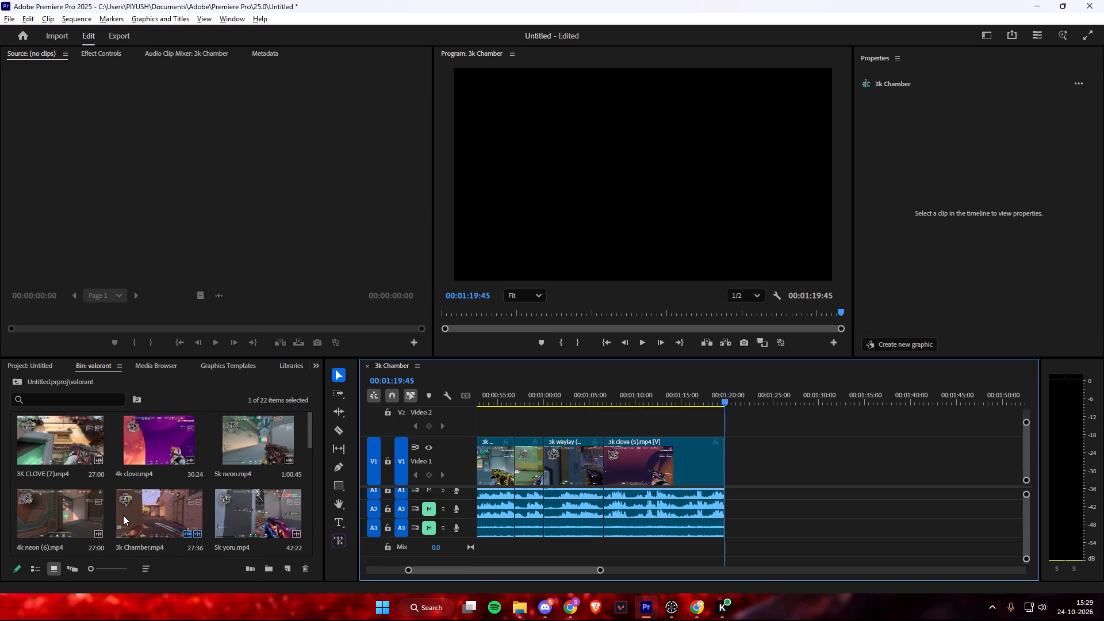
scroll(148, 515, down, 10)
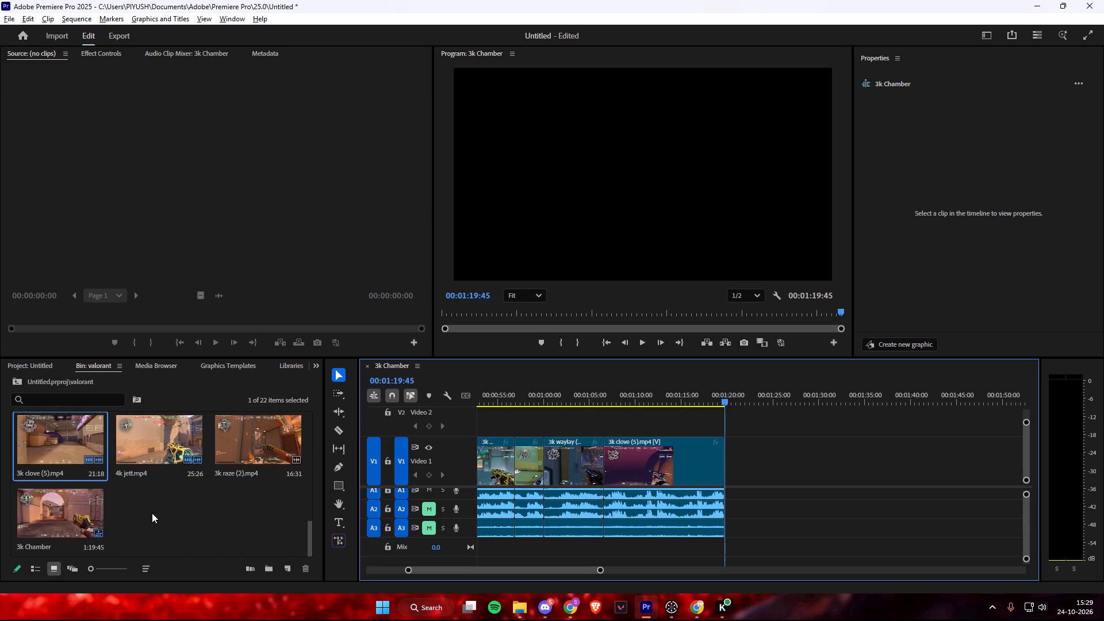
scroll(148, 516, up, 12)
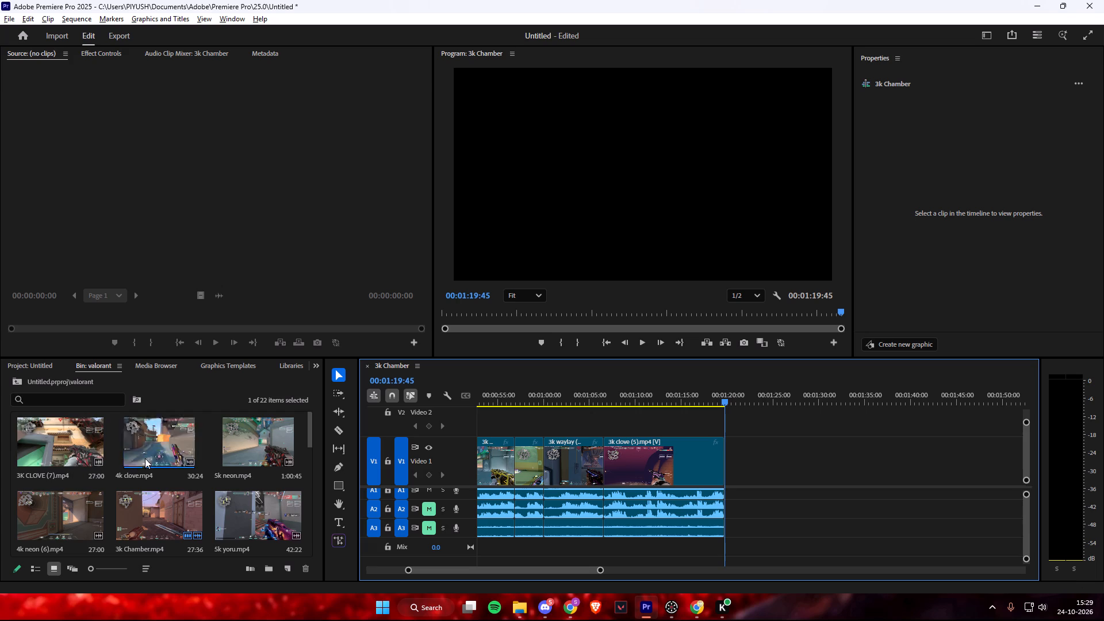
drag(151, 457, 750, 454)
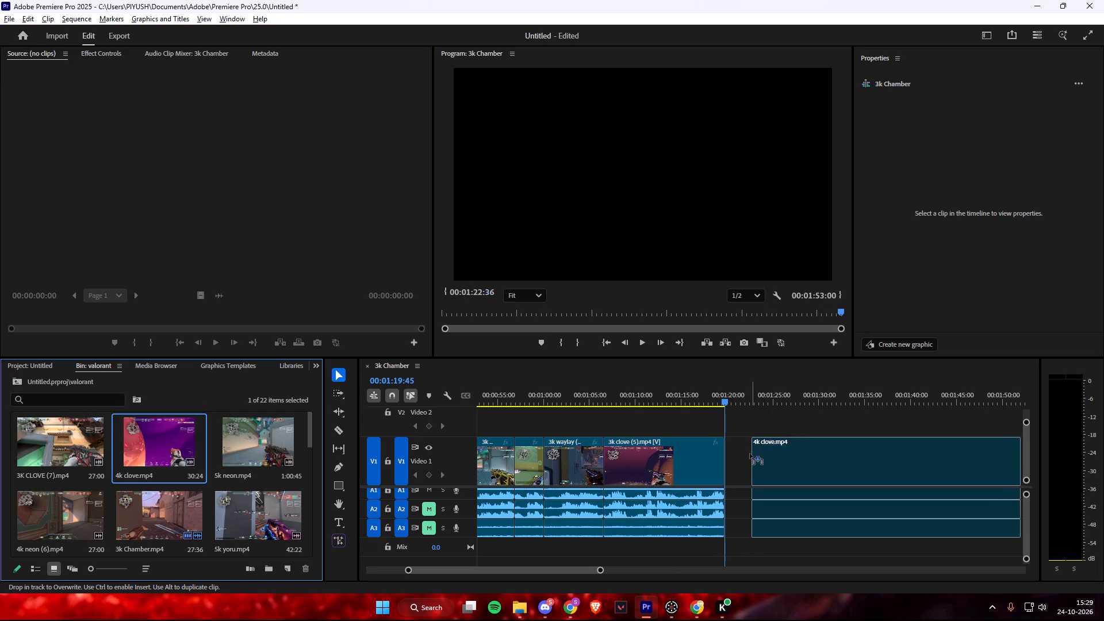
drag(750, 454, 729, 458)
Play the opening of 4k clove, scale the clip to fill the frame and check it in playback.
key(space)
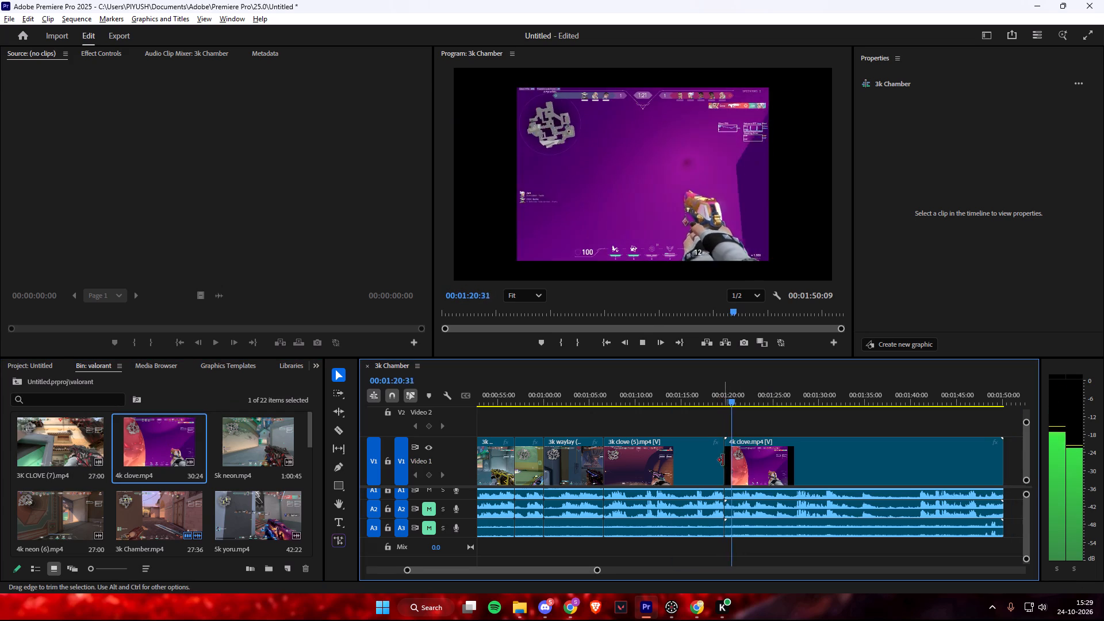
key(space)
key(space)
key(space)
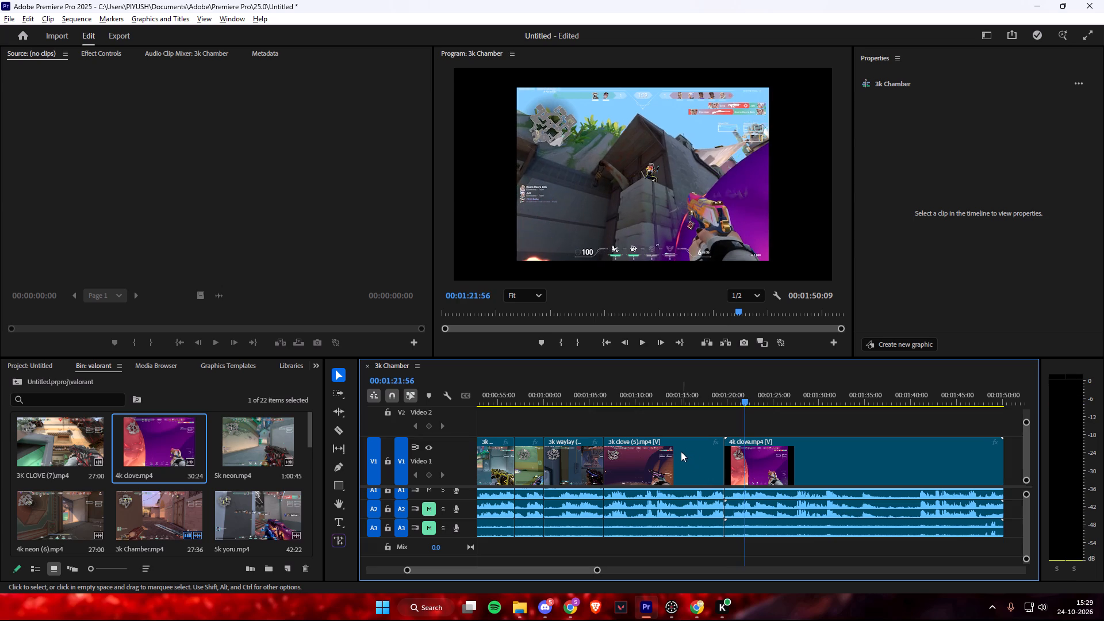
key(space)
key(space)
click(815, 455)
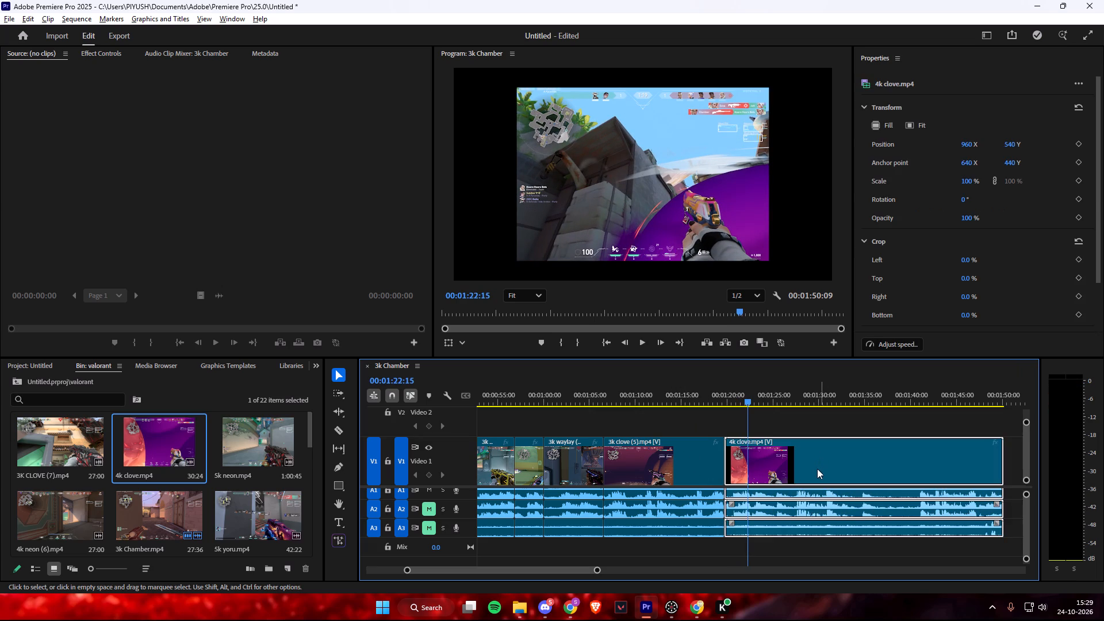
click(524, 294)
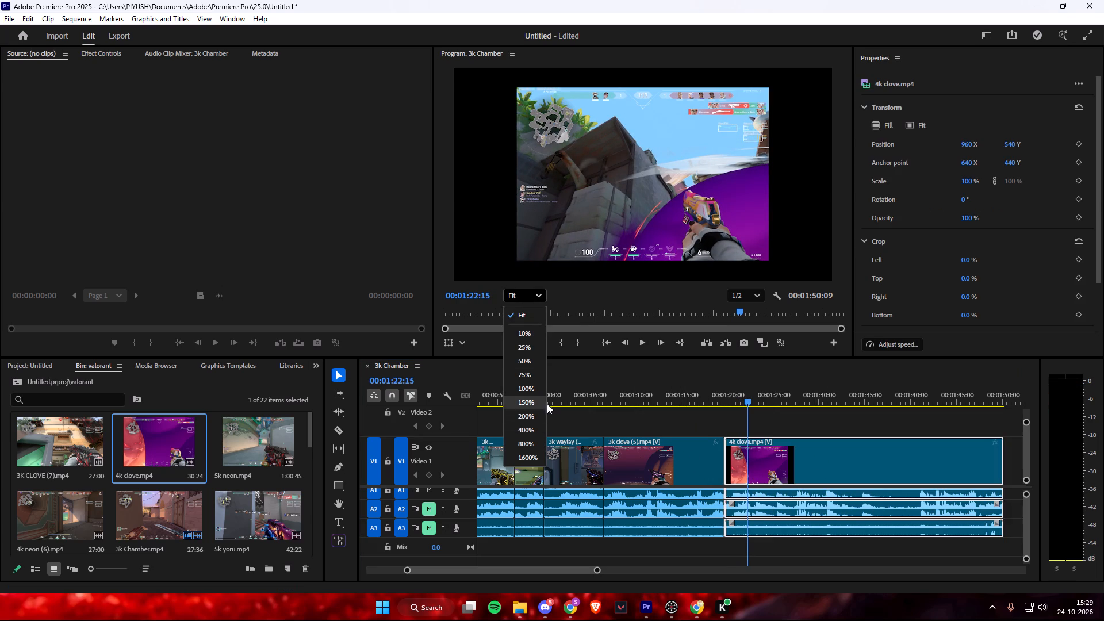
click(624, 288)
click(888, 128)
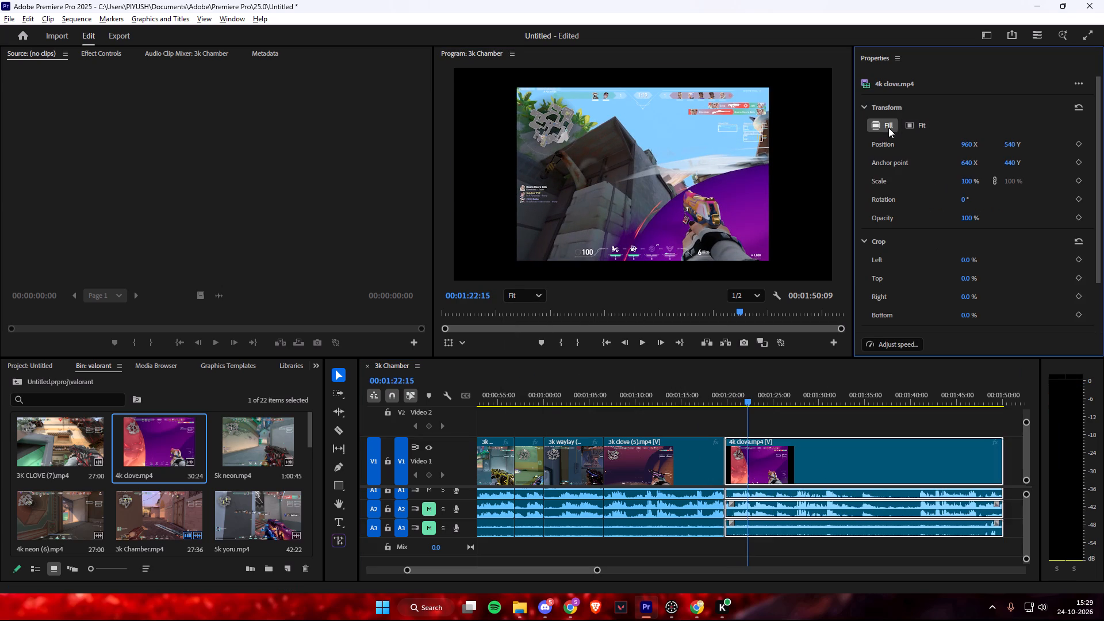
key(space)
key(space)
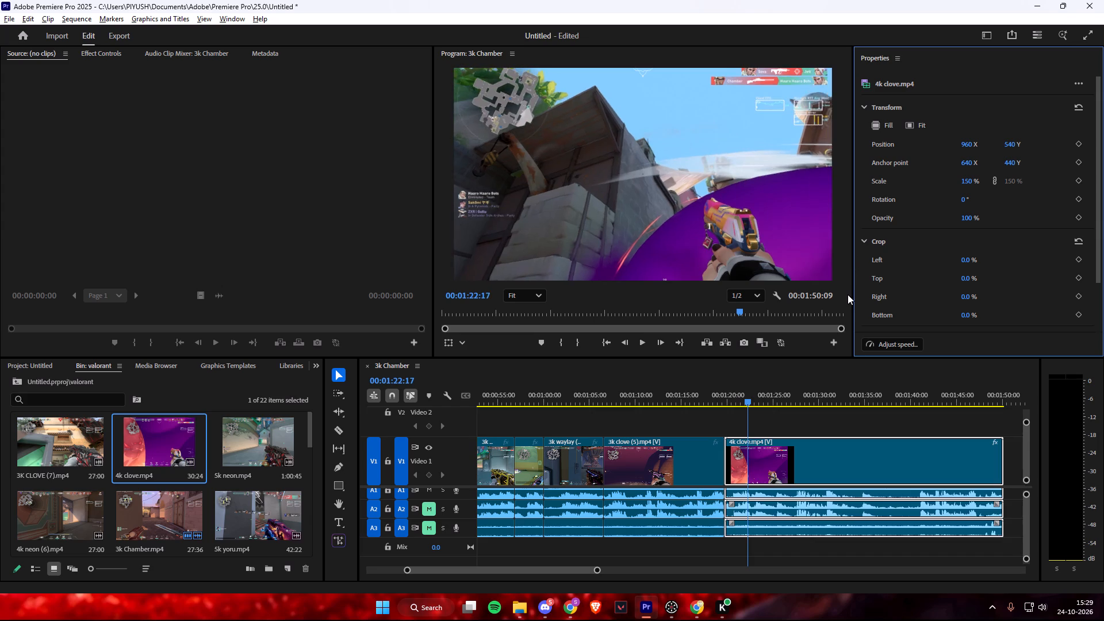
key(space)
key(space)
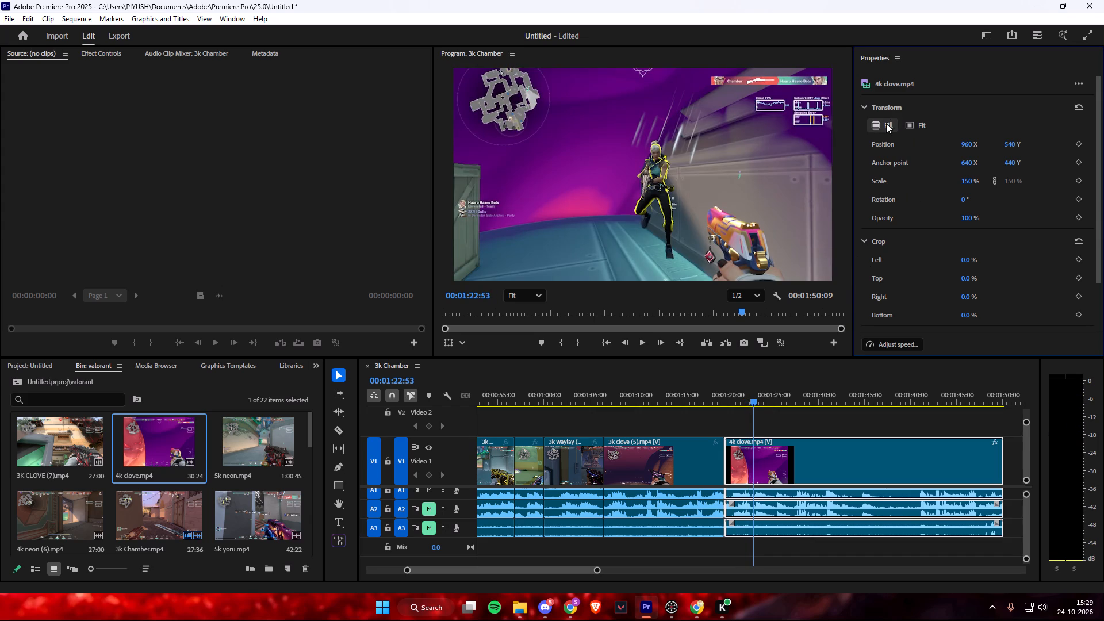
Compare fill and fit scaling on the 4k clove clip and leave it fitted to the frame.
click(886, 123)
click(915, 125)
click(890, 125)
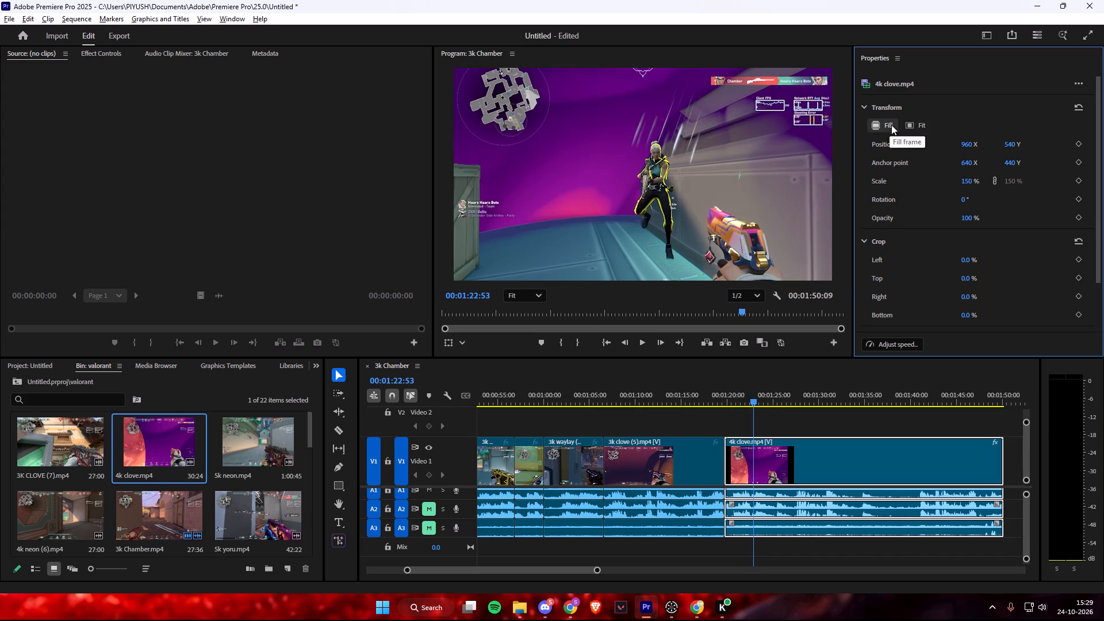
click(908, 124)
click(889, 126)
click(910, 126)
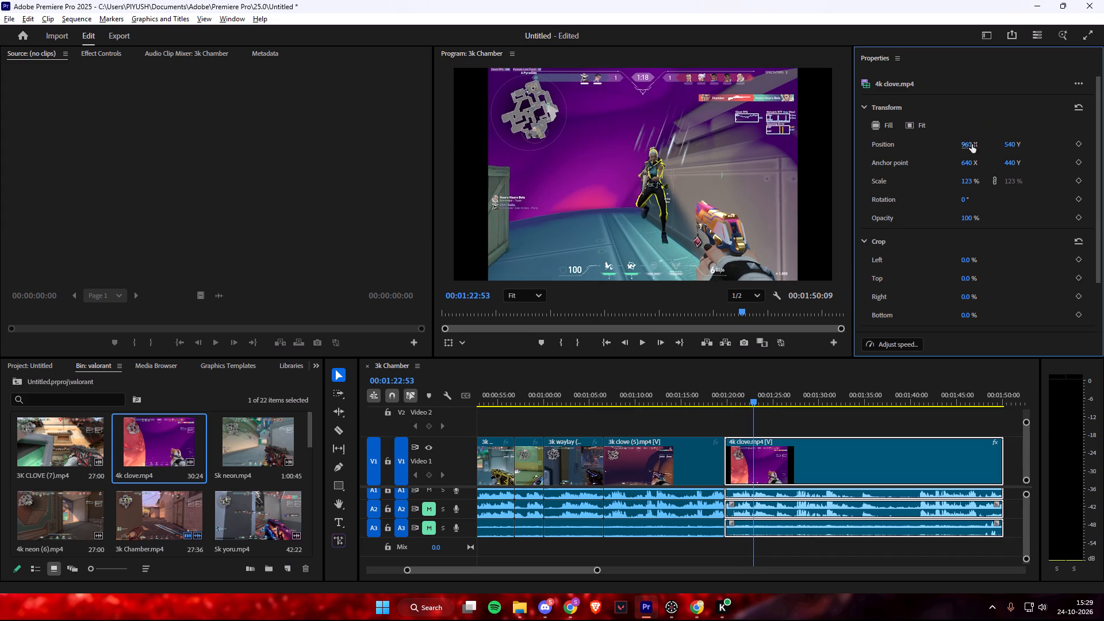
scroll(891, 219, down, 1)
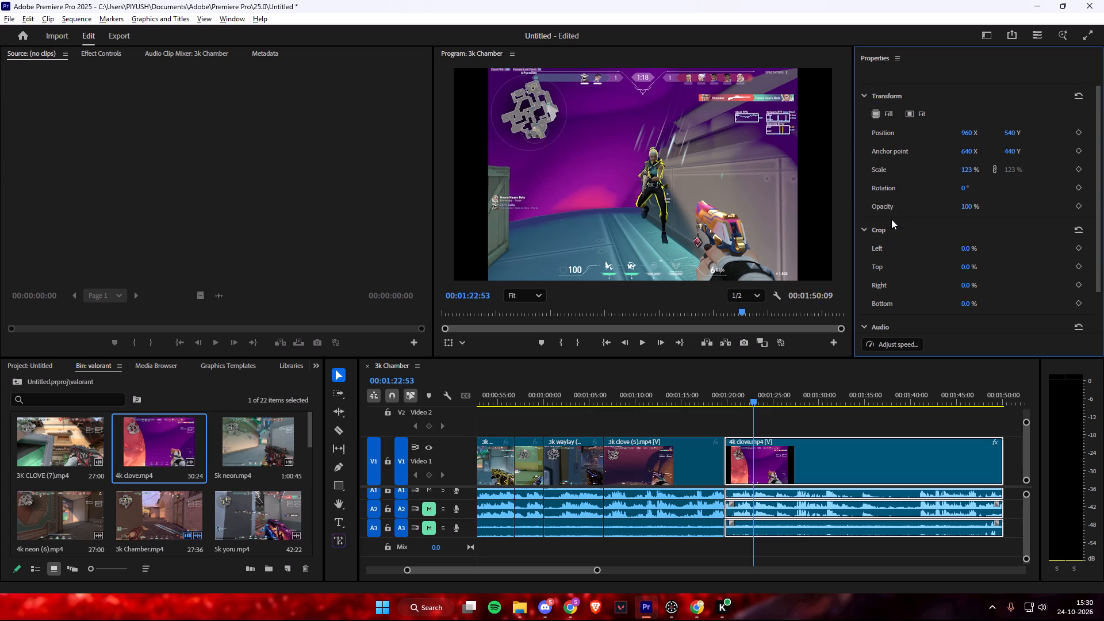
scroll(891, 219, down, 8)
scroll(891, 220, up, 6)
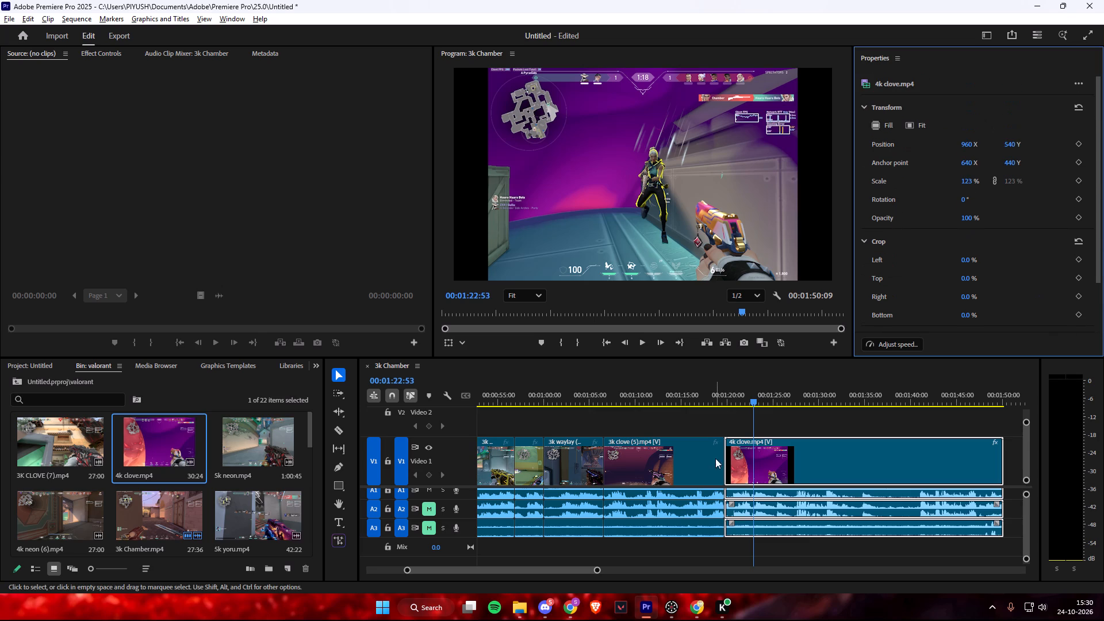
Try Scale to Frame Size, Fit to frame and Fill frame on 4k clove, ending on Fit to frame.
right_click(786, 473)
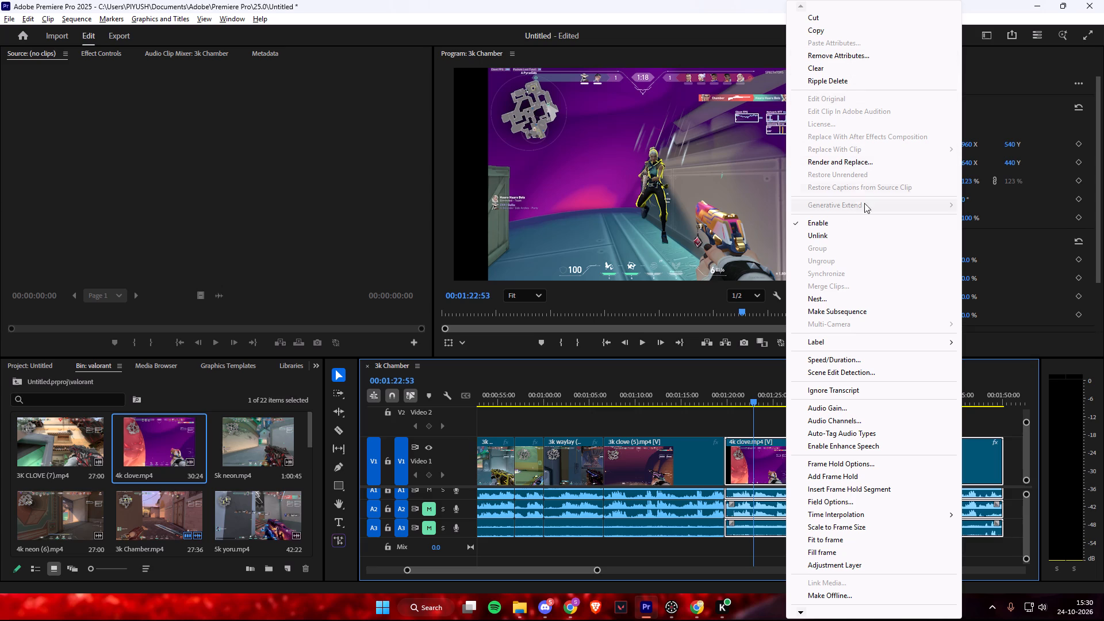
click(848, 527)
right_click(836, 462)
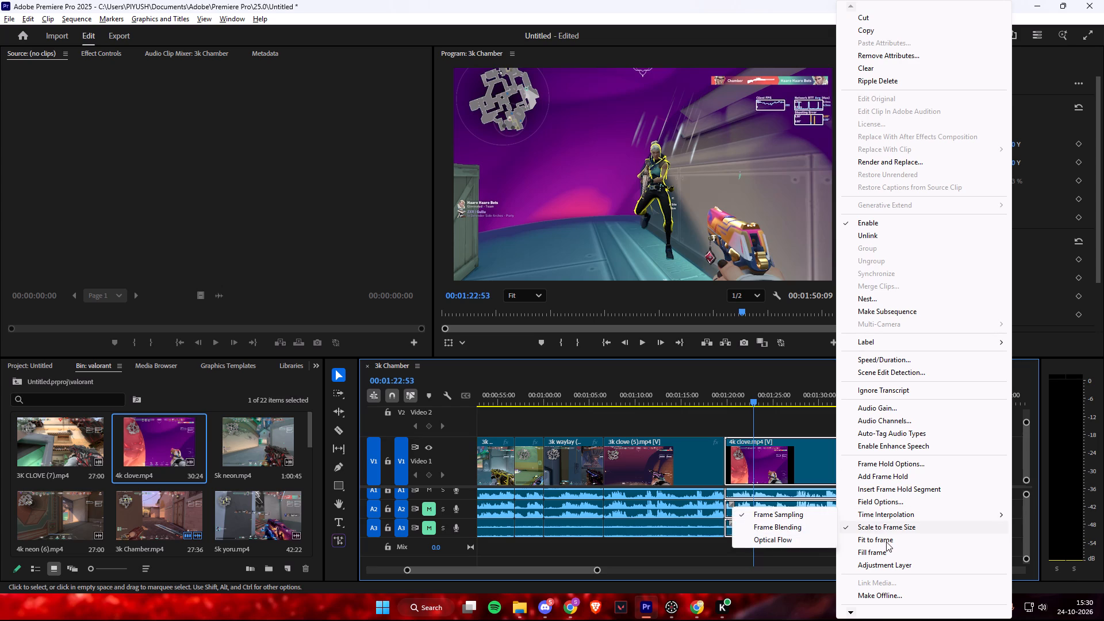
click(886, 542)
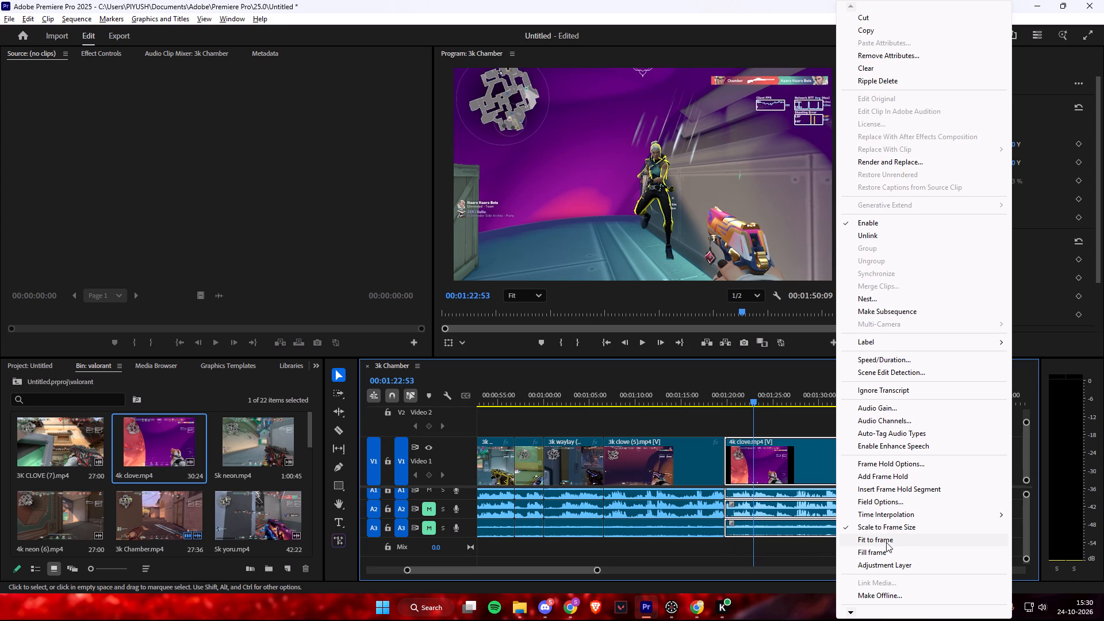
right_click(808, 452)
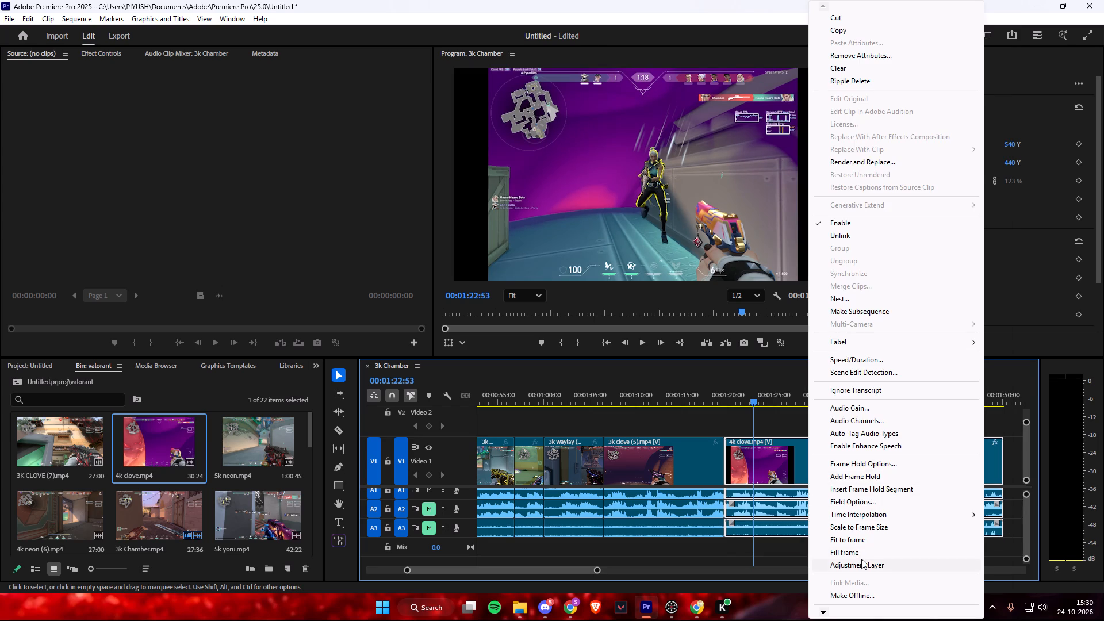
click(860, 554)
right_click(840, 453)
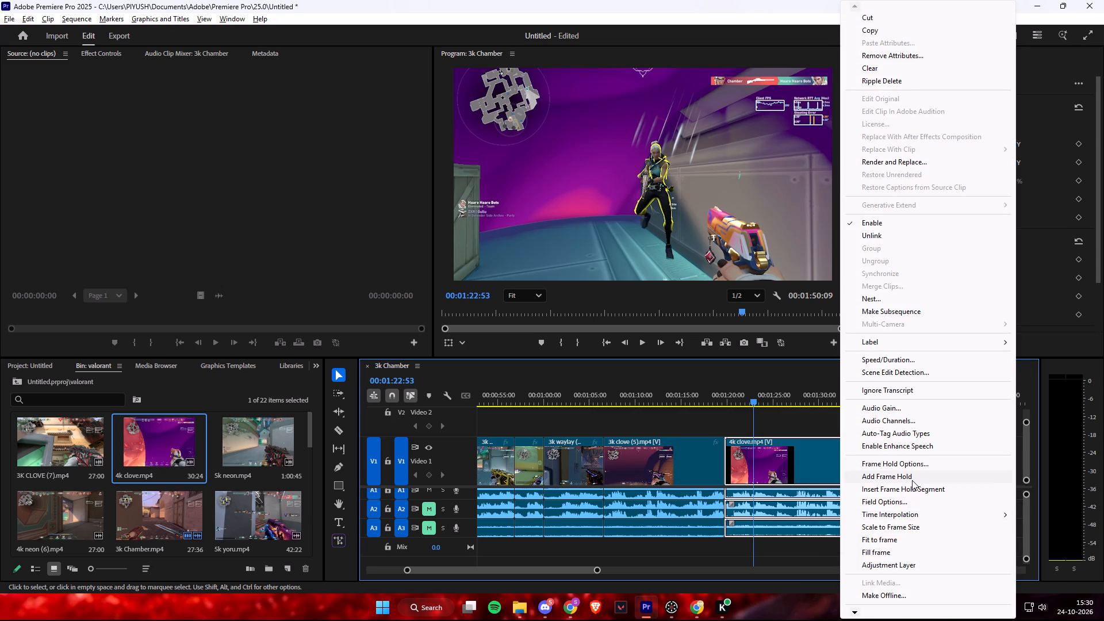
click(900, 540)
Review the 3k Chamber sequence's general settings, including frame size and pixel aspect ratio, and close them unchanged.
right_drag(865, 467, 857, 471)
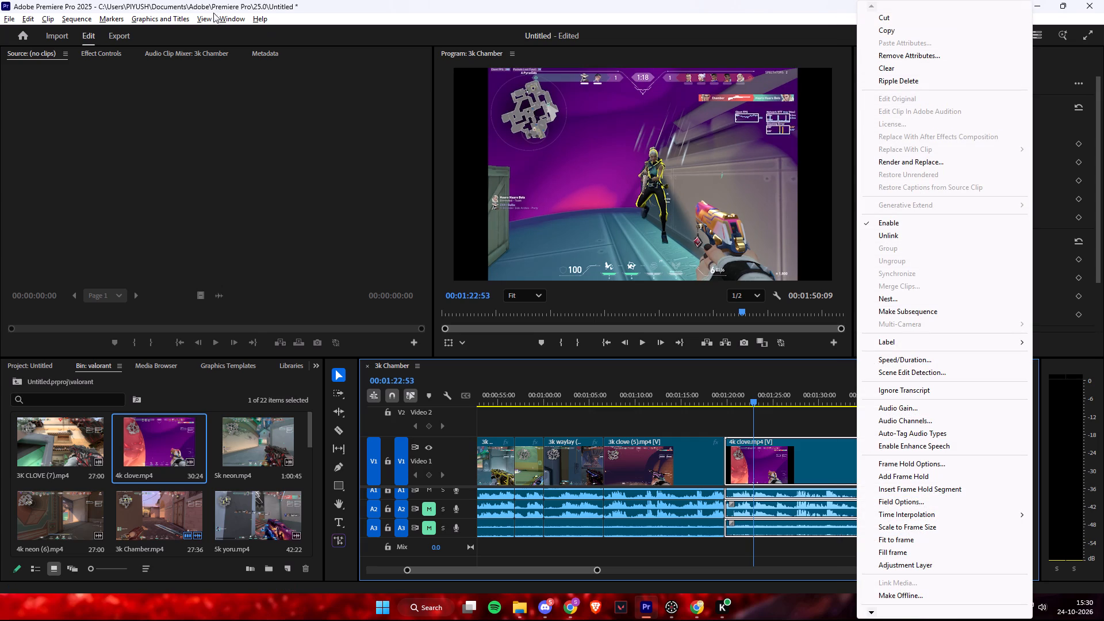
click(49, 18)
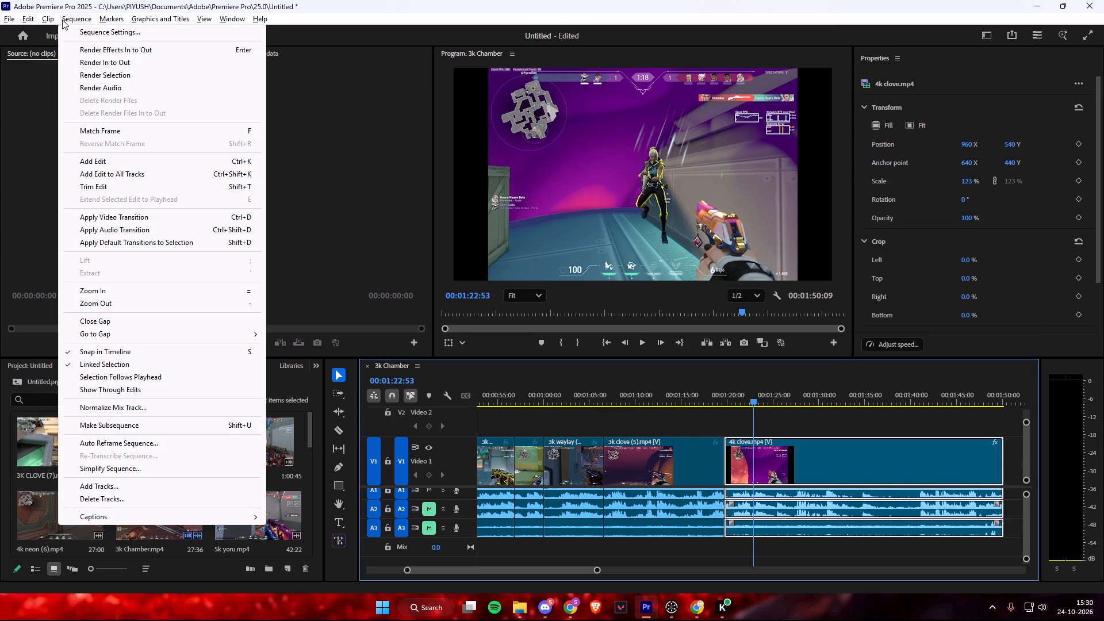
click(84, 32)
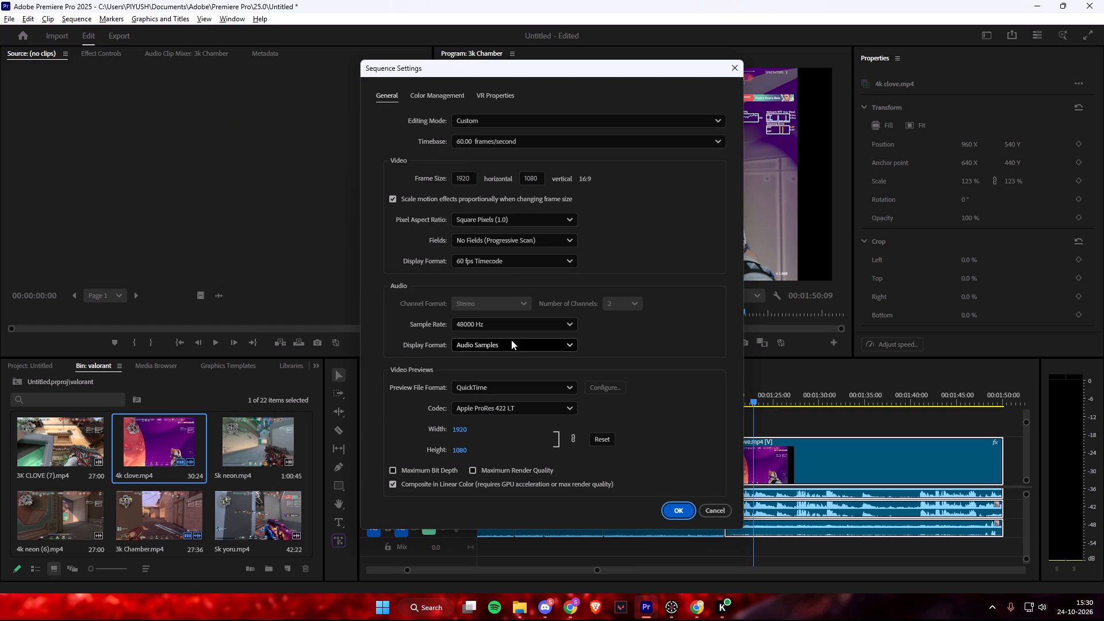
scroll(690, 344, down, 4)
click(732, 66)
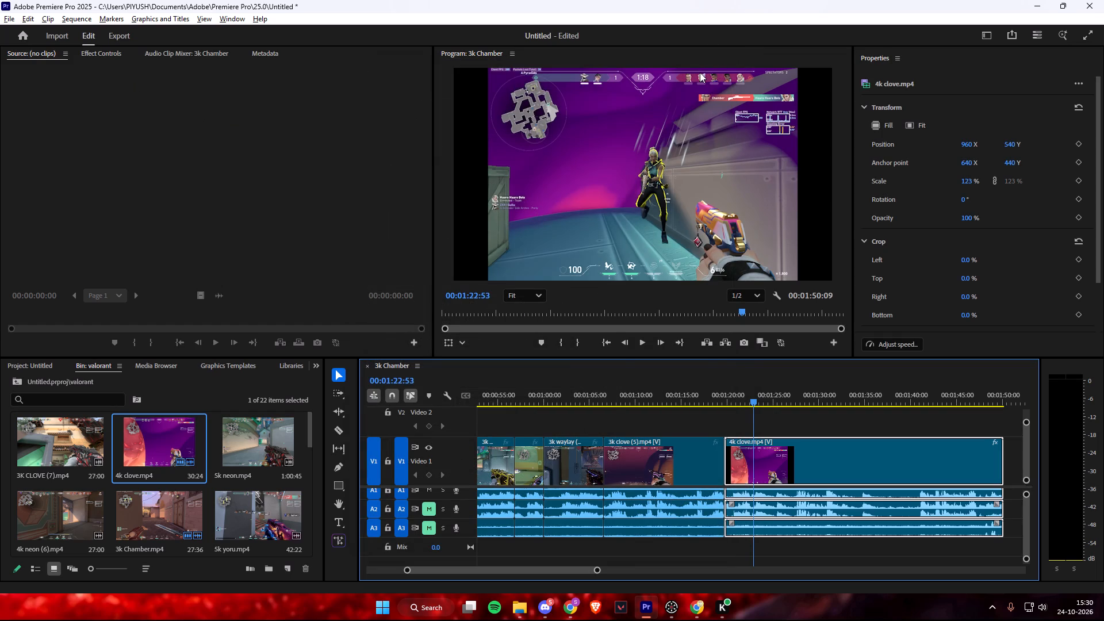
Play through the opening kills of 4k clove and split the clip at 00:01:27:59.
key(space)
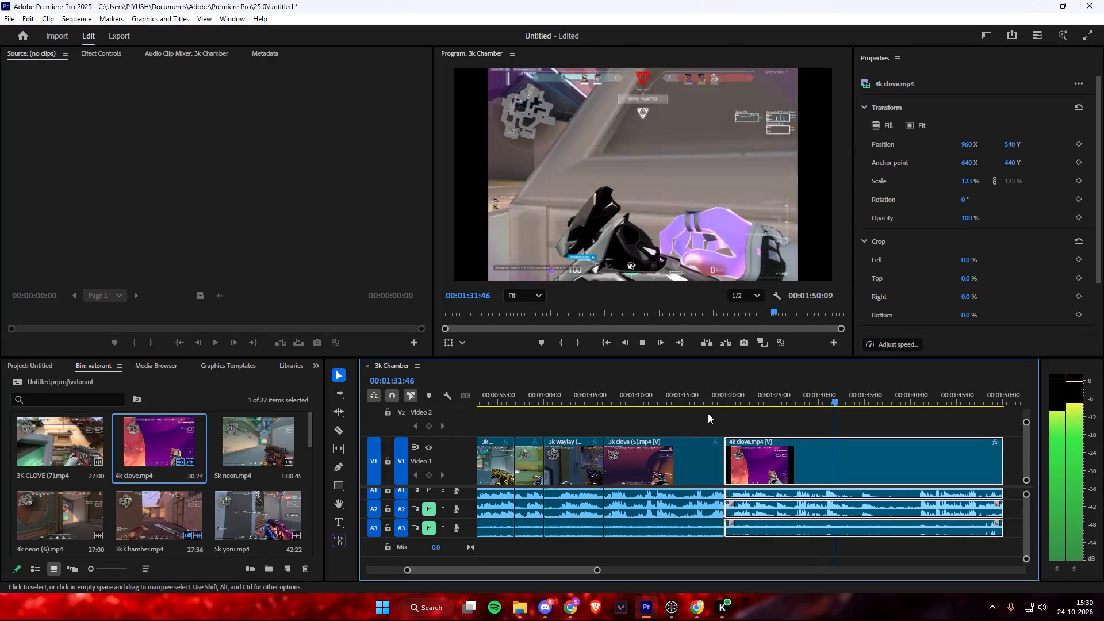
click(819, 400)
key(space)
drag(754, 401, 737, 400)
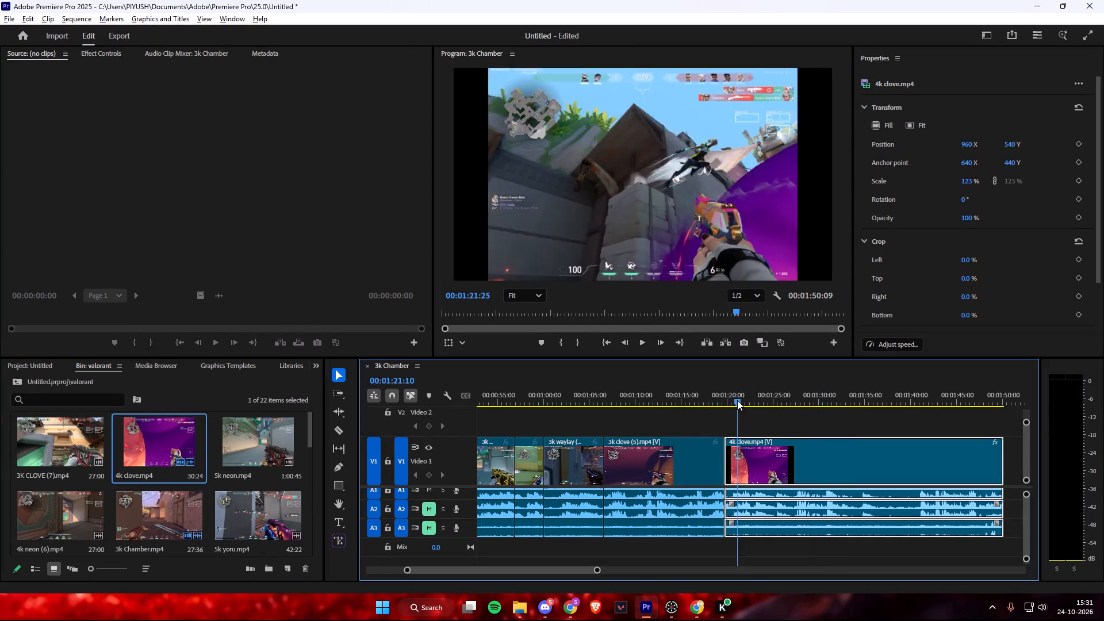
drag(737, 400, 731, 400)
key(space)
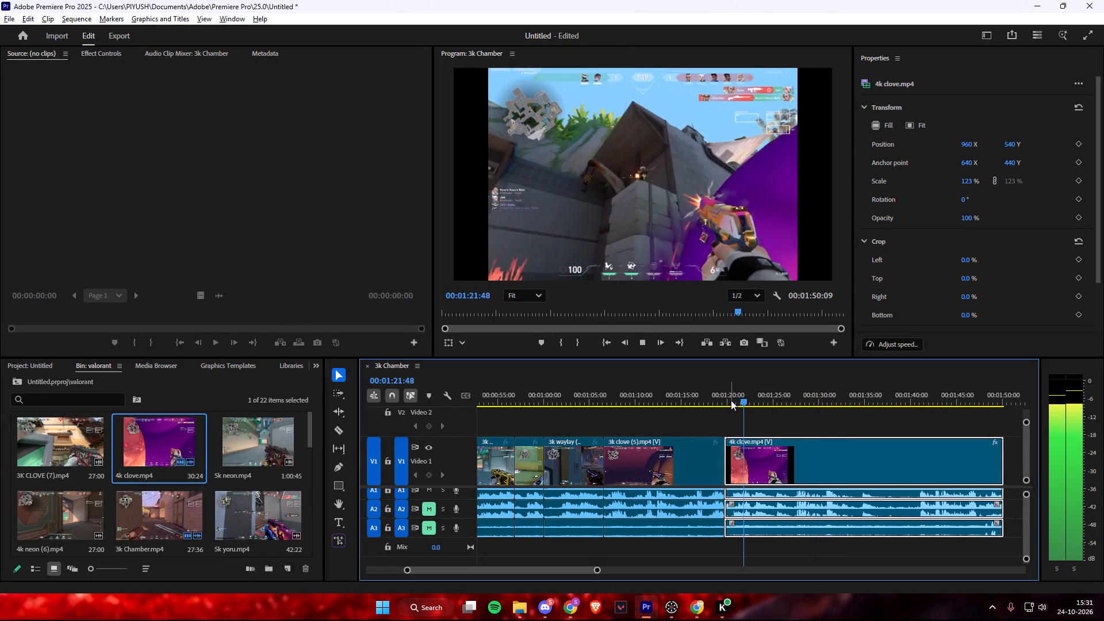
key(space)
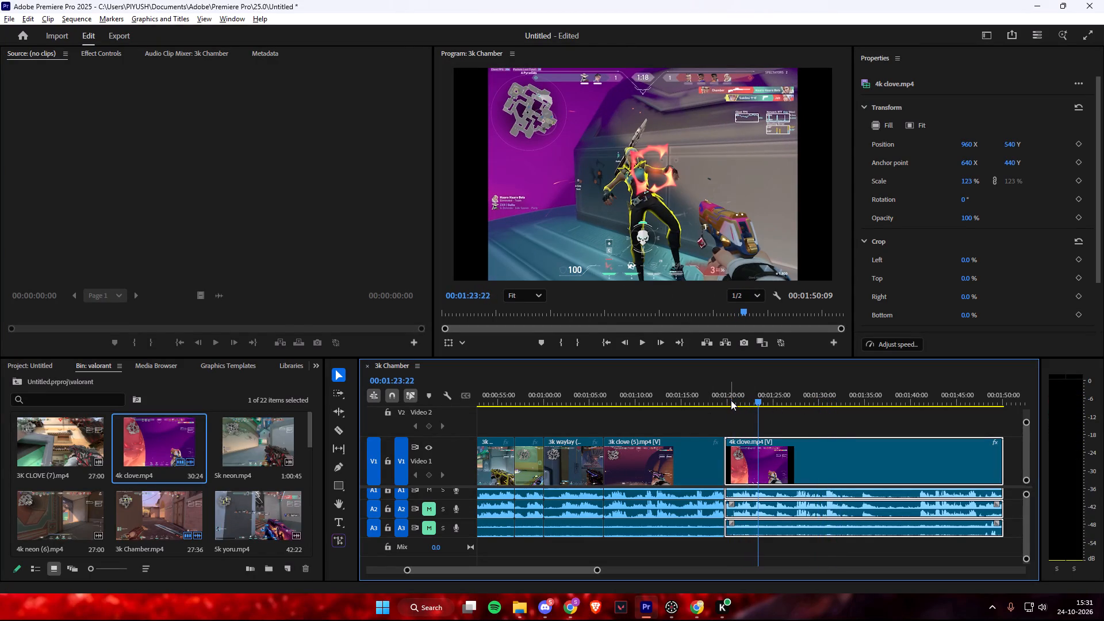
click(753, 401)
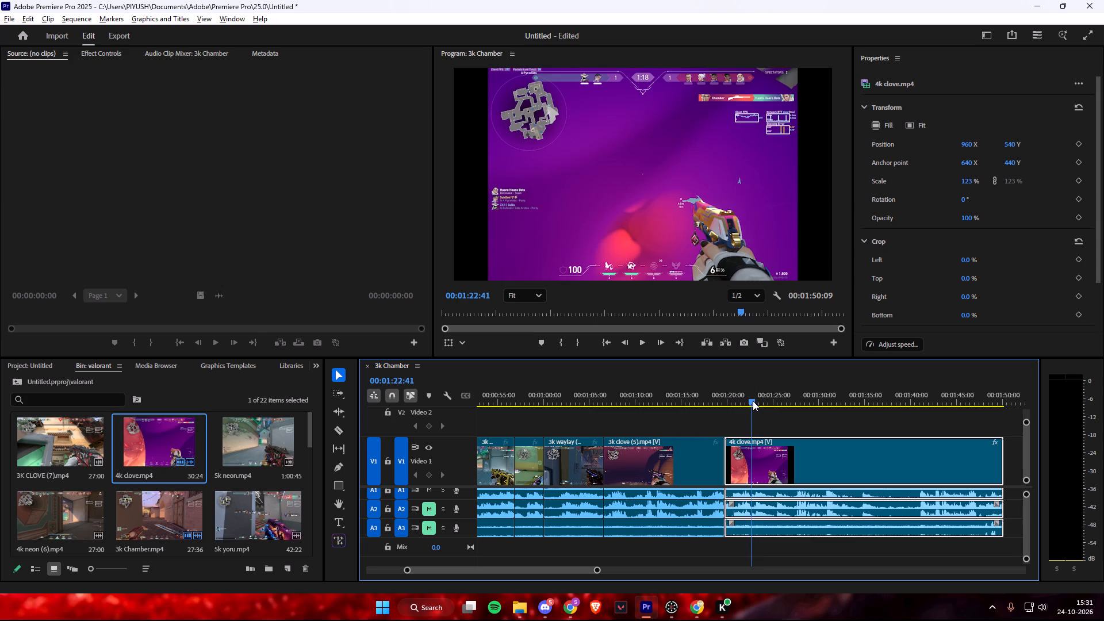
key(space)
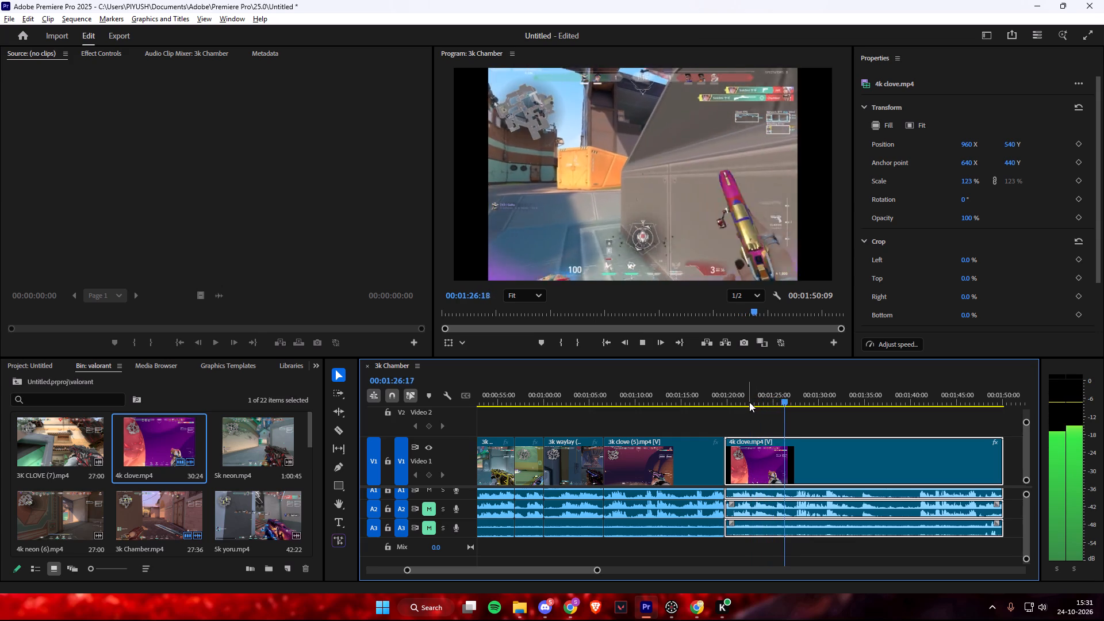
key(space)
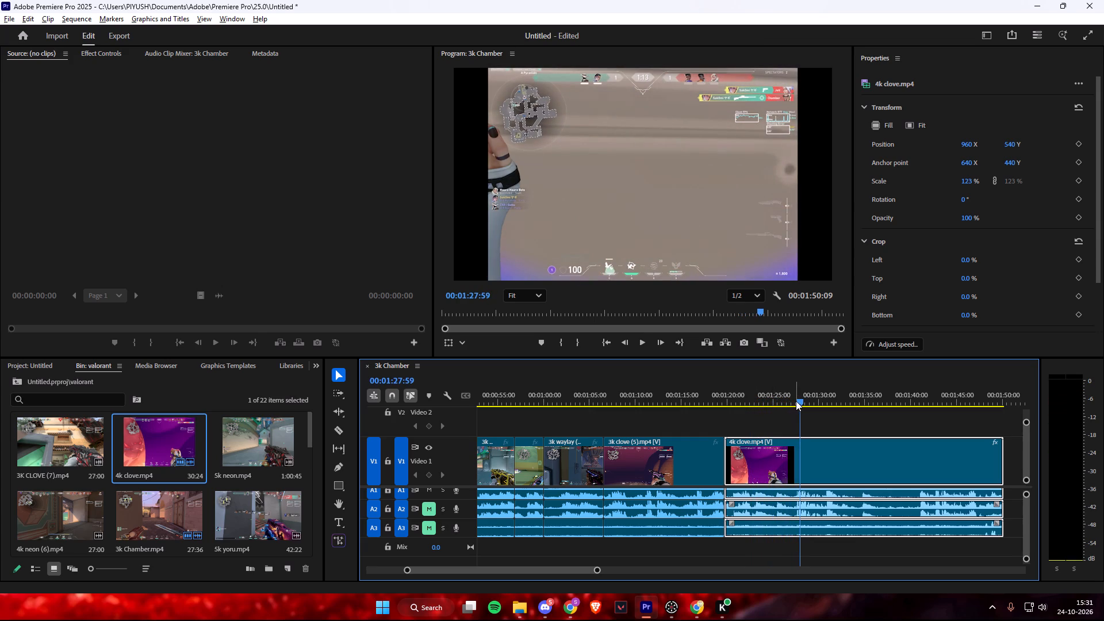
key(c)
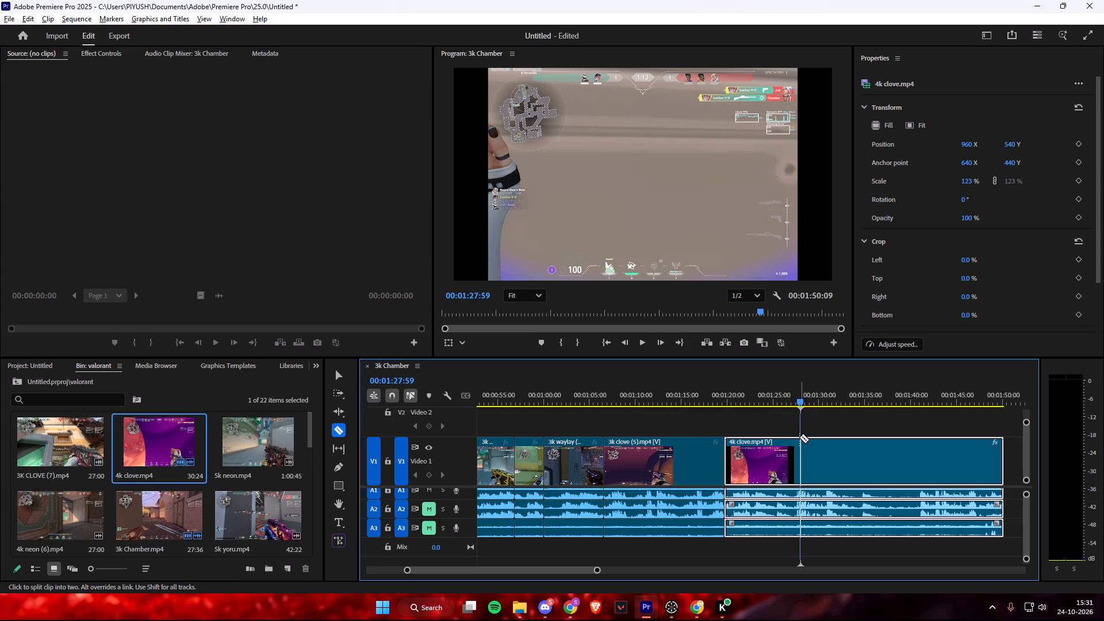
click(799, 438)
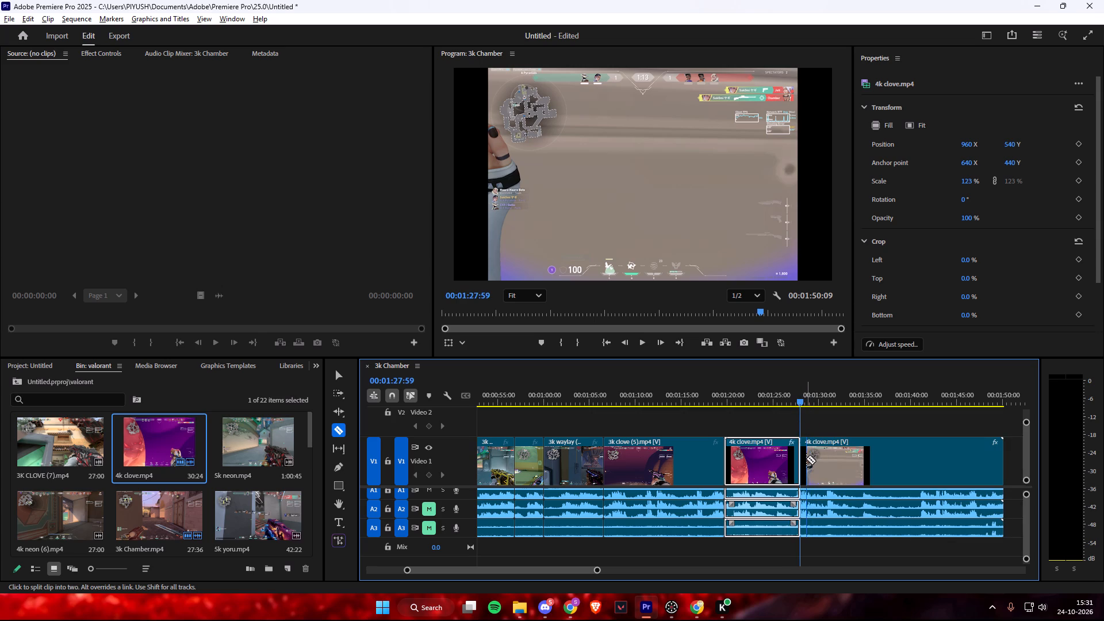
key(v)
Play back the first piece of 4k clove from its start towards the cut.
click(729, 405)
key(space)
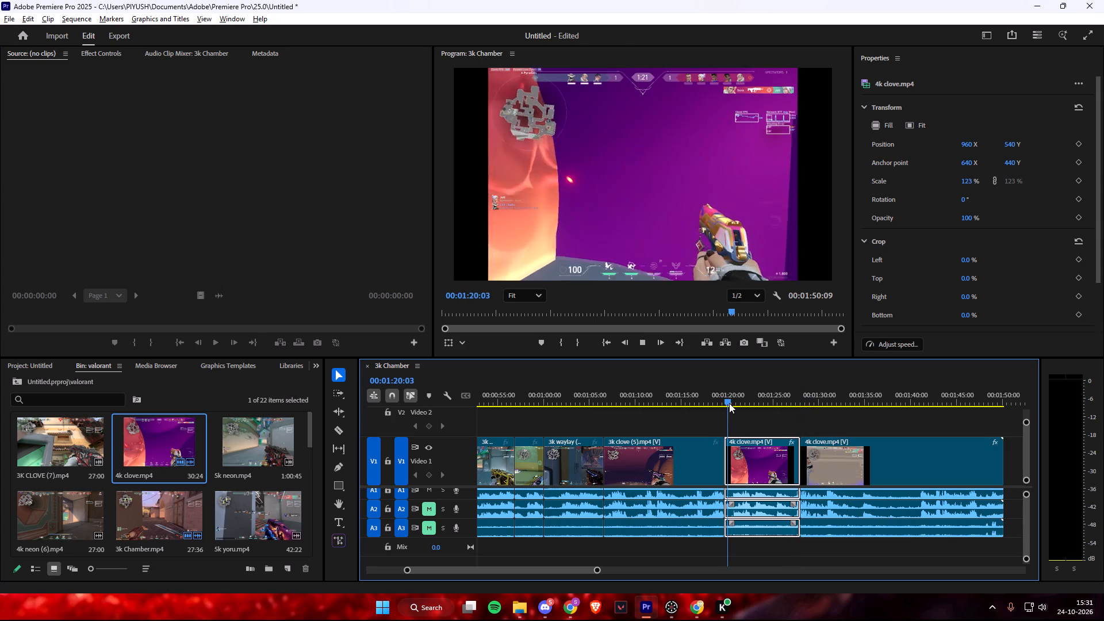
key(space)
key(space)
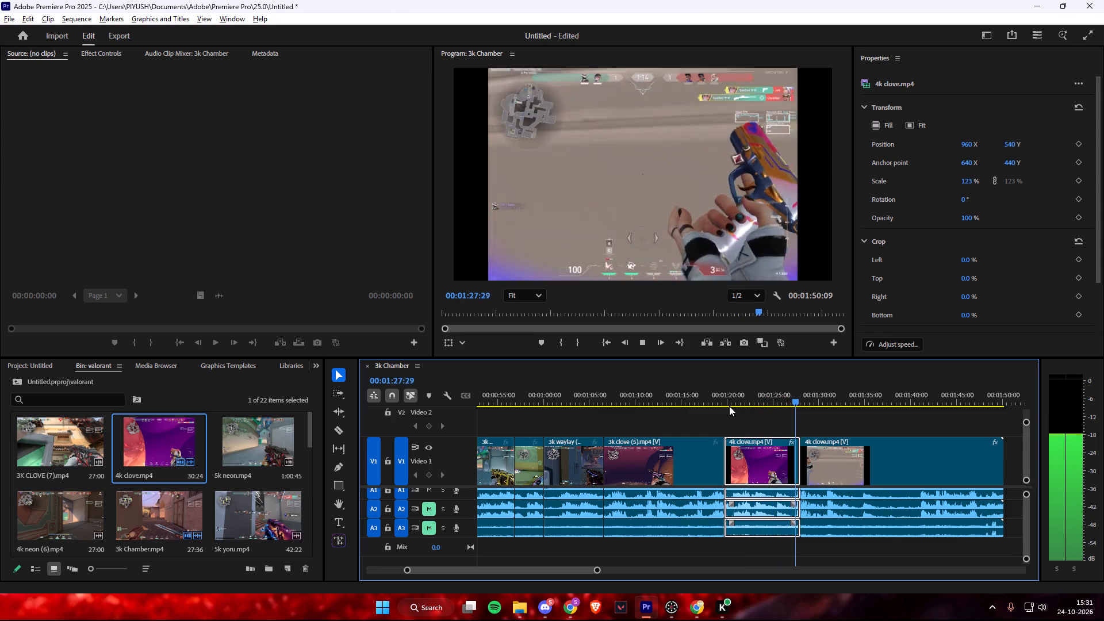
key(space)
key(space)
Scan the second piece of 4k clove, after the cut, for the next kill.
drag(810, 403, 818, 404)
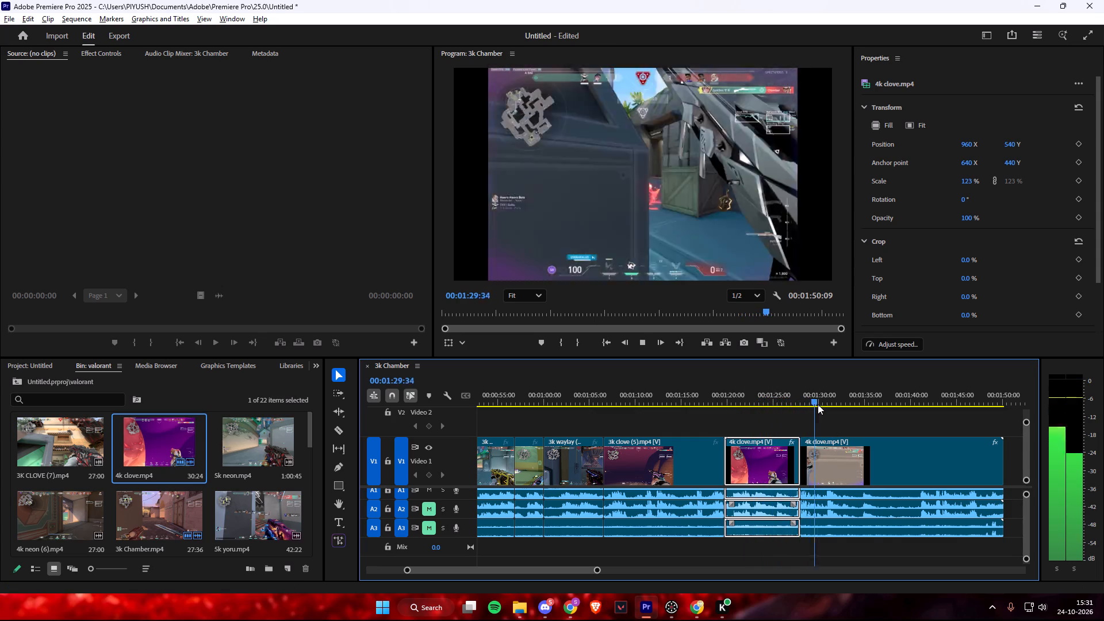
drag(818, 404, 863, 408)
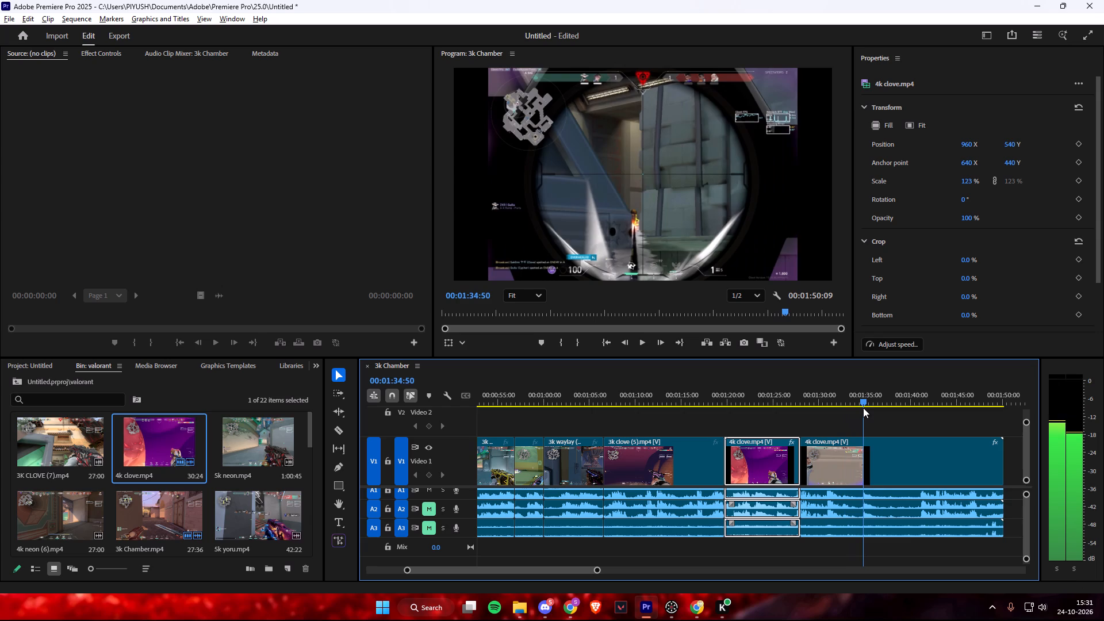
drag(863, 408, 869, 411)
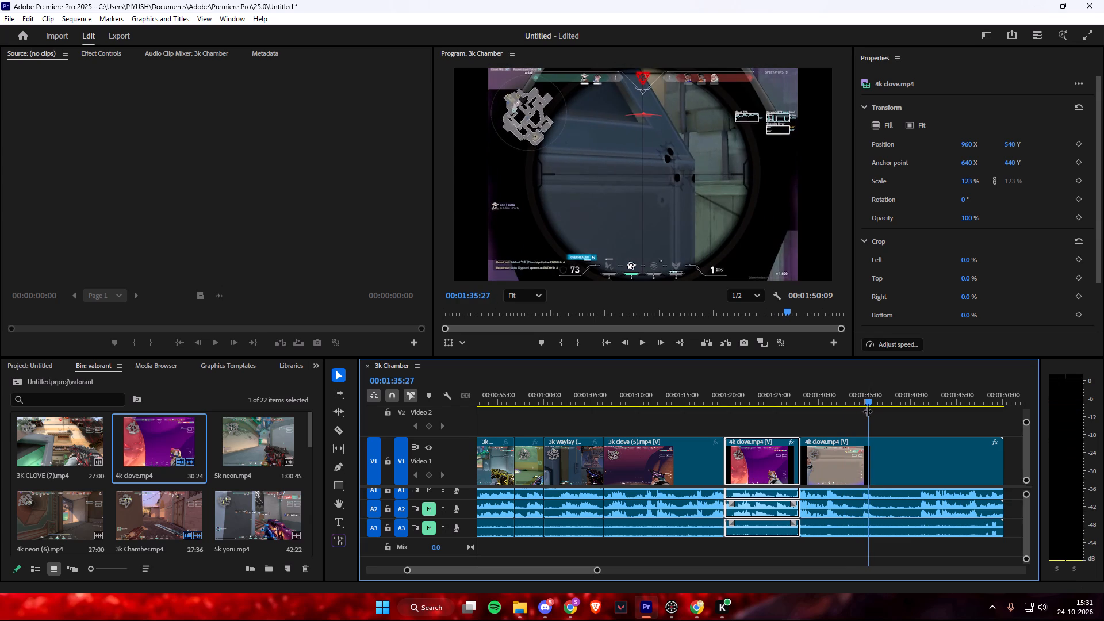
key(space)
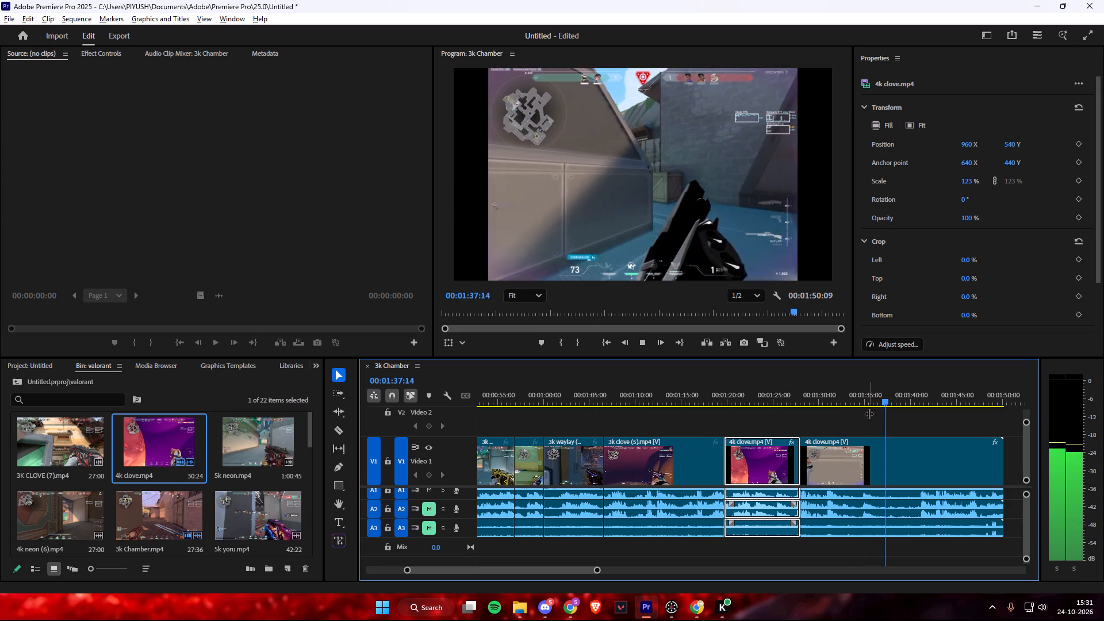
key(space)
key(space)
key(space)
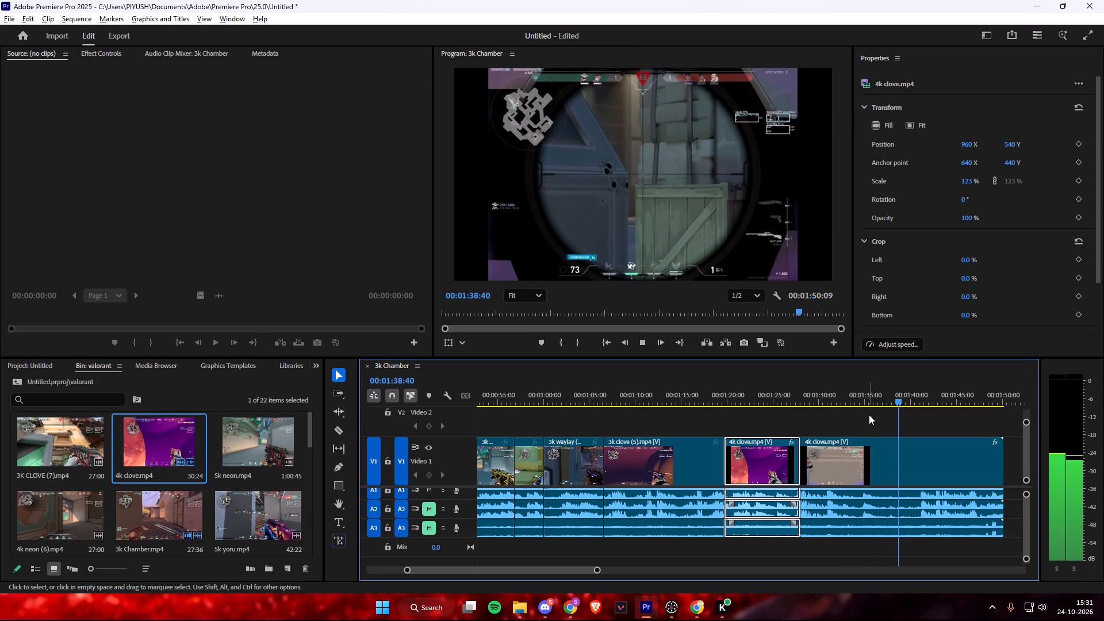
key(space)
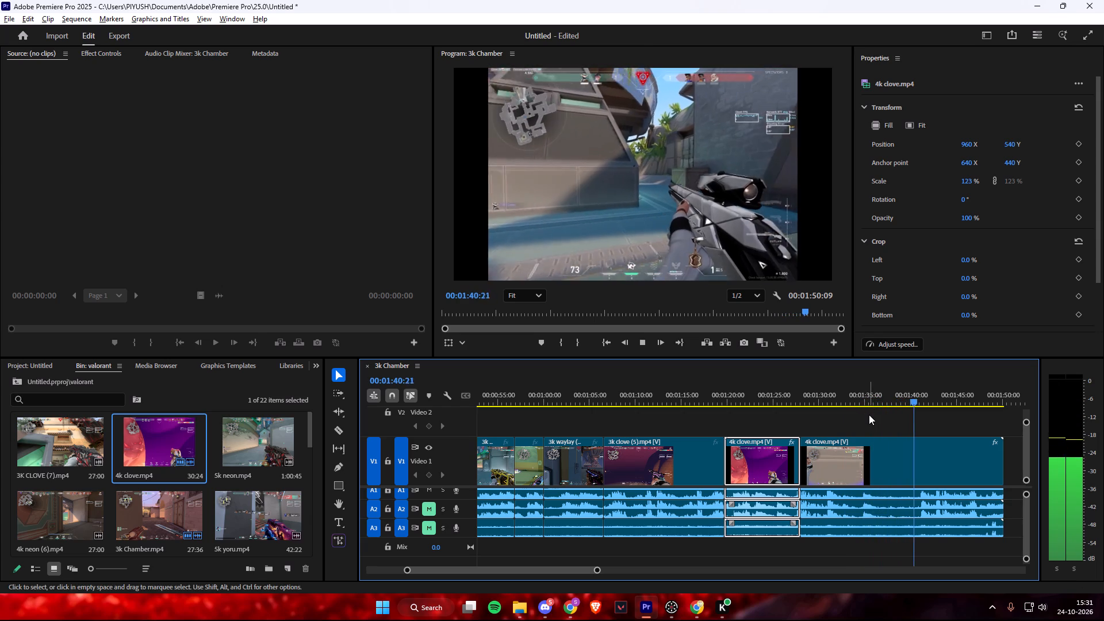
key(space)
key(space)
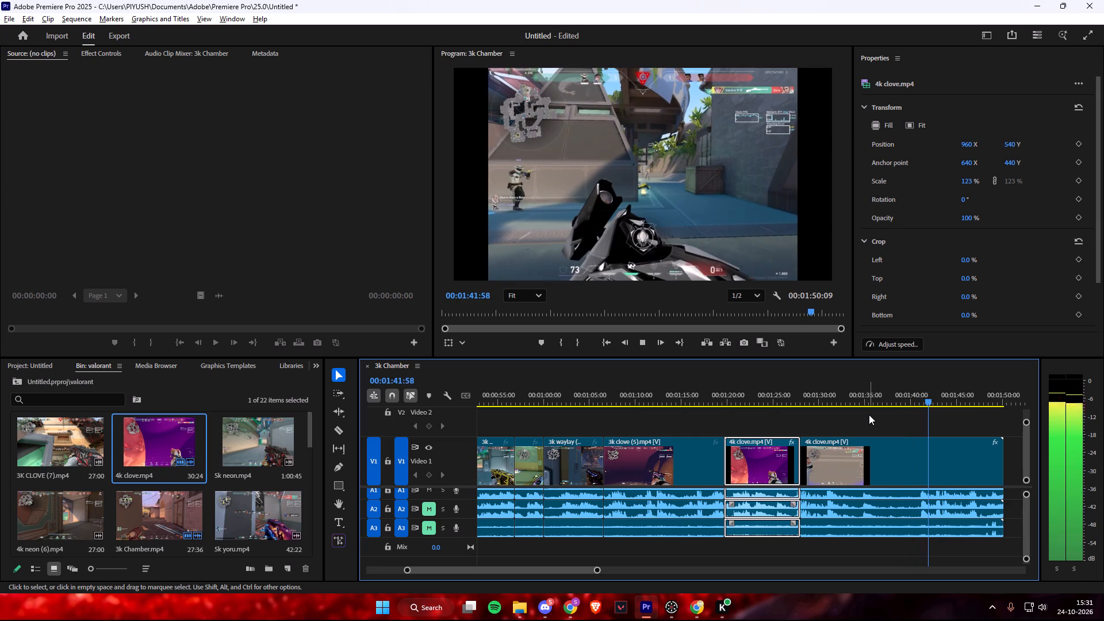
key(space)
Split the second piece of 4k clove at 00:01:39:29, just before the next kill, and delete the part before the cut.
click(919, 401)
click(913, 402)
click(908, 404)
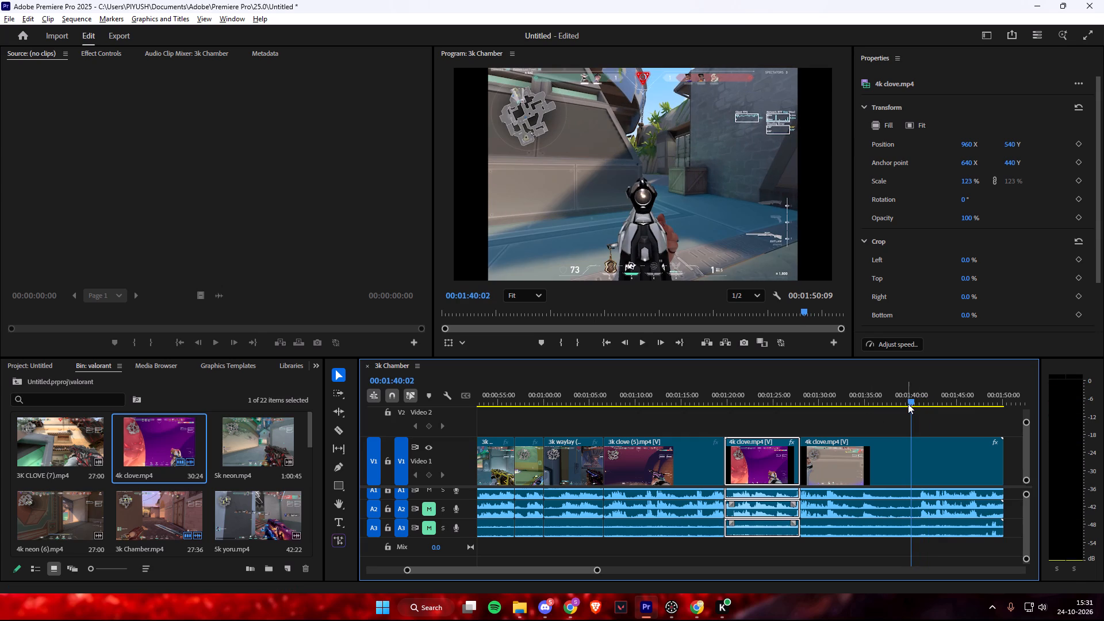
double_click(907, 404)
drag(910, 403, 904, 403)
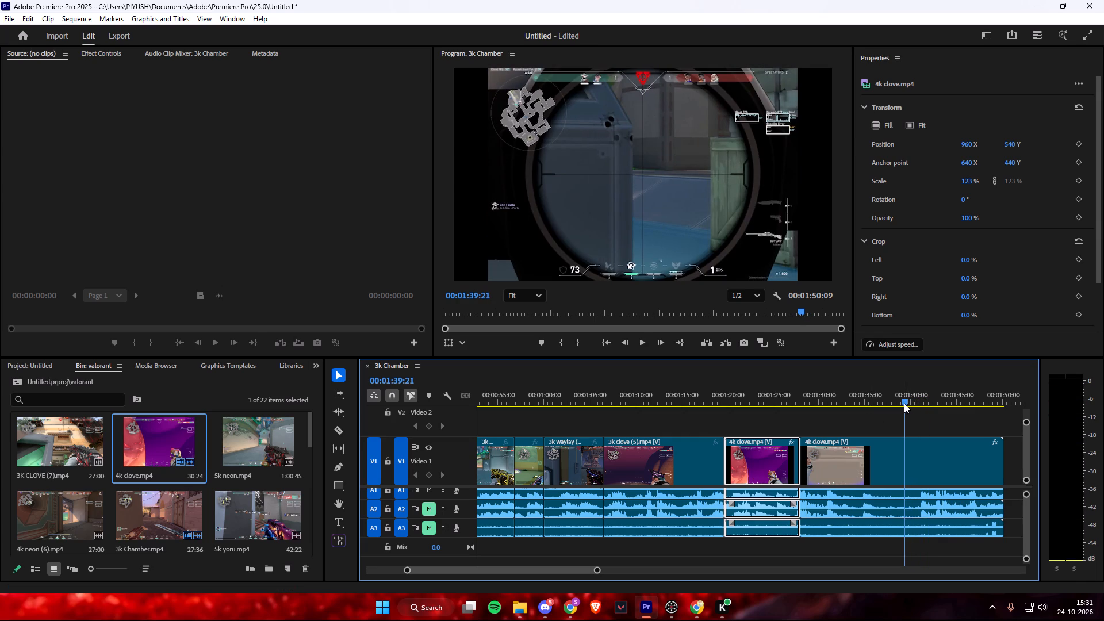
click(904, 403)
key(space)
key(space)
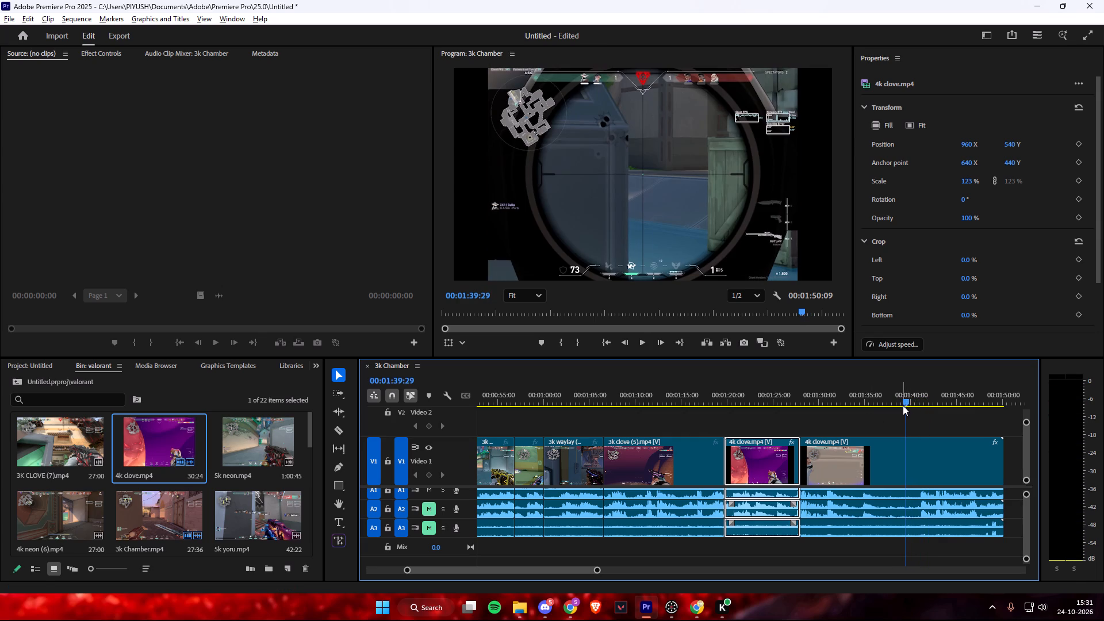
key(c)
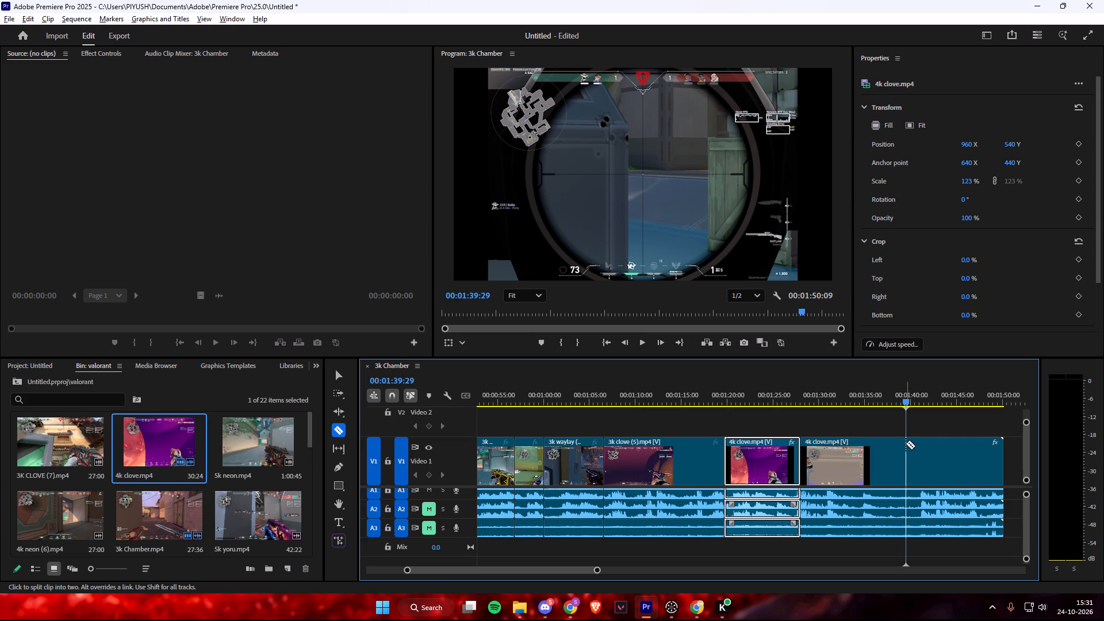
click(906, 443)
key(v)
click(885, 453)
key(BackSpace)
Close the gap between the two remaining 4k clove pieces.
click(863, 451)
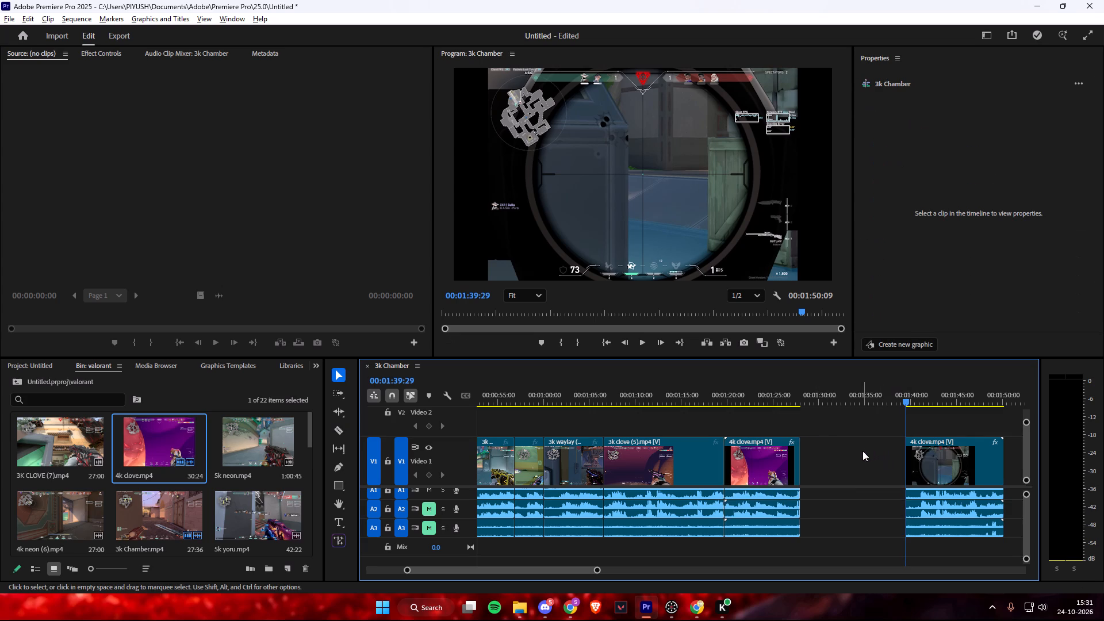
key(BackSpace)
Play through the second 4k clove piece, split it at 00:01:33:35 after the kill, and delete the remainder.
click(796, 405)
key(space)
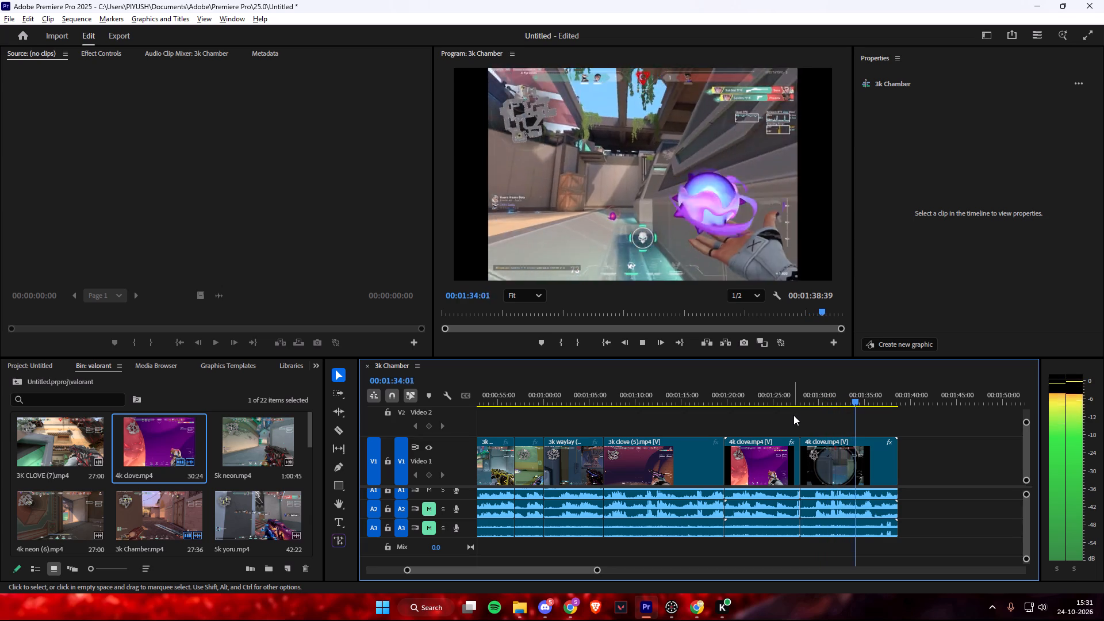
key(space)
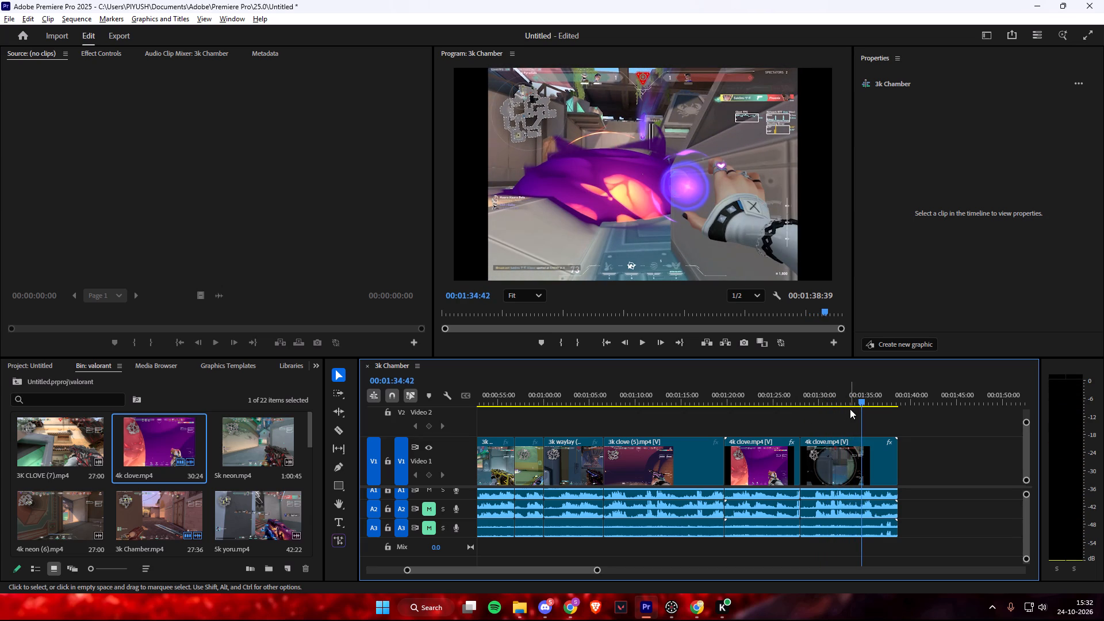
click(858, 405)
drag(861, 402, 849, 402)
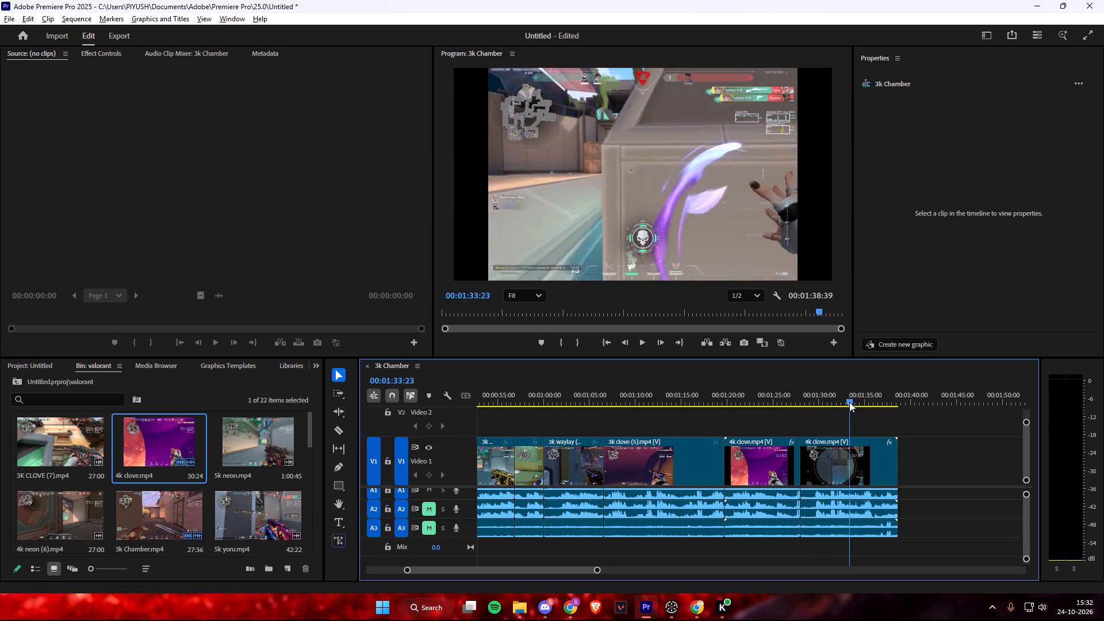
drag(849, 402, 846, 404)
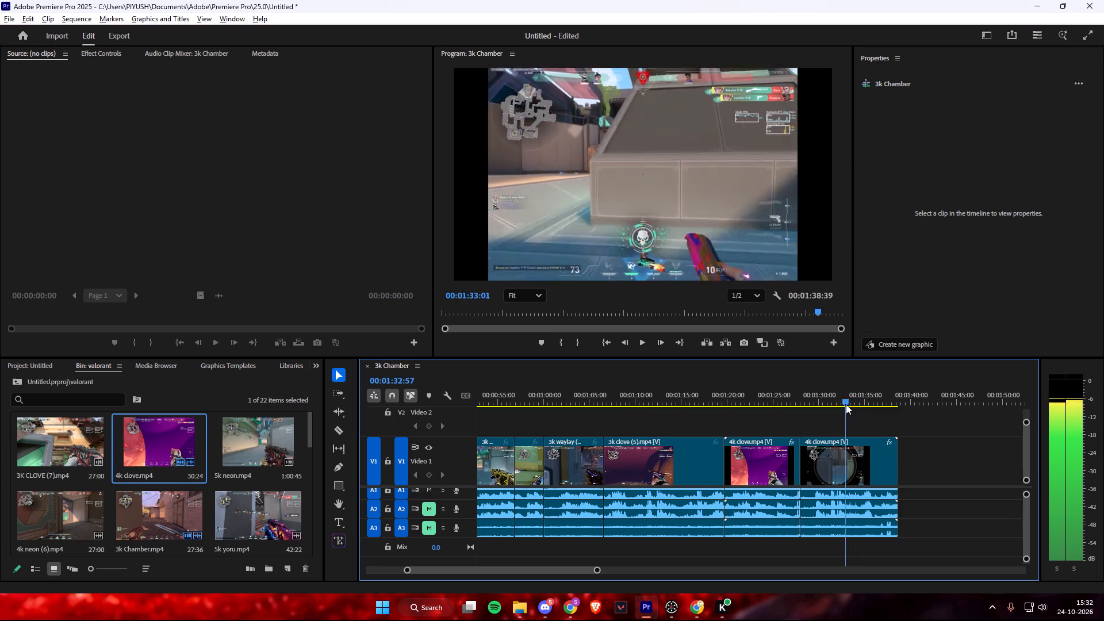
drag(846, 404, 850, 405)
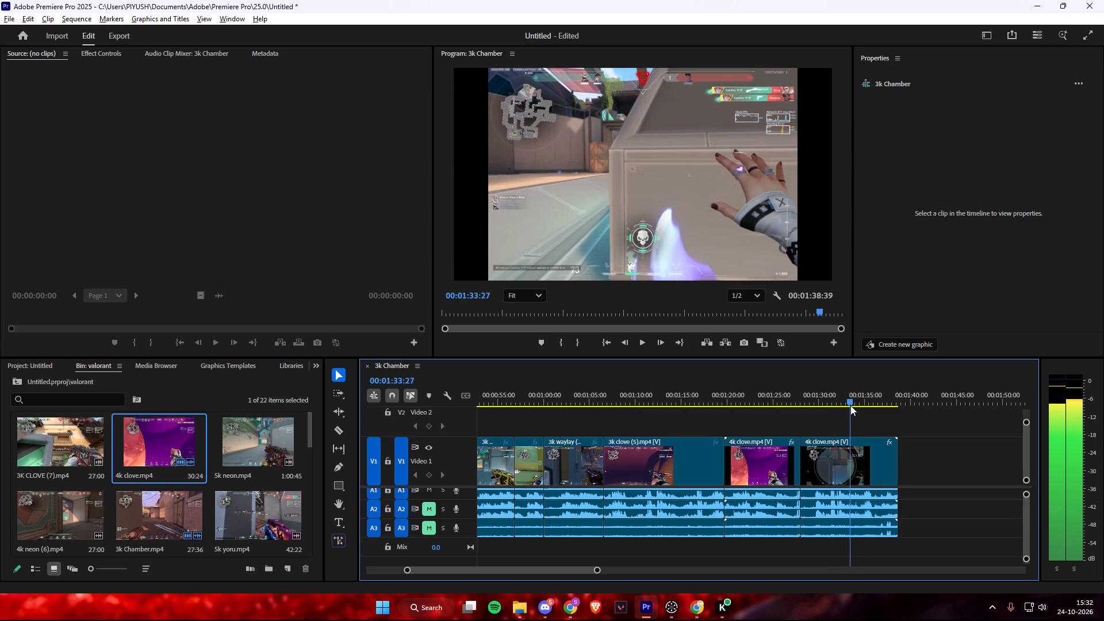
drag(850, 405, 852, 405)
key(c)
click(852, 447)
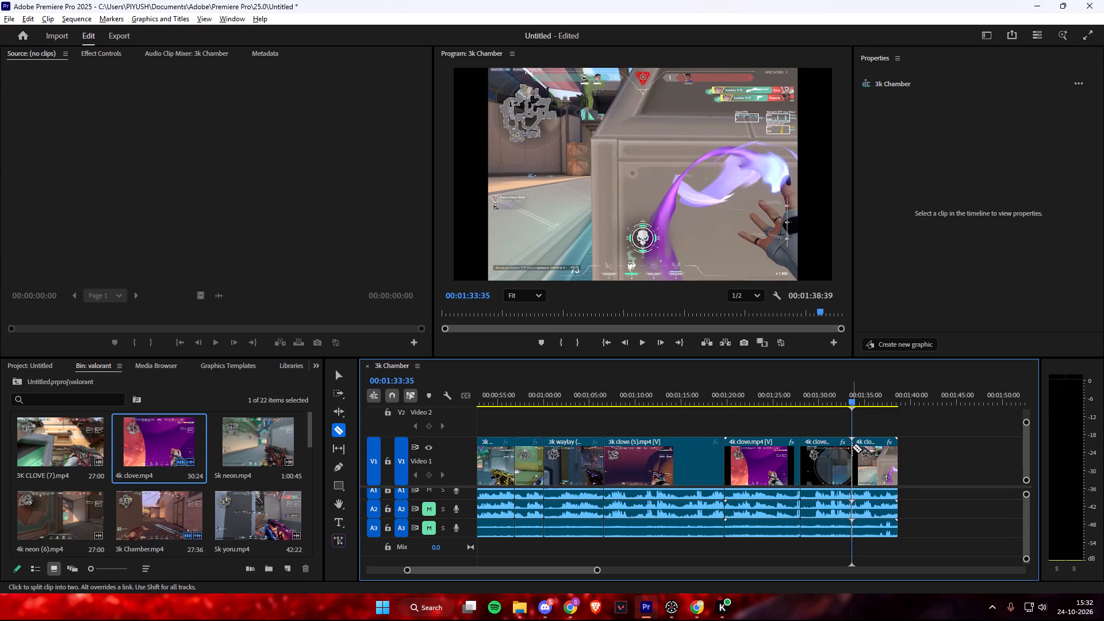
key(v)
click(860, 445)
key(BackSpace)
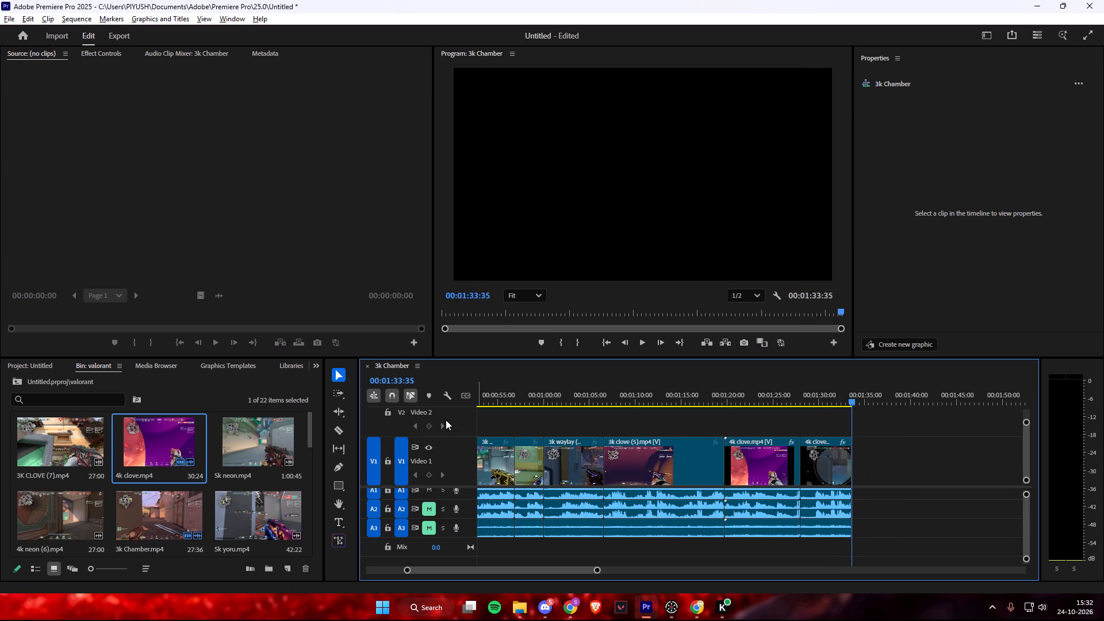
Select the first 4k clove piece and play a moment near its end to check the preview picture.
click(795, 465)
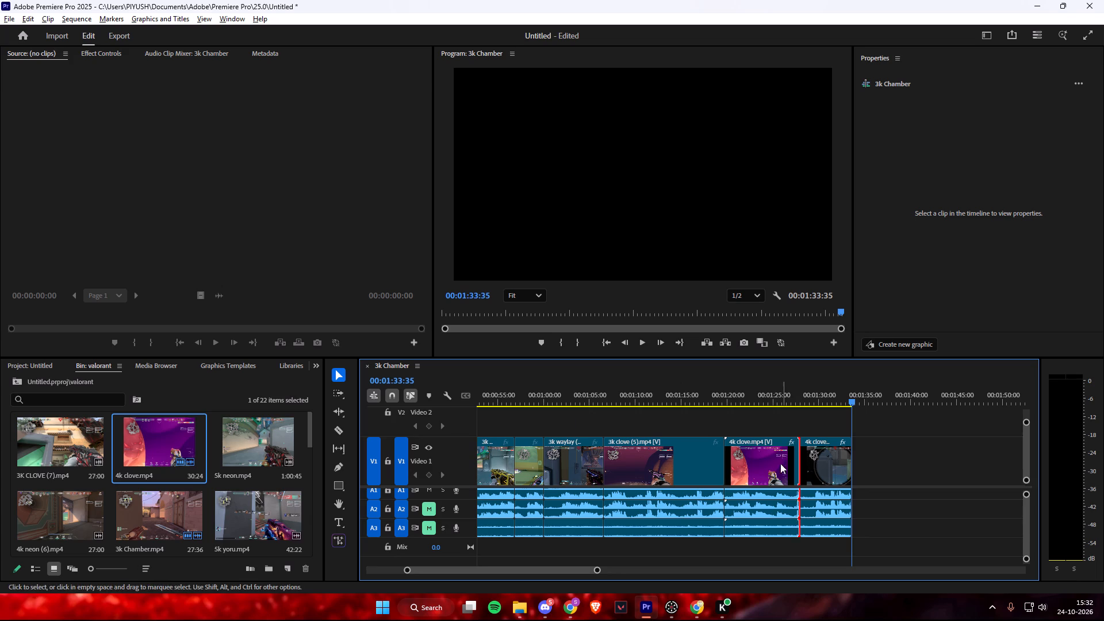
click(757, 461)
click(531, 292)
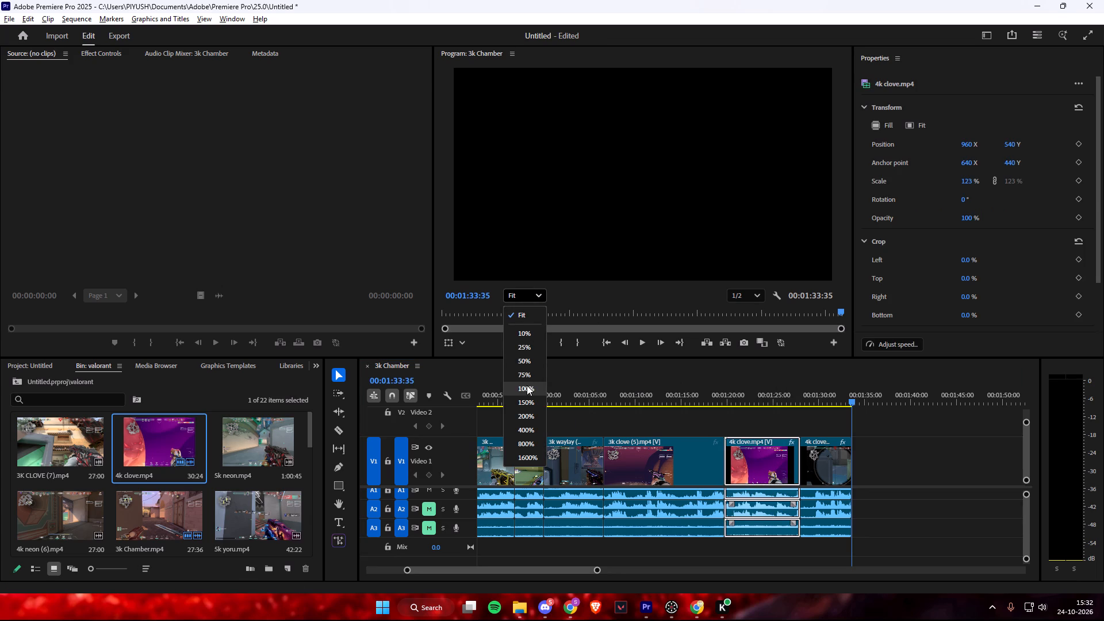
click(789, 399)
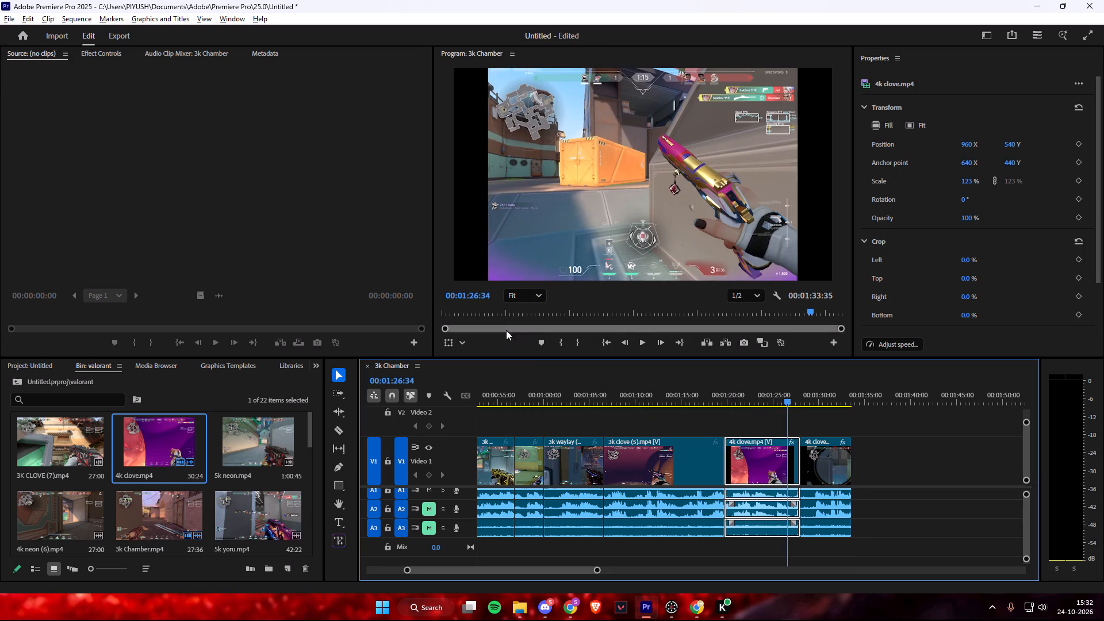
key(space)
key(space)
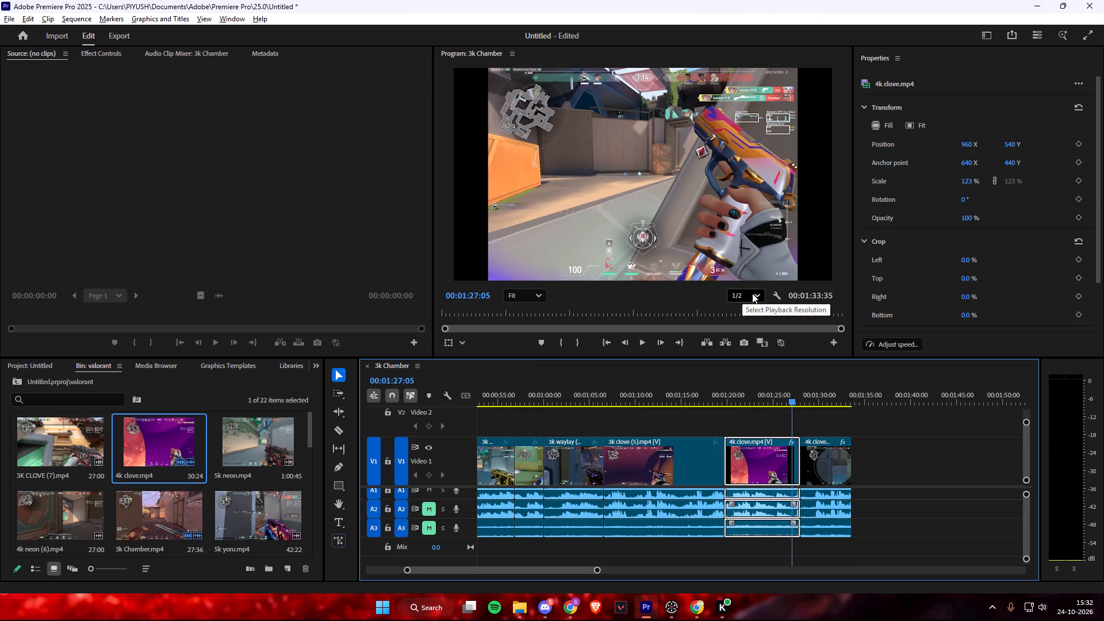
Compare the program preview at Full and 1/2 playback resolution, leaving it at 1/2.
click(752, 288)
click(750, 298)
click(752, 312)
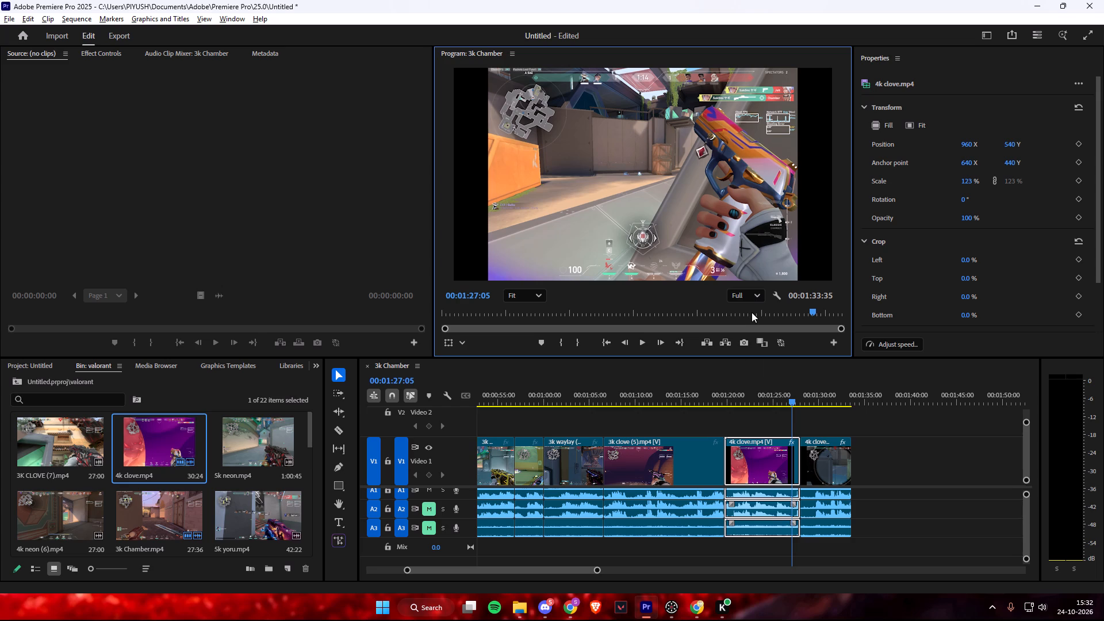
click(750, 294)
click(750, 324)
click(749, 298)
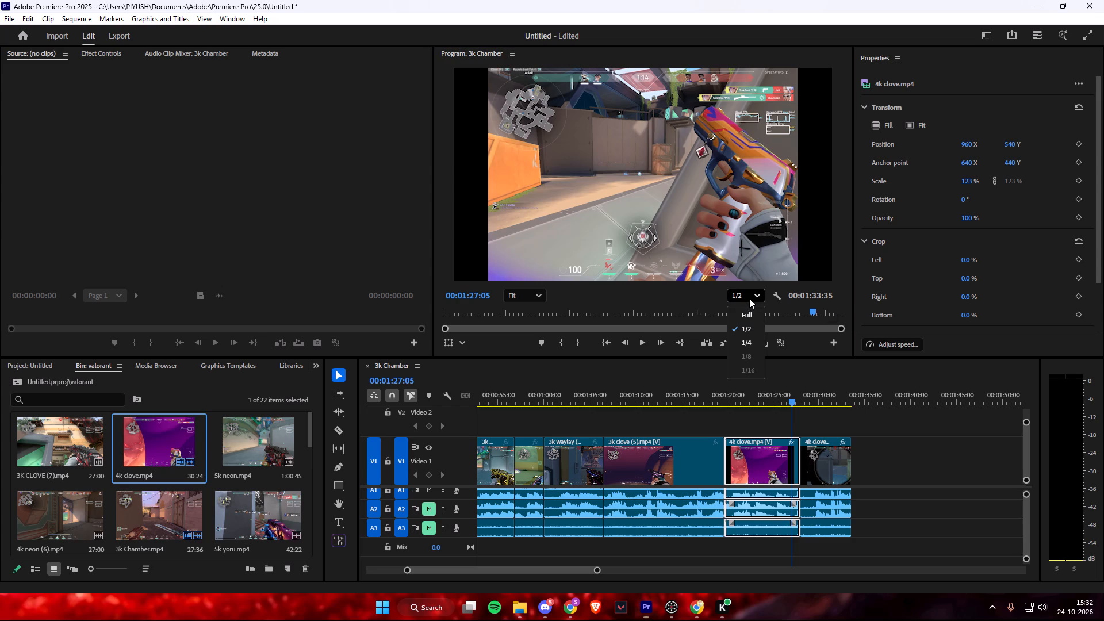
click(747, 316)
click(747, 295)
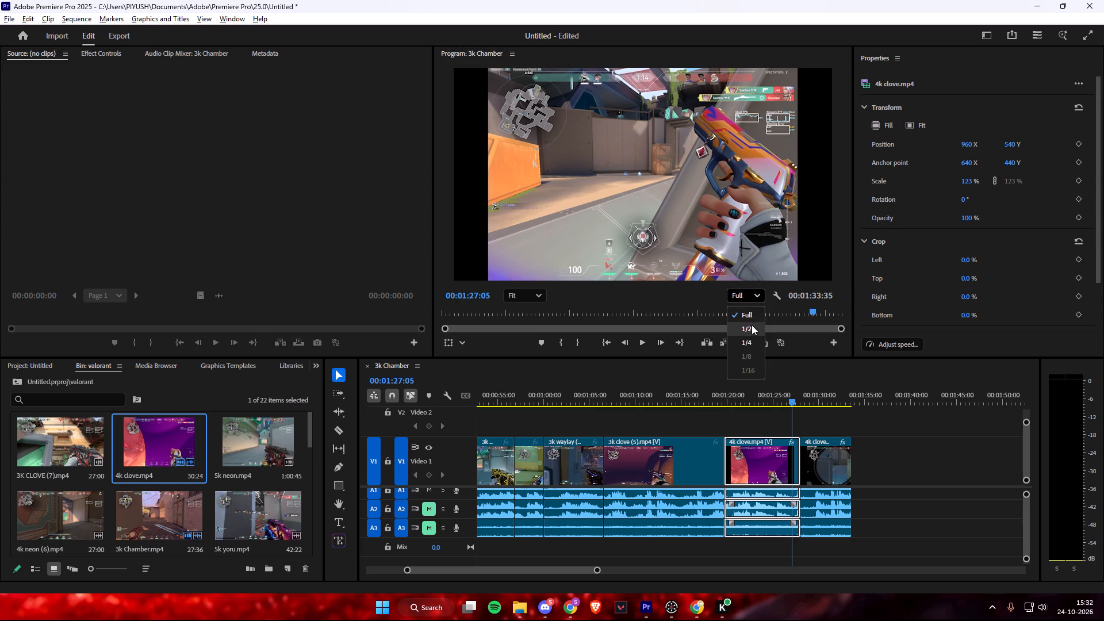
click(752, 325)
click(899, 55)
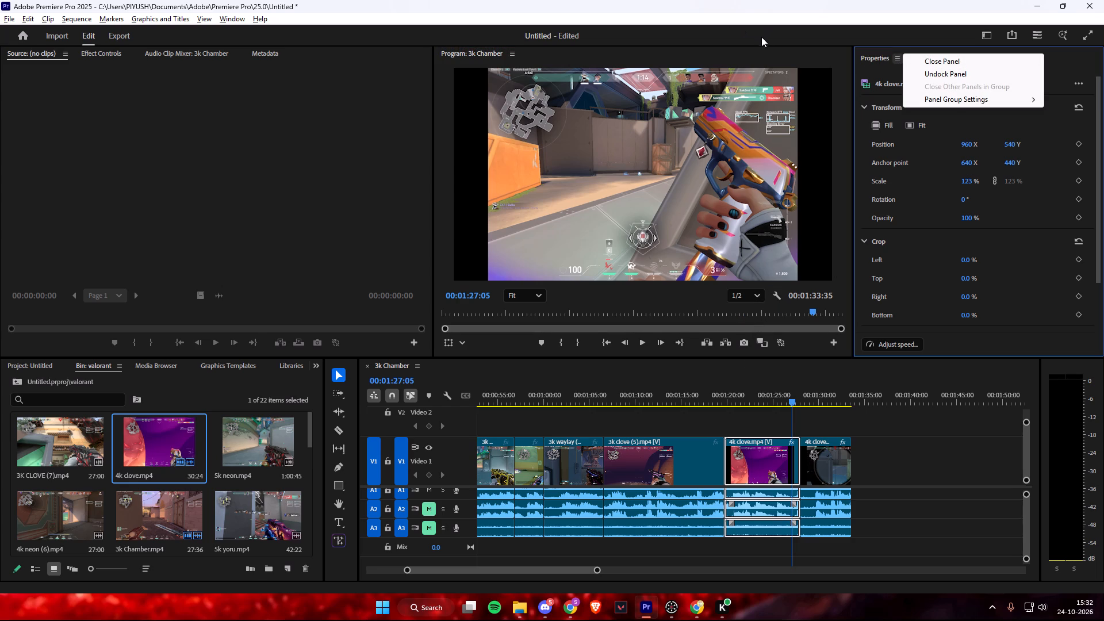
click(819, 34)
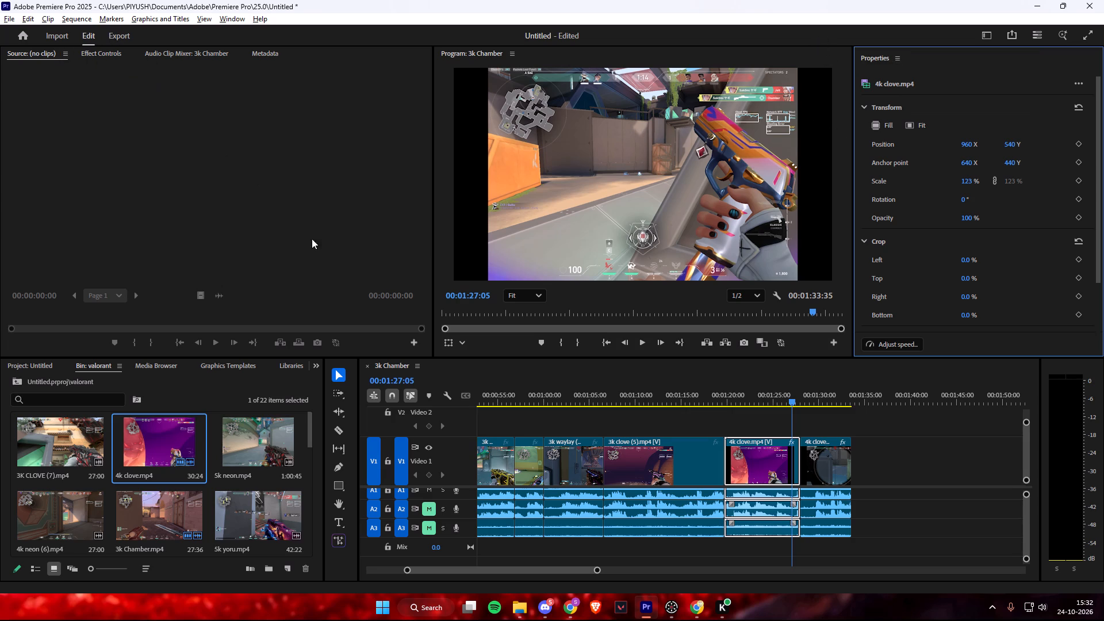
Start full-screen playback of the 3k Chamber sequence from 00:00:00:00.
drag(791, 402, 355, 408)
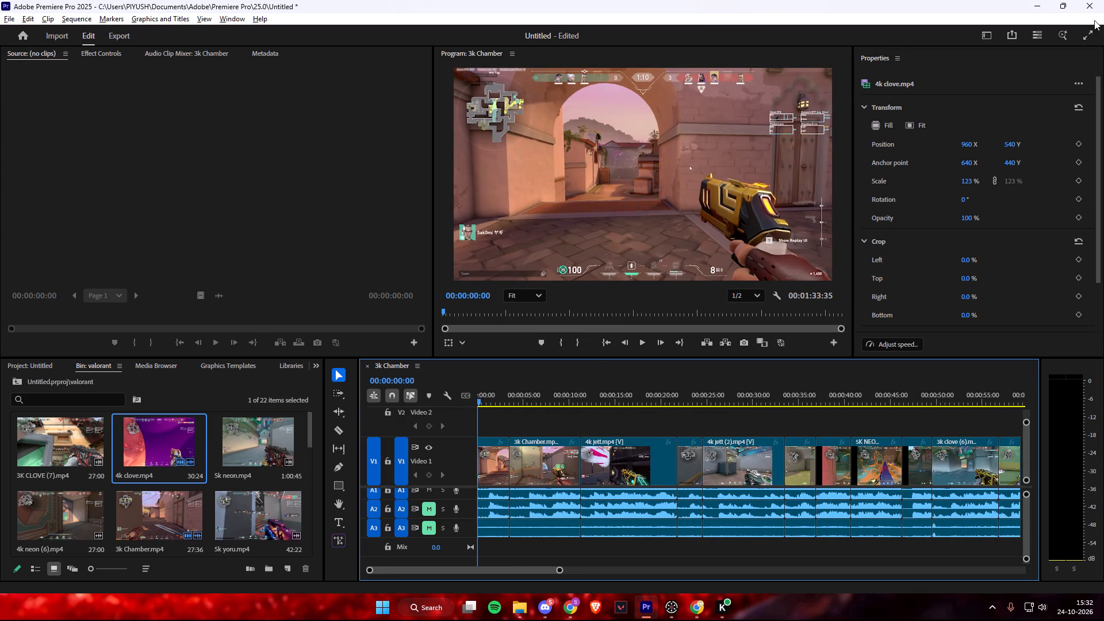
click(1092, 40)
key(space)
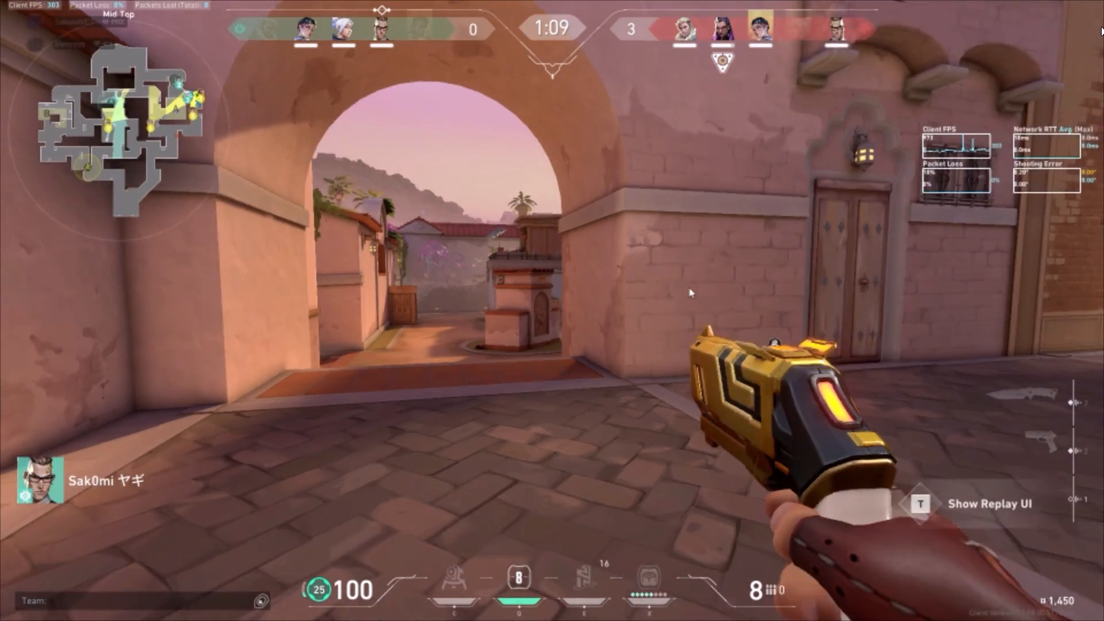
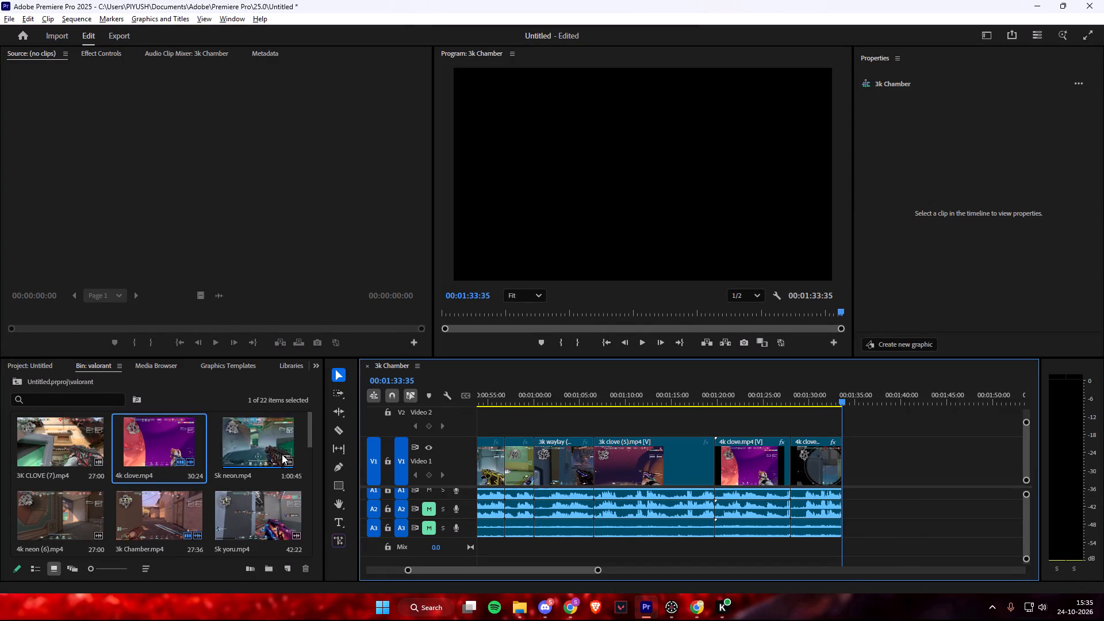
Append the 3K OMEN (1) clip from the valorant bin to the sequence's end at 00:01:33:35 and briefly play its opening.
scroll(201, 454, down, 1)
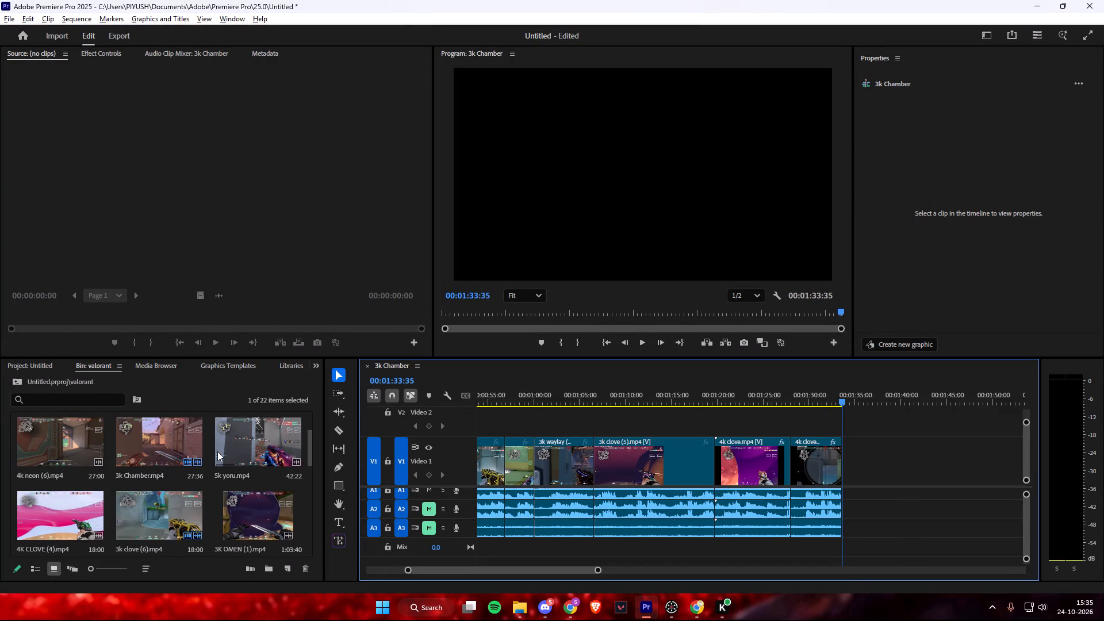
scroll(222, 453, down, 2)
scroll(229, 455, up, 1)
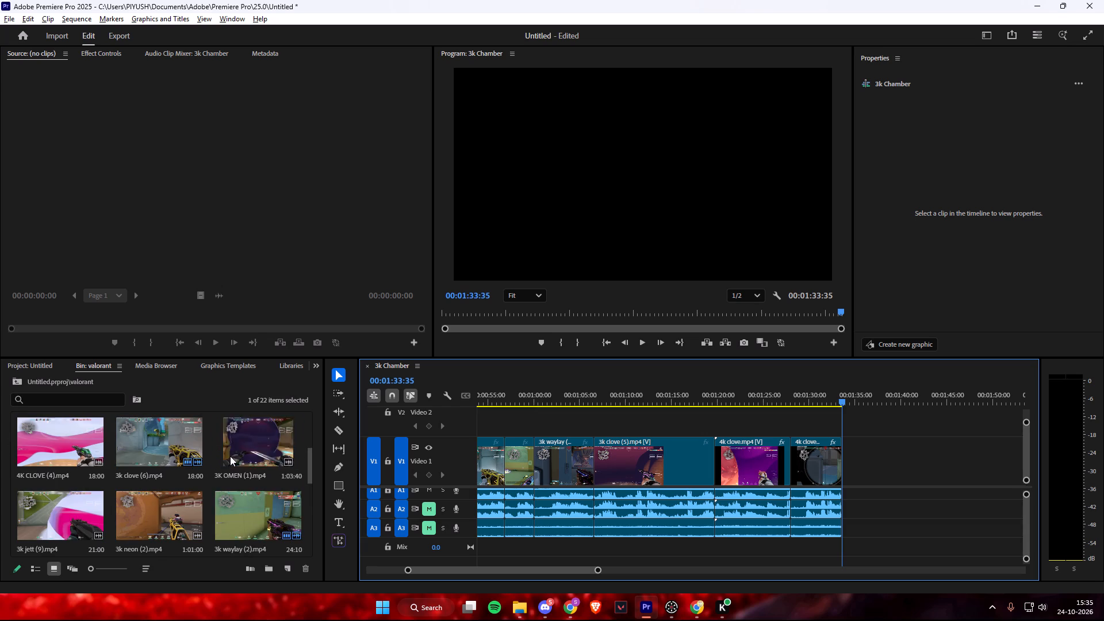
drag(243, 454, 842, 471)
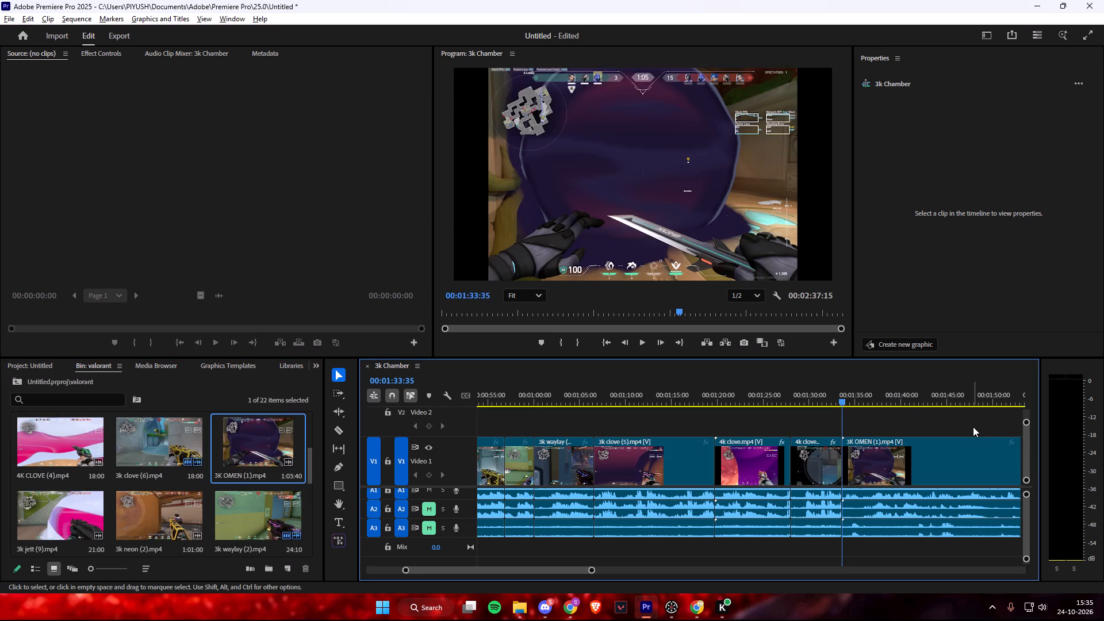
key(space)
key(space)
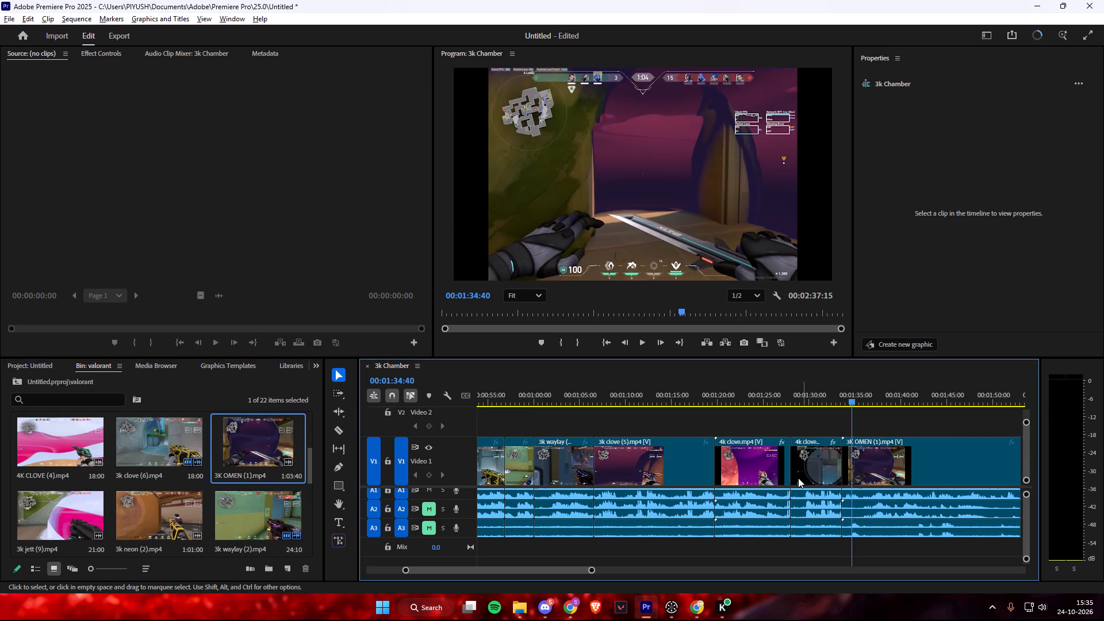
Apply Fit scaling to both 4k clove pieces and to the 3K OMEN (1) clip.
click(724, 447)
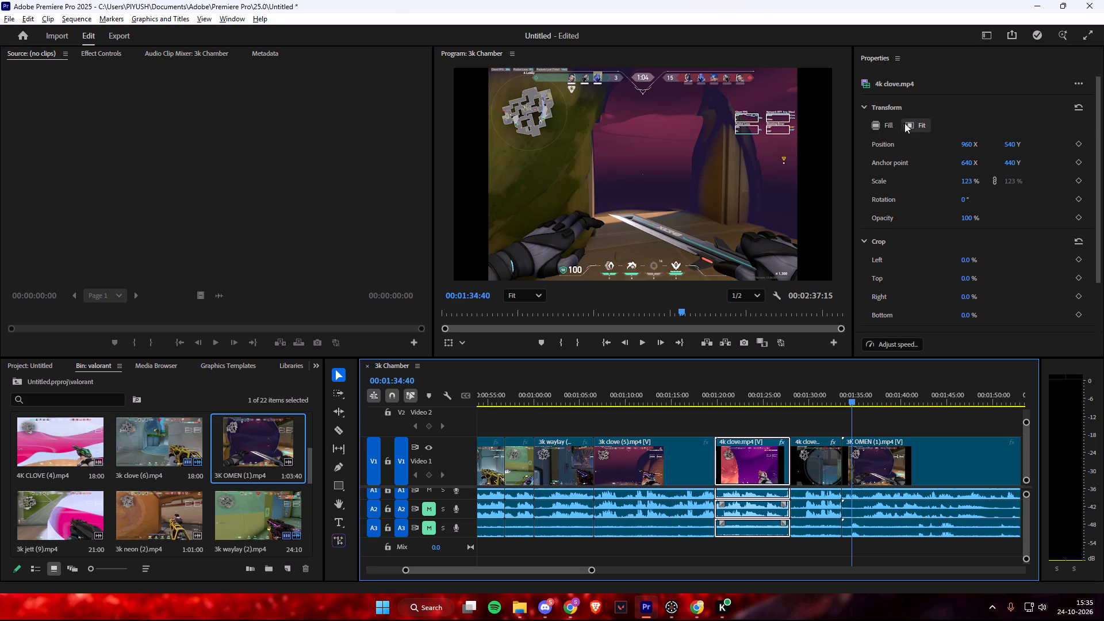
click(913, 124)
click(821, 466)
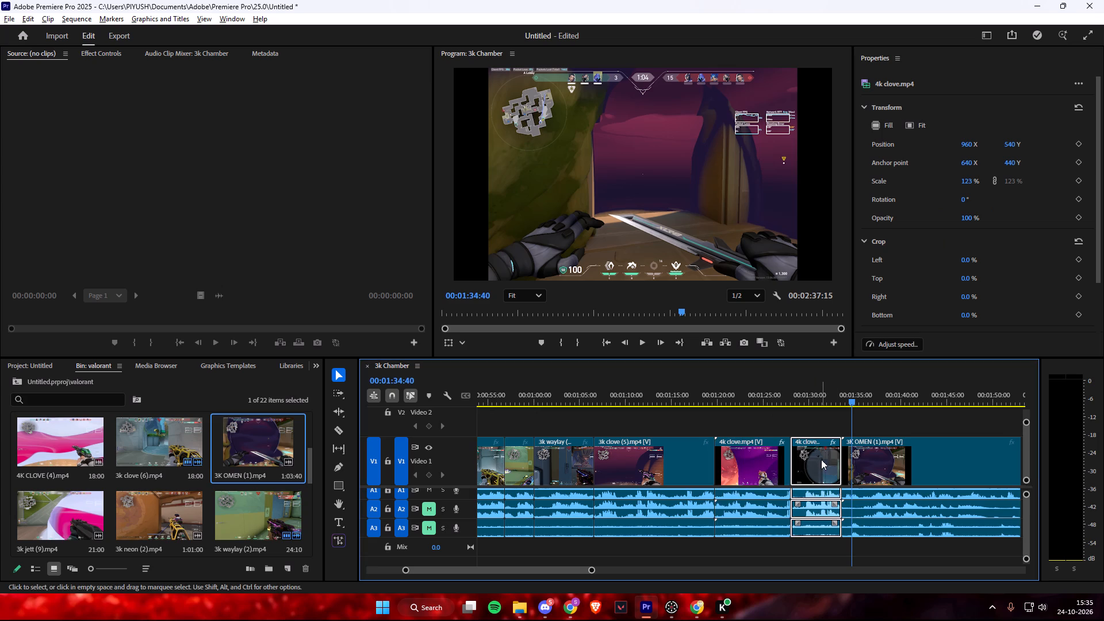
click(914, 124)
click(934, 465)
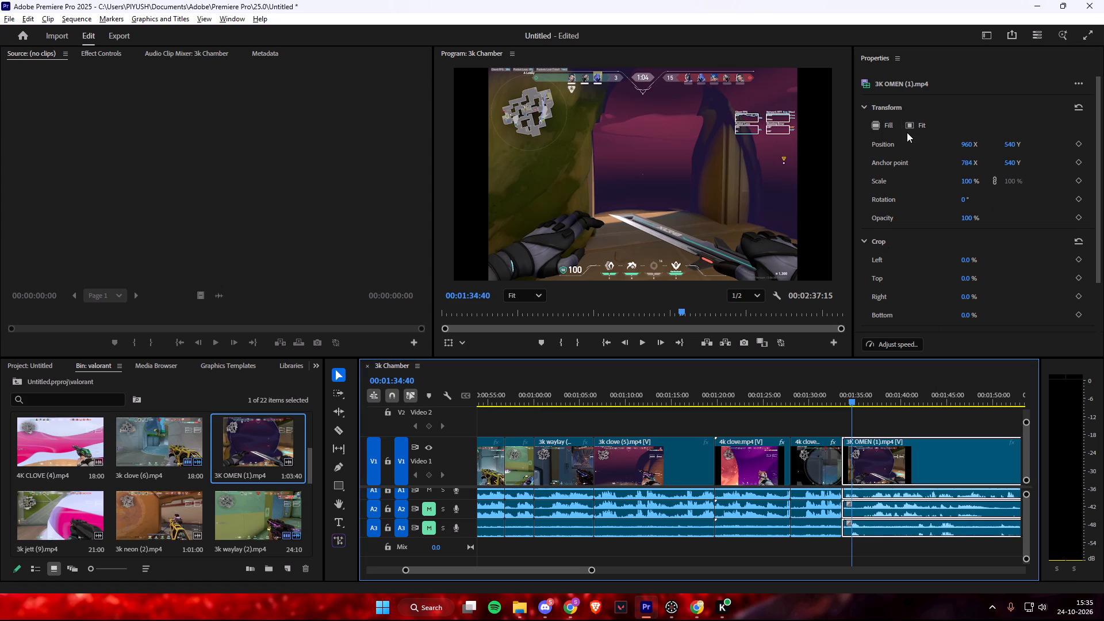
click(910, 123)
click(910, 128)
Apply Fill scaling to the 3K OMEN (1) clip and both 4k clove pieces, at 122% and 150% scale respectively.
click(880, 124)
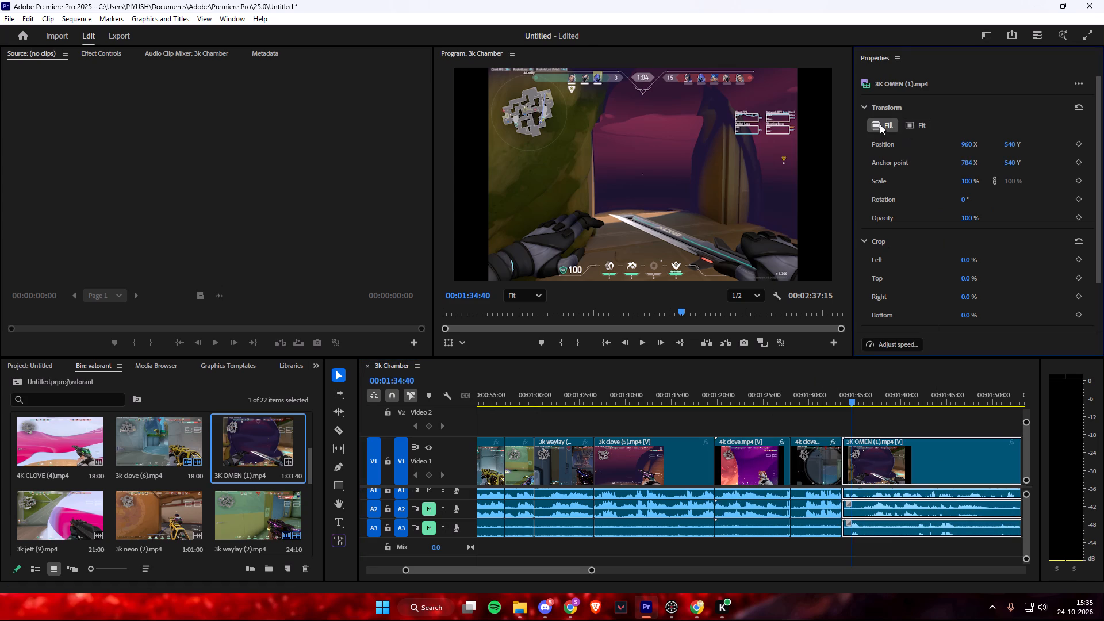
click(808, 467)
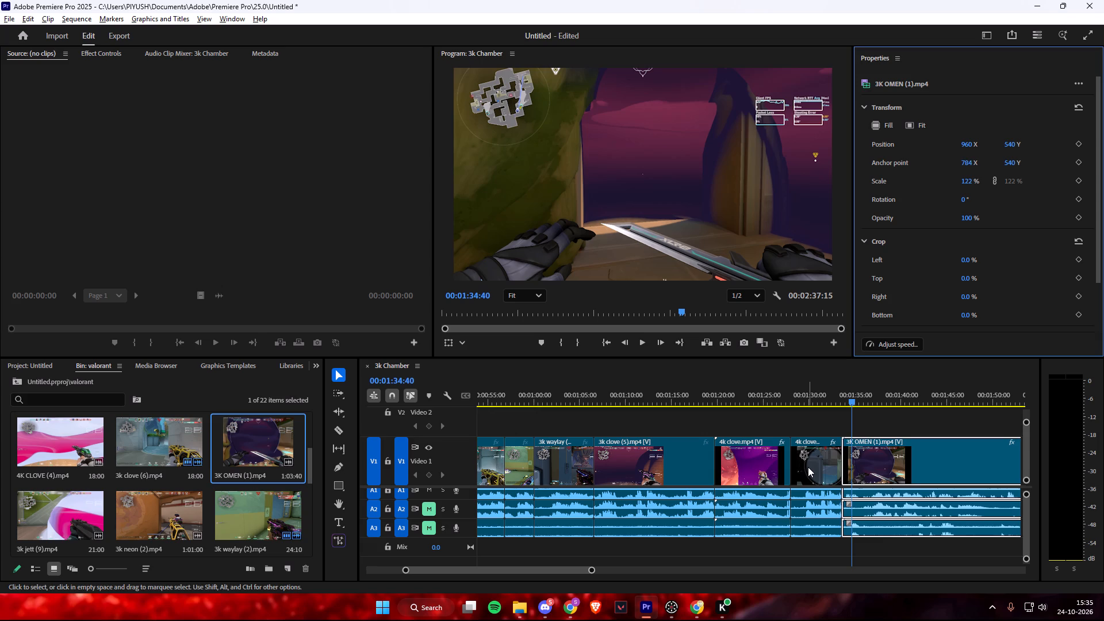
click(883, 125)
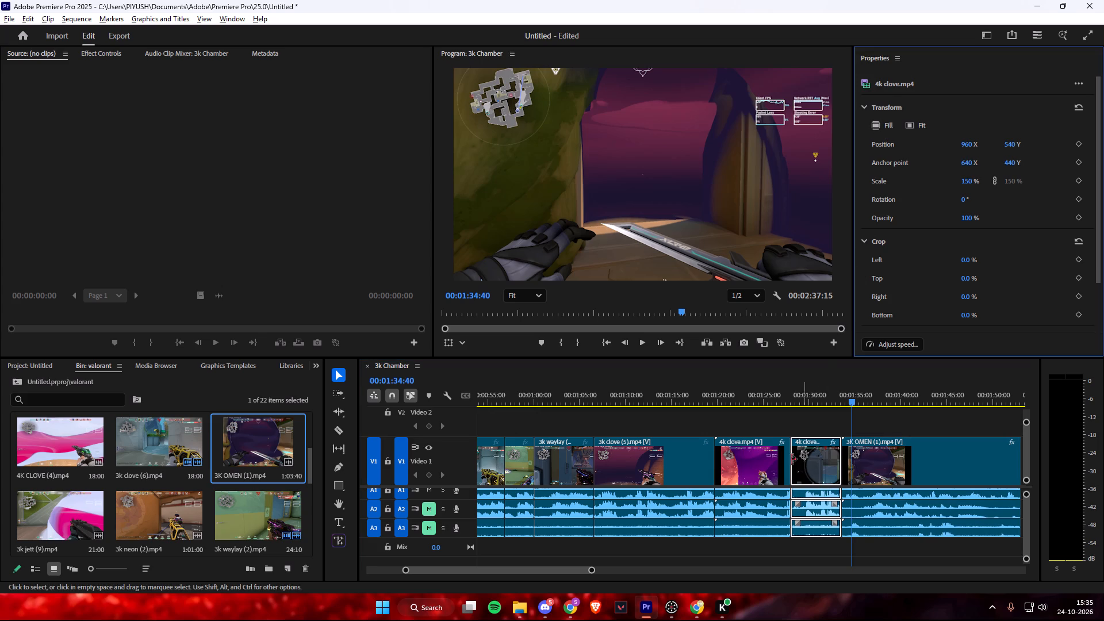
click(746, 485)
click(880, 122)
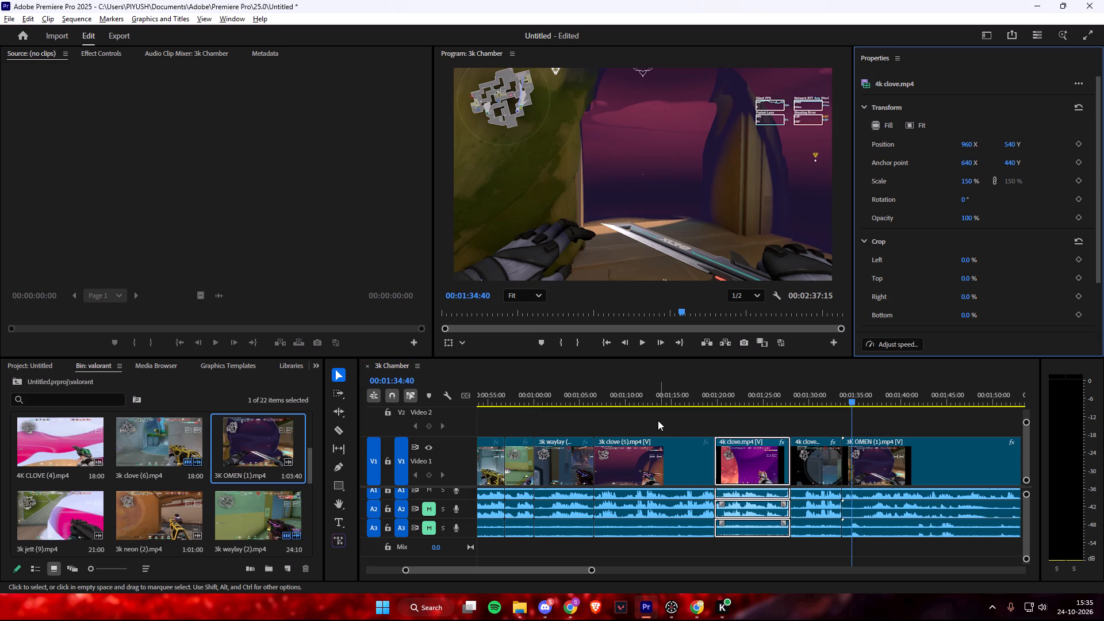
Play from the end of the 3k clove (5) clip into the first 4k clove piece to check the filled framing.
click(654, 415)
click(664, 399)
drag(664, 399, 641, 400)
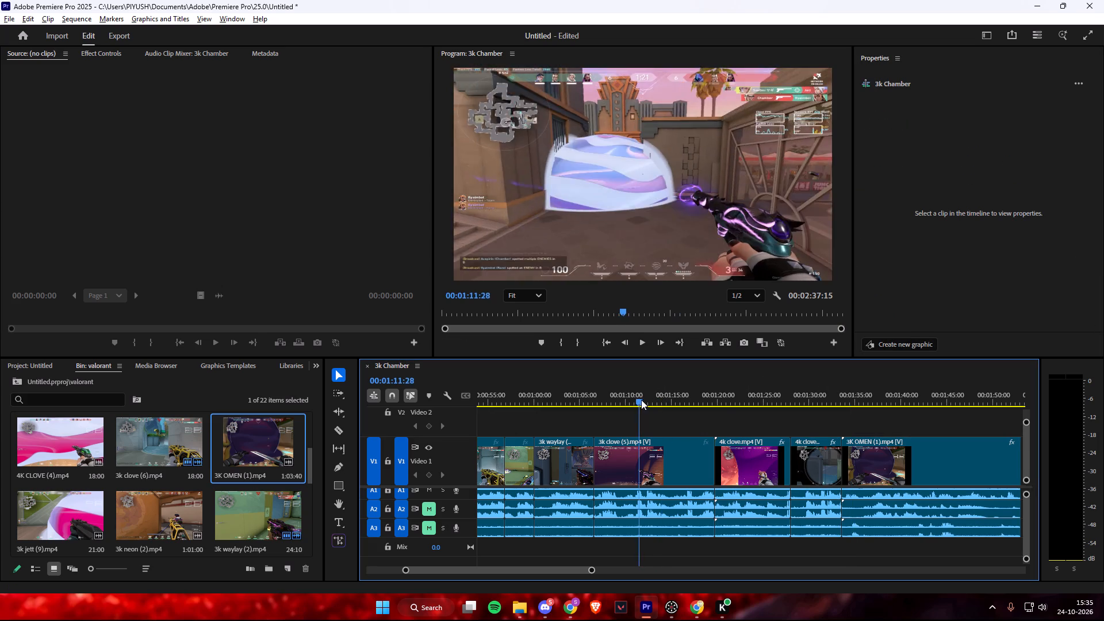
drag(641, 400, 706, 398)
key(space)
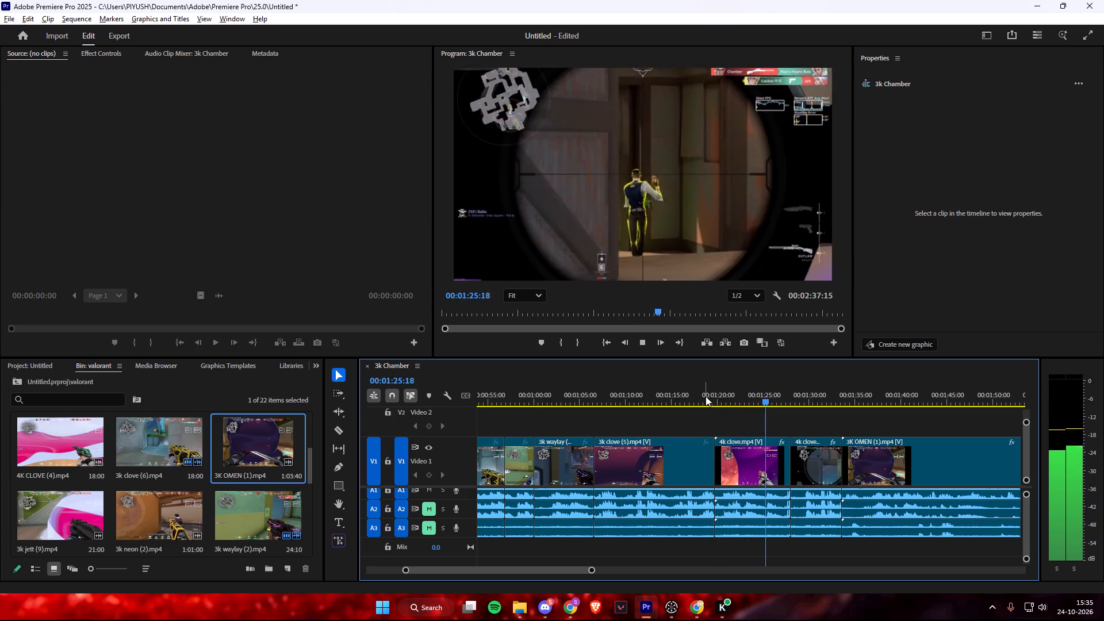
key(space)
Apply Fit scaling to both 4k clove pieces at 123% and to the 3K OMEN (1) clip at 100%.
click(752, 463)
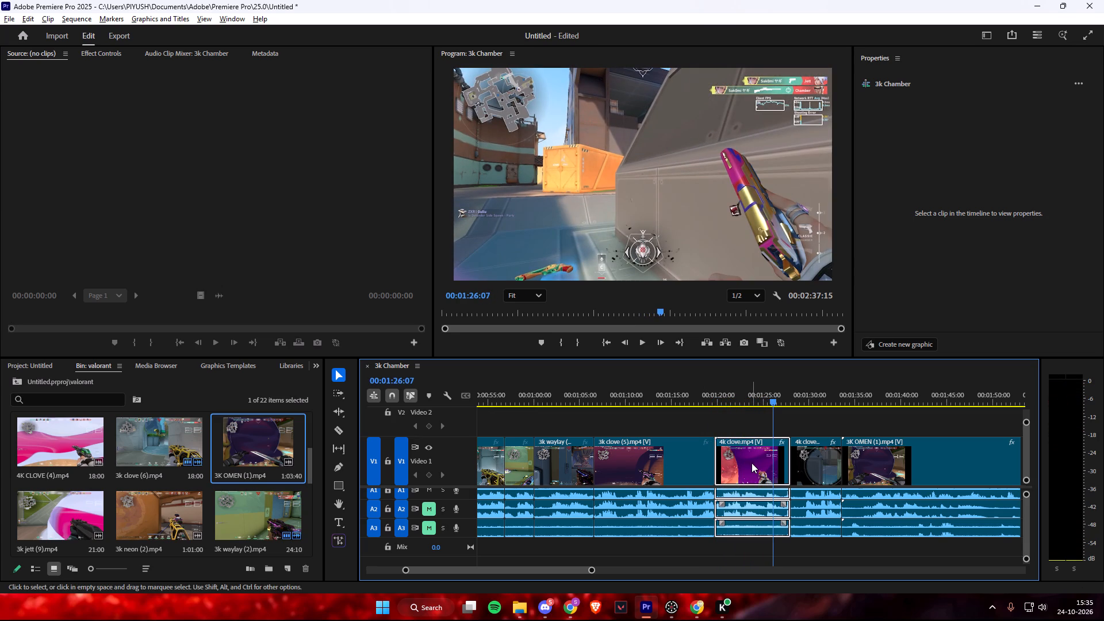
click(878, 119)
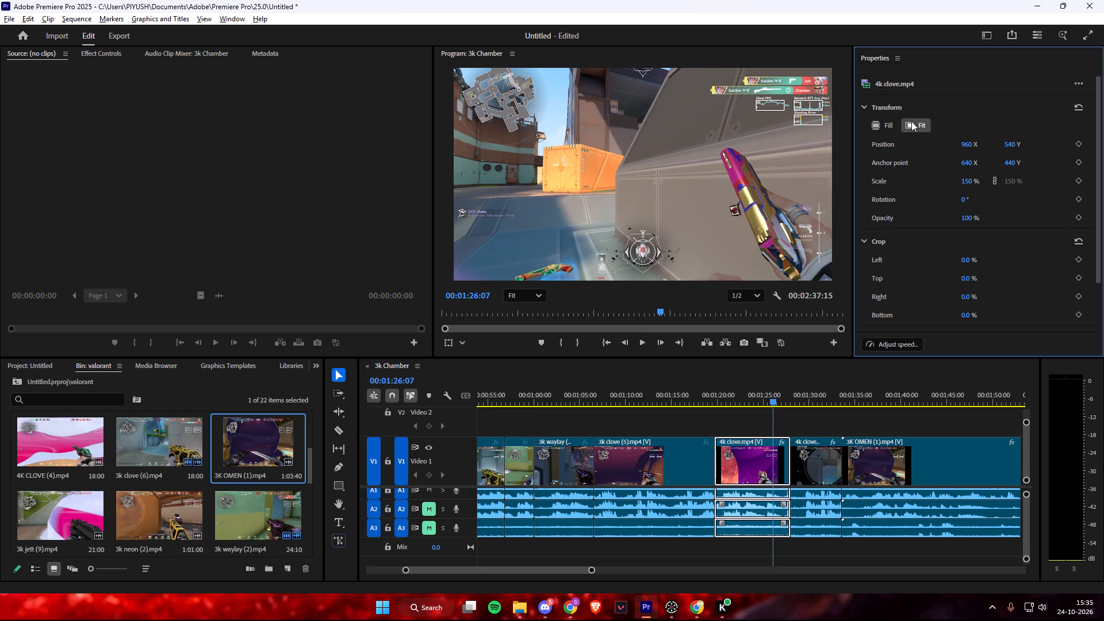
click(911, 121)
click(806, 470)
click(916, 122)
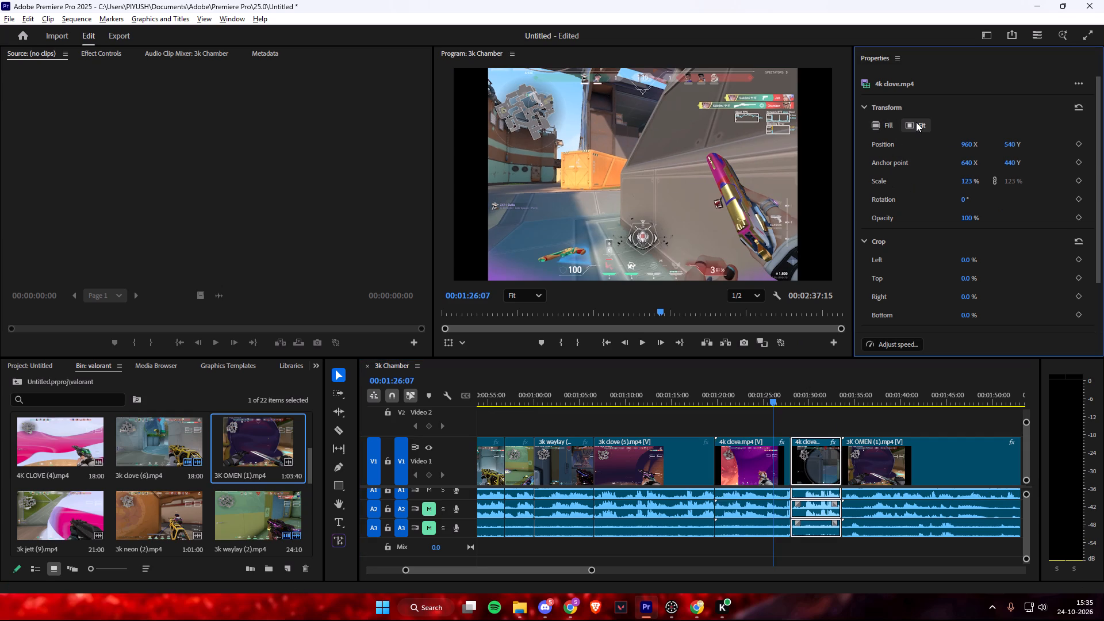
click(914, 461)
click(913, 125)
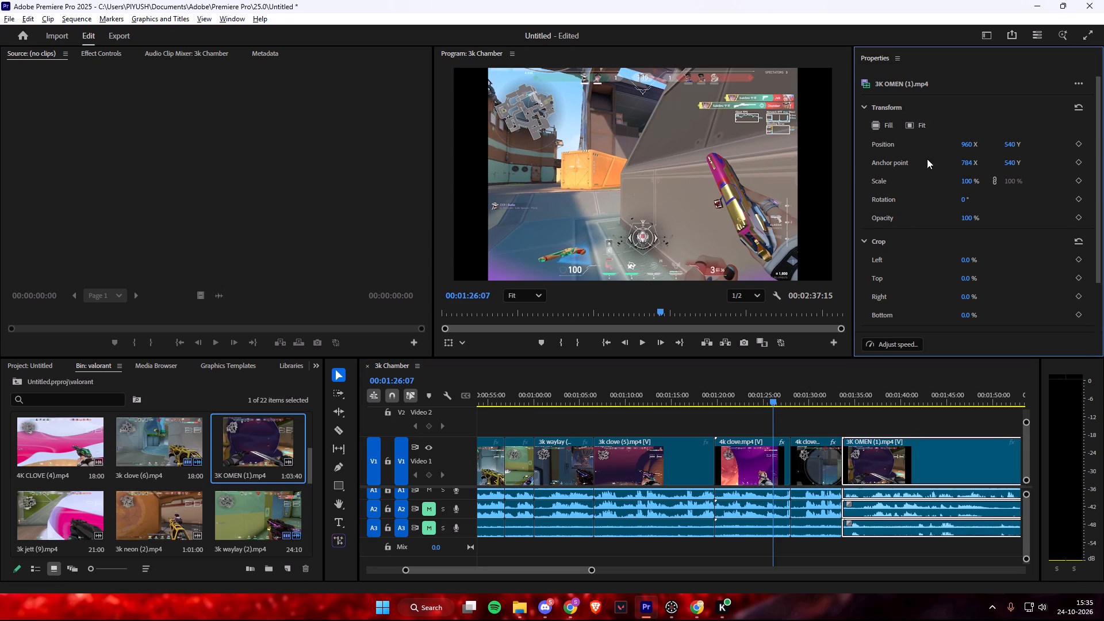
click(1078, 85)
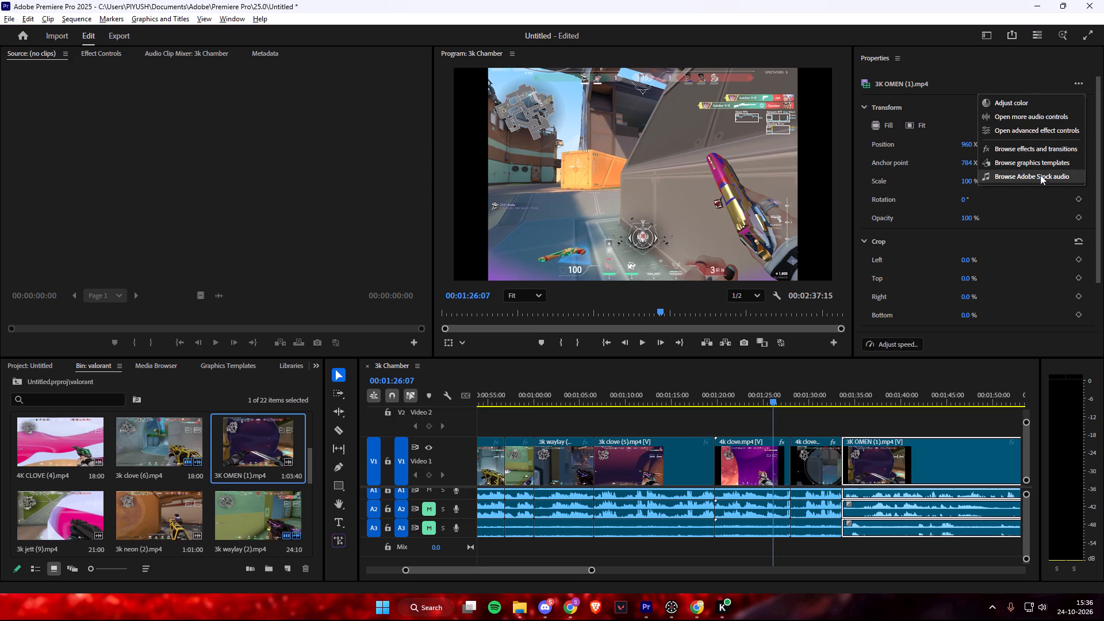
Switch to YouTube in Chrome and search for "how to stretch your clip in premiere pro".
click(565, 608)
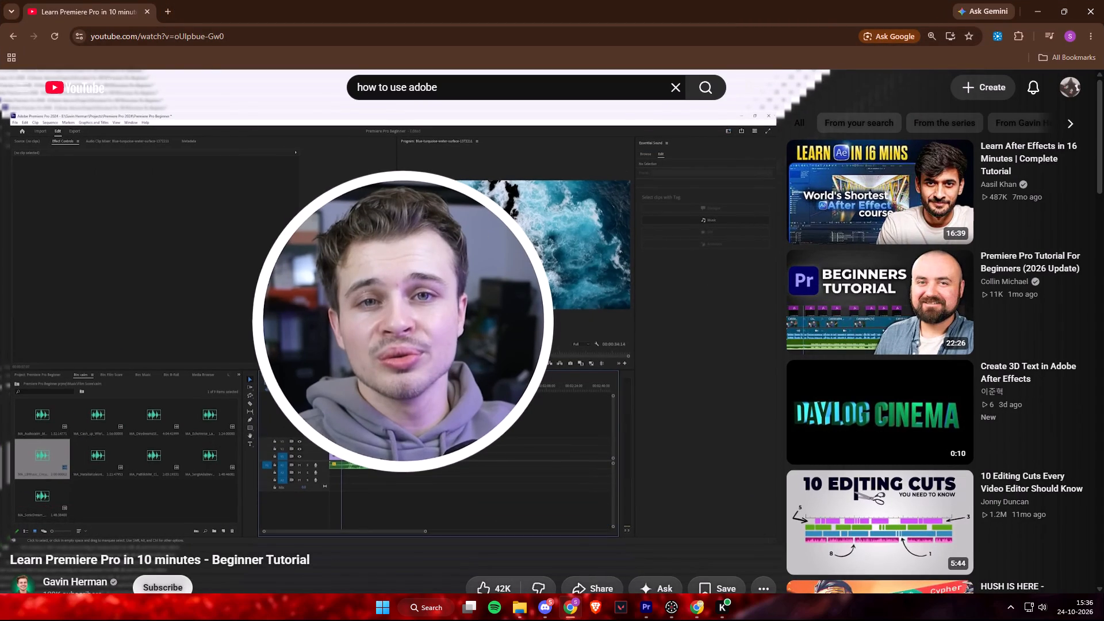
click(615, 89)
drag(455, 87, 400, 86)
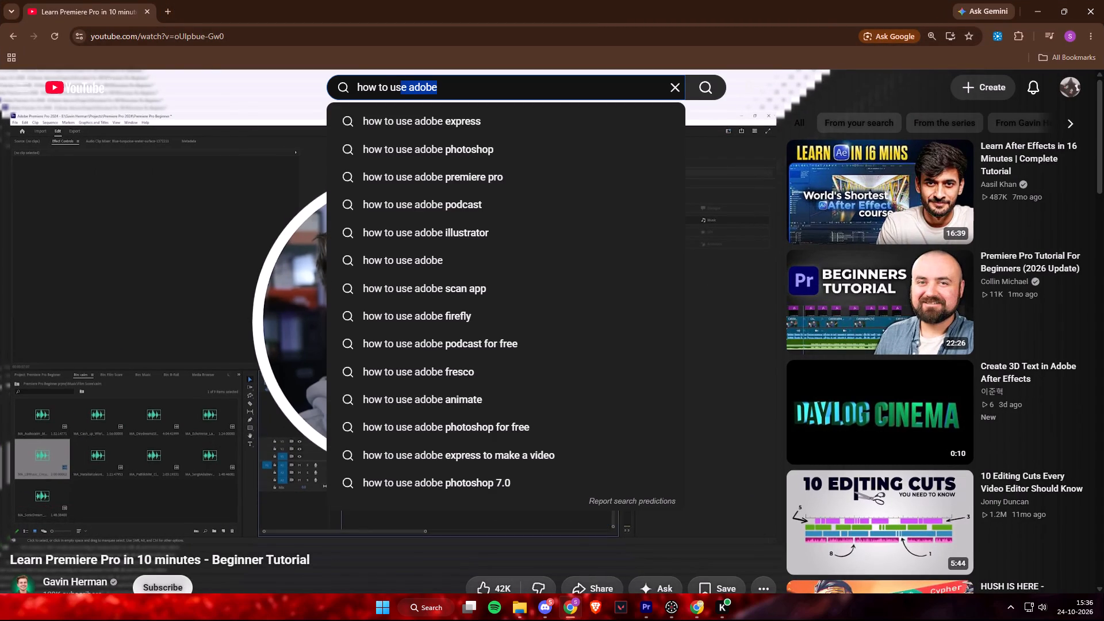
drag(400, 86, 393, 87)
text(strech)
key(space)
key(u)
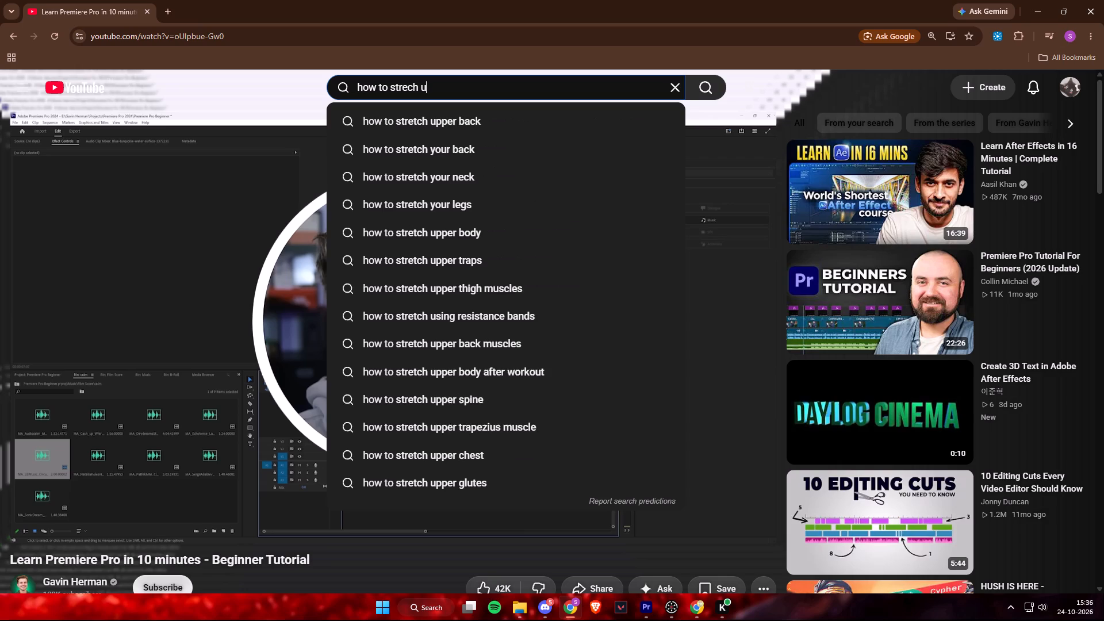
key(BackSpace)
text(yout)
key(space)
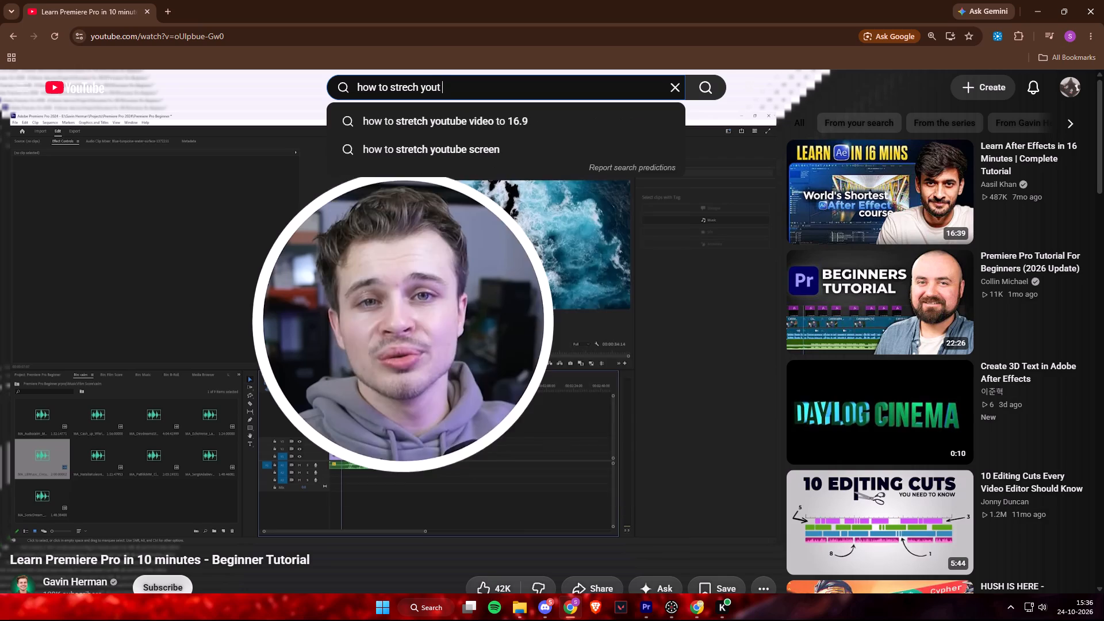
key(BackSpace)
key(BackSpace)
text(r clip i)
key(BackSpace)
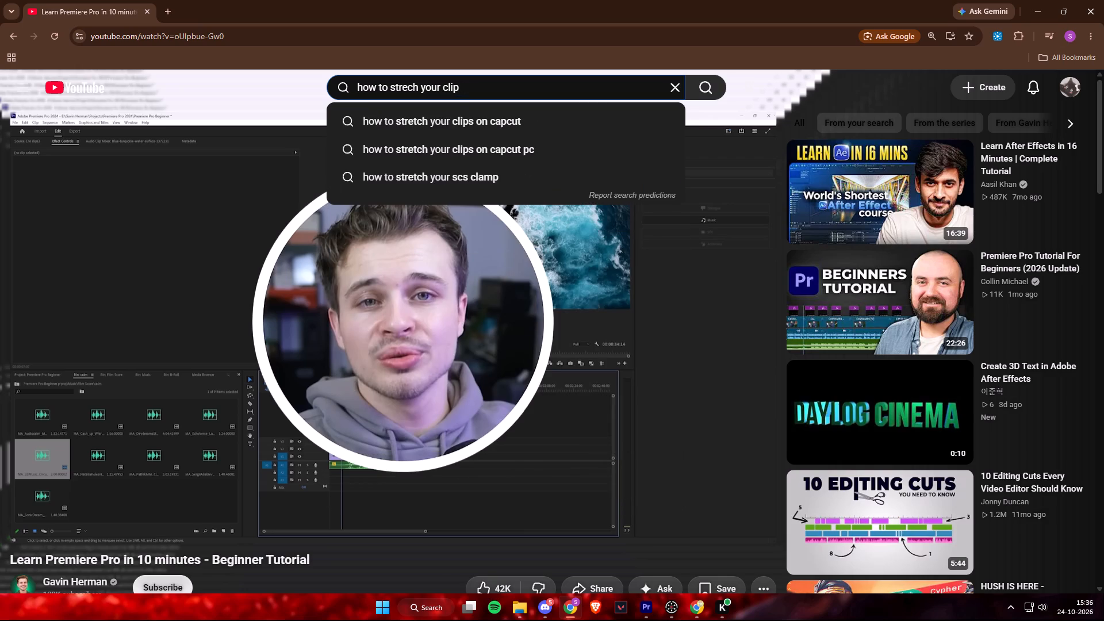
key(i)
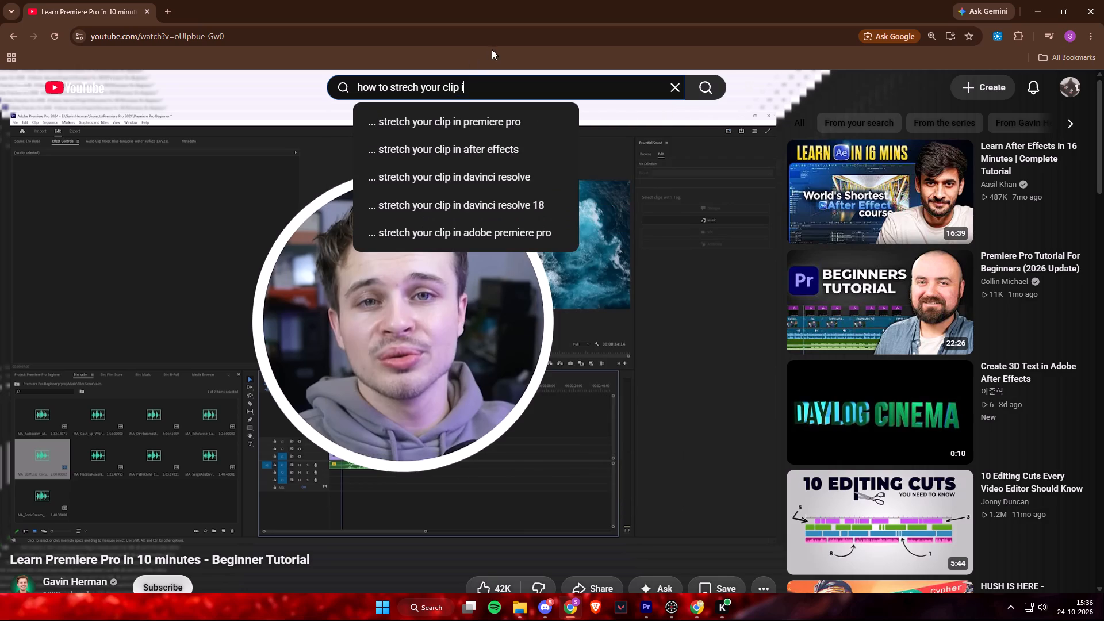
click(464, 128)
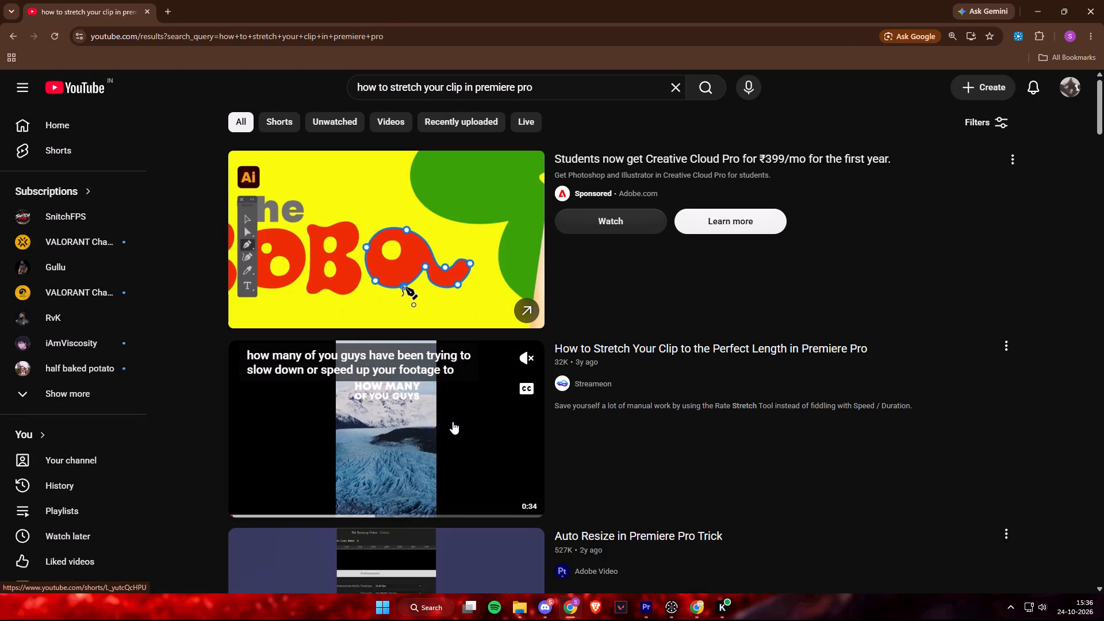
Look through the search results and open the Checkmark Tutorials video "How To Stretch Video in Premiere Pro".
scroll(453, 421, down, 3)
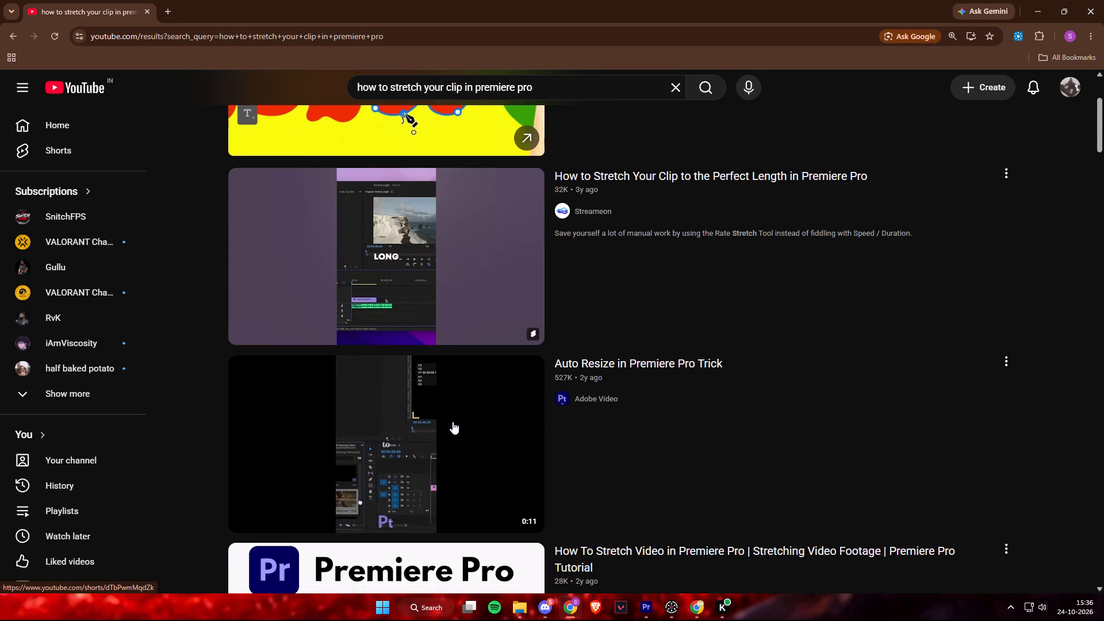
scroll(474, 369, down, 4)
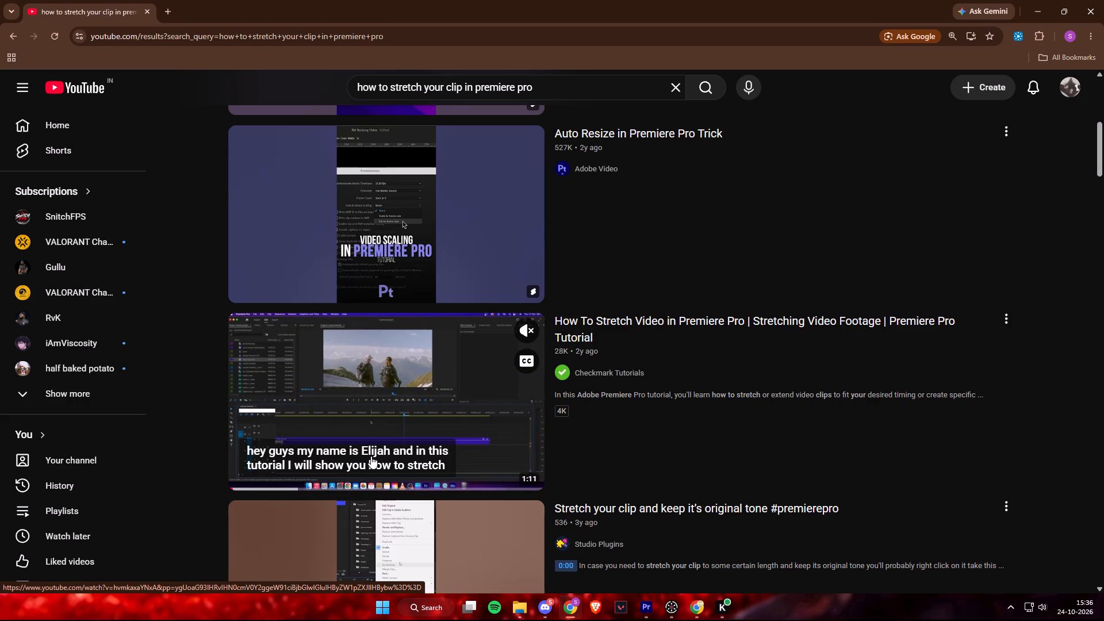
click(348, 430)
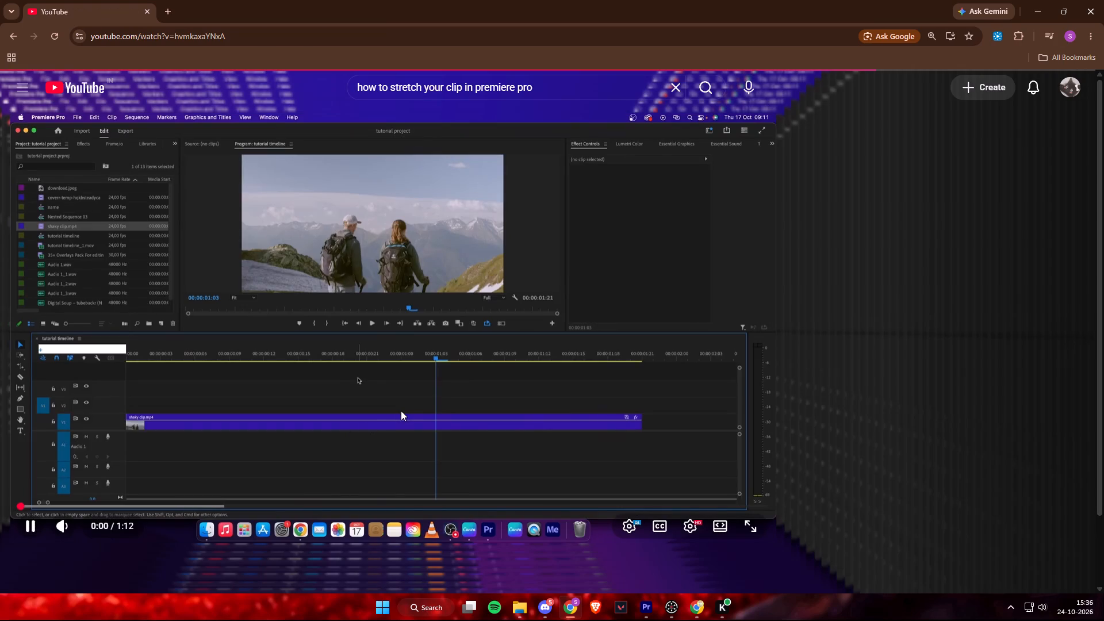
Skim ahead through the stretching tutorial, past the effect controls chapter, to the section on stretching the video clip.
drag(87, 508, 113, 505)
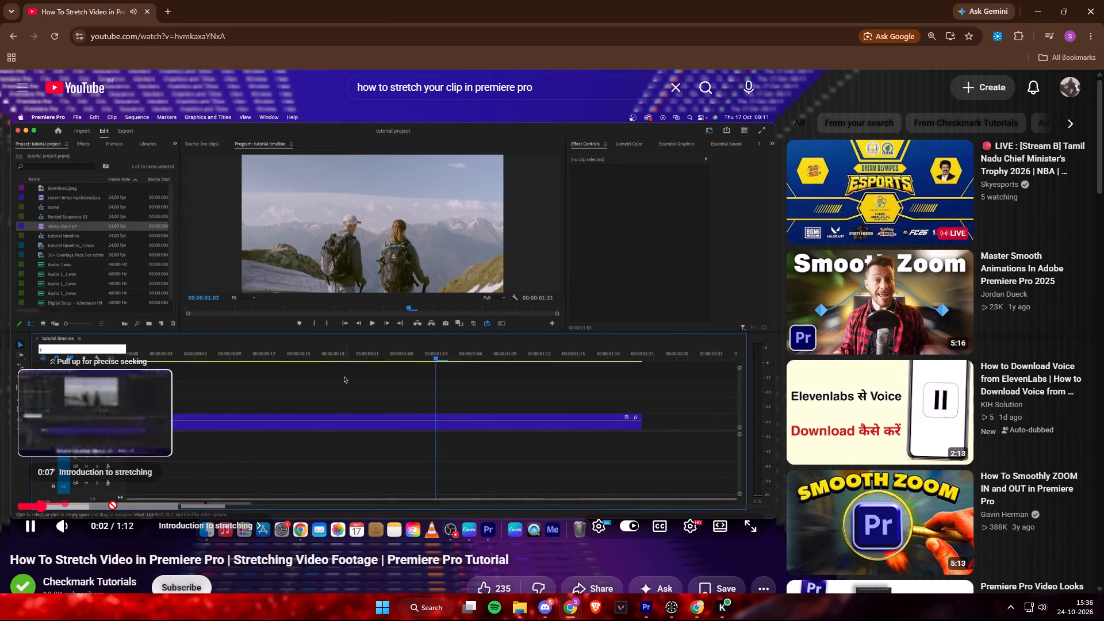
drag(113, 505, 120, 506)
drag(120, 506, 244, 505)
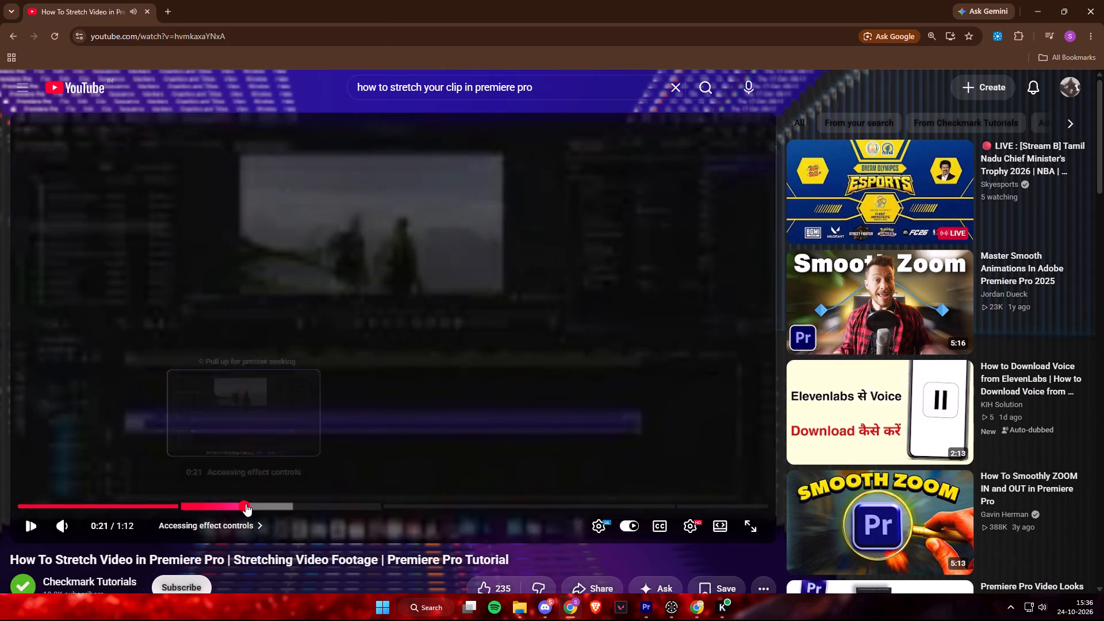
click(266, 501)
click(293, 502)
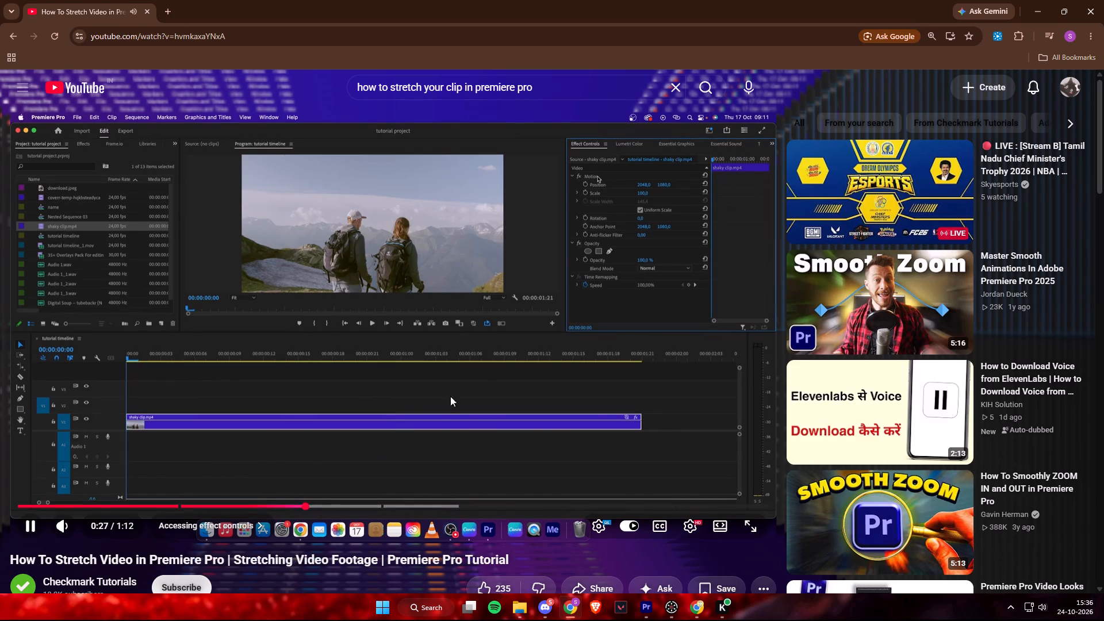
drag(361, 504, 372, 505)
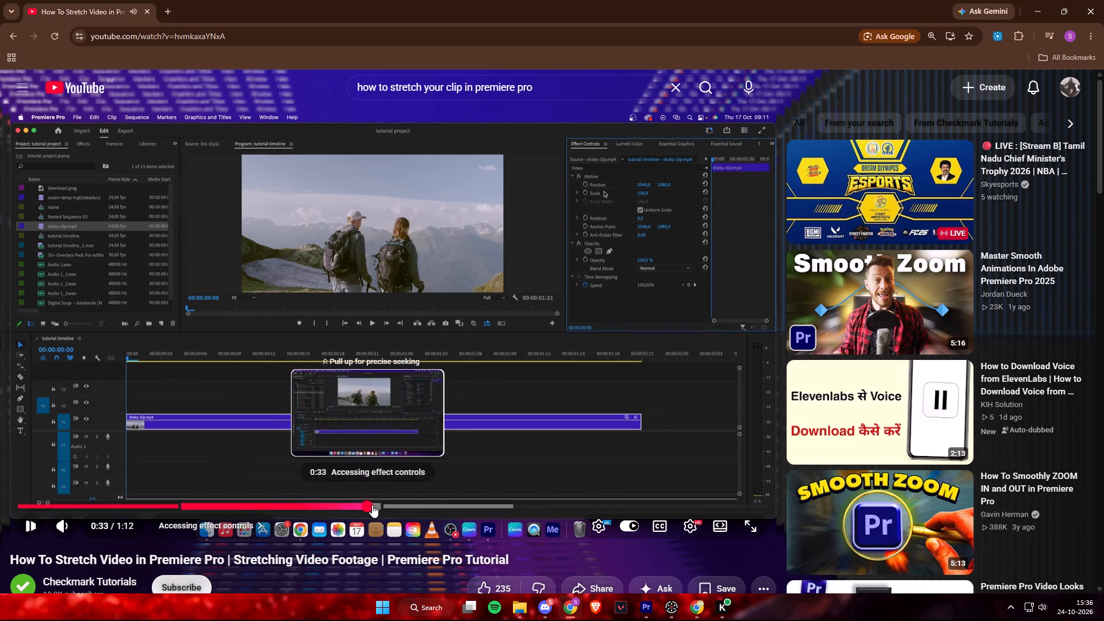
drag(372, 505, 417, 508)
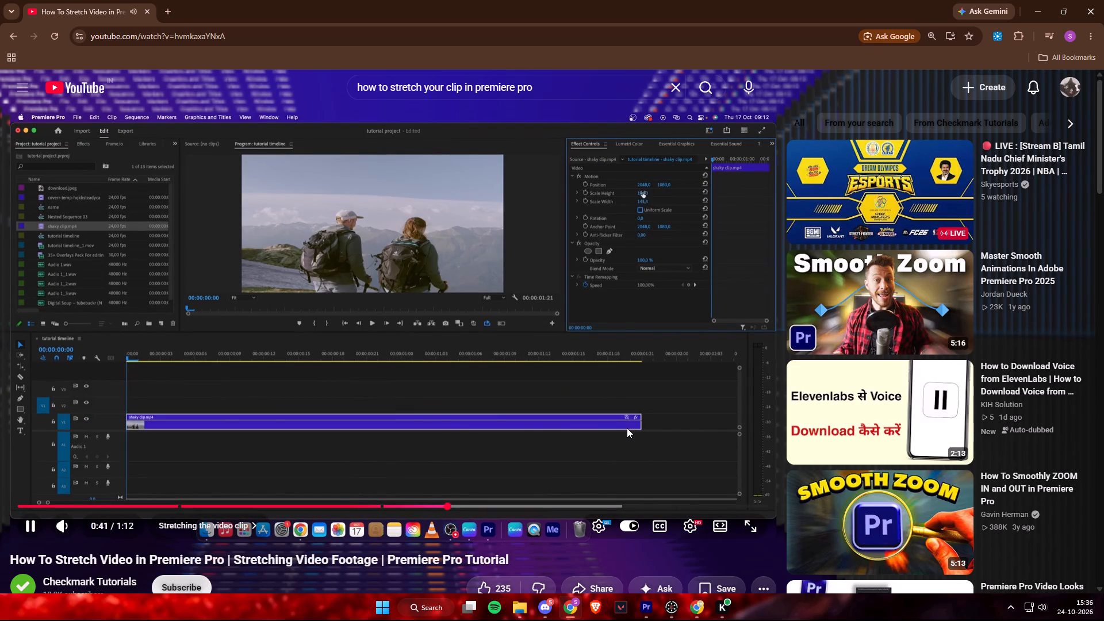
Watch the tutorial full screen, going back to the effect controls chapter to study how Uniform Scale is turned off for stretching.
click(750, 517)
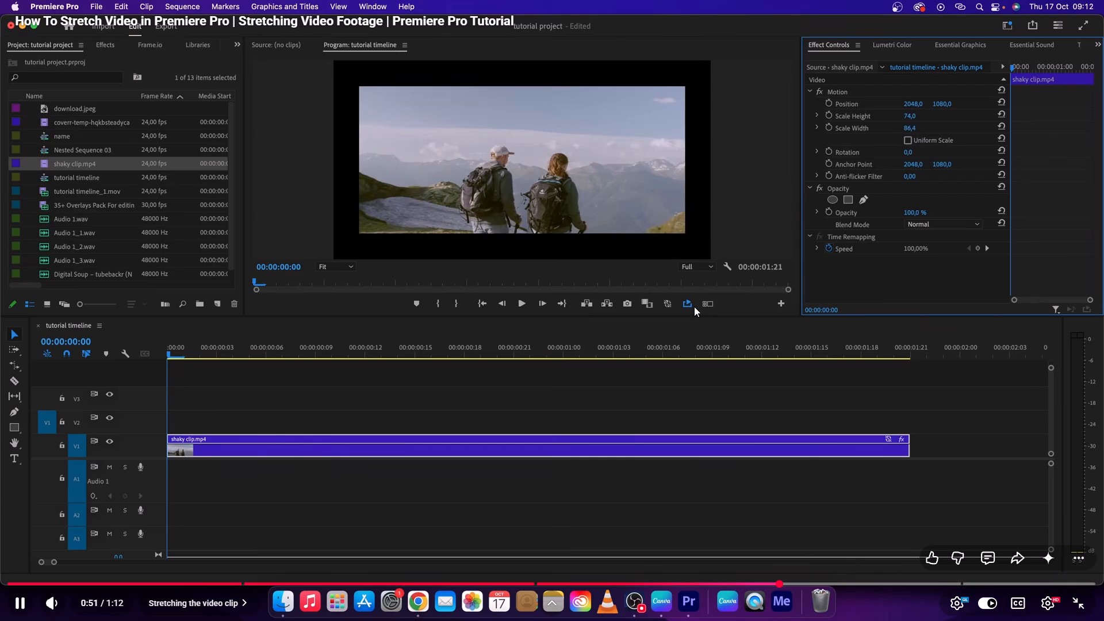
drag(603, 570, 585, 577)
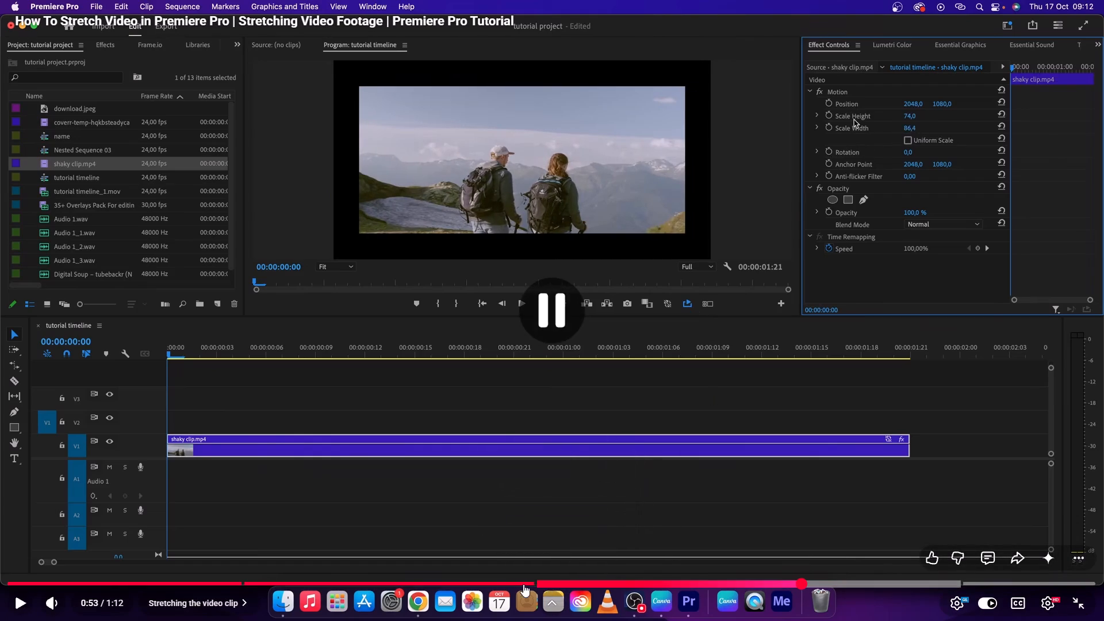
click(507, 577)
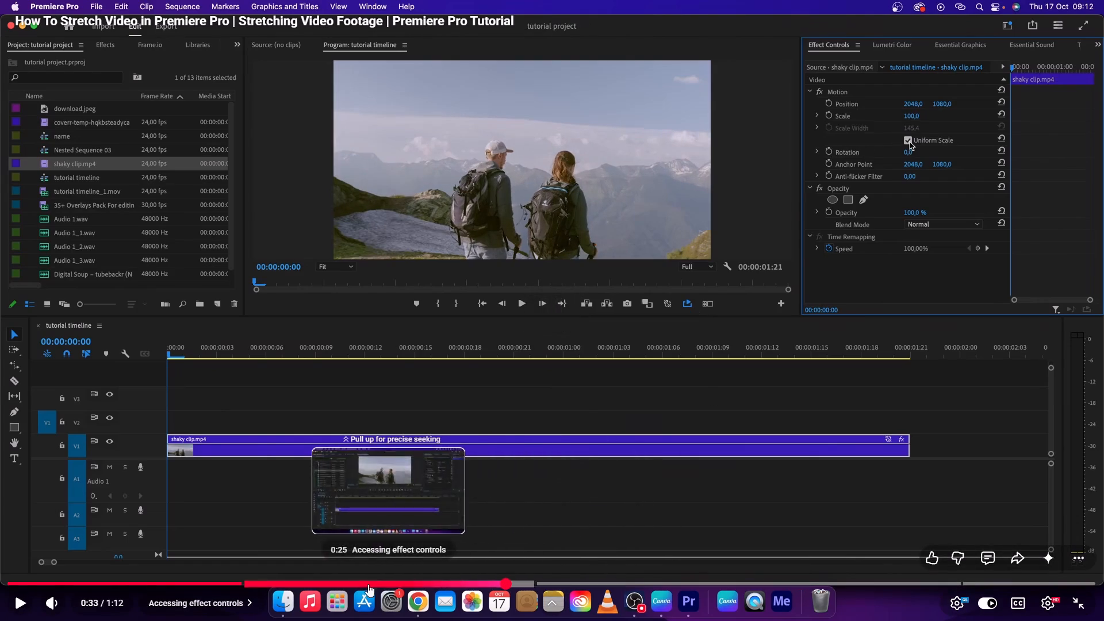
click(240, 584)
key(space)
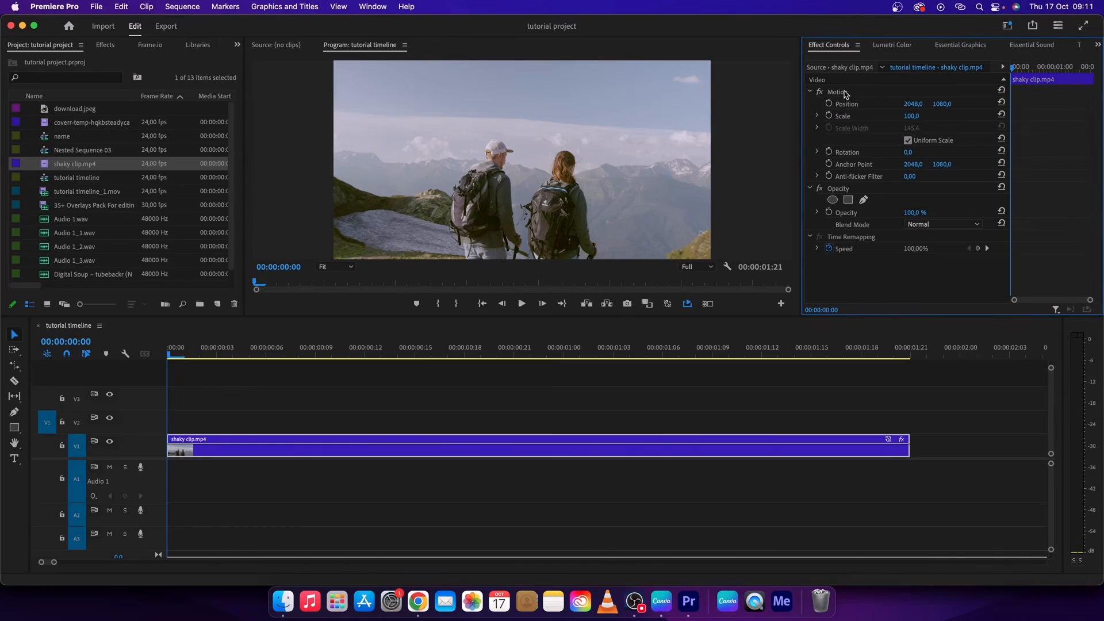
key(space)
key(space)
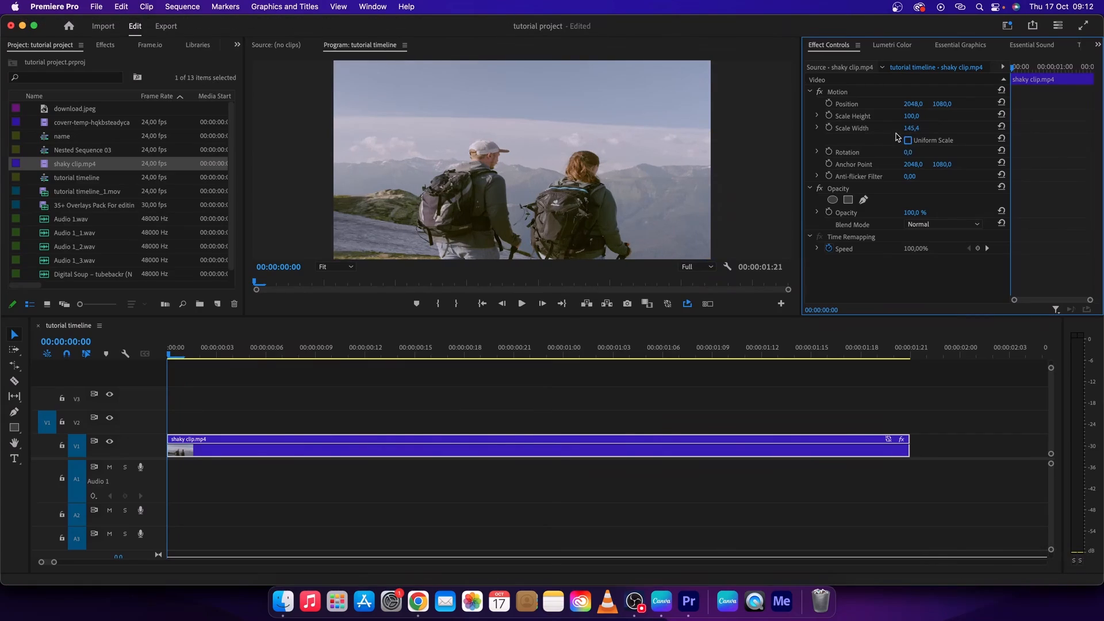
key(space)
Switch to Premiere Pro, turn off Uniform Scale for the first 4k clove piece and stretch its Scale Width to 149.7.
key(alt+Tab)
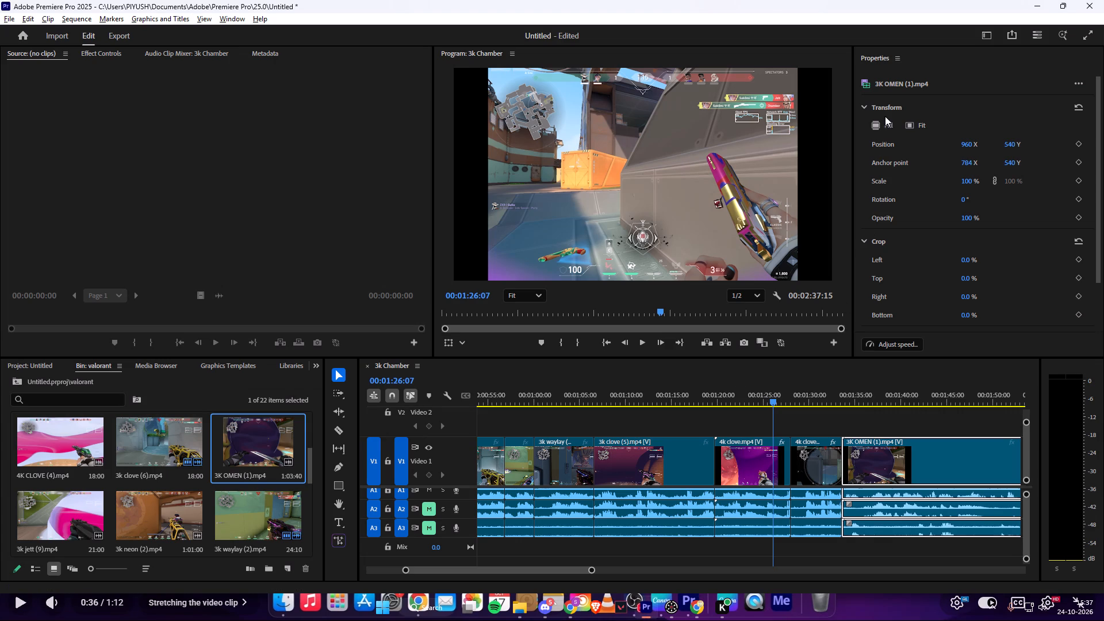
click(104, 55)
click(41, 99)
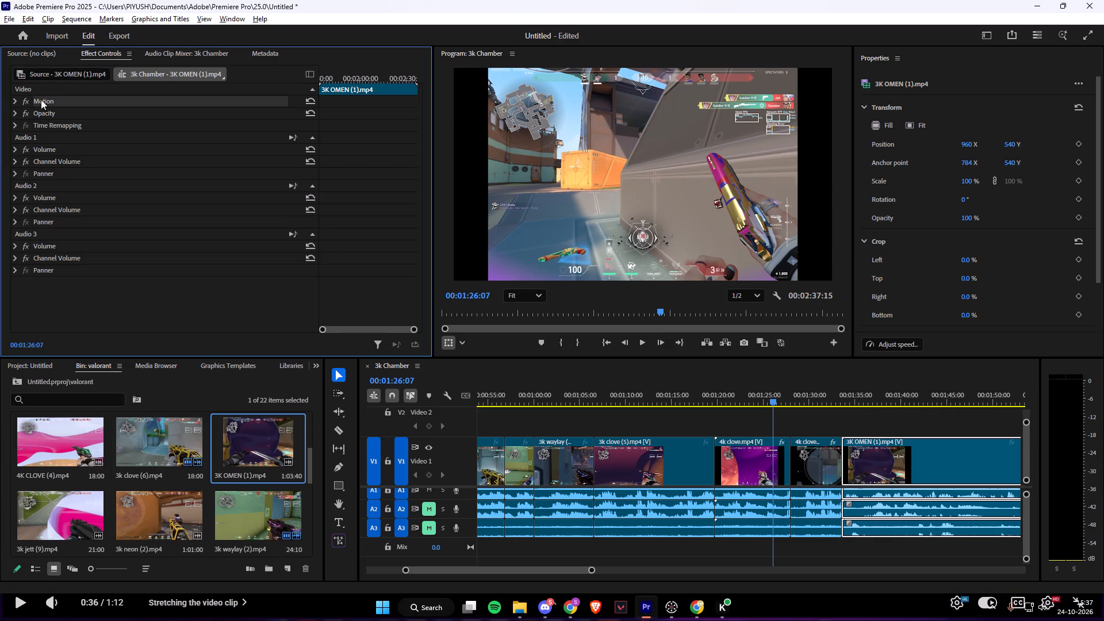
click(14, 101)
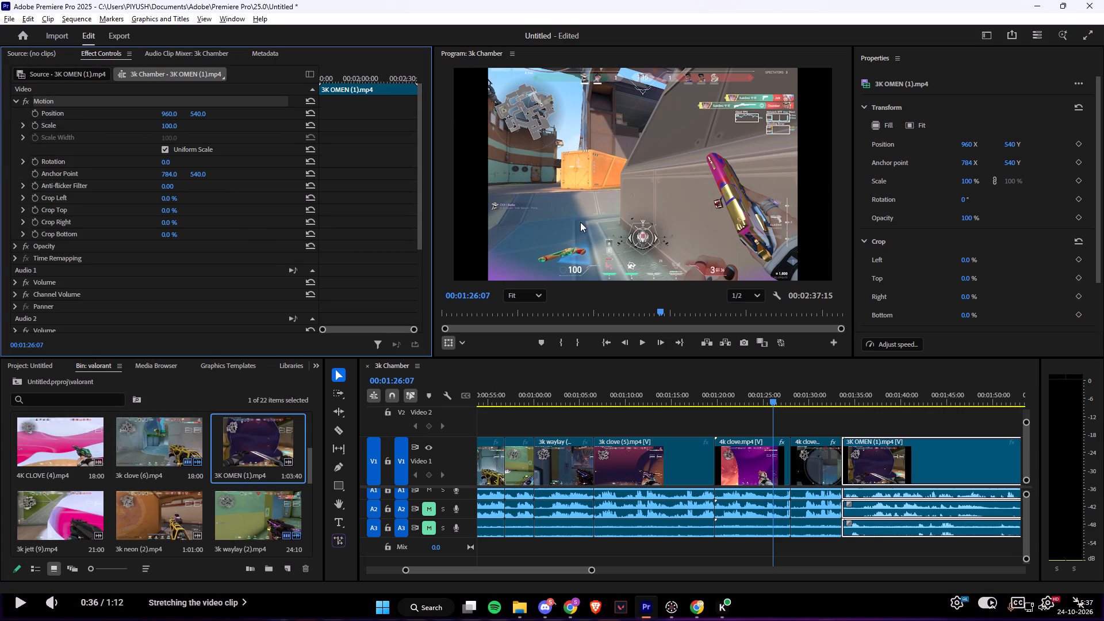
click(729, 470)
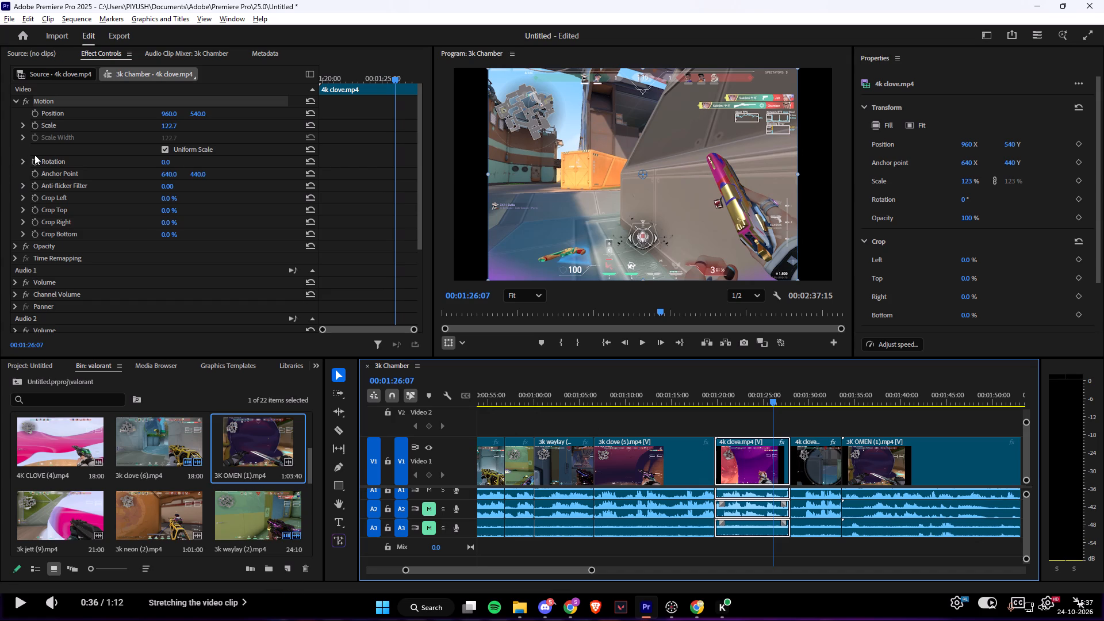
click(165, 151)
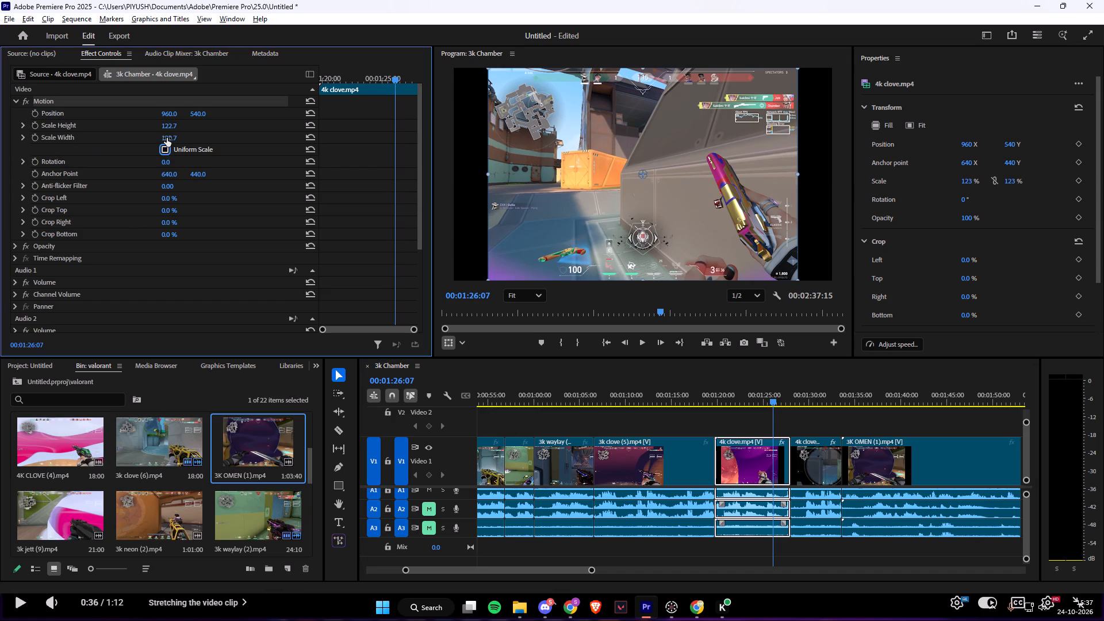
scroll(167, 138, up, 1)
scroll(167, 138, down, 2)
scroll(167, 138, up, 2)
drag(169, 136, 181, 138)
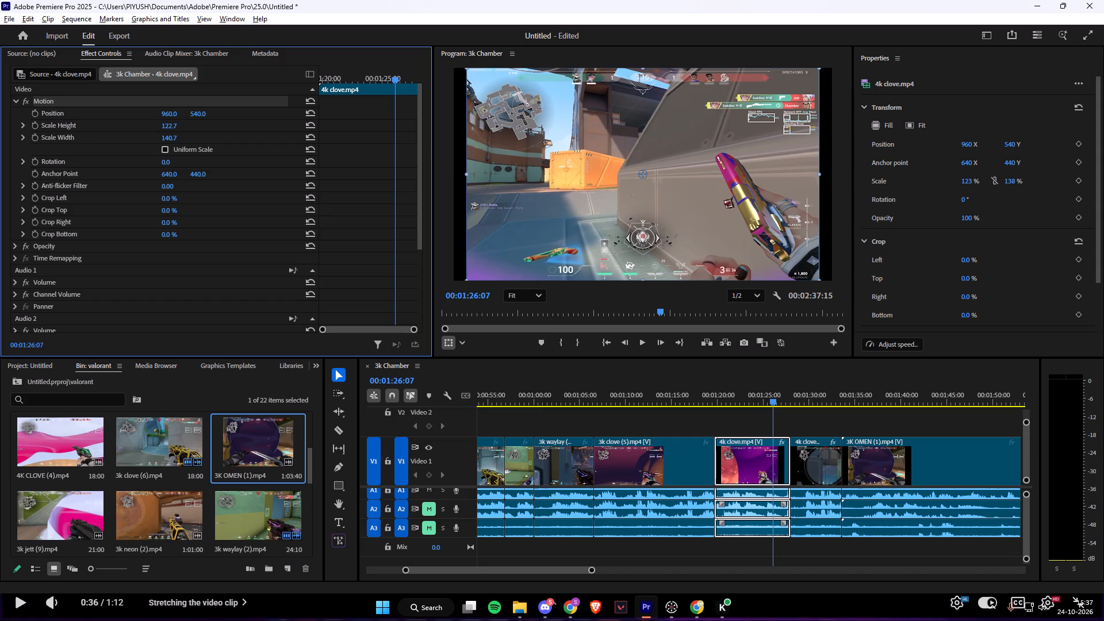
drag(181, 138, 186, 139)
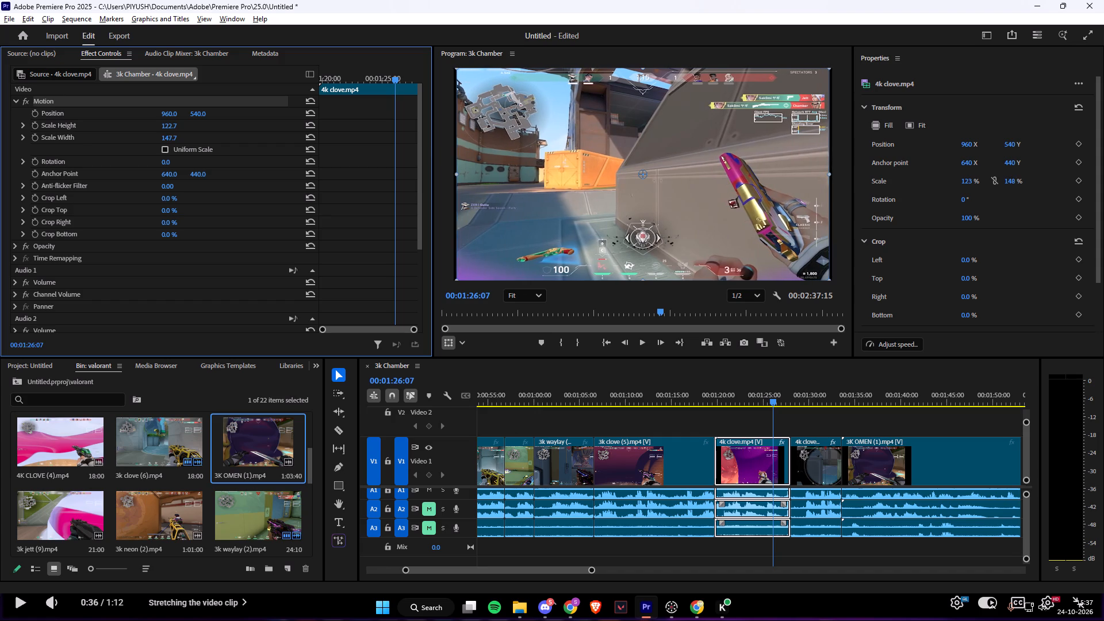
drag(186, 139, 188, 139)
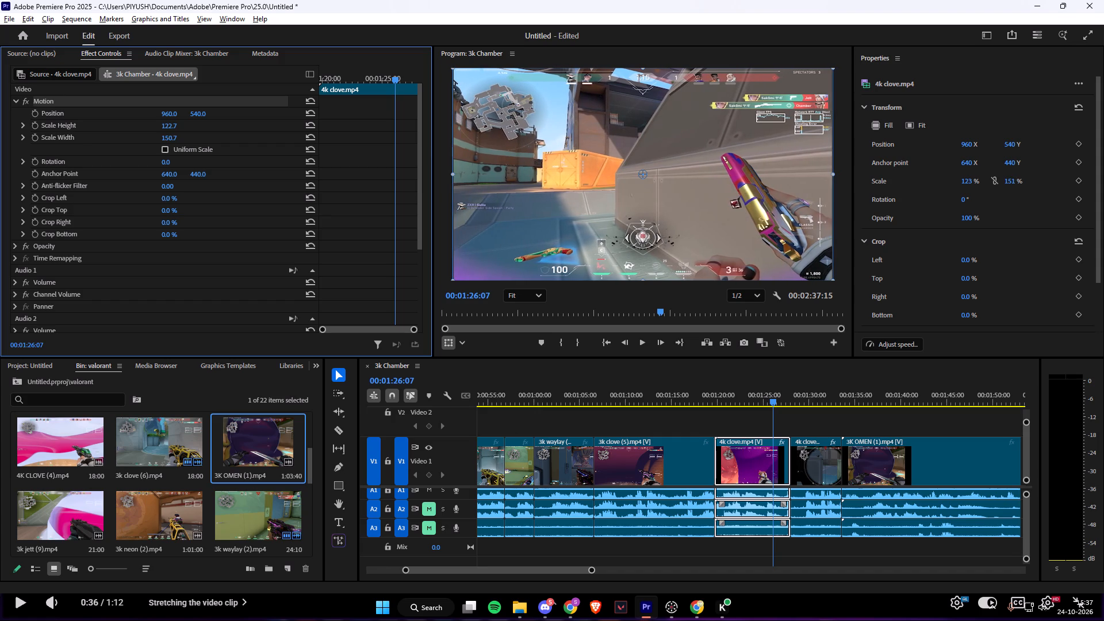
drag(188, 139, 188, 140)
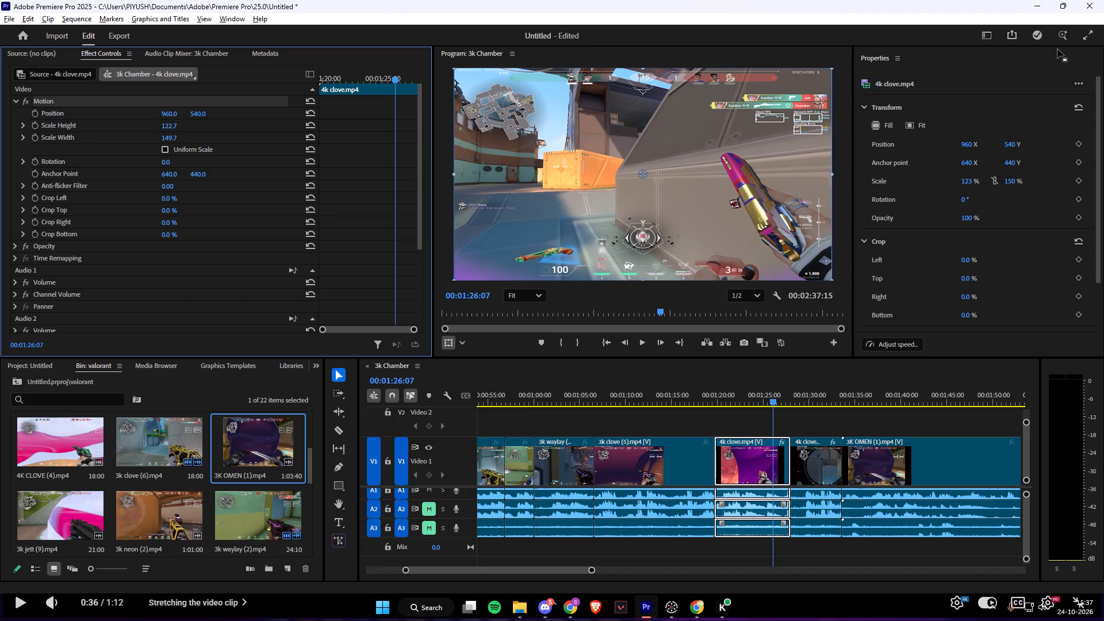
Play the stretched first 4k clove piece full screen to check that it fills the frame.
click(1086, 37)
key(space)
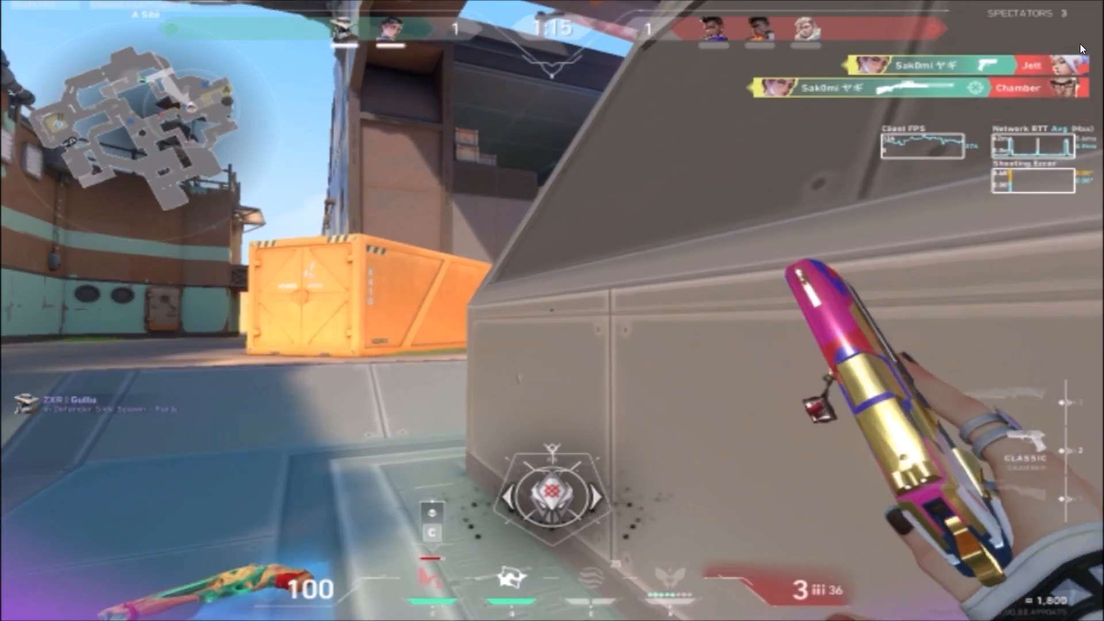
key(space)
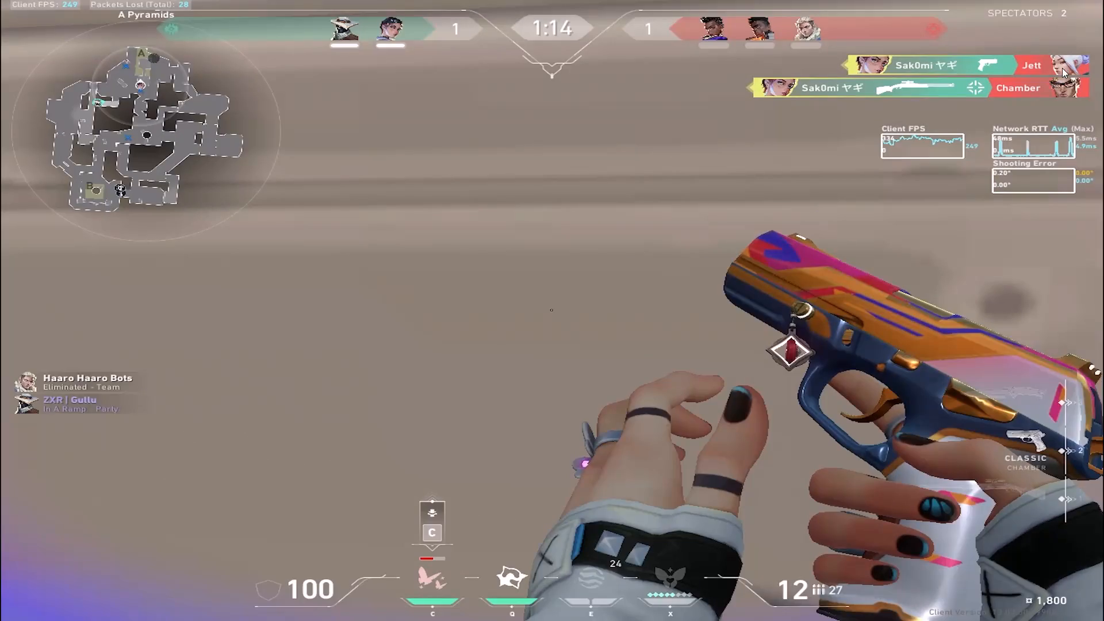
key(Escape)
Turn off Uniform Scale for the second 4k clove piece and set its Scale Width to 150.0.
click(814, 447)
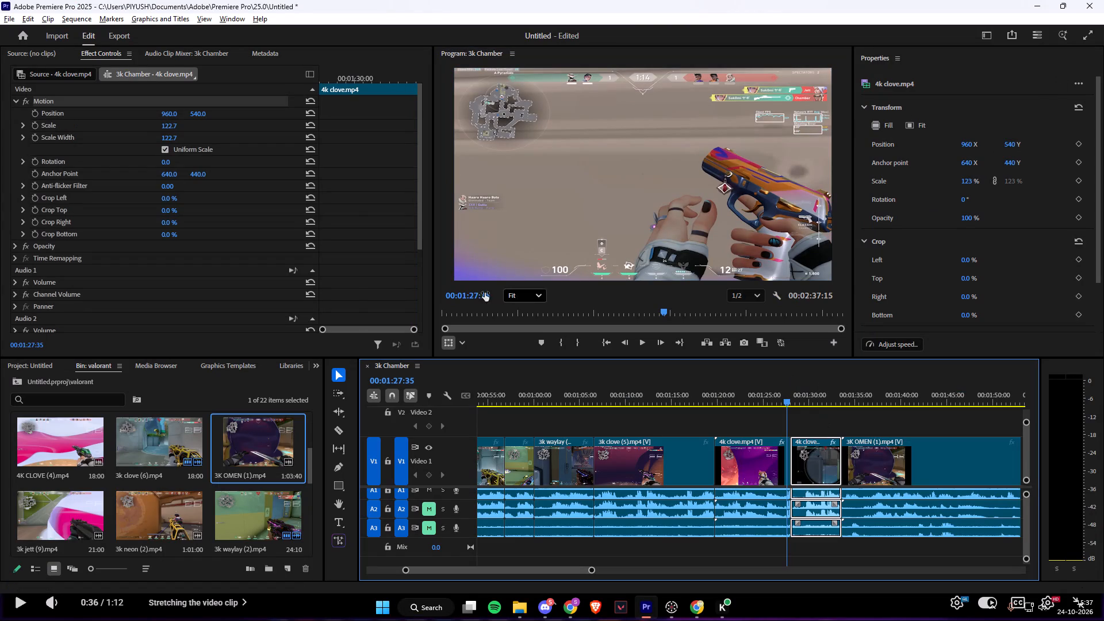
click(164, 145)
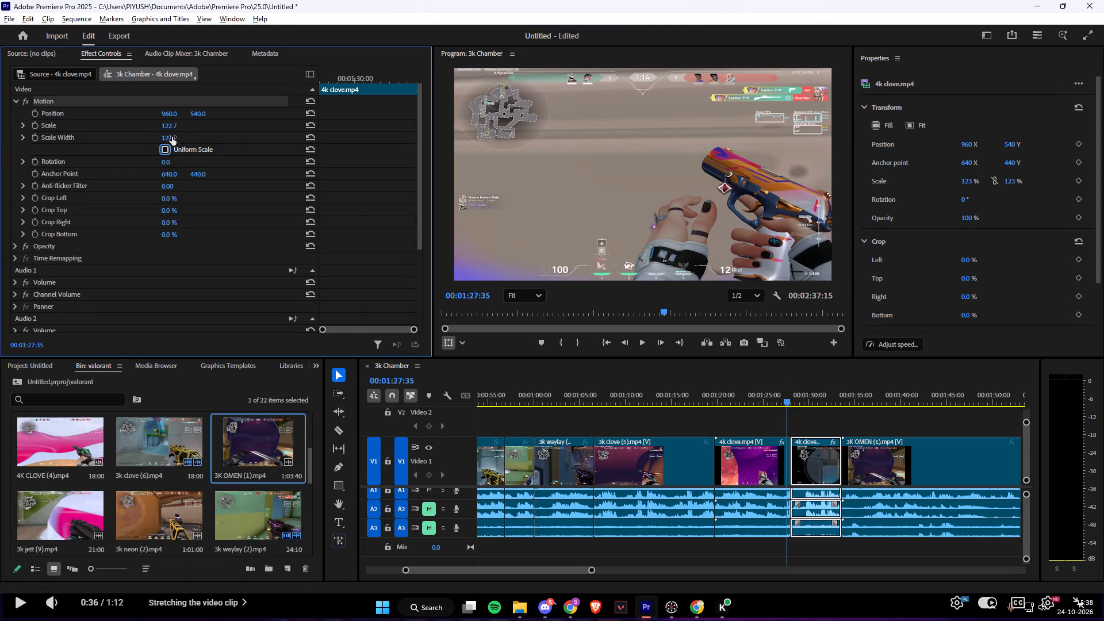
drag(172, 137, 180, 137)
key(space)
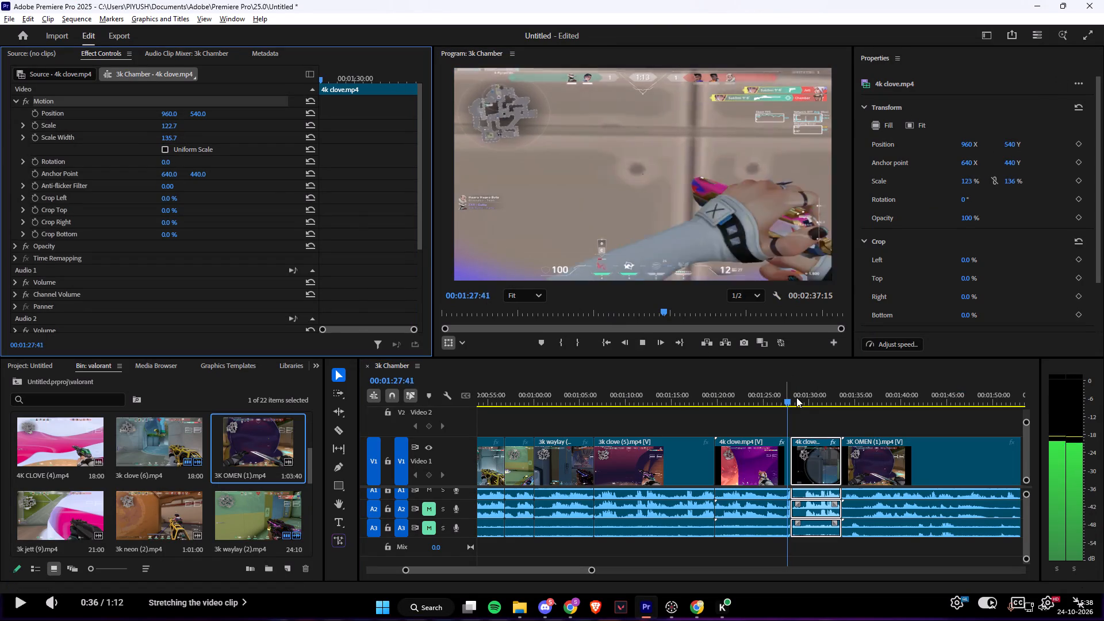
key(space)
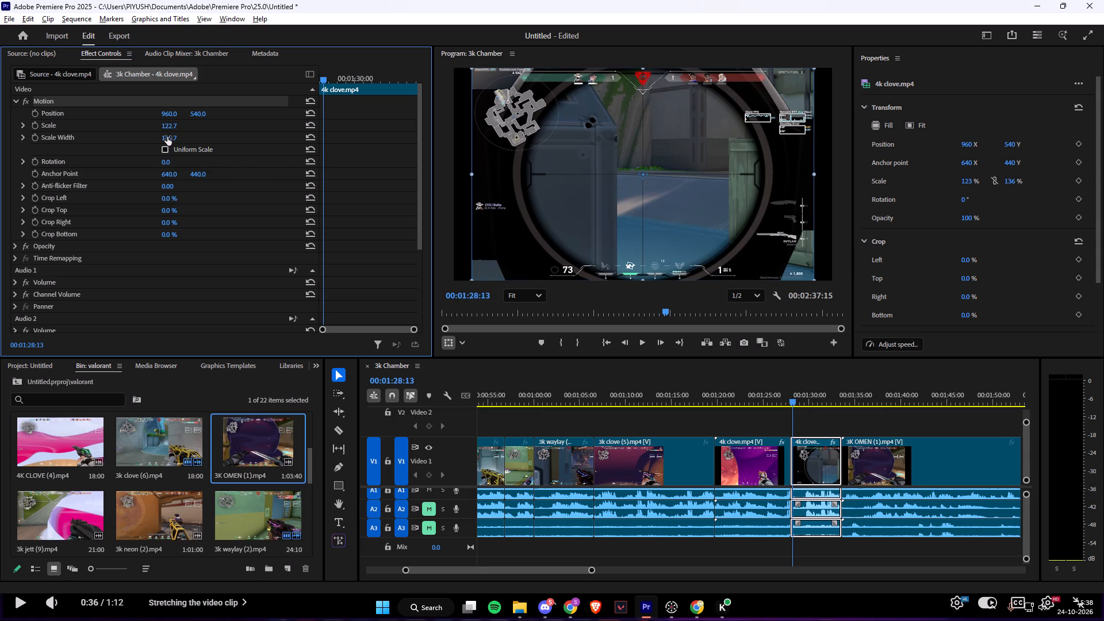
drag(167, 137, 177, 140)
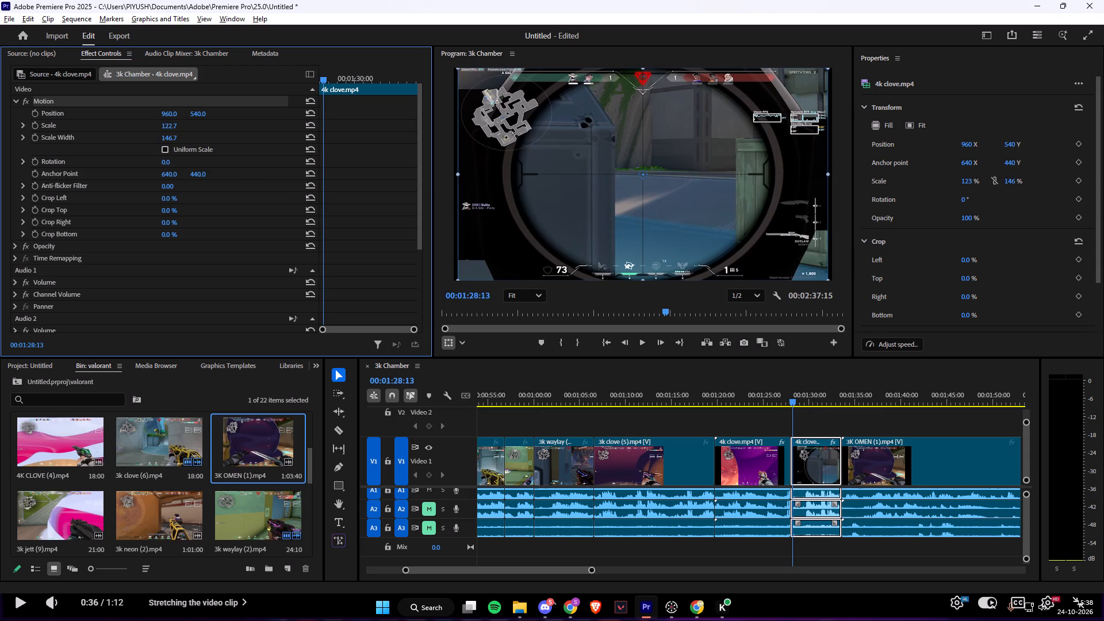
drag(177, 140, 179, 141)
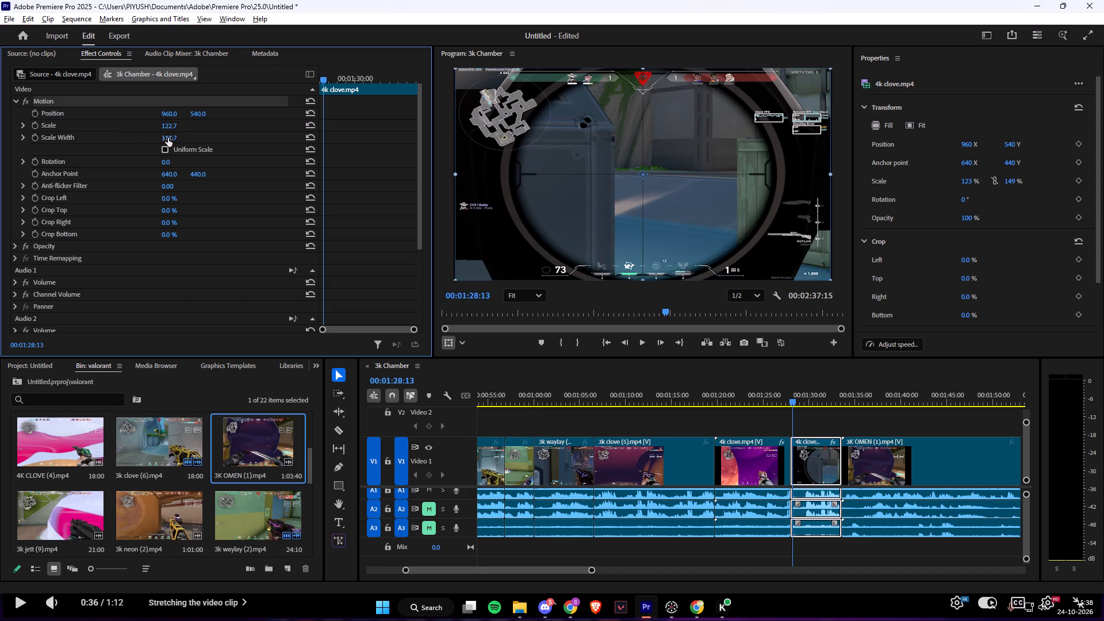
click(168, 137)
click(177, 136)
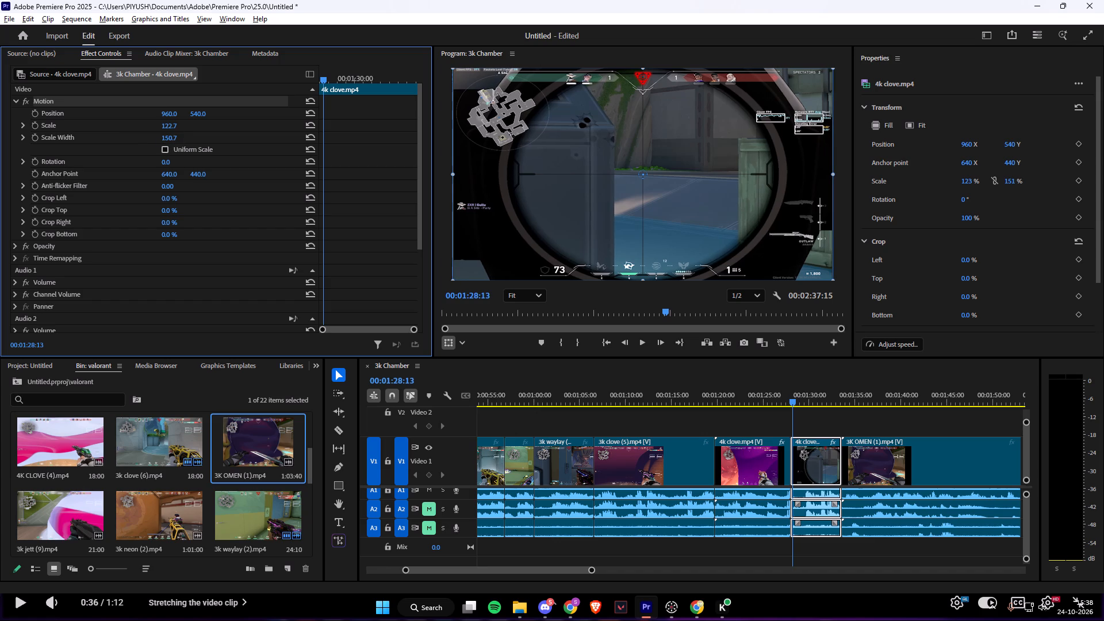
click(181, 138)
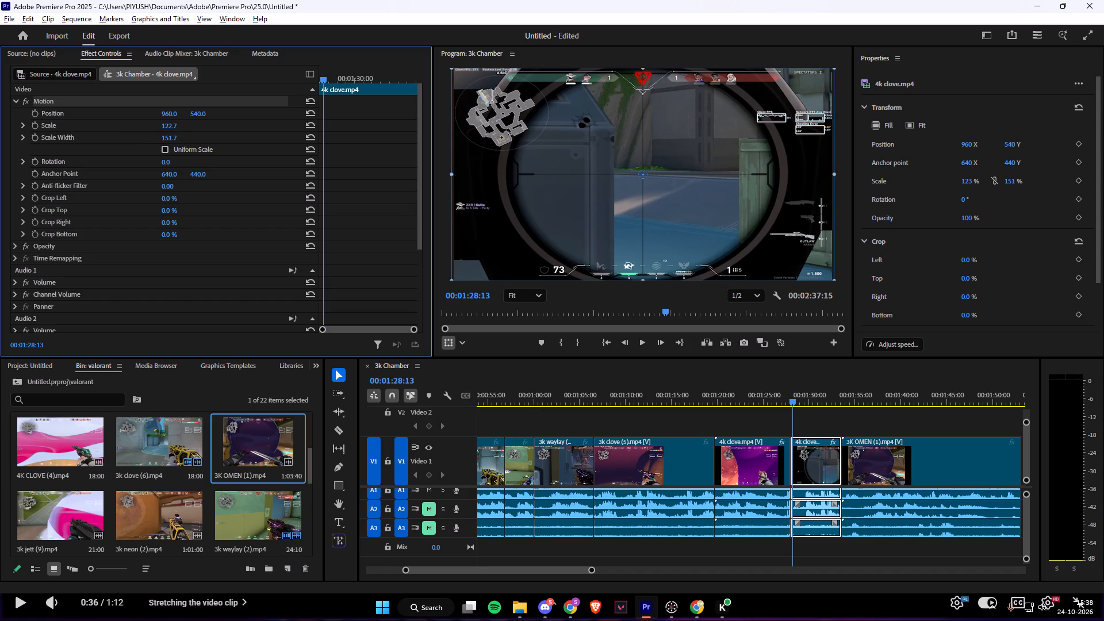
click(169, 134)
click(177, 136)
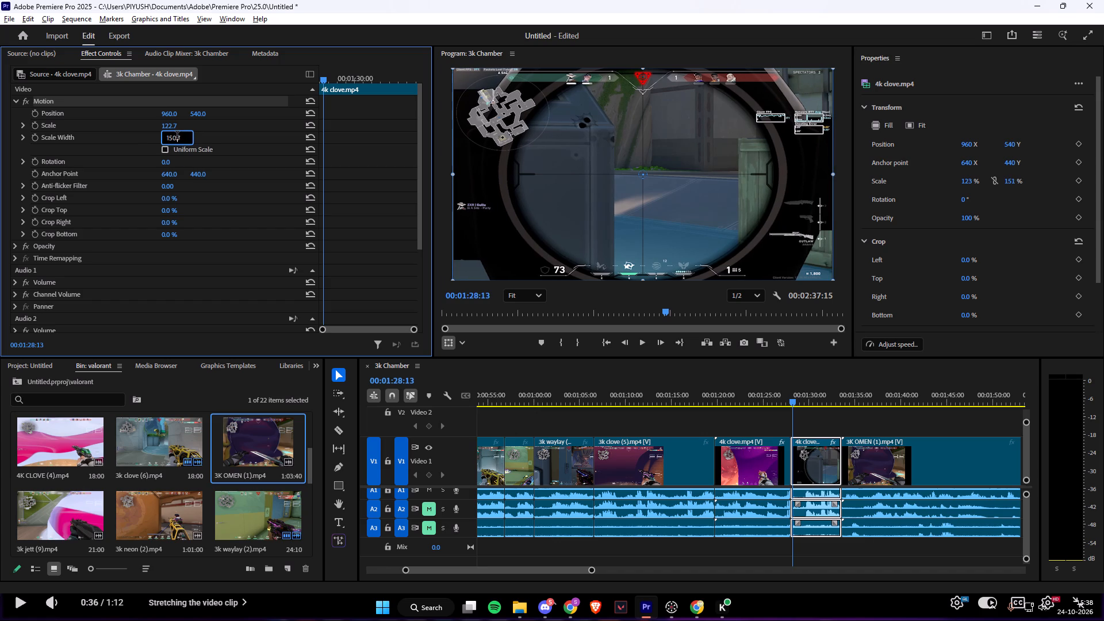
click(186, 139)
key(BackSpace)
key(BackSpace)
click(332, 37)
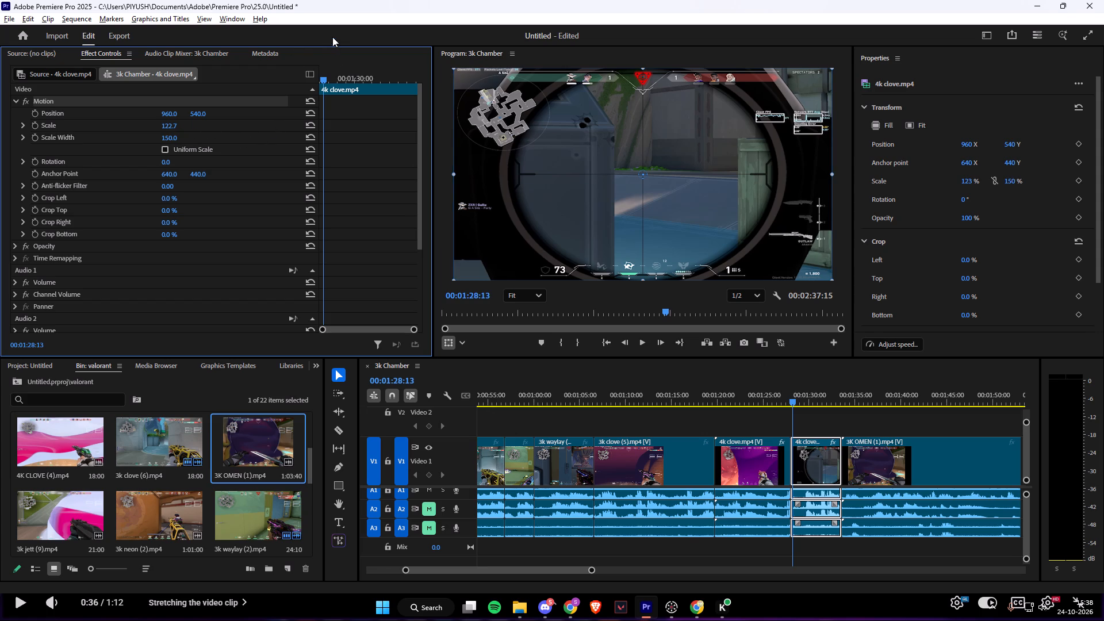
Copy the Scale Width of 150.0 from the second 4k clove piece to the first 4k clove piece.
click(172, 137)
click(177, 136)
key(ctrl+a)
key(ctrl+c)
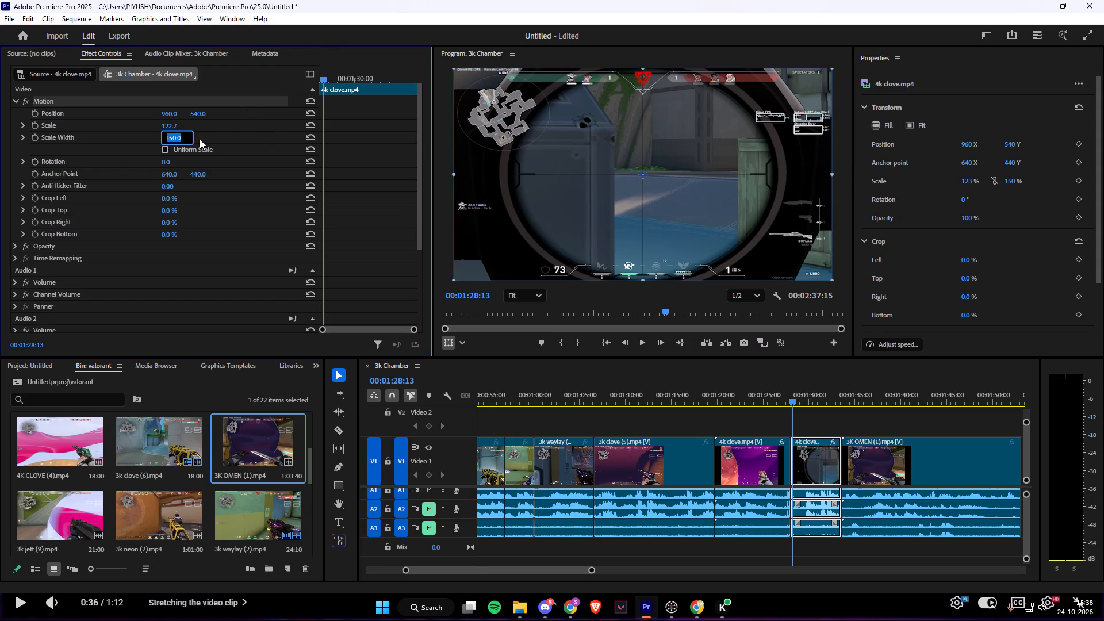
click(741, 461)
double_click(175, 139)
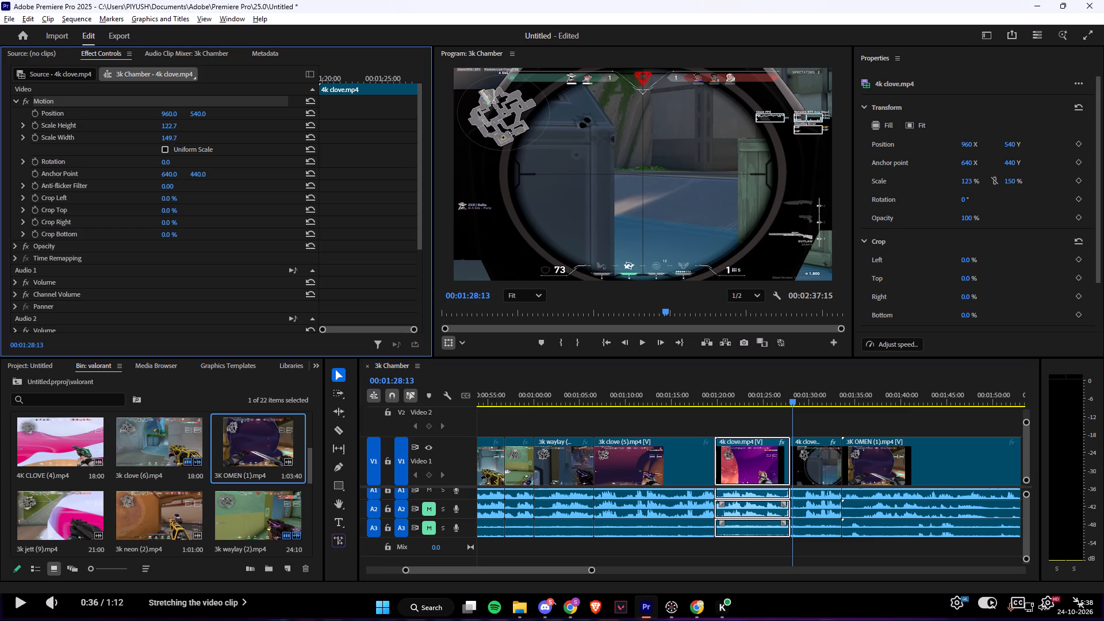
key(ctrl+a)
key(ctrl+v)
click(835, 458)
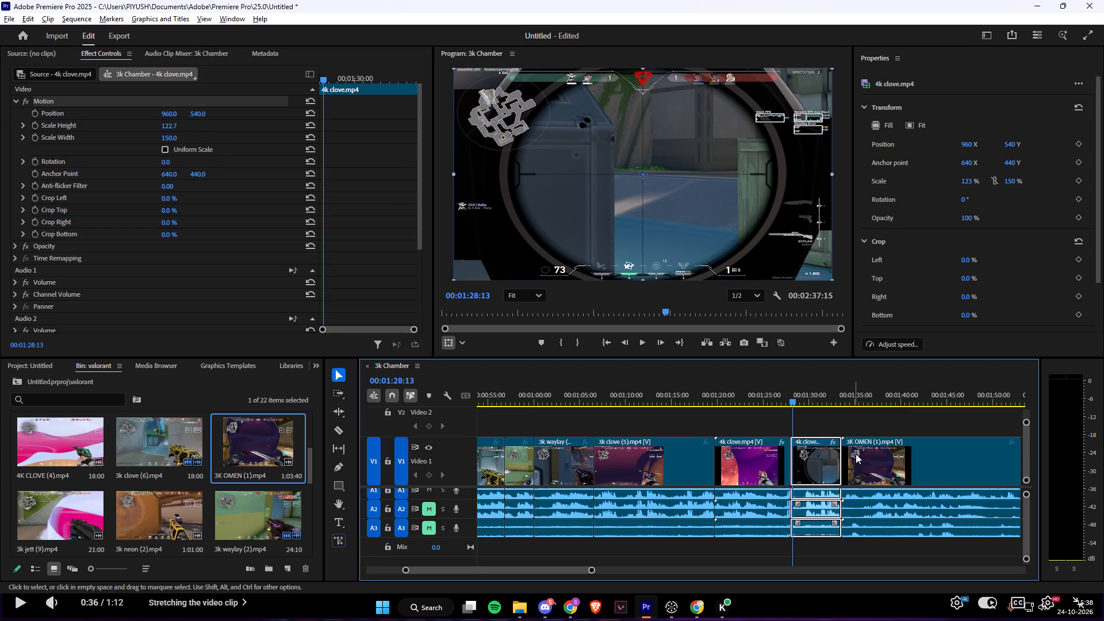
Turn off Uniform Scale for the 3K OMEN (1) clip and set its Scale Width to 150.0.
click(895, 454)
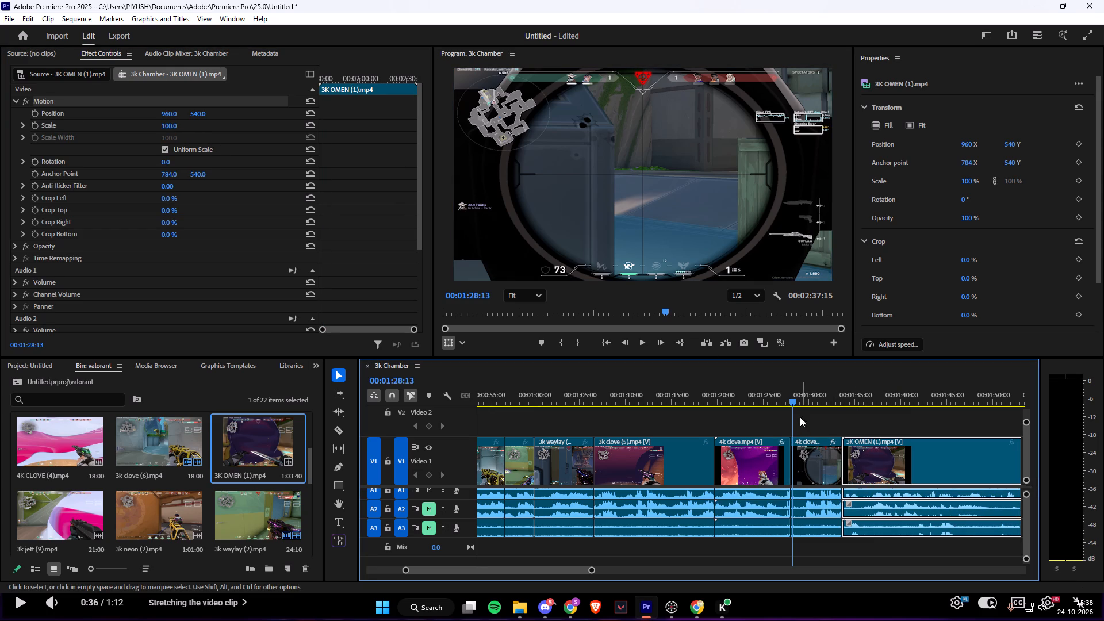
drag(791, 403, 845, 411)
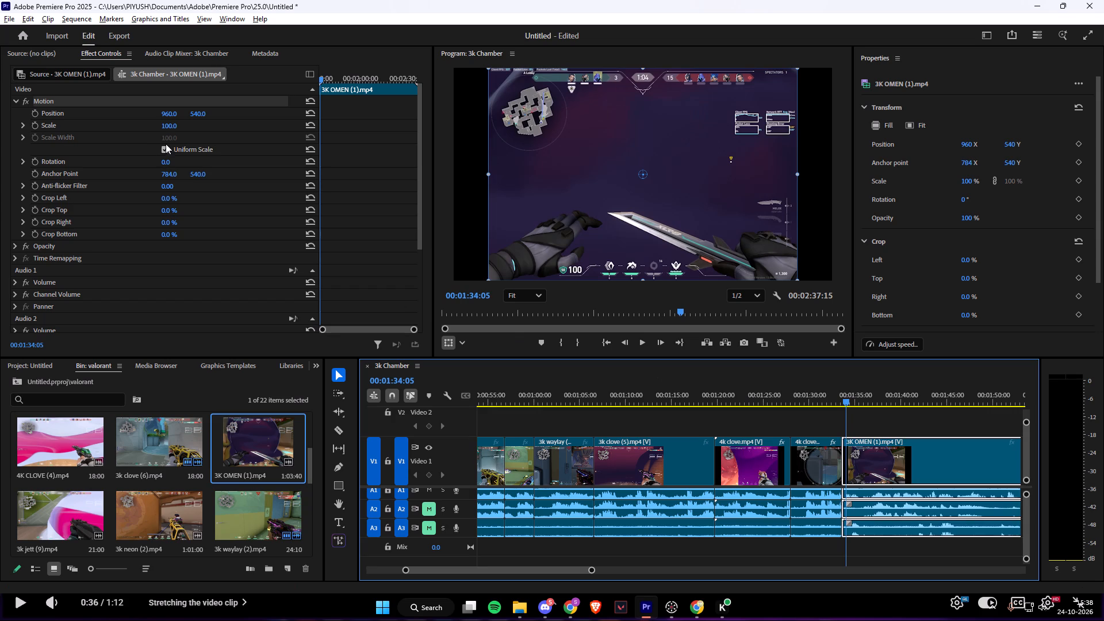
click(167, 148)
double_click(177, 137)
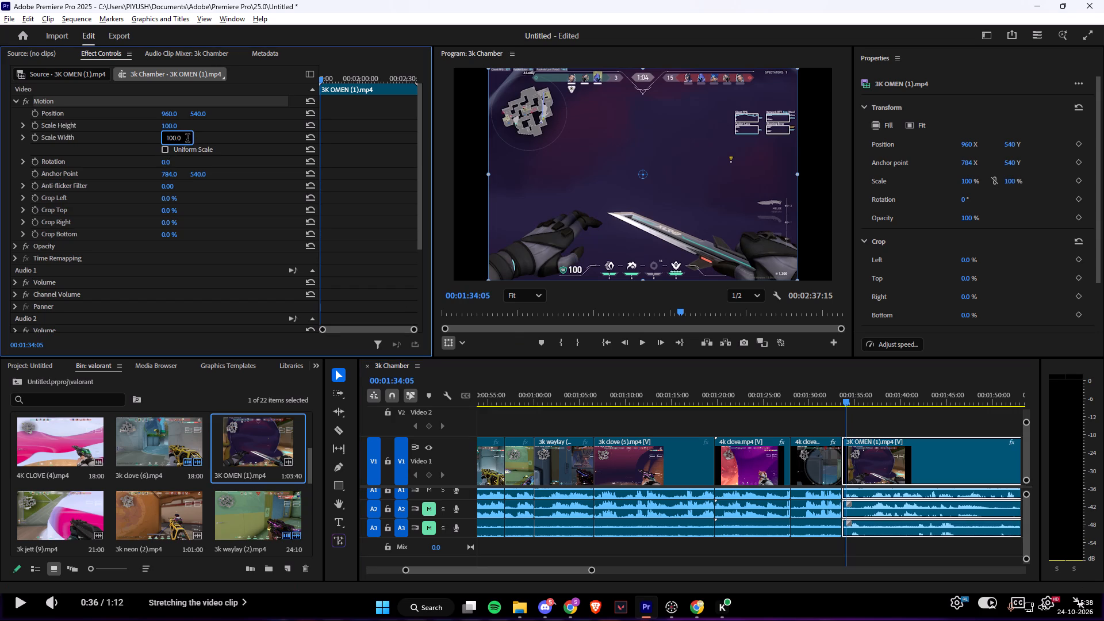
triple_click(187, 139)
key(ctrl+v)
key(space)
click(322, 34)
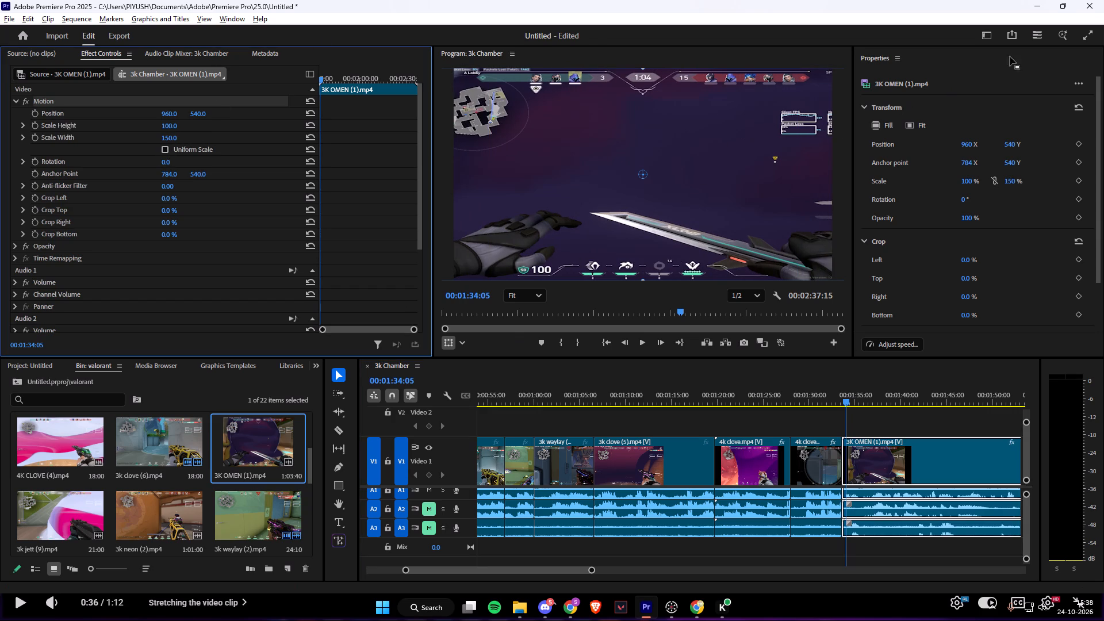
Play the stretched 3K OMEN (1) clip, first full screen, to check how it fills the frame.
click(1087, 36)
key(space)
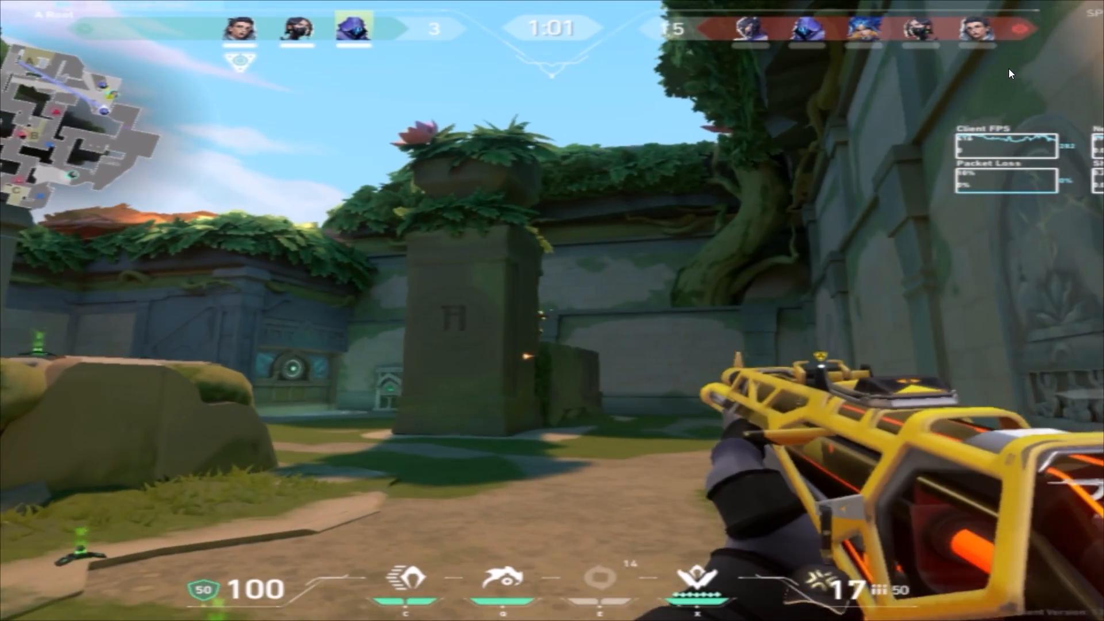
key(Escape)
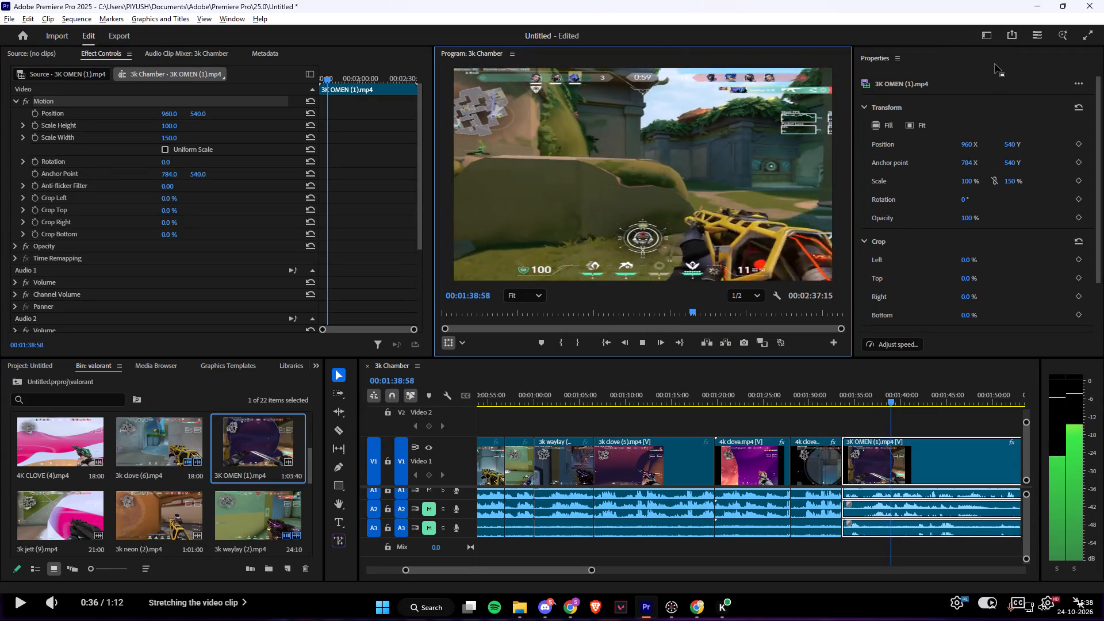
key(space)
key(space)
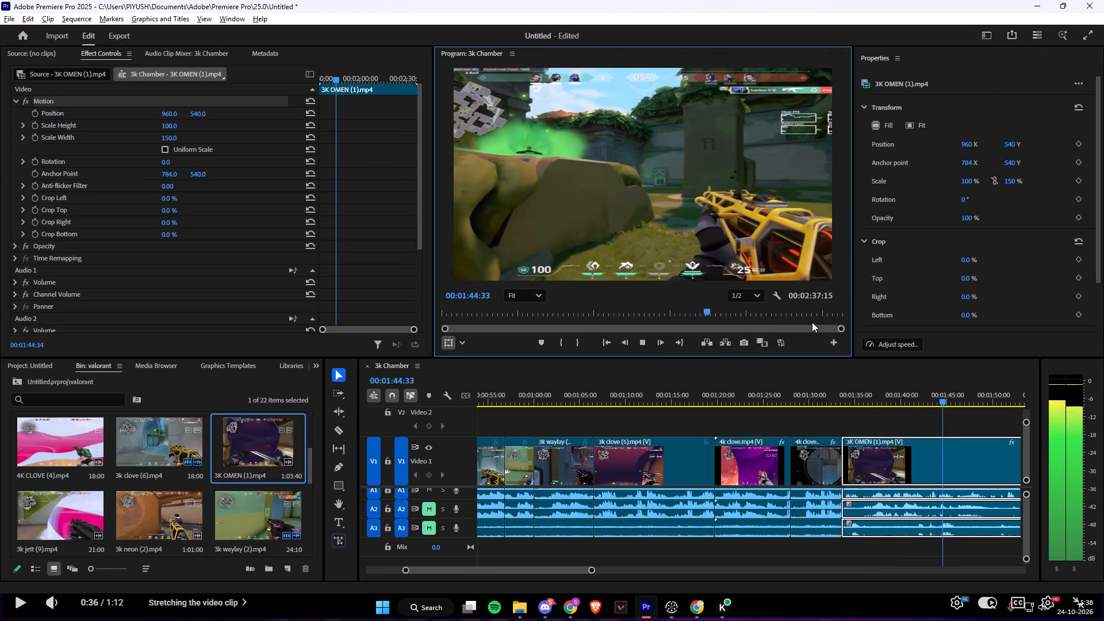
Split the 3K OMEN (1) clip at 00:01:36:00, just before the fight, then delete its opening piece and close the gap.
click(844, 397)
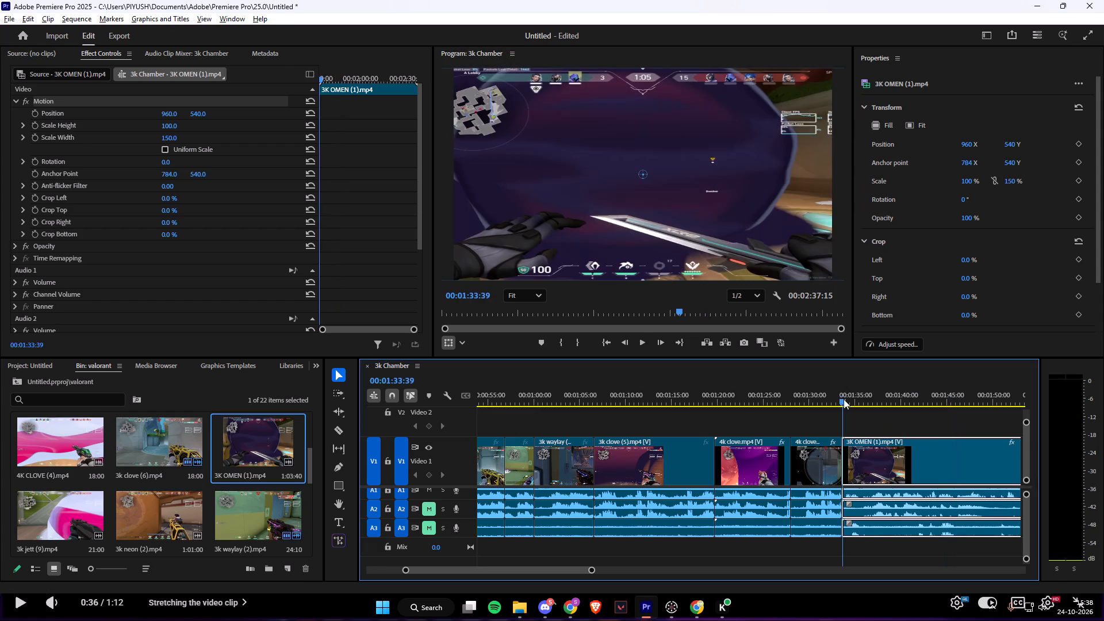
key(space)
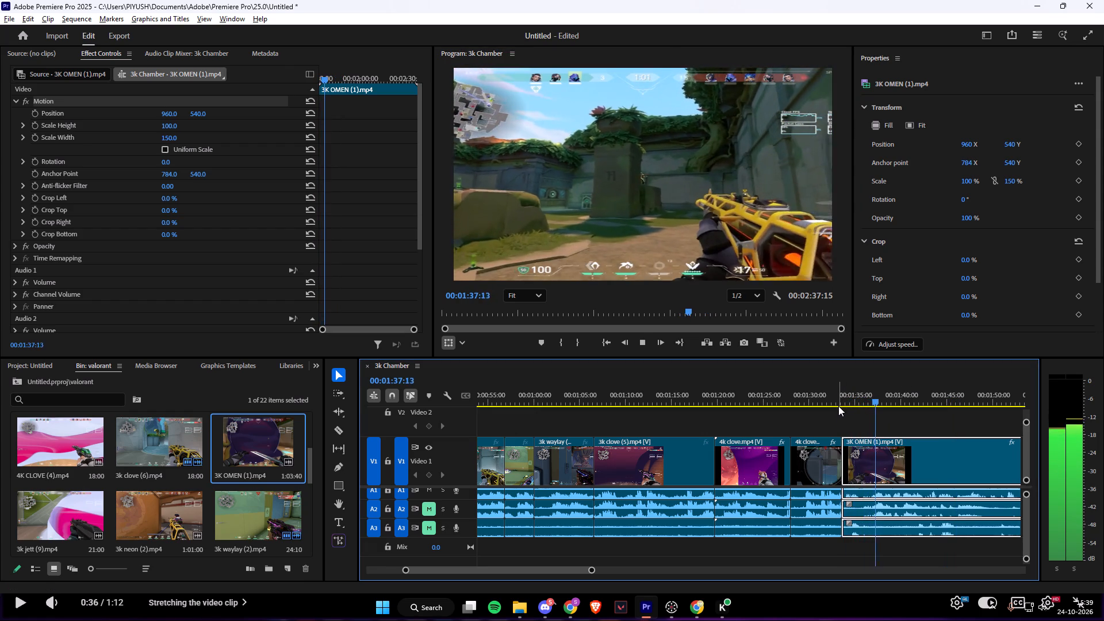
key(space)
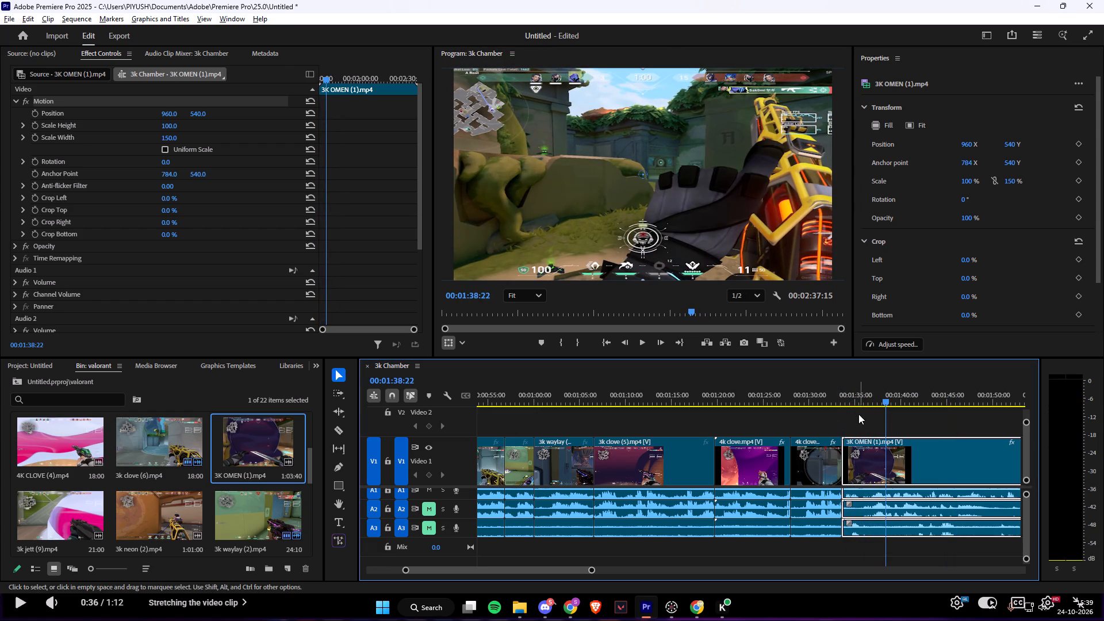
click(852, 398)
key(space)
key(space)
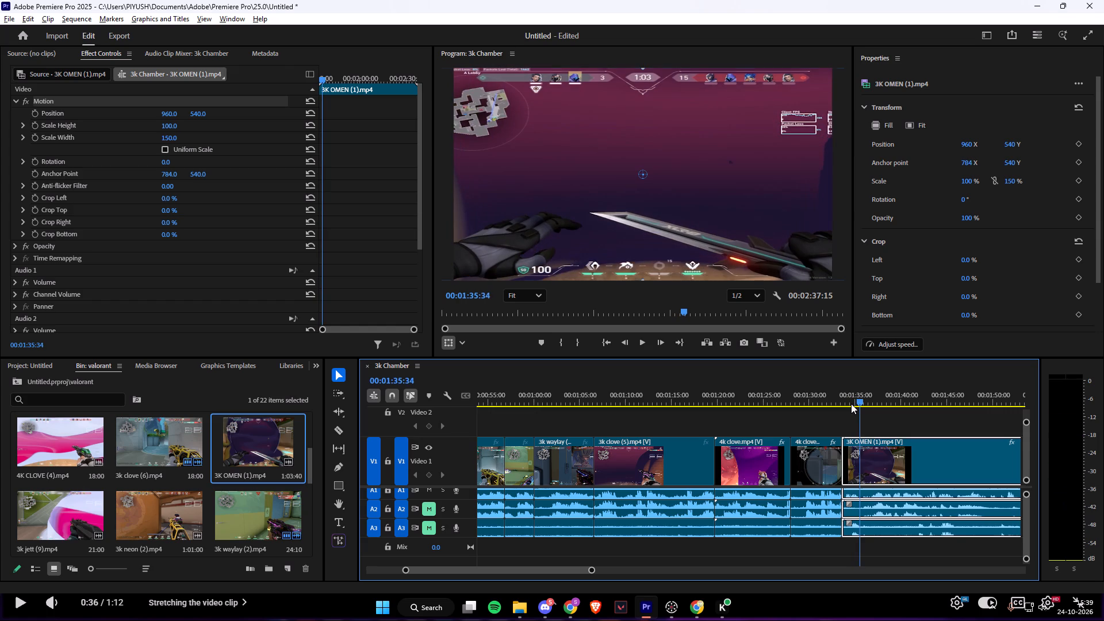
key(c)
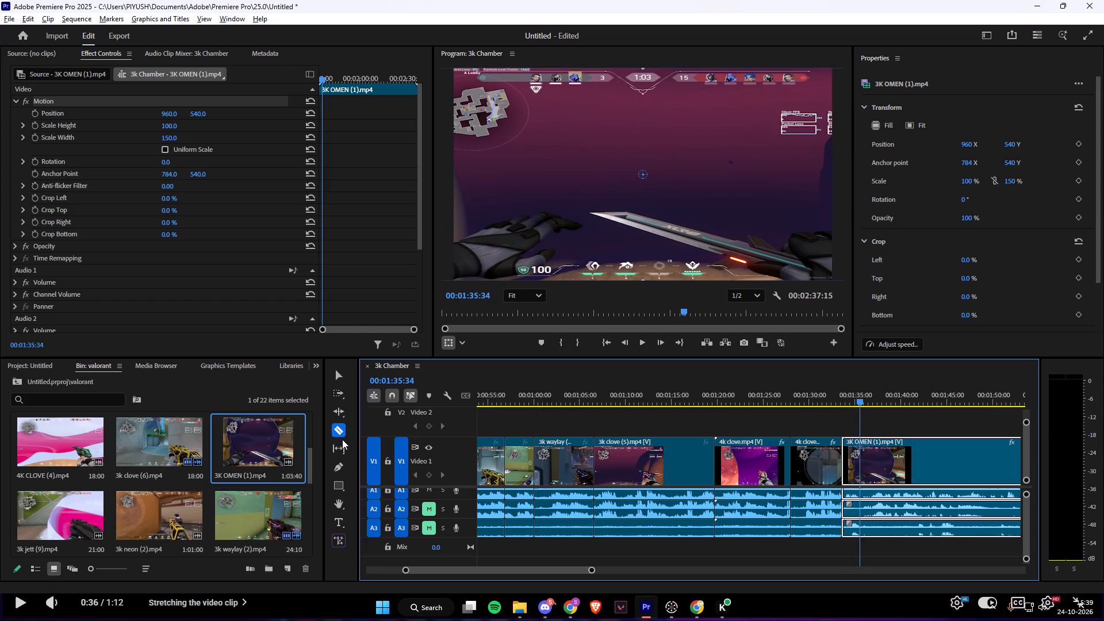
key(space)
key(space)
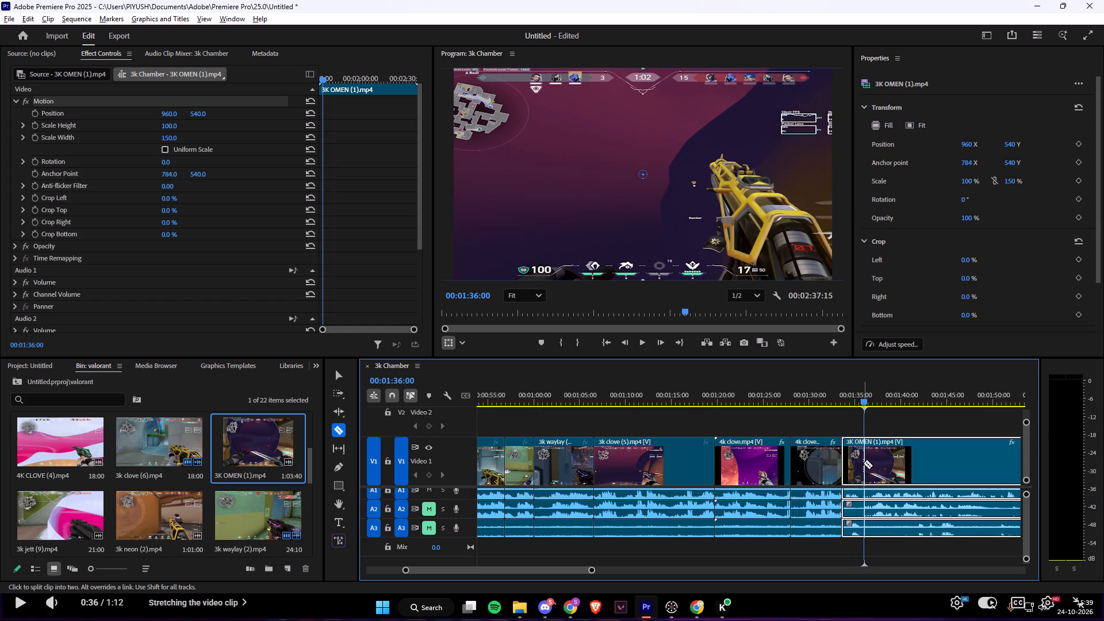
click(864, 463)
key(v)
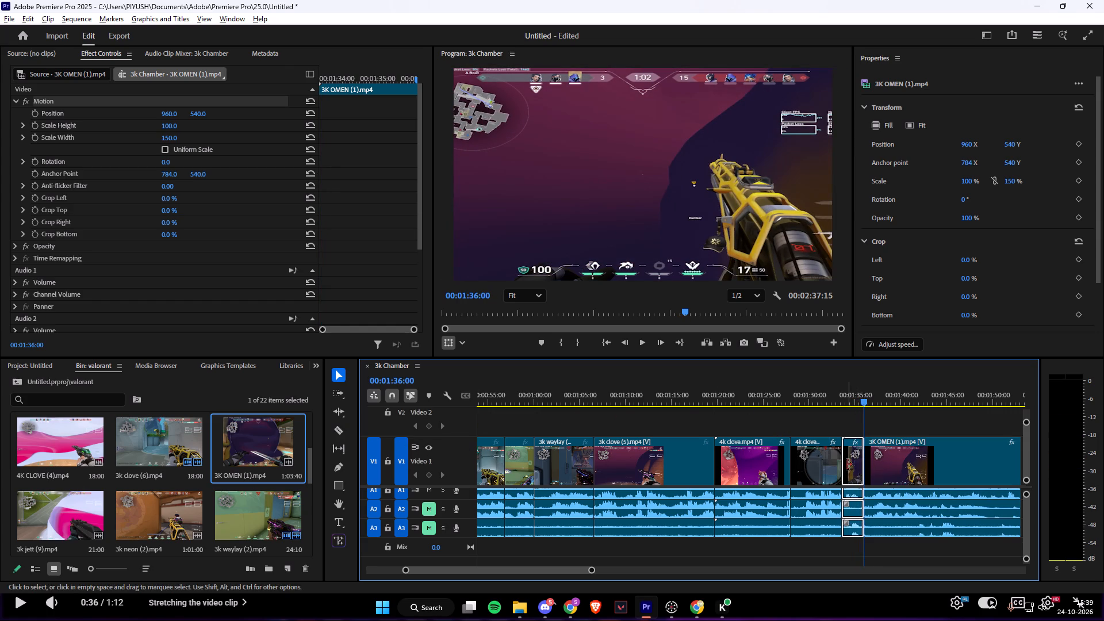
click(850, 465)
key(BackSpace)
click(850, 465)
key(BackSpace)
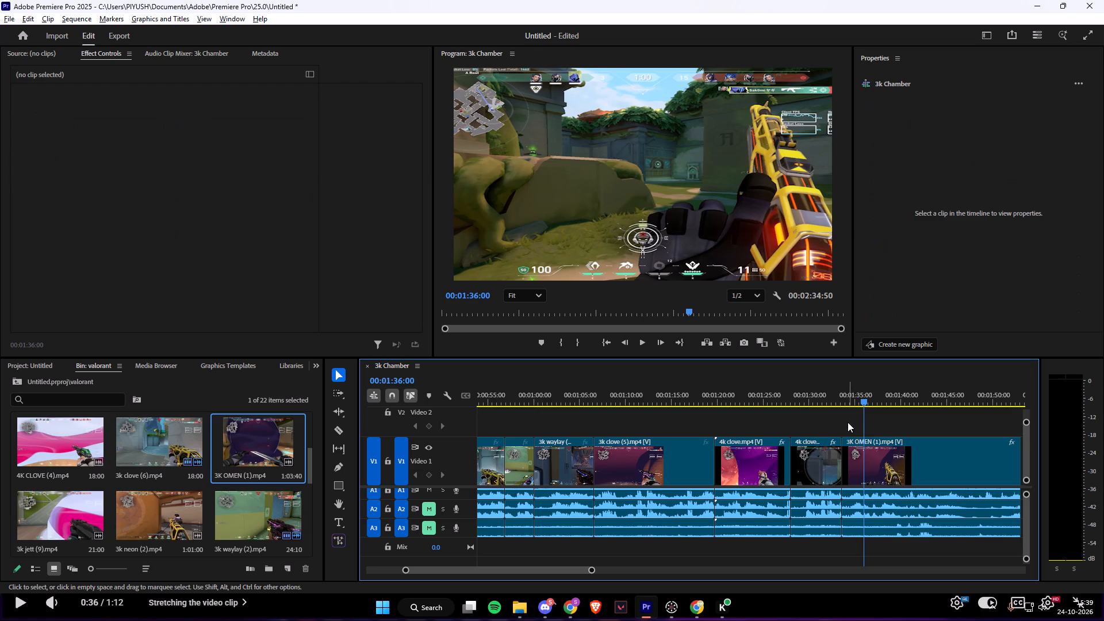
Play the trimmed 3K OMEN (1) clip from its start to review the cut and the stretched picture.
click(842, 408)
click(841, 401)
key(space)
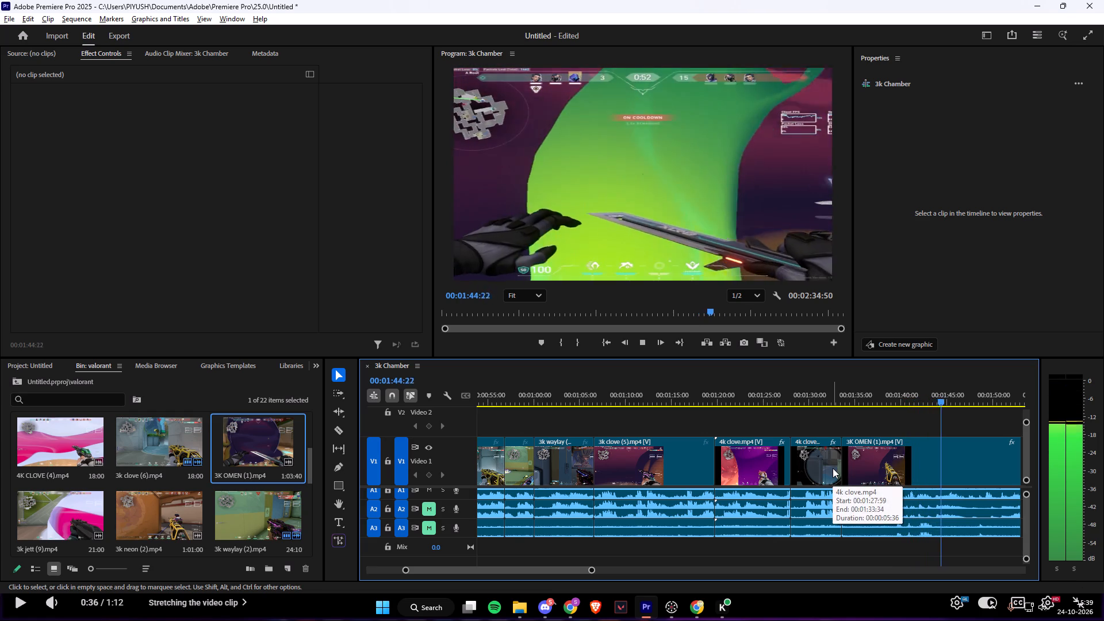
key(space)
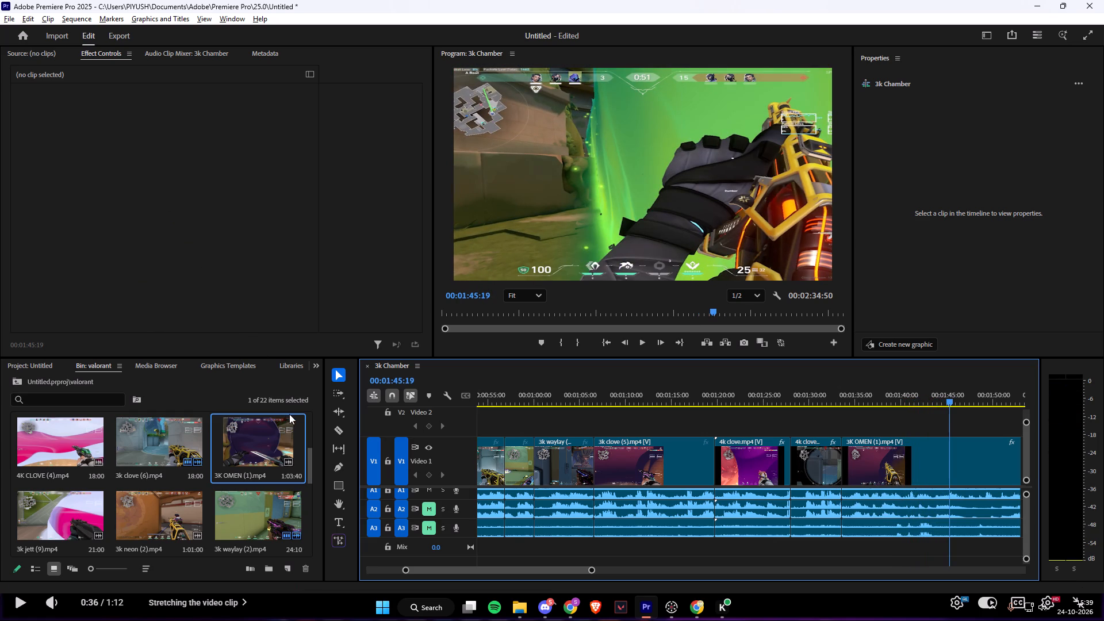
Reduce the Scale Width of the 3K OMEN (1) clip to 123.0.
click(900, 458)
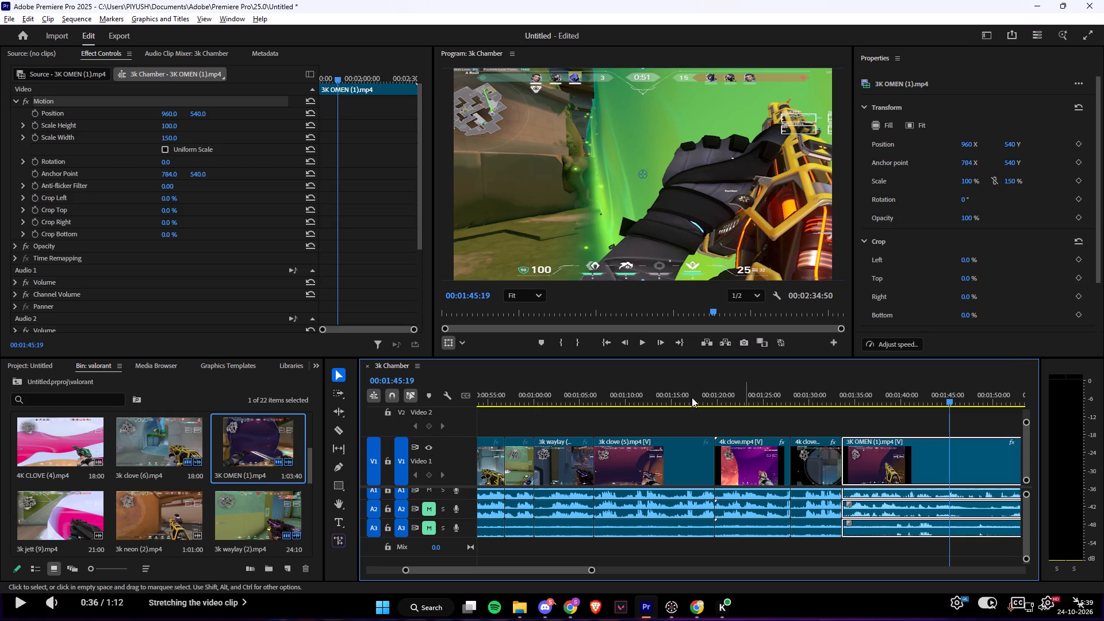
click(167, 140)
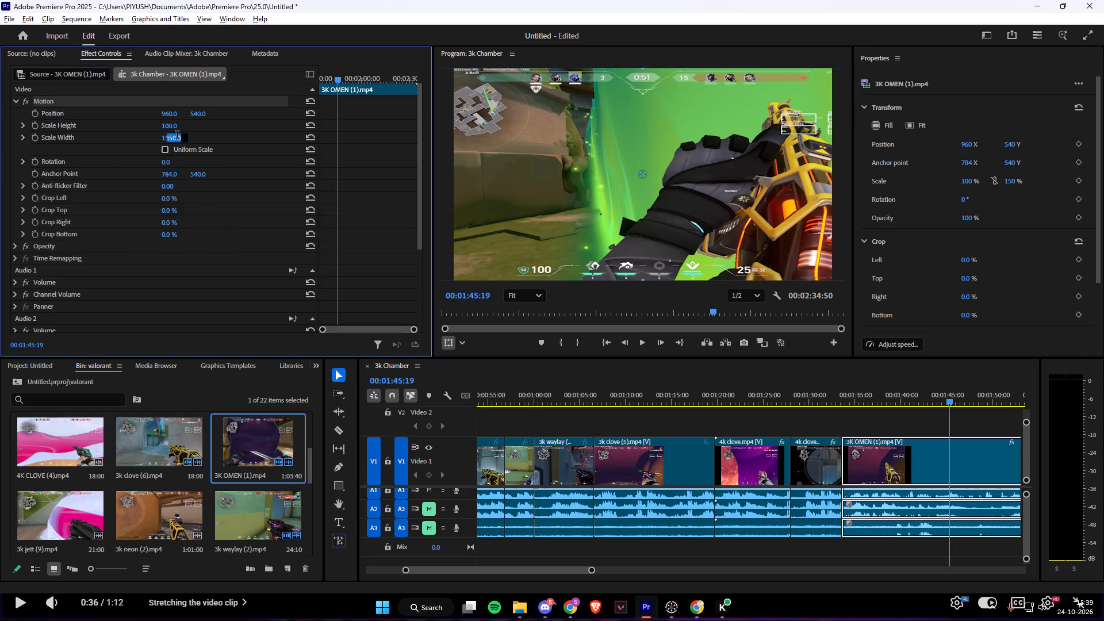
click(177, 136)
click(199, 135)
drag(175, 138, 174, 138)
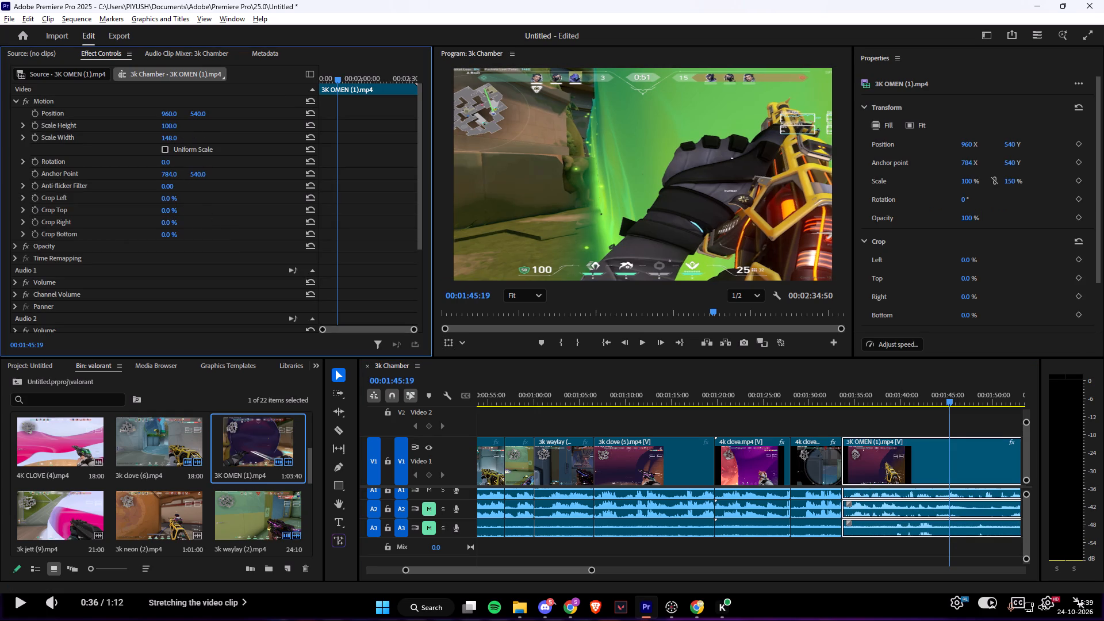
drag(174, 138, 158, 138)
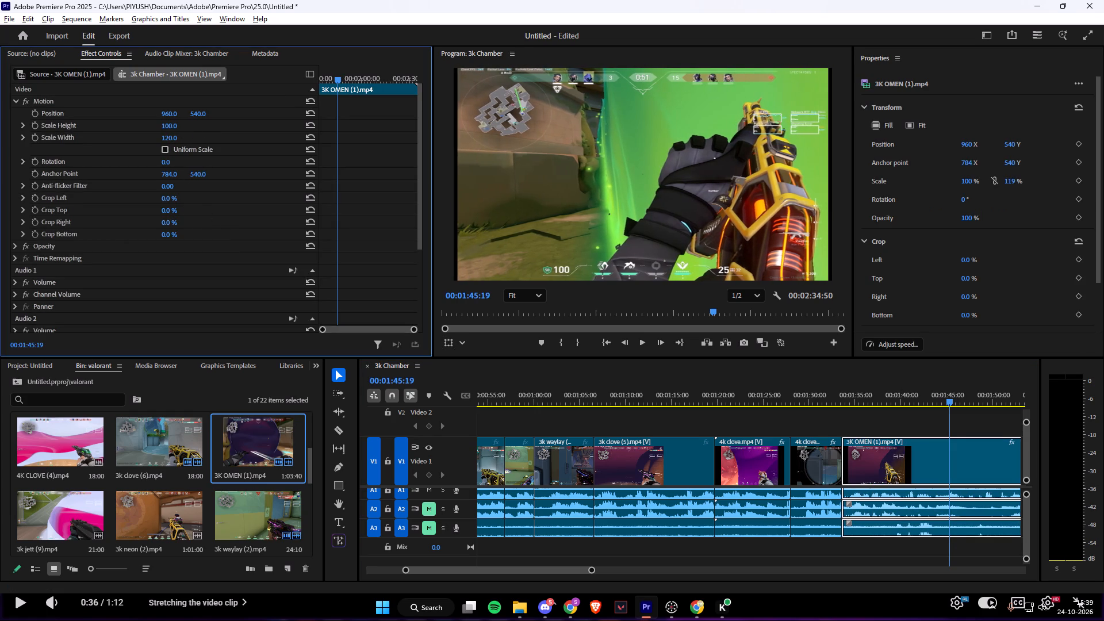
drag(158, 138, 160, 138)
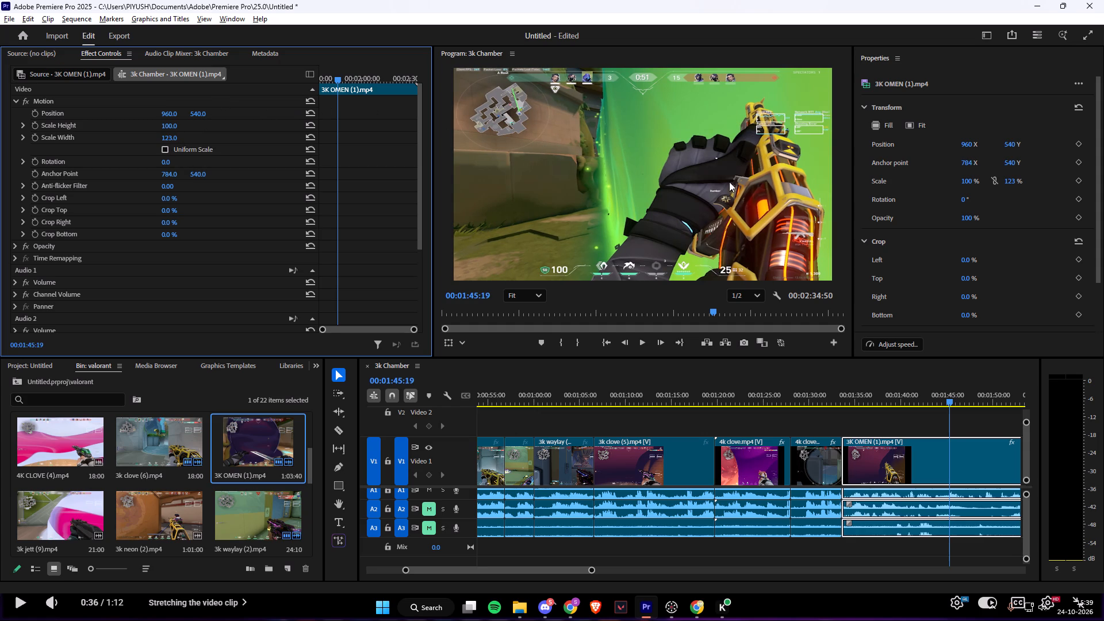
Play the rescaled 3K OMEN (1) clip full screen to check that it fills the frame.
click(1086, 37)
key(space)
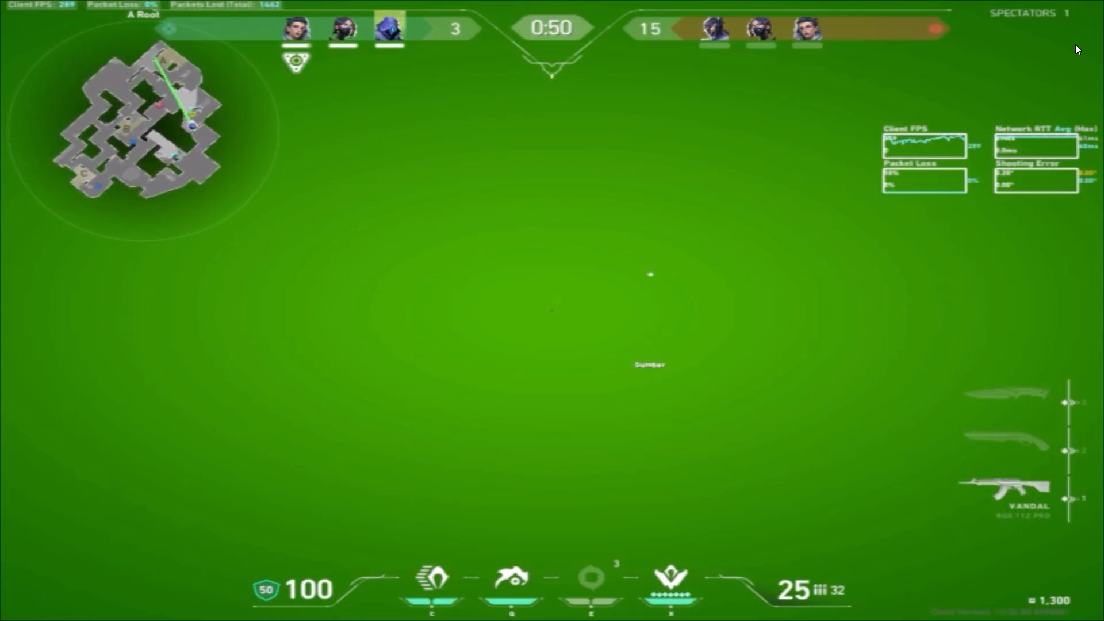
key(Escape)
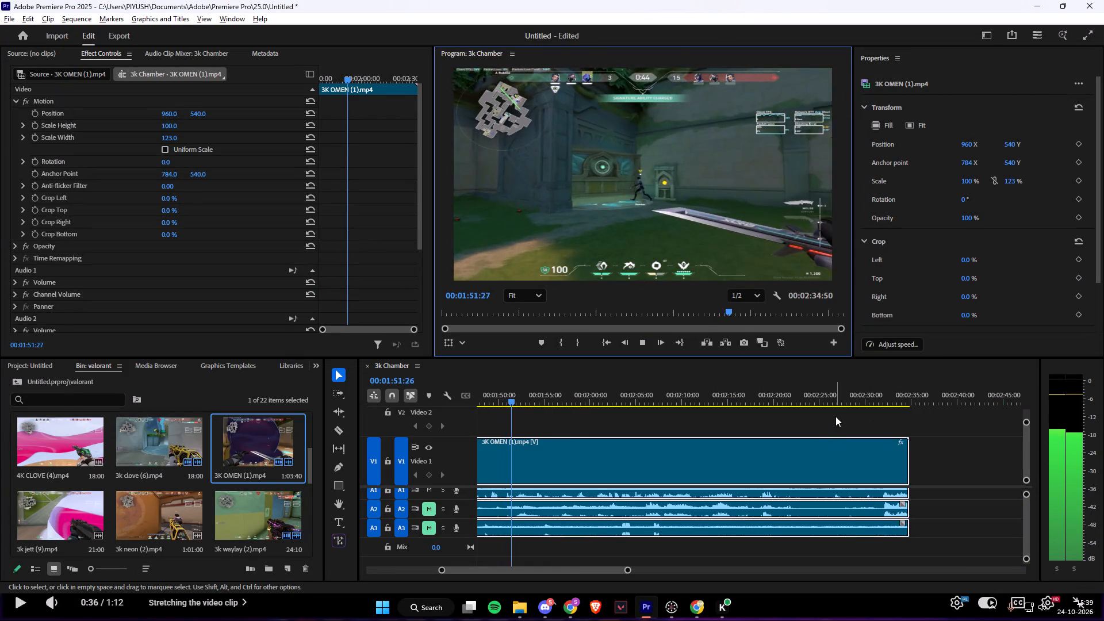
key(space)
Split the 3K OMEN (1) clip at 00:01:39:09, just after its opening kills.
drag(605, 569, 594, 572)
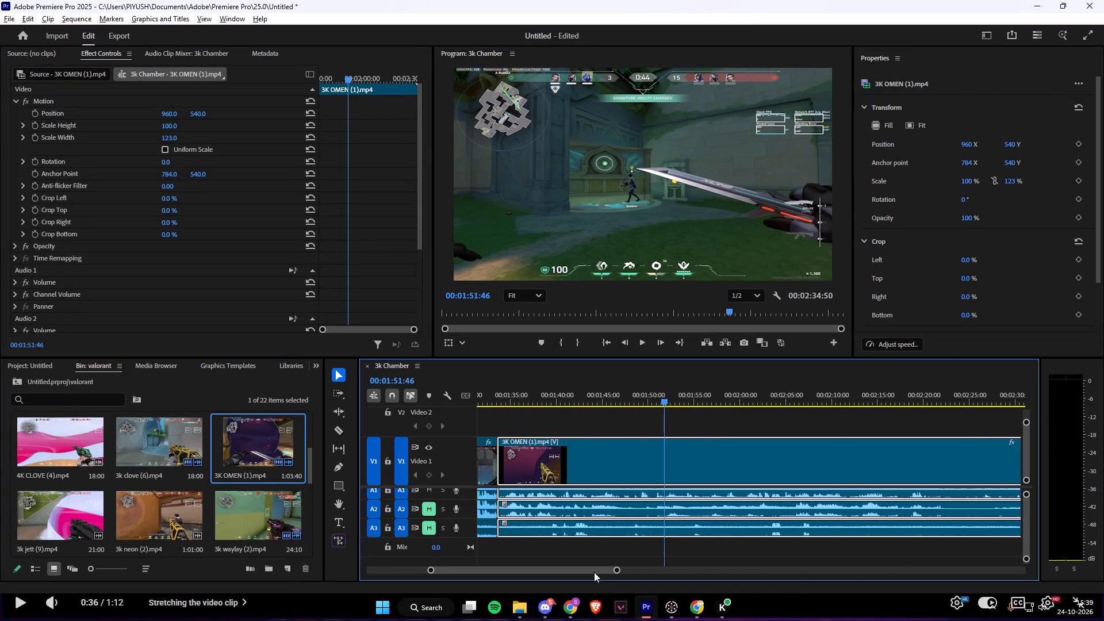
drag(594, 572, 588, 572)
click(612, 409)
click(614, 400)
key(space)
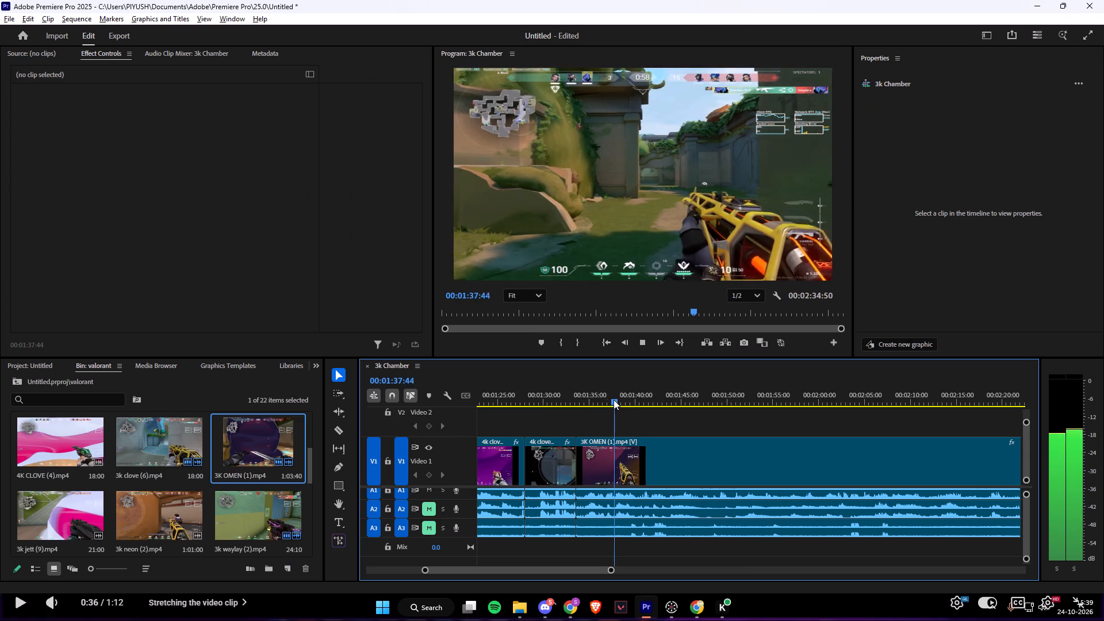
key(space)
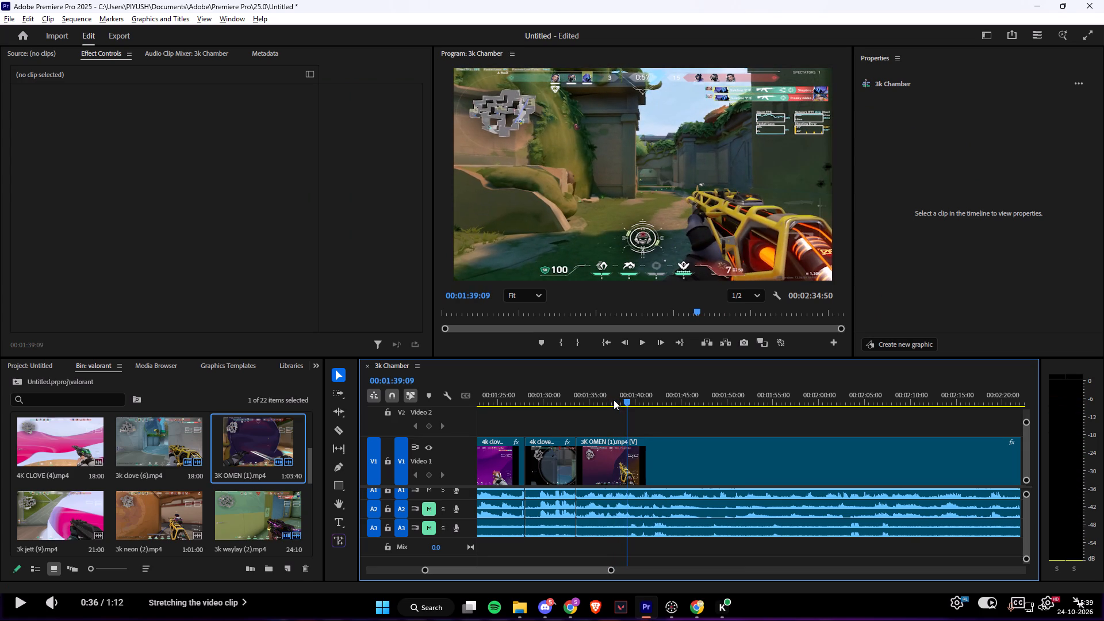
key(c)
click(630, 458)
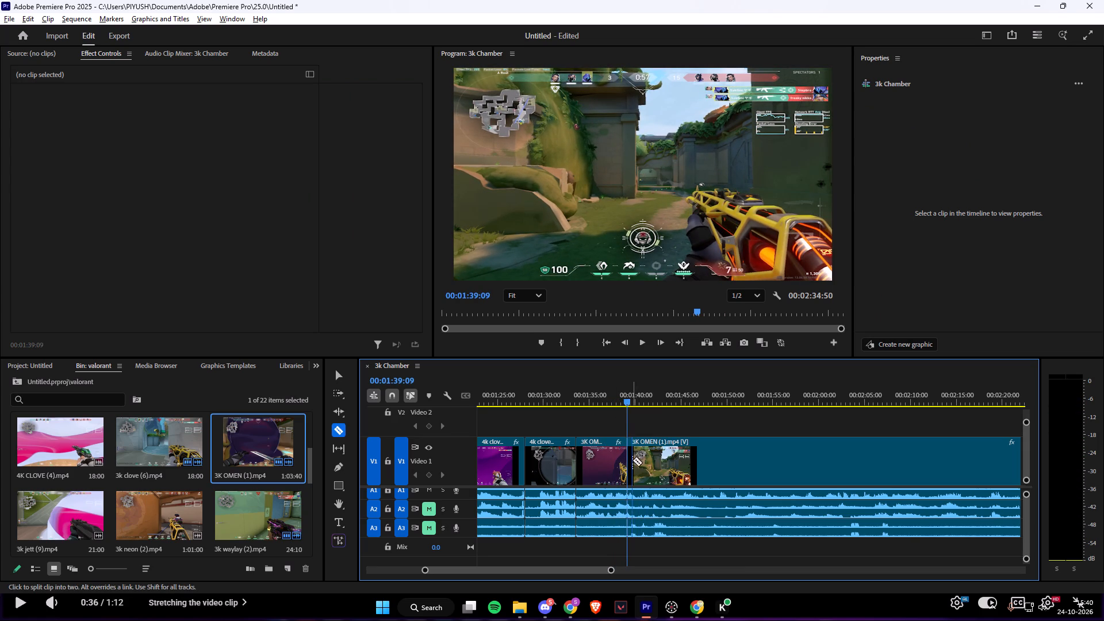
key(v)
Split the long remaining 3K OMEN (1) piece at 00:02:30:50, shortly before its last kill.
drag(626, 402, 914, 417)
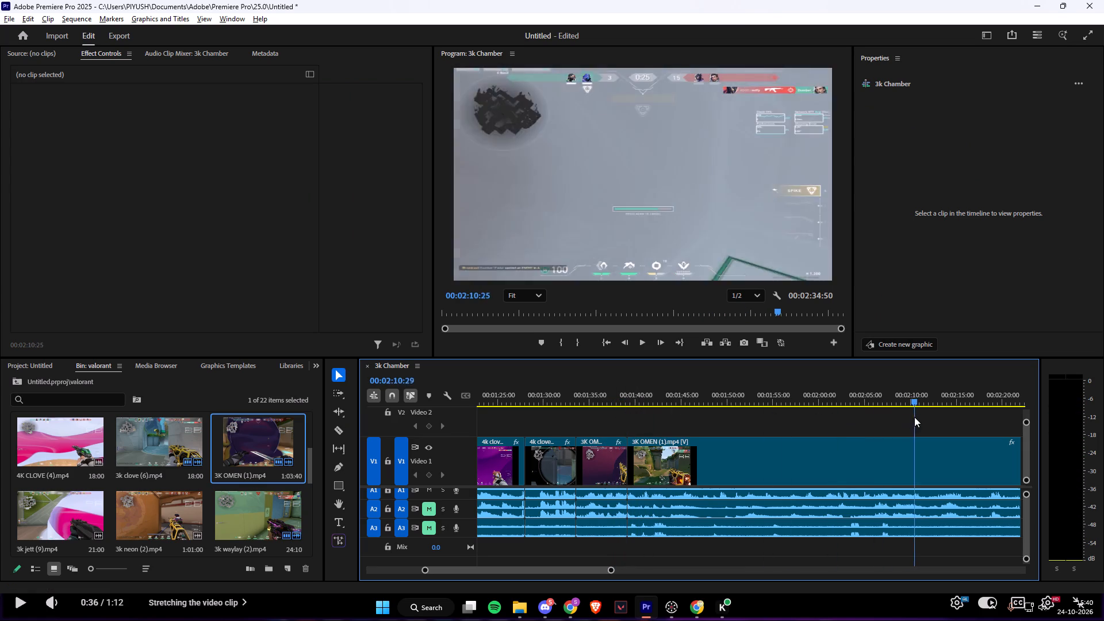
drag(914, 417, 957, 423)
click(573, 575)
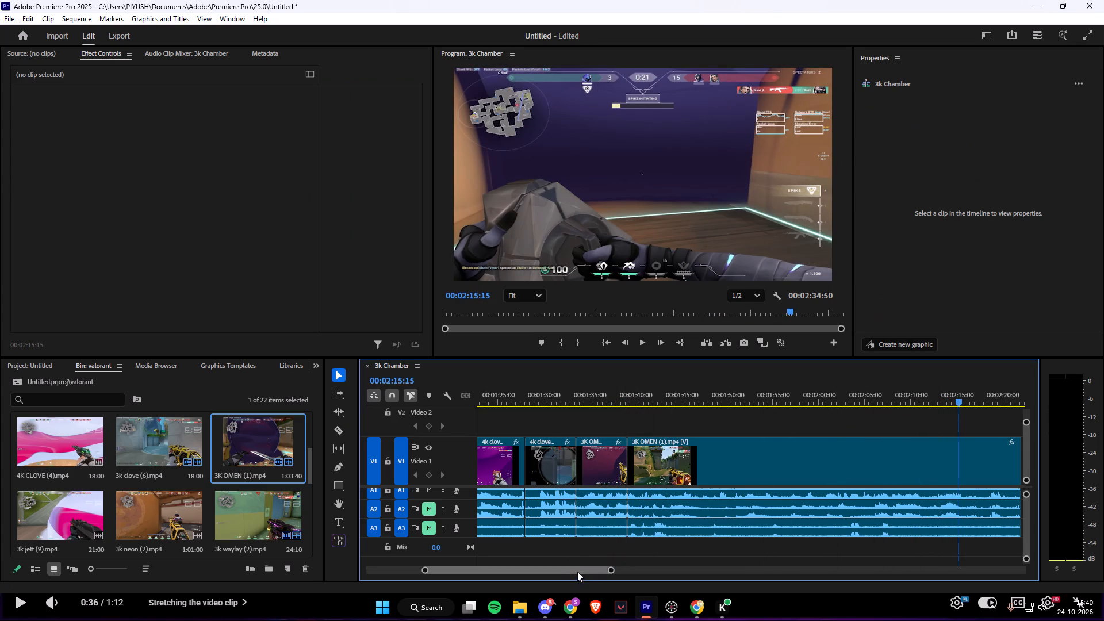
drag(578, 569, 611, 570)
drag(575, 398, 586, 398)
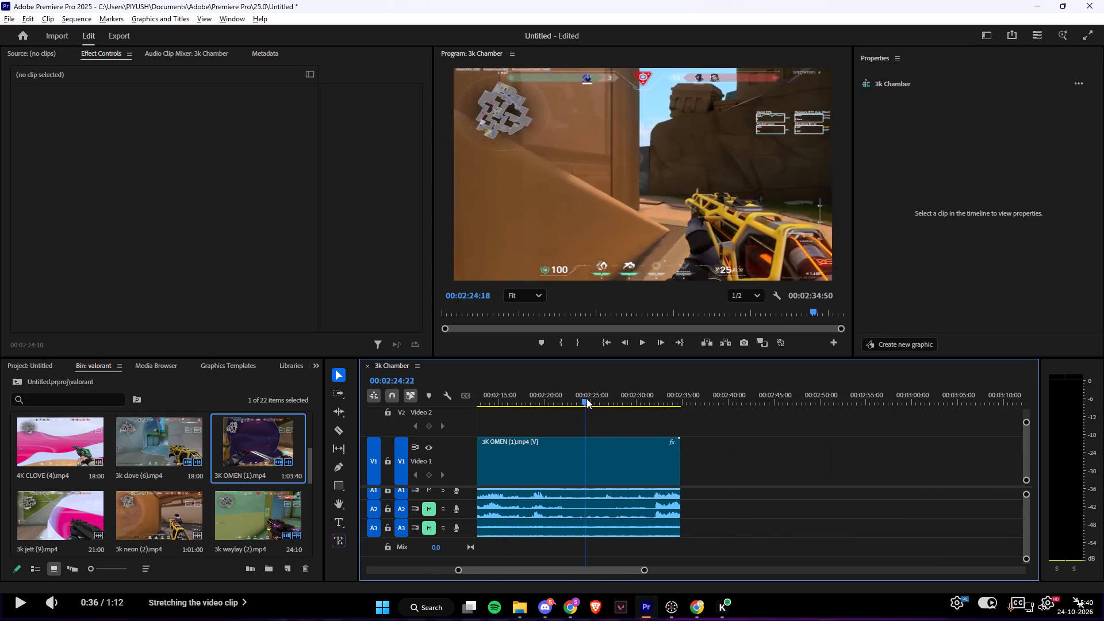
drag(586, 398, 639, 396)
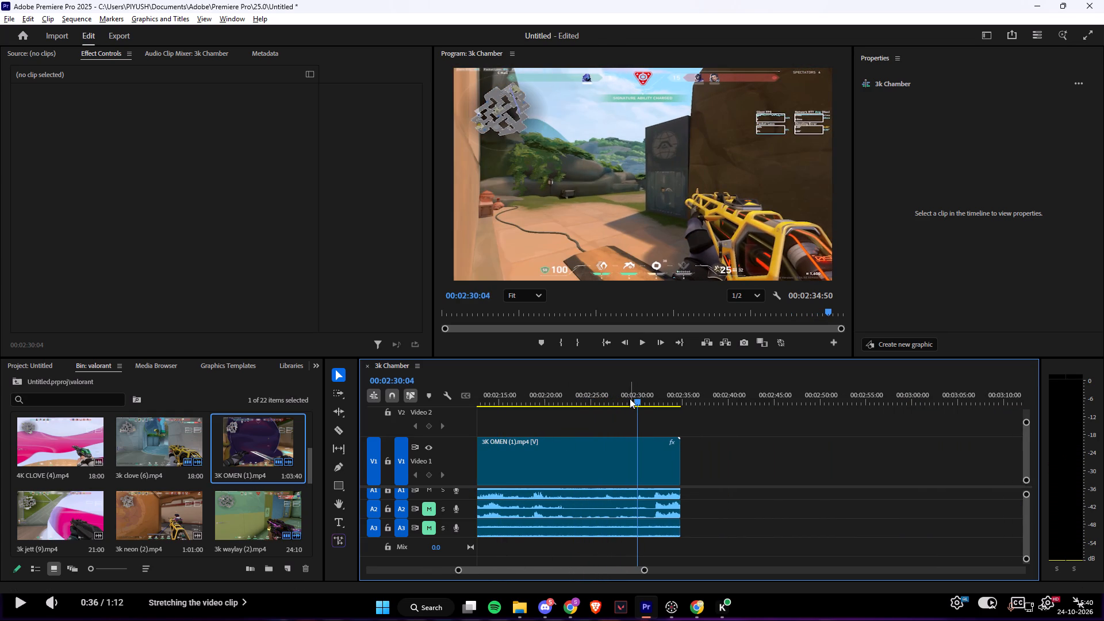
key(space)
key(space)
text(c)
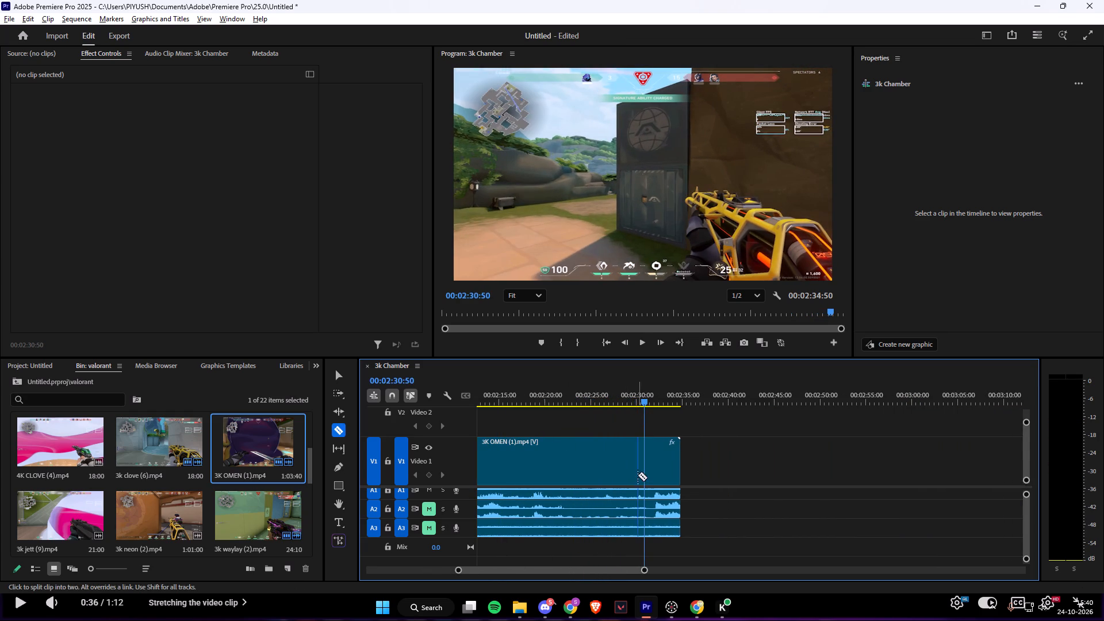
click(644, 470)
Delete the unwanted middle section of 3K OMEN (1) before the last-kill piece and close the gap it leaves.
key(v)
click(626, 465)
key(BackSpace)
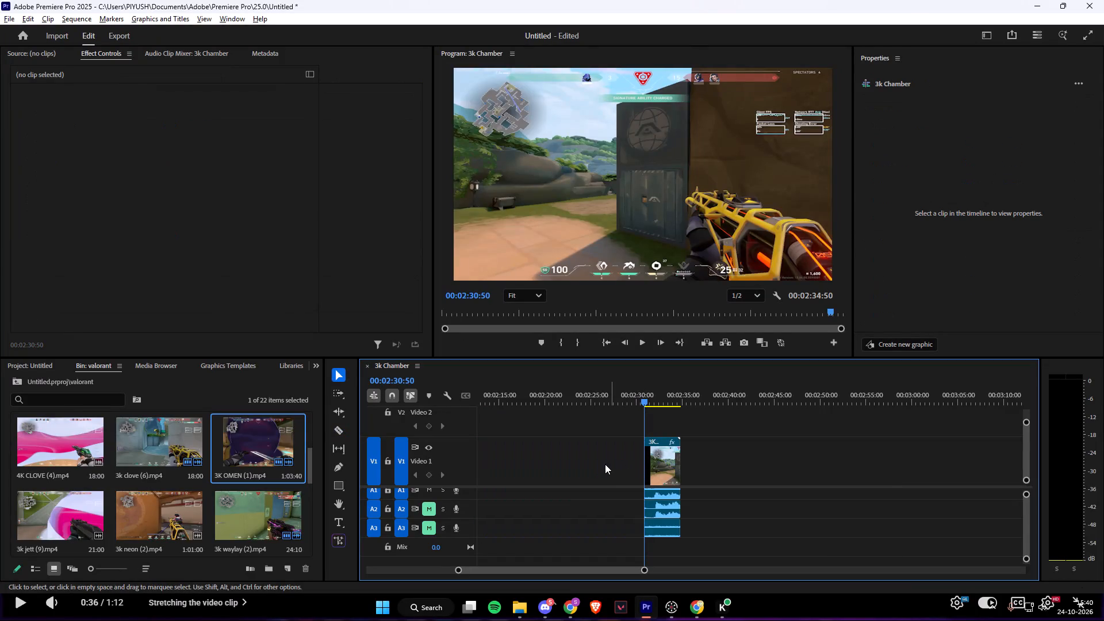
click(601, 465)
key(BackSpace)
Play across the new join, shift the last 3K OMEN (1) piece slightly later, and extend its start back to the preceding piece.
drag(579, 569, 539, 572)
click(714, 411)
click(713, 404)
key(space)
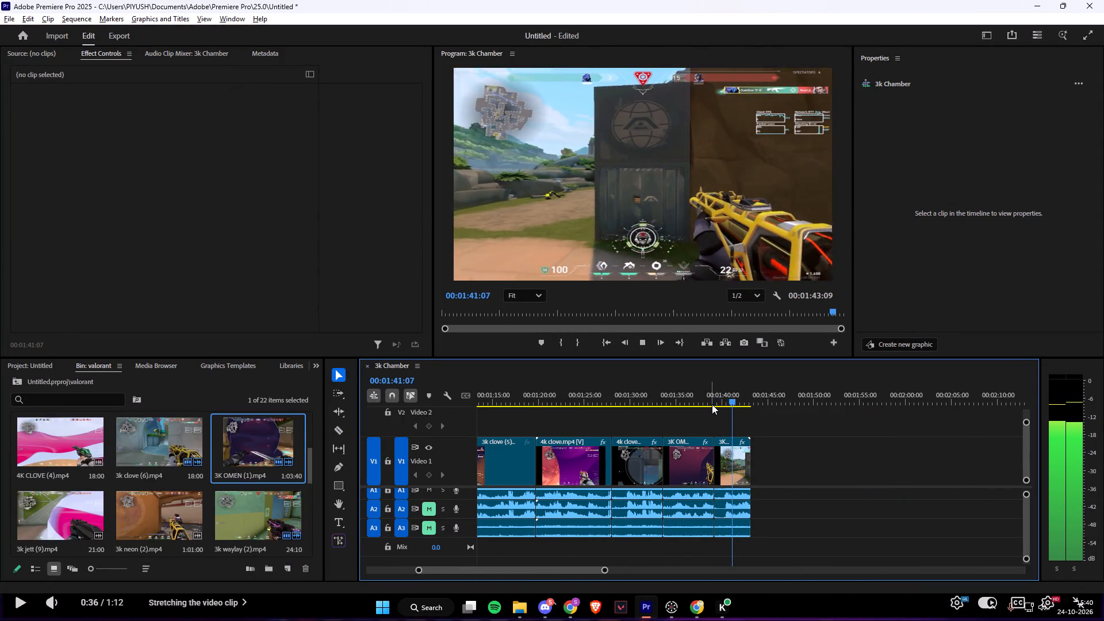
key(space)
drag(738, 464, 745, 465)
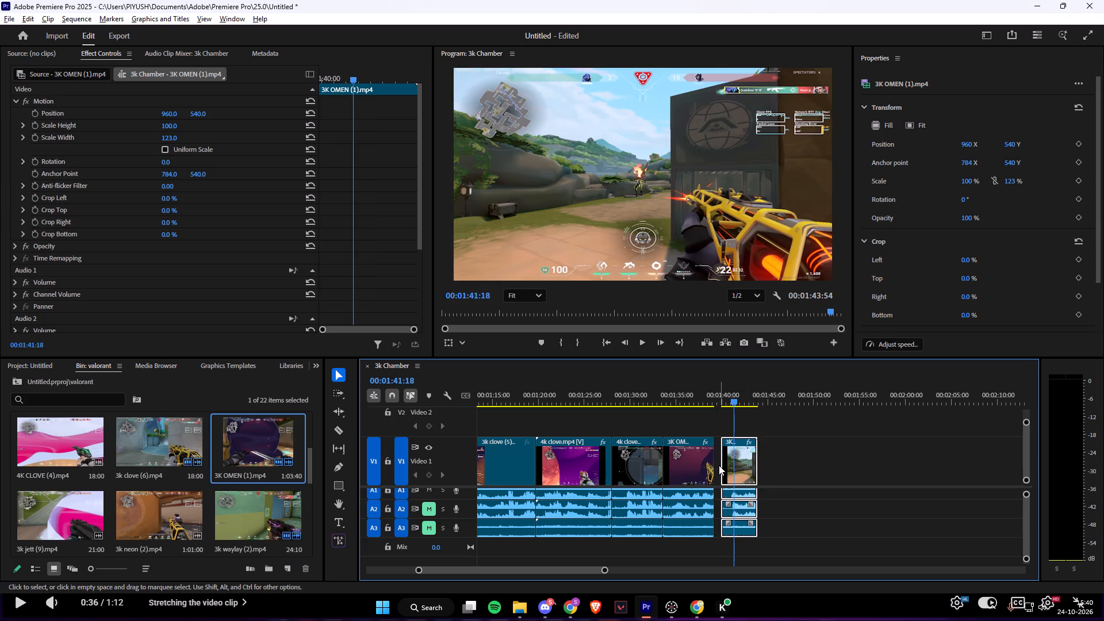
click(720, 466)
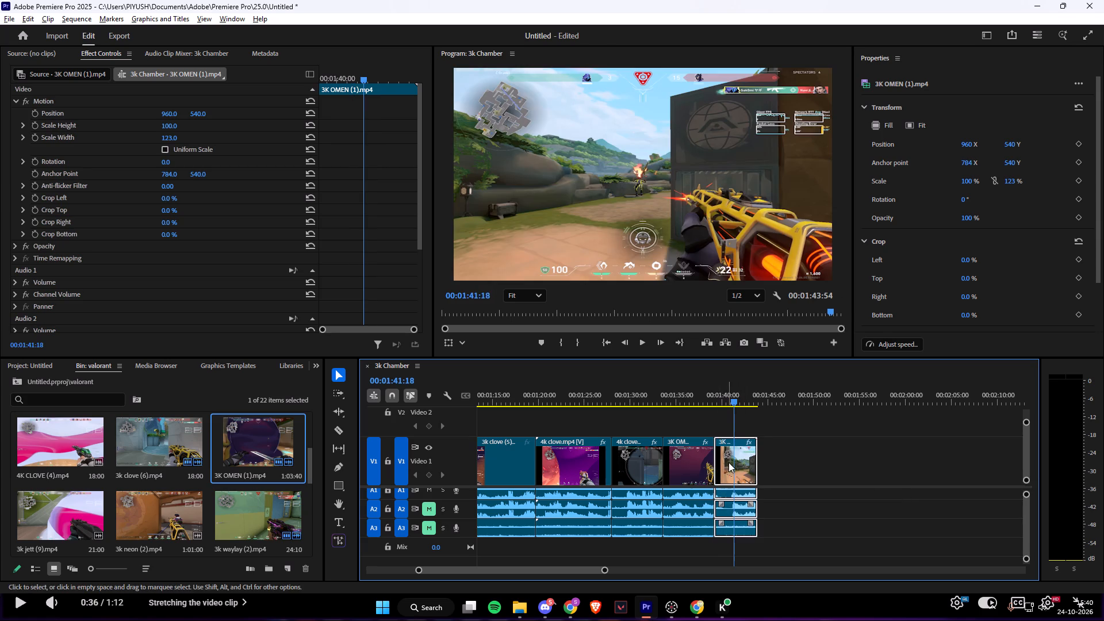
Split the last 3K OMEN (1) piece at 00:01:42:06, just after the kill, and delete the remainder.
click(708, 400)
key(space)
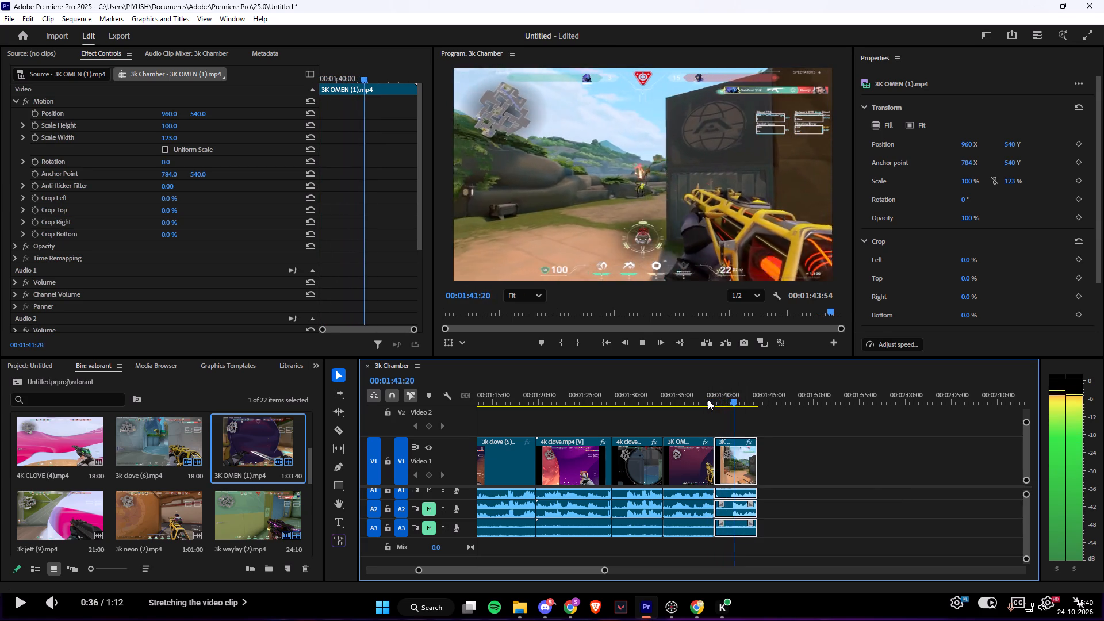
key(space)
key(c)
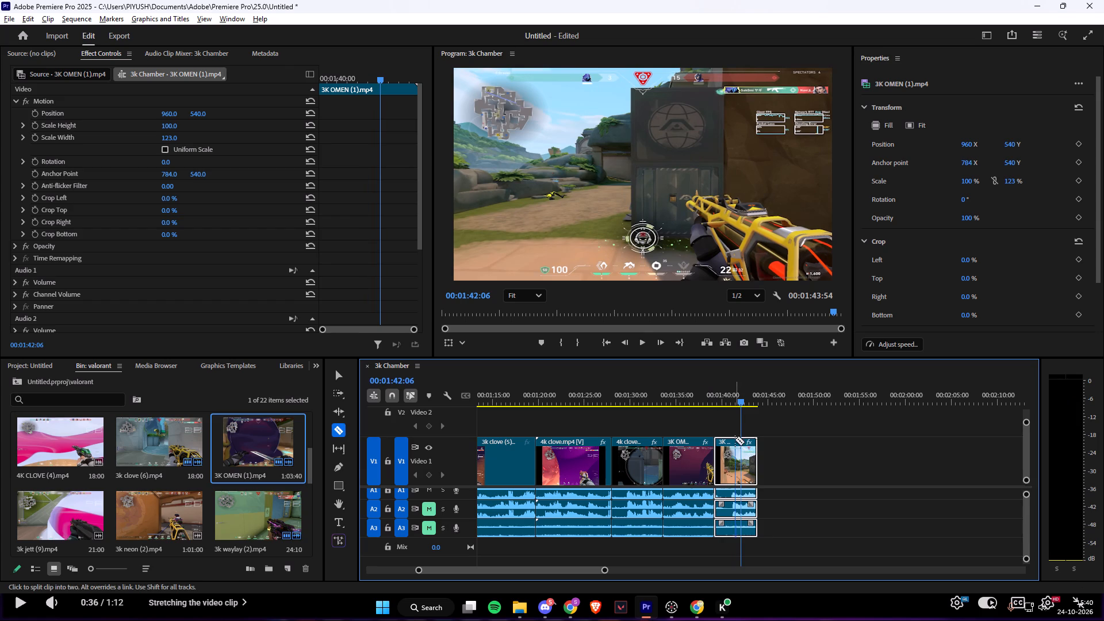
click(742, 453)
key(v)
click(747, 453)
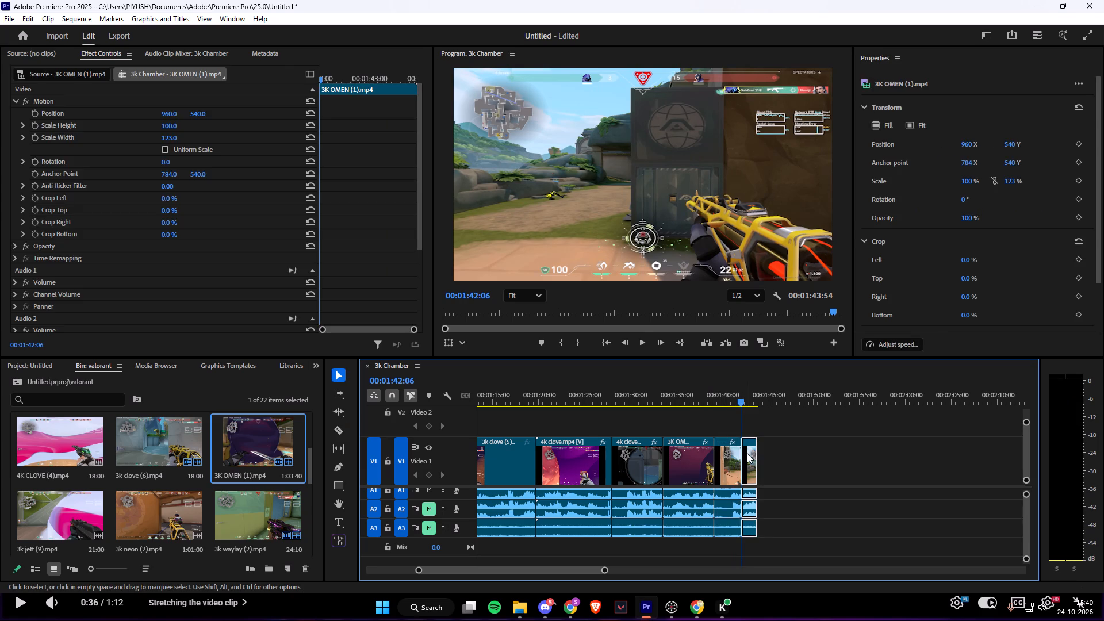
key(BackSpace)
Play the end of the 3K OMEN (1) section to check the join and the trimmed ending.
click(722, 404)
drag(719, 404, 703, 404)
key(space)
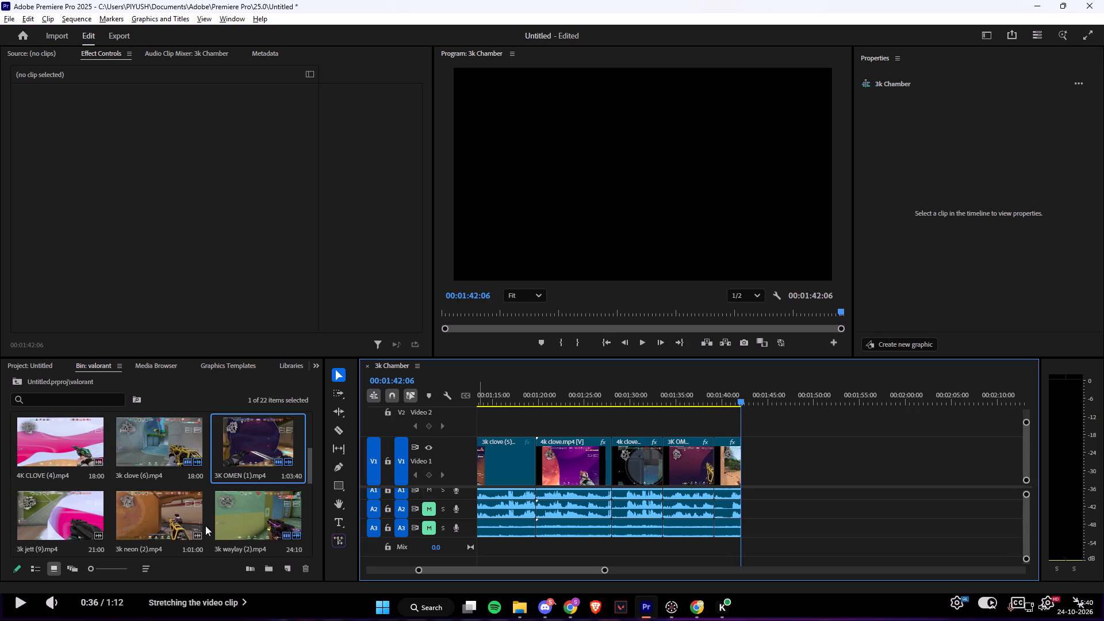
Add the 4K CLOVE (4) clip to the end of the sequence on Video 1, directly after 3K OMEN (1).
drag(45, 447, 593, 390)
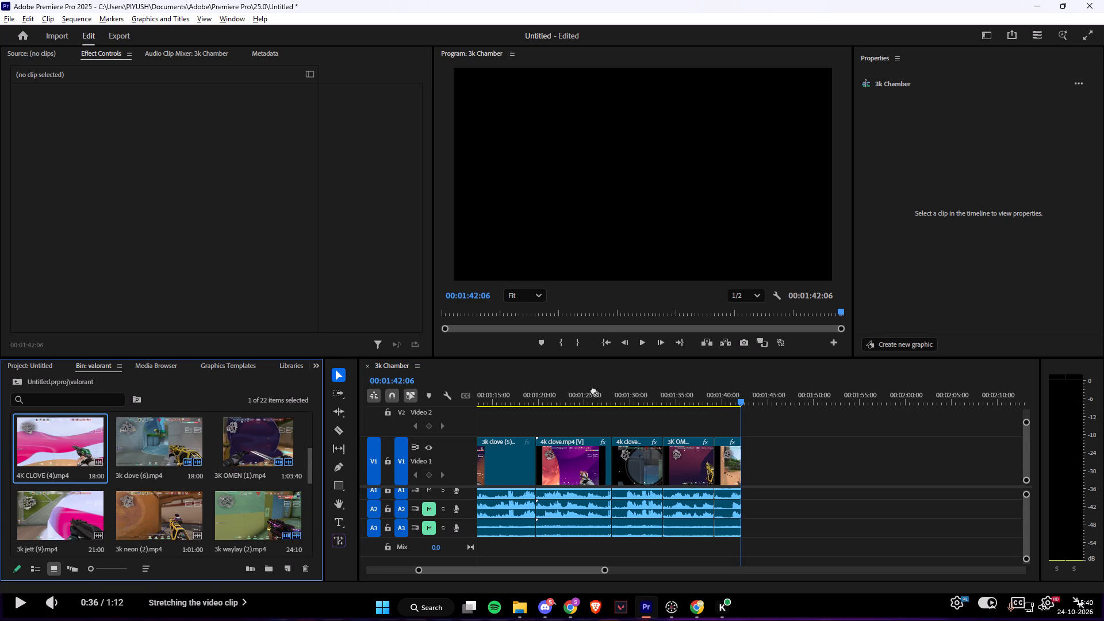
drag(593, 390, 743, 465)
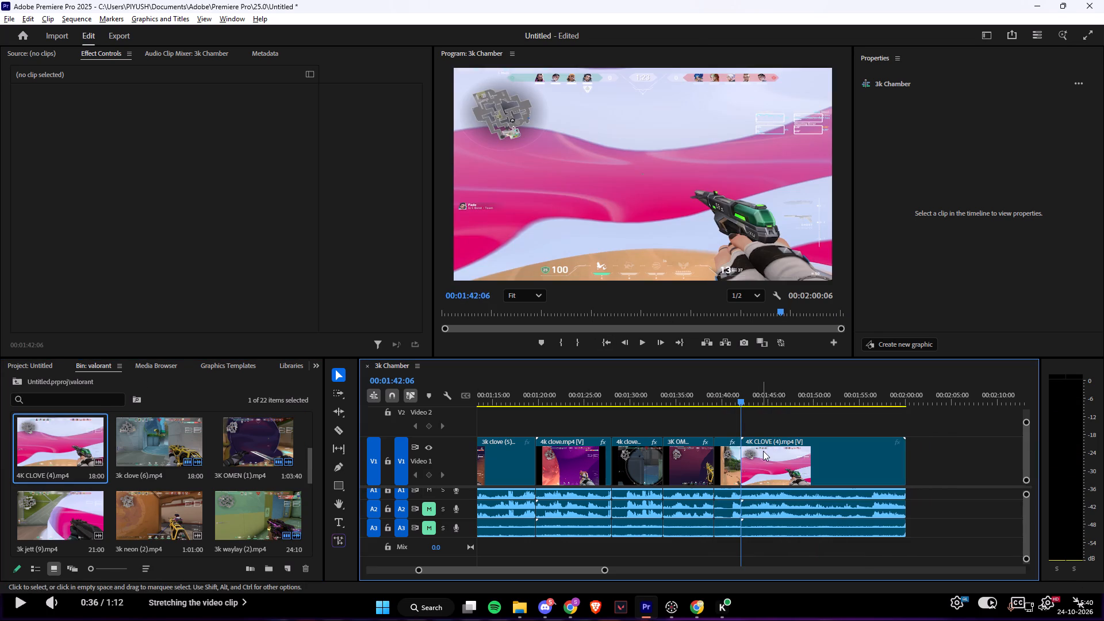
Play the 4K CLOVE (4) clip from its start to examine where its opening kills end.
key(space)
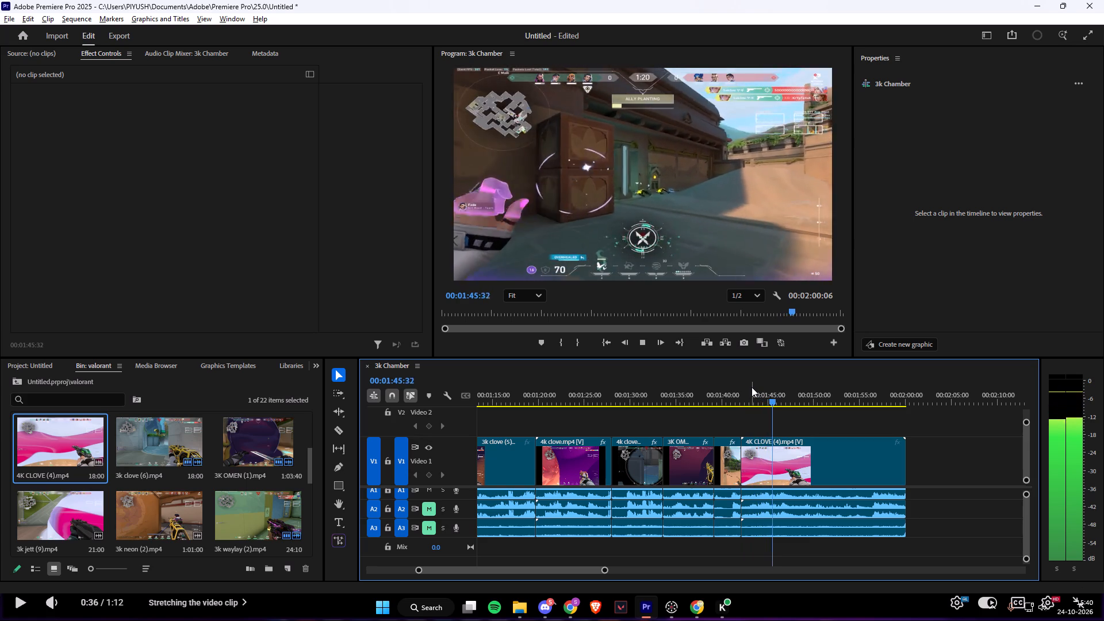
key(space)
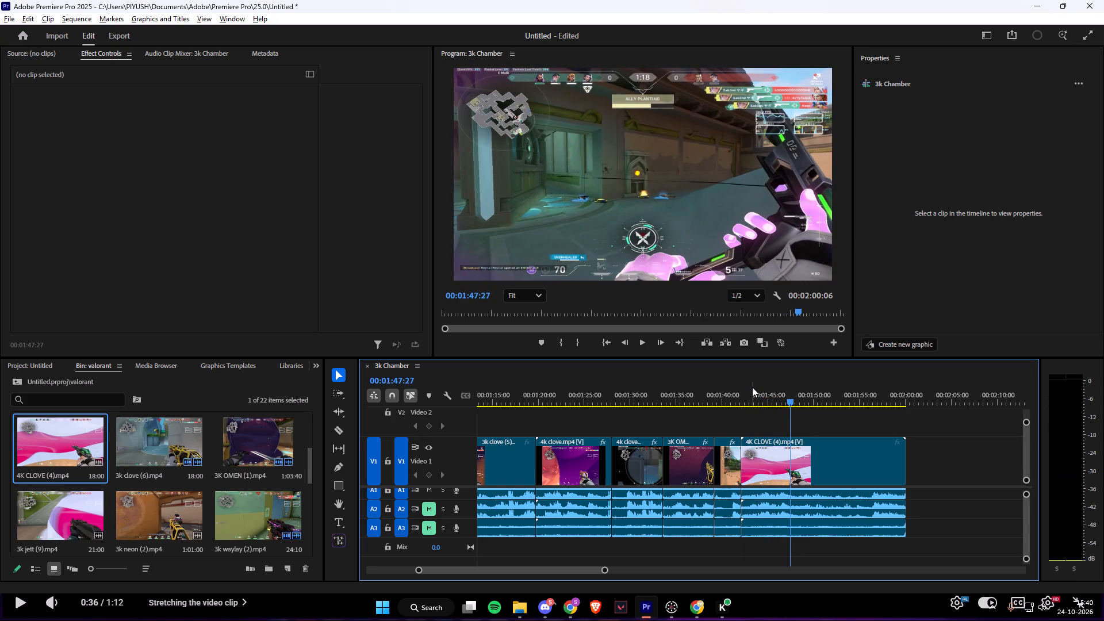
click(746, 401)
drag(745, 401, 744, 401)
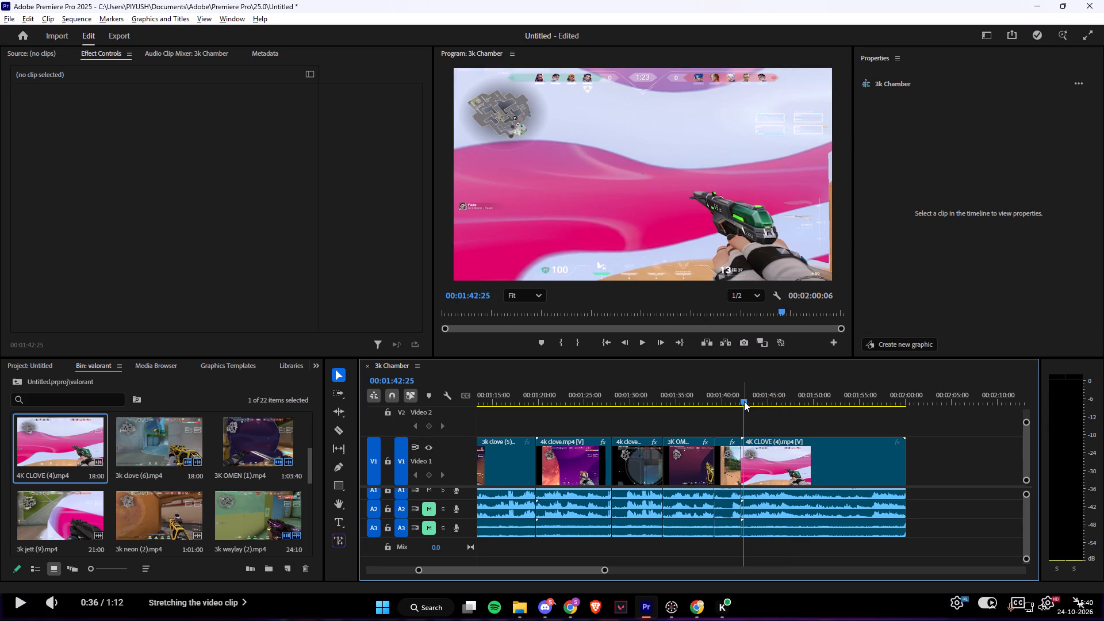
drag(744, 401, 737, 402)
click(738, 401)
click(742, 403)
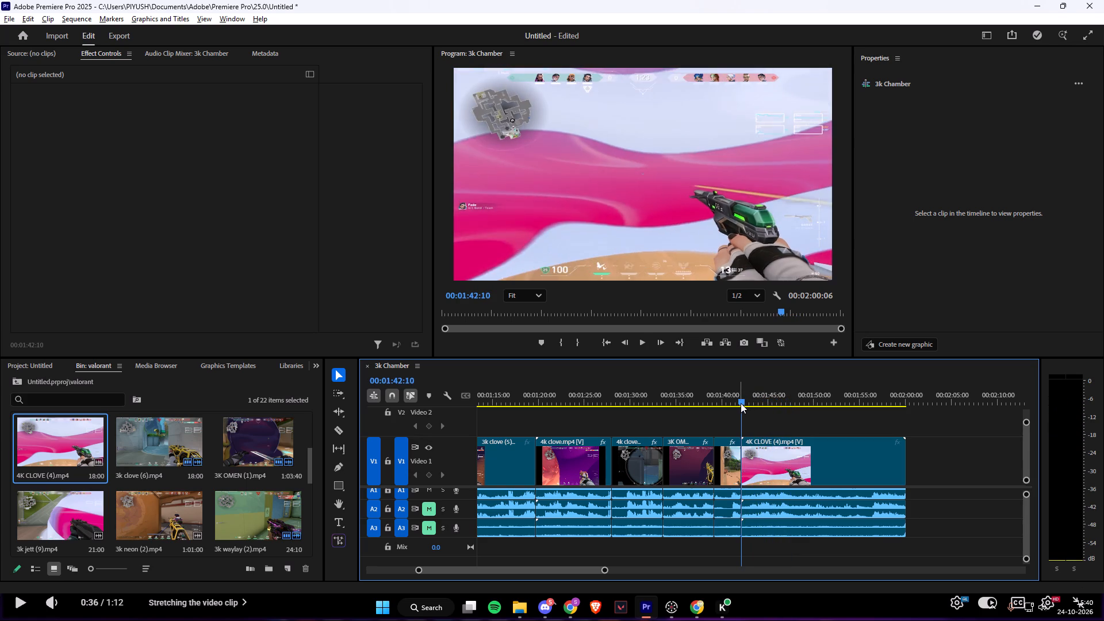
key(space)
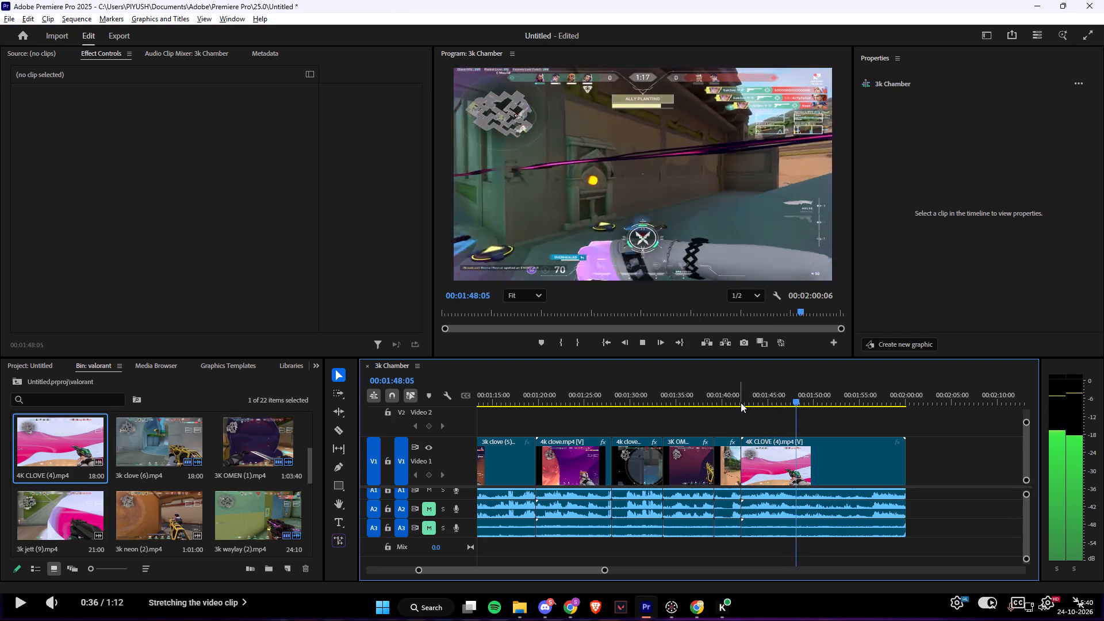
key(space)
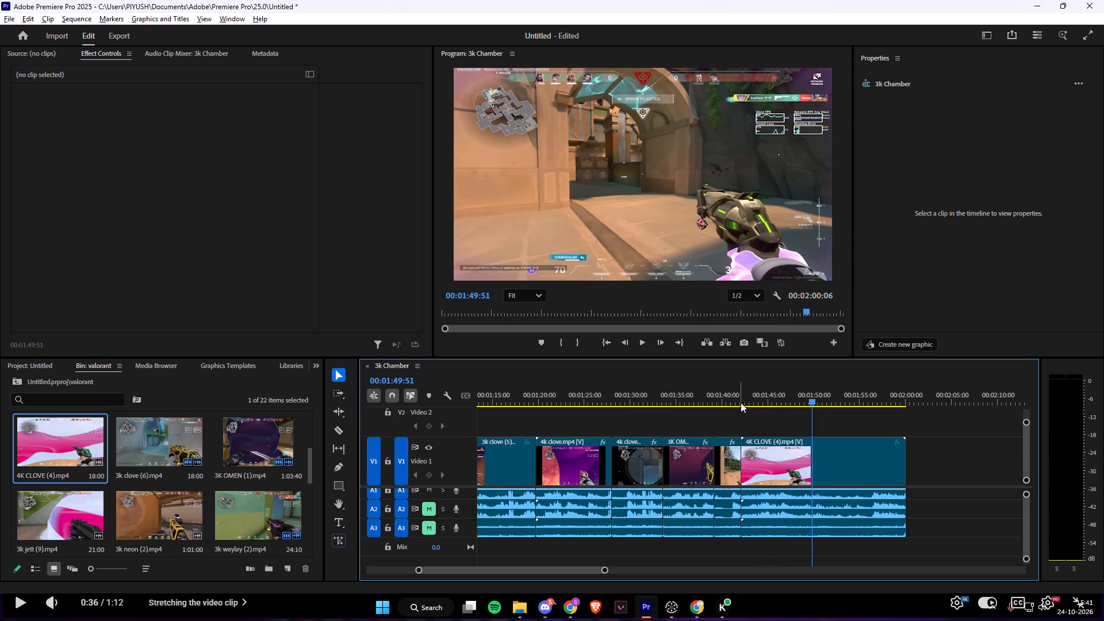
Split the 4K CLOVE (4) clip at 00:01:47:35, just after its opening kills.
click(792, 404)
key(space)
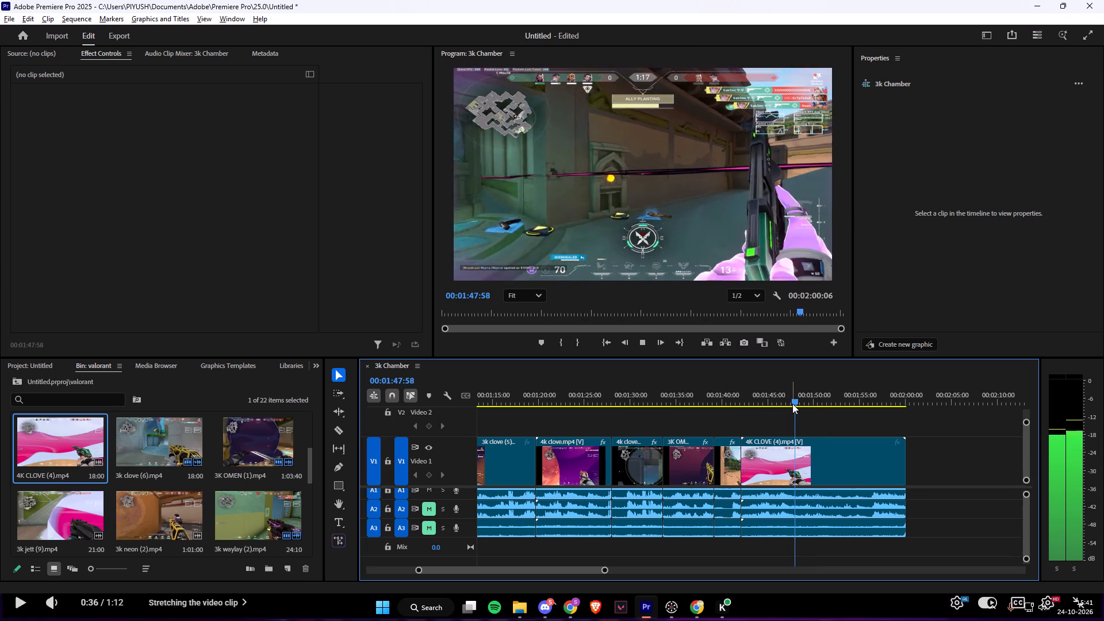
key(space)
click(787, 403)
key(space)
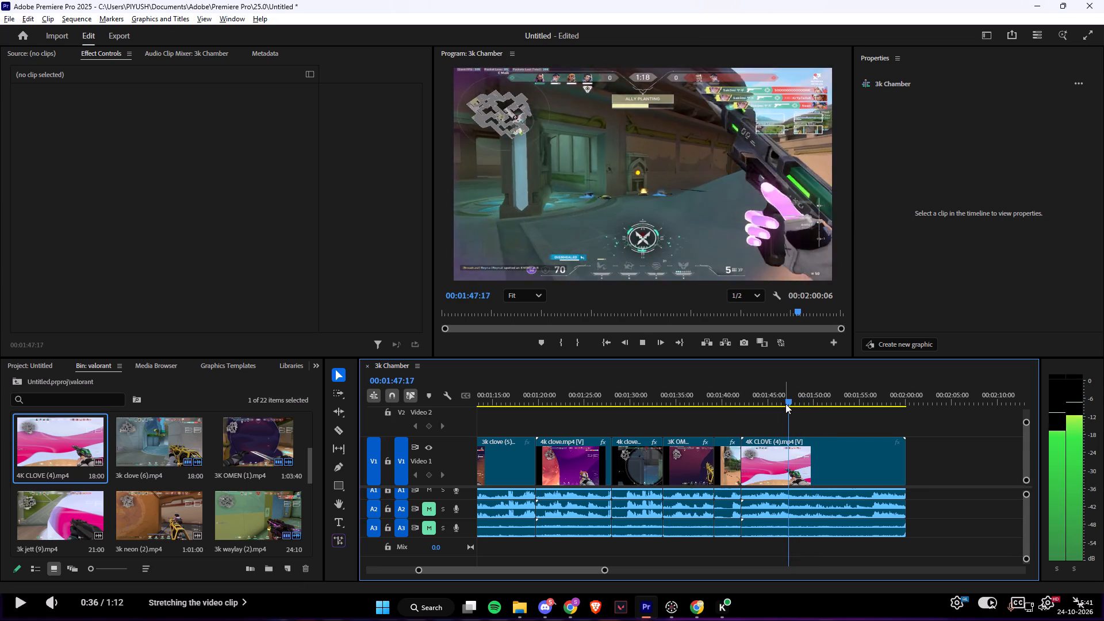
key(space)
key(space)
key(space)
text(c)
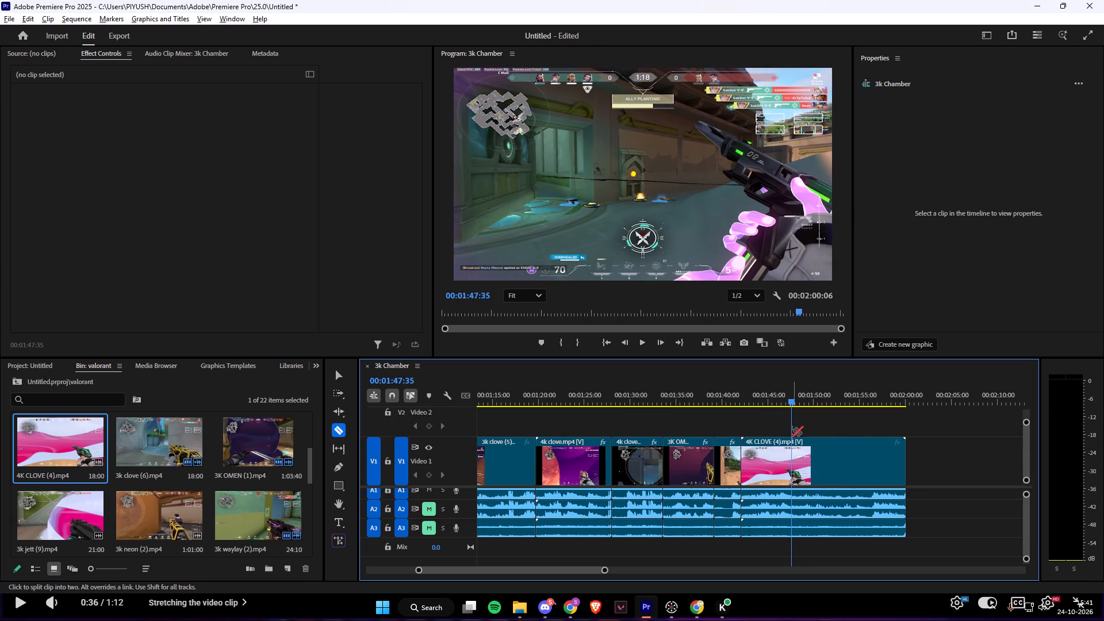
click(791, 440)
key(v)
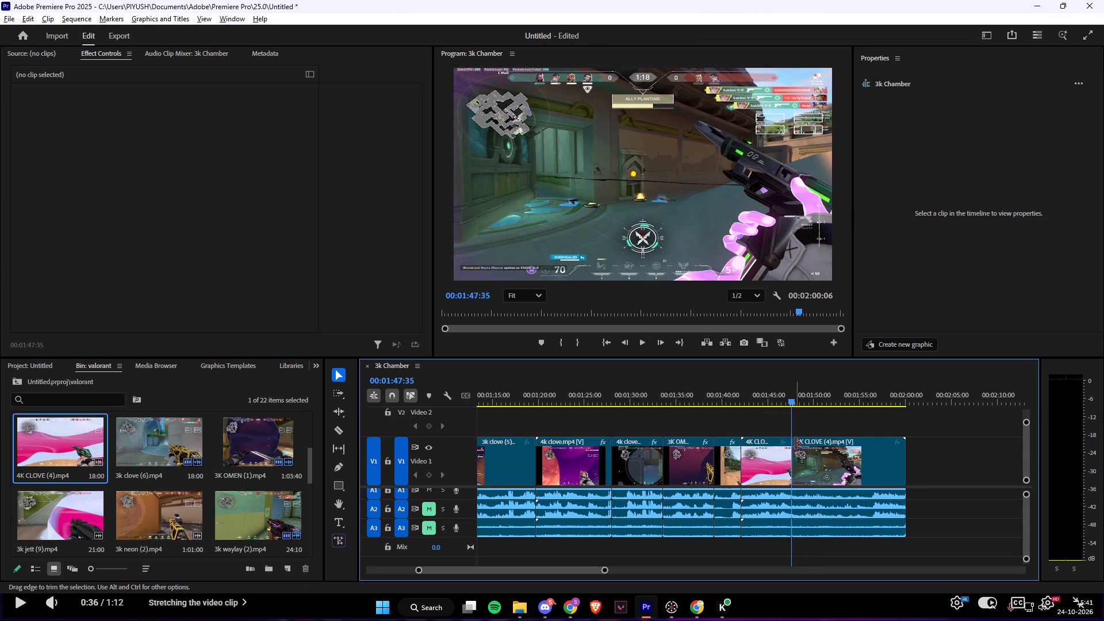
Split the rest of the 4K CLOVE (4) clip at 00:01:55:20, shortly before its final kill.
key(space)
drag(798, 406, 806, 405)
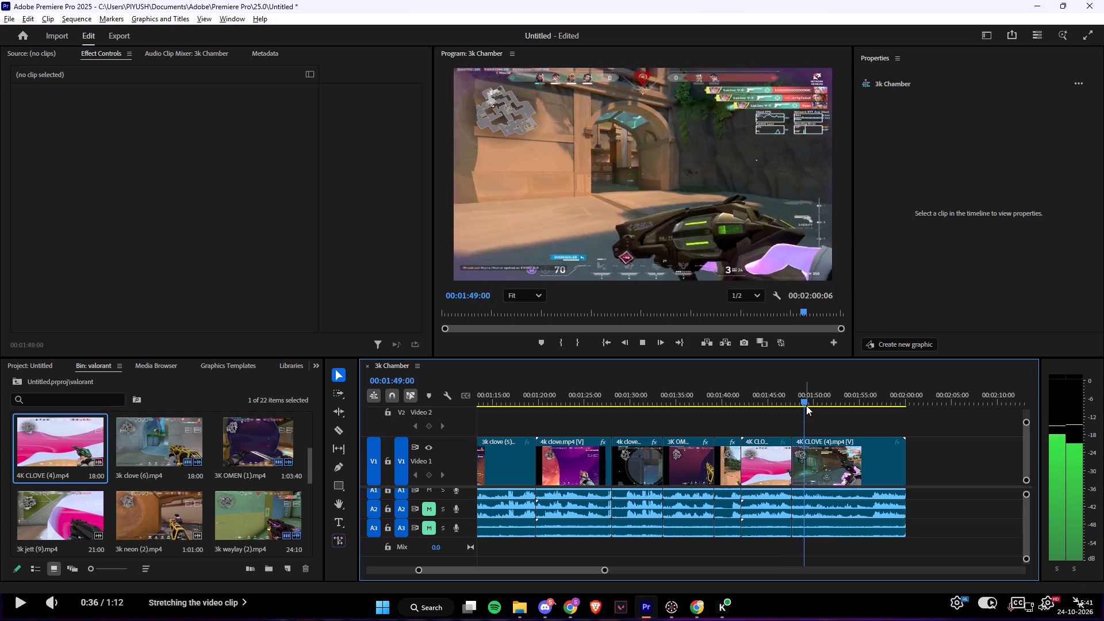
drag(807, 401, 856, 406)
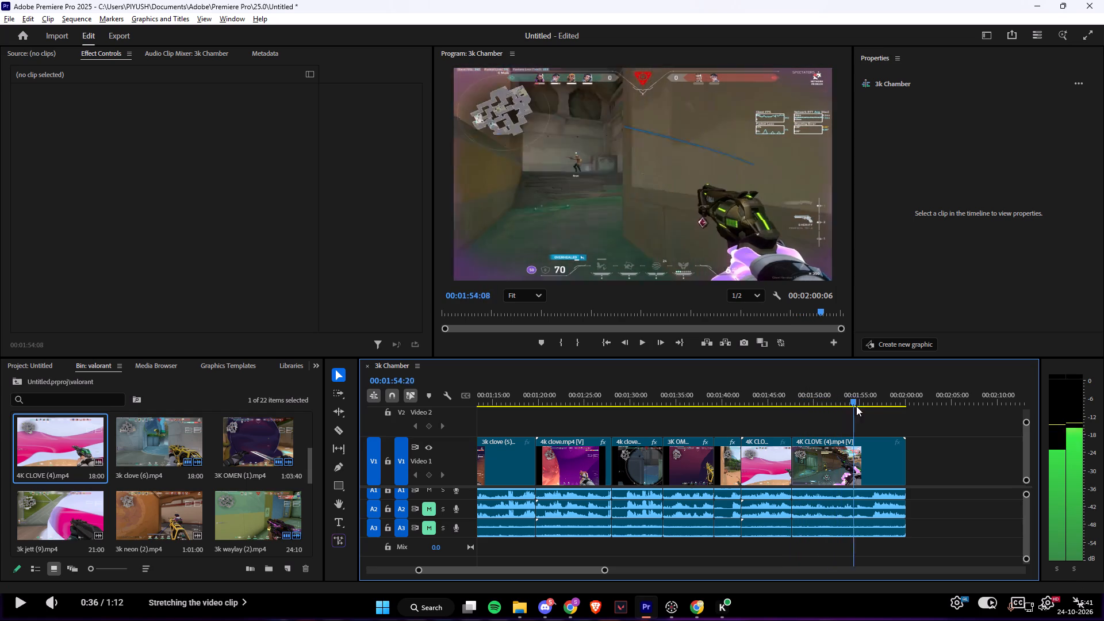
drag(856, 406, 865, 408)
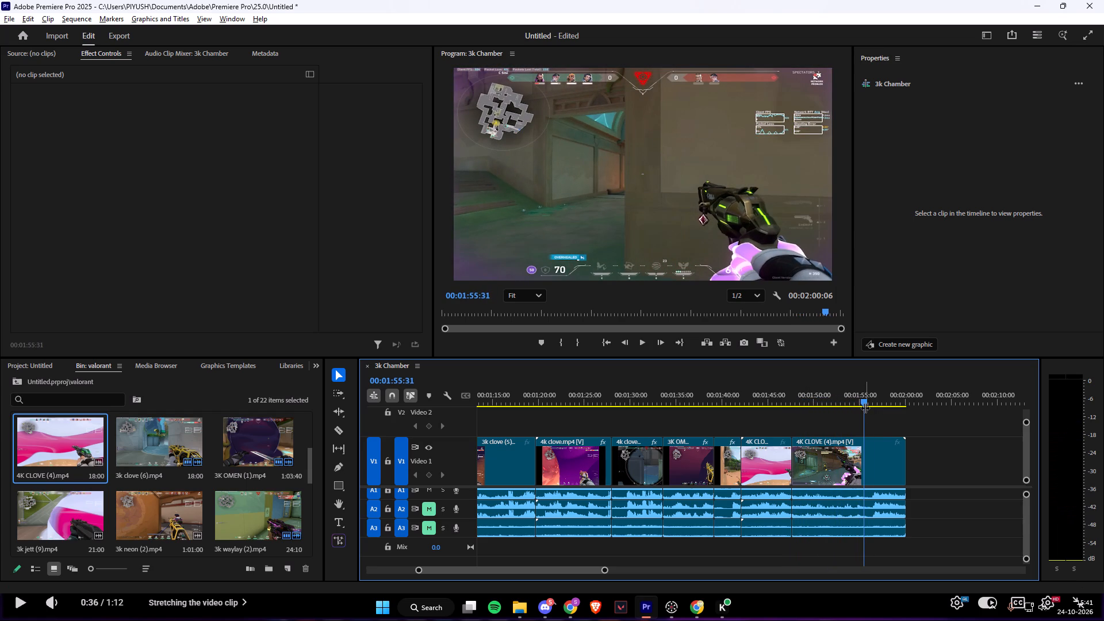
click(864, 408)
click(864, 402)
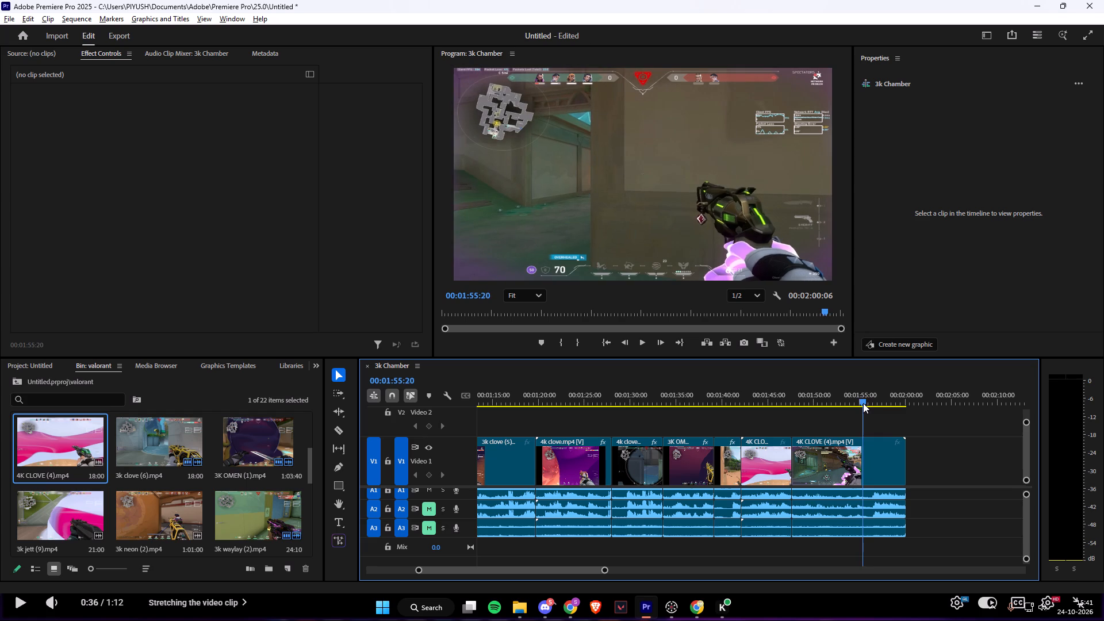
key(c)
click(862, 454)
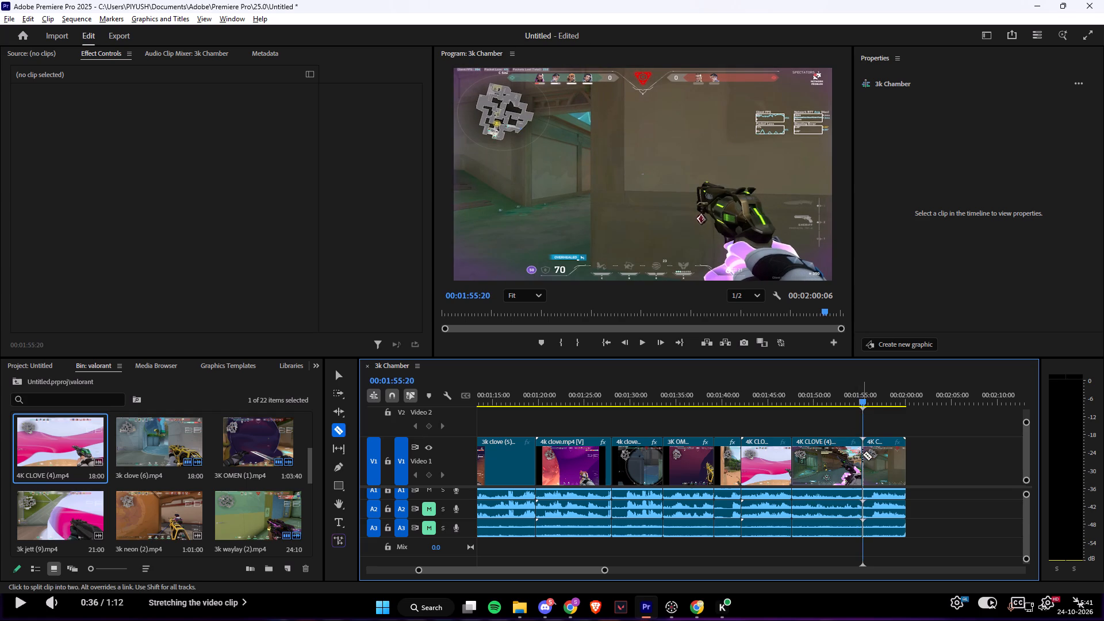
Delete the middle section of 4K CLOVE (4) between the two cuts and close the gap it leaves.
key(v)
click(845, 454)
key(BackSpace)
click(816, 450)
key(BackSpace)
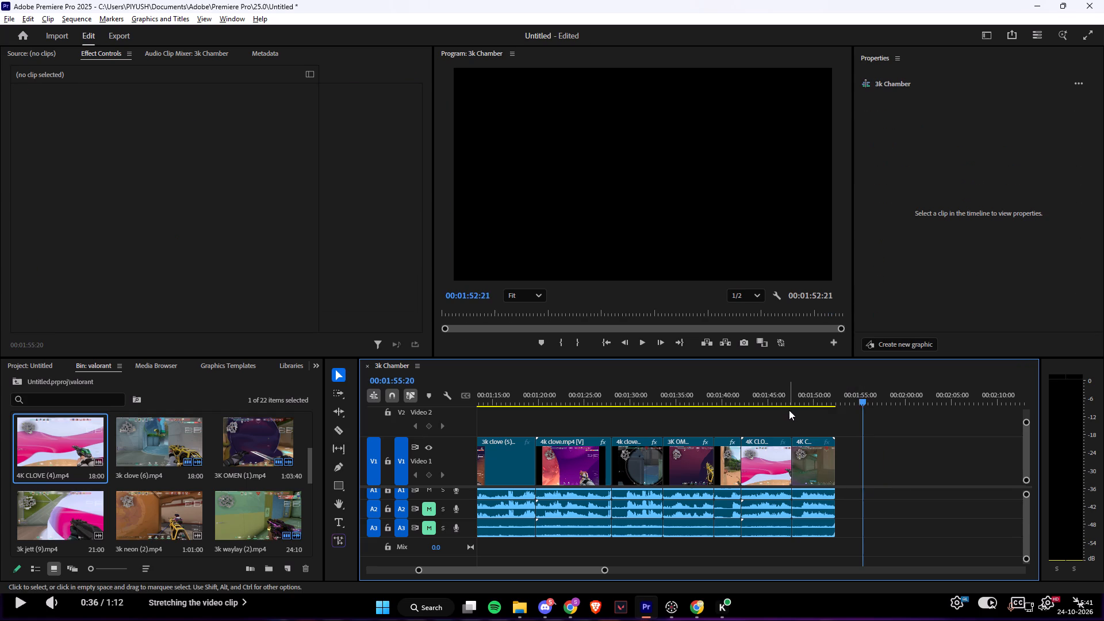
Cut the last 4K CLOVE (4) section at 00:01:51:36, shortly after its final kill, and delete the leftover tail.
click(787, 405)
key(space)
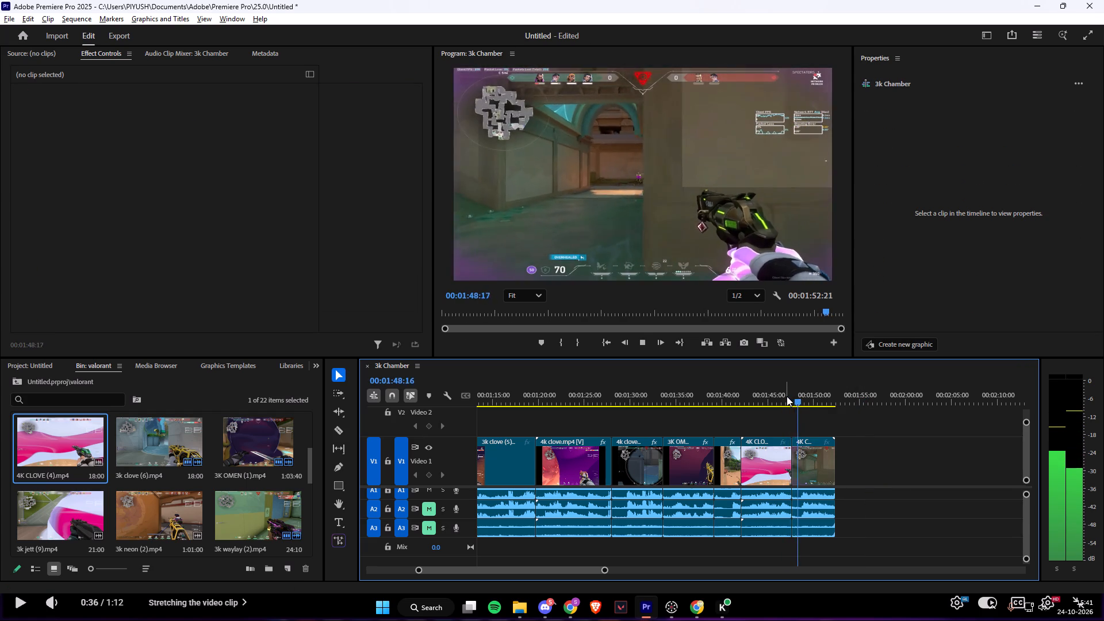
key(space)
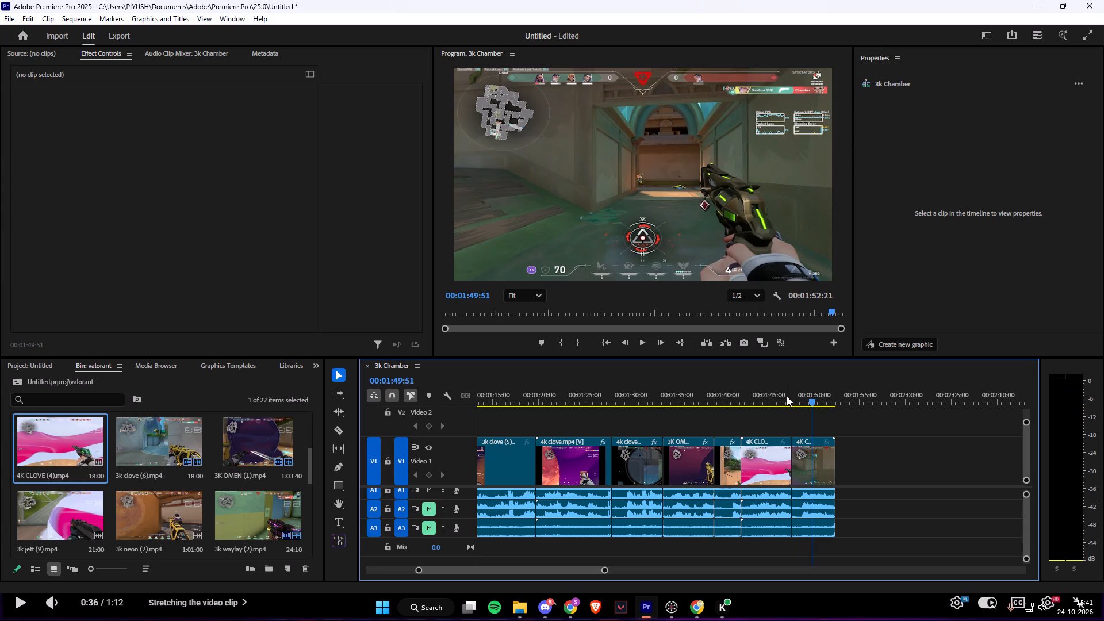
key(space)
key(space)
key(space)
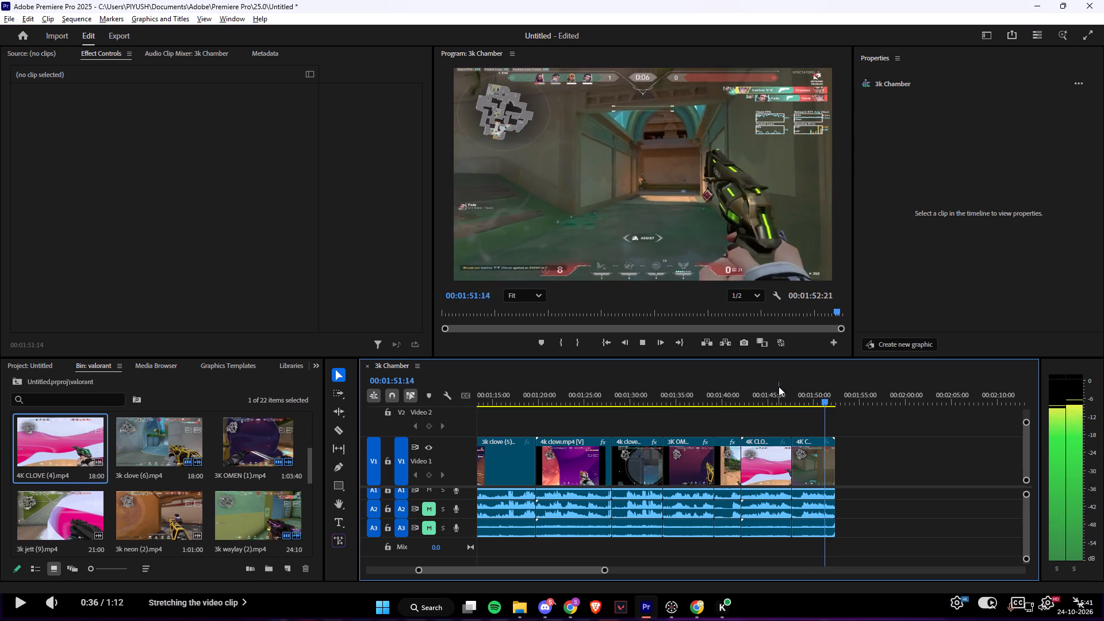
key(space)
key(c)
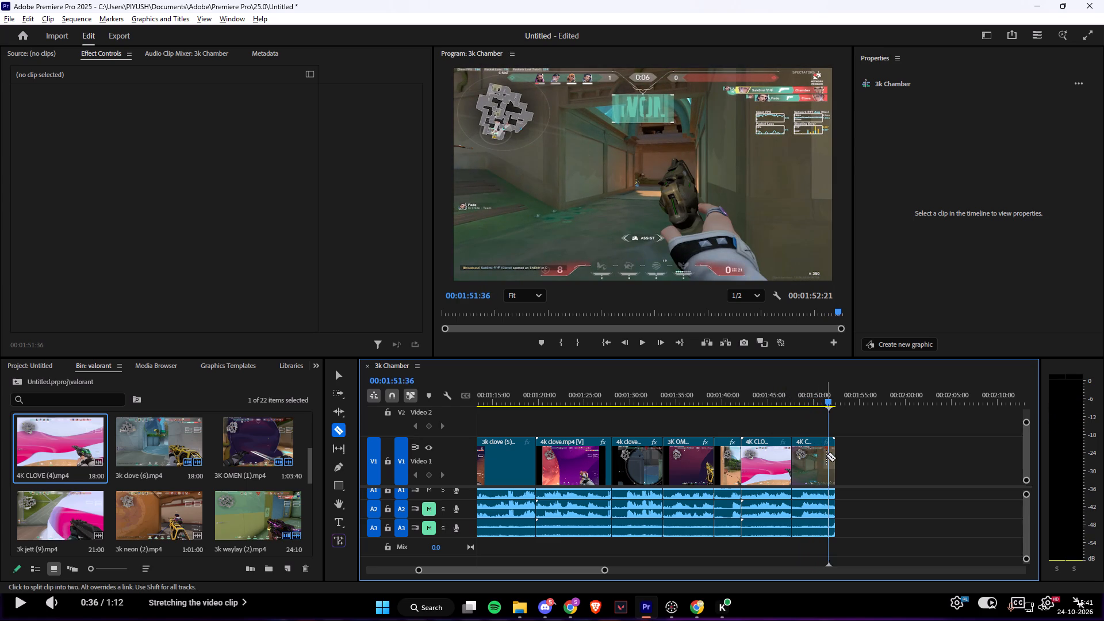
click(827, 456)
key(v)
click(831, 451)
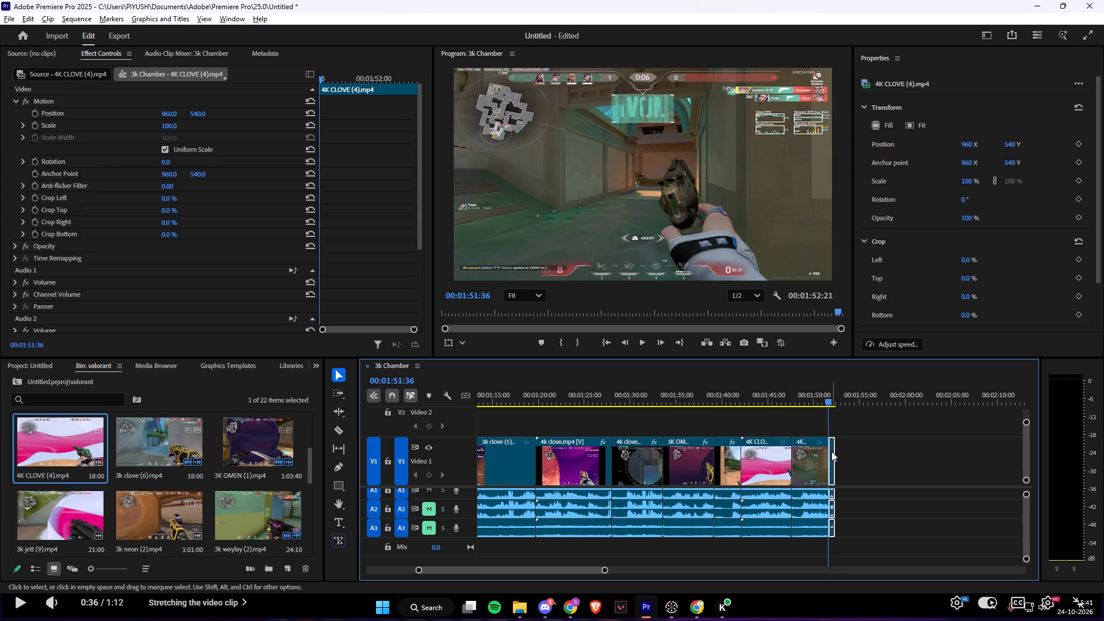
key(BackSpace)
Replay the shortened 4K CLOVE (4) ending to check the cut around its final kill.
drag(785, 399, 746, 399)
key(space)
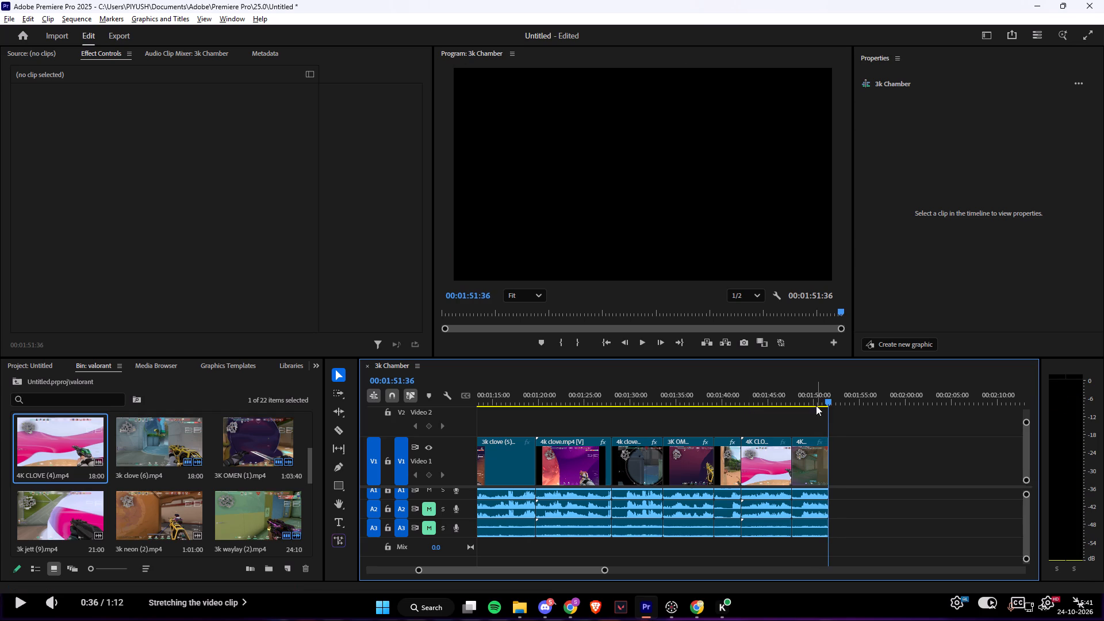
click(812, 401)
key(space)
key(space)
click(811, 401)
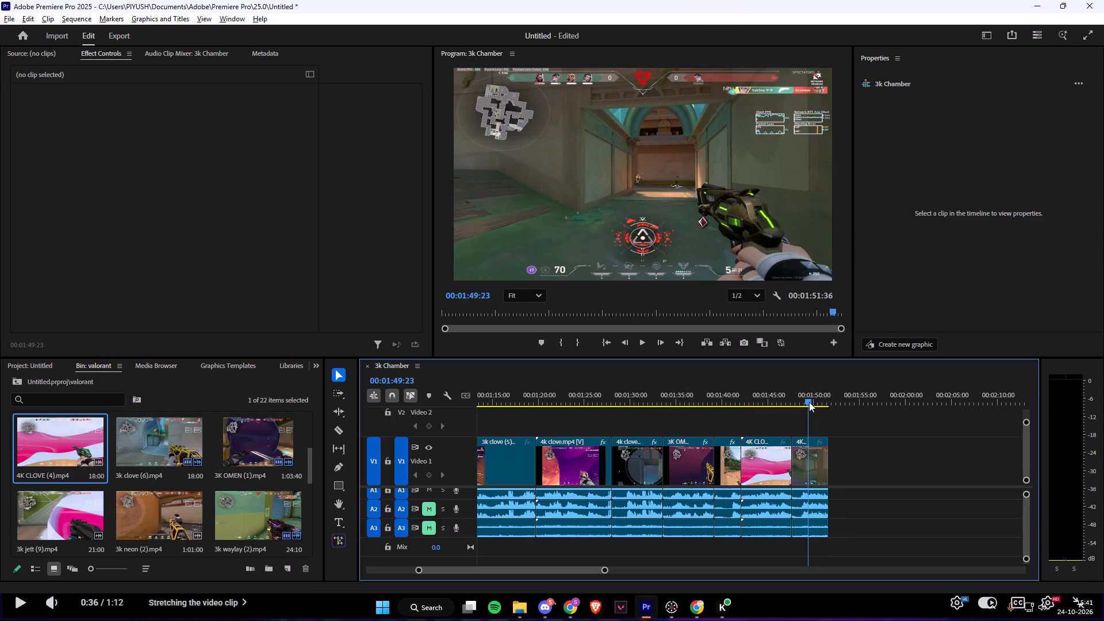
key(space)
key(space)
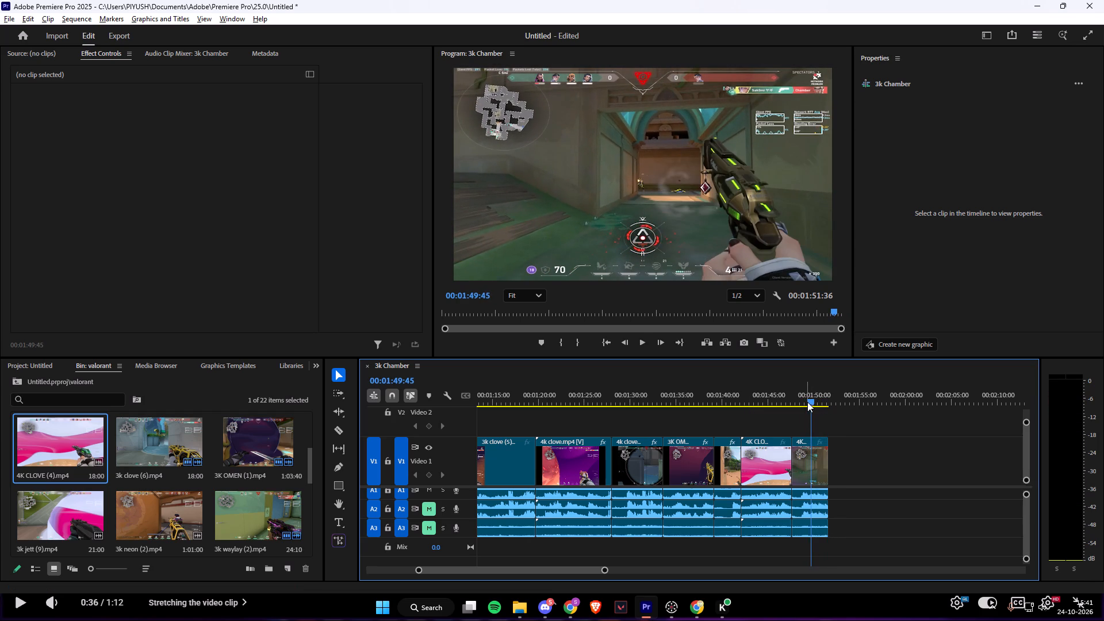
key(space)
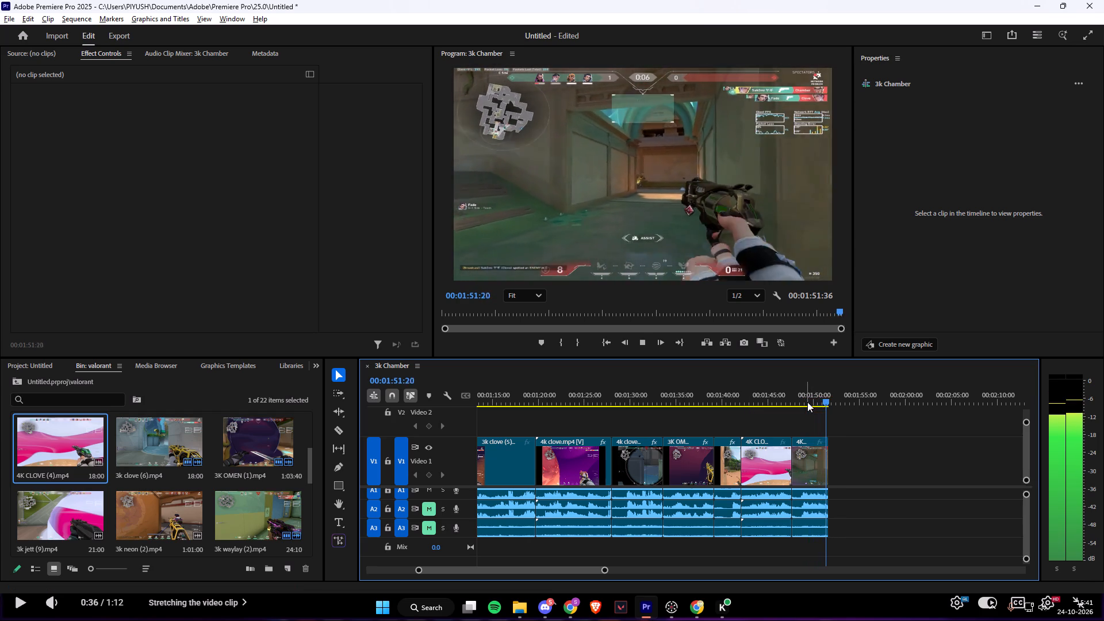
Add the 5k neon clip from the valorant bin to Video 1, directly after the last 4K CLOVE (4) section.
scroll(206, 490, up, 3)
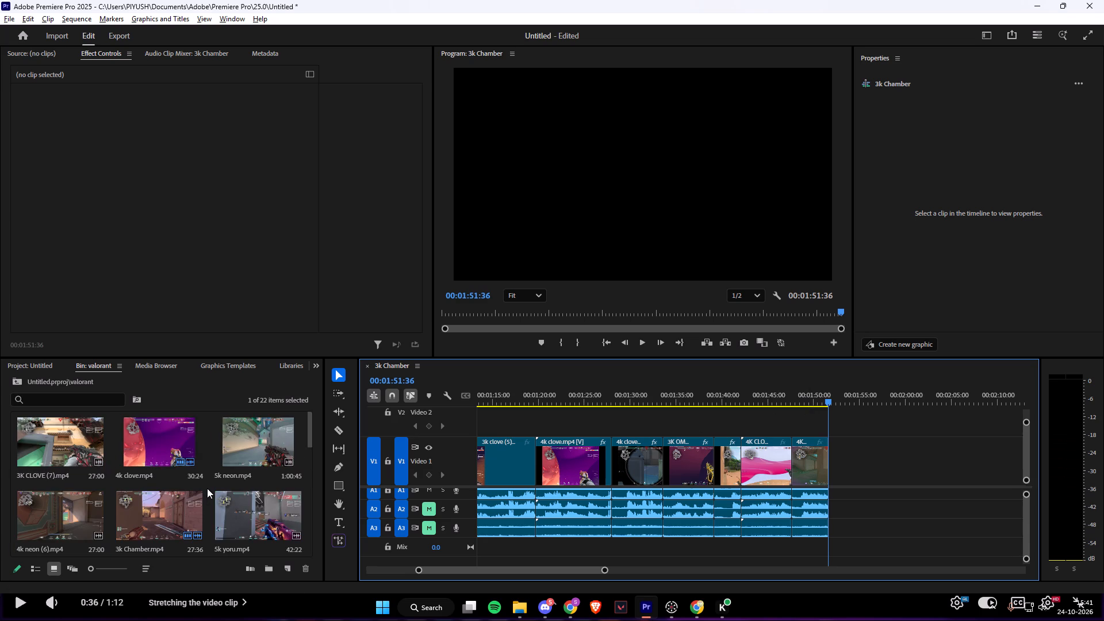
scroll(207, 486, up, 1)
drag(226, 451, 835, 470)
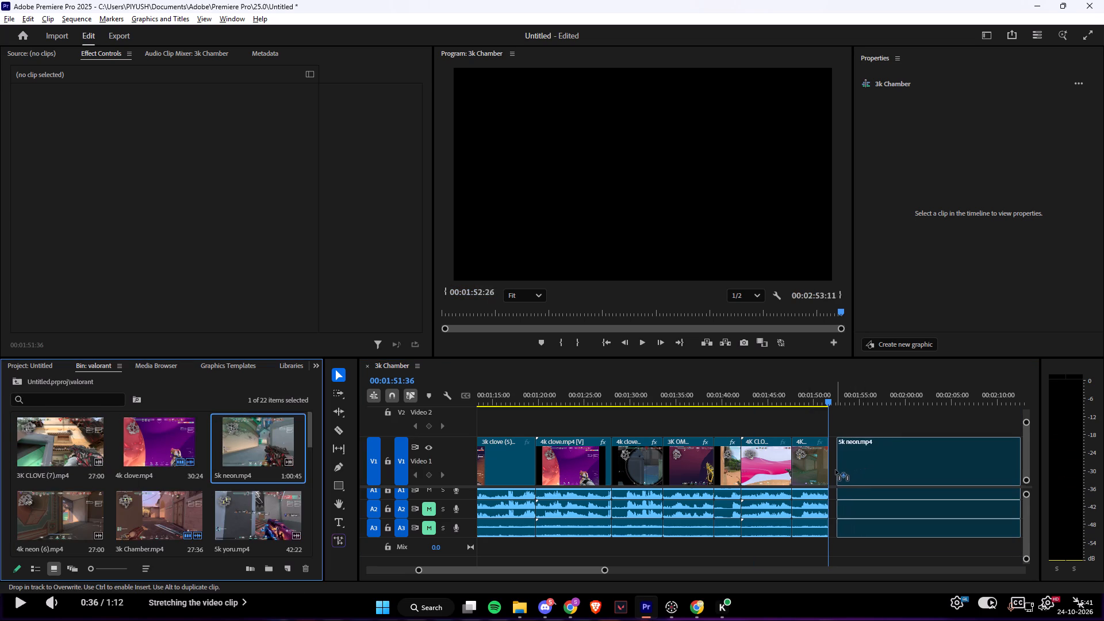
drag(835, 470, 833, 470)
click(858, 488)
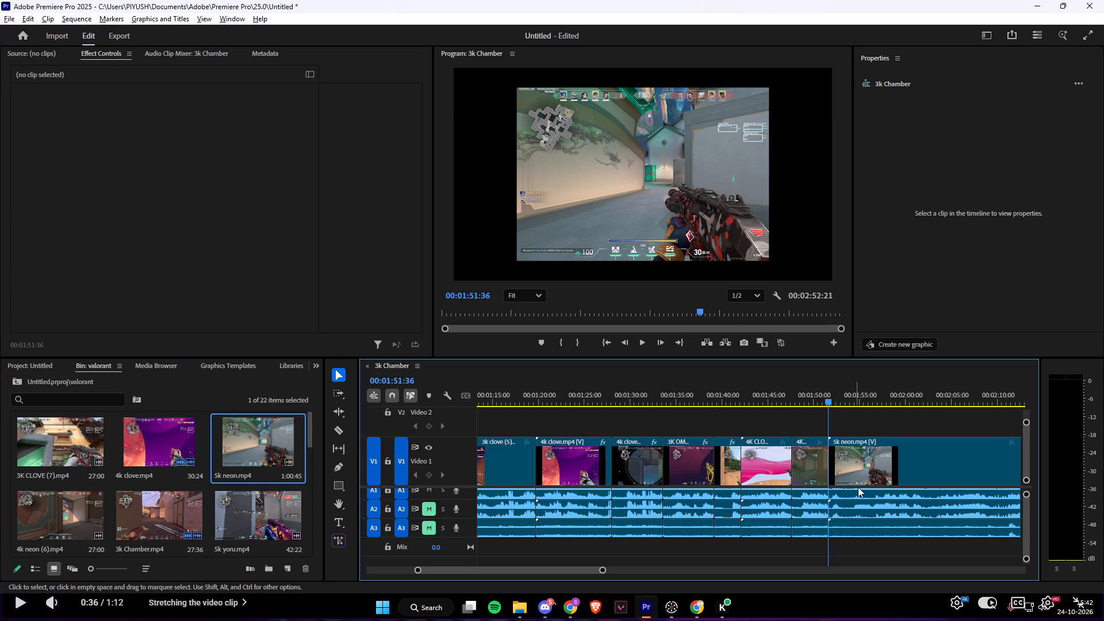
Stretch the 5k neon clip to fill the frame by turning off Uniform Scale, with Scale Height 122 and Scale Width 150.
click(855, 463)
key(space)
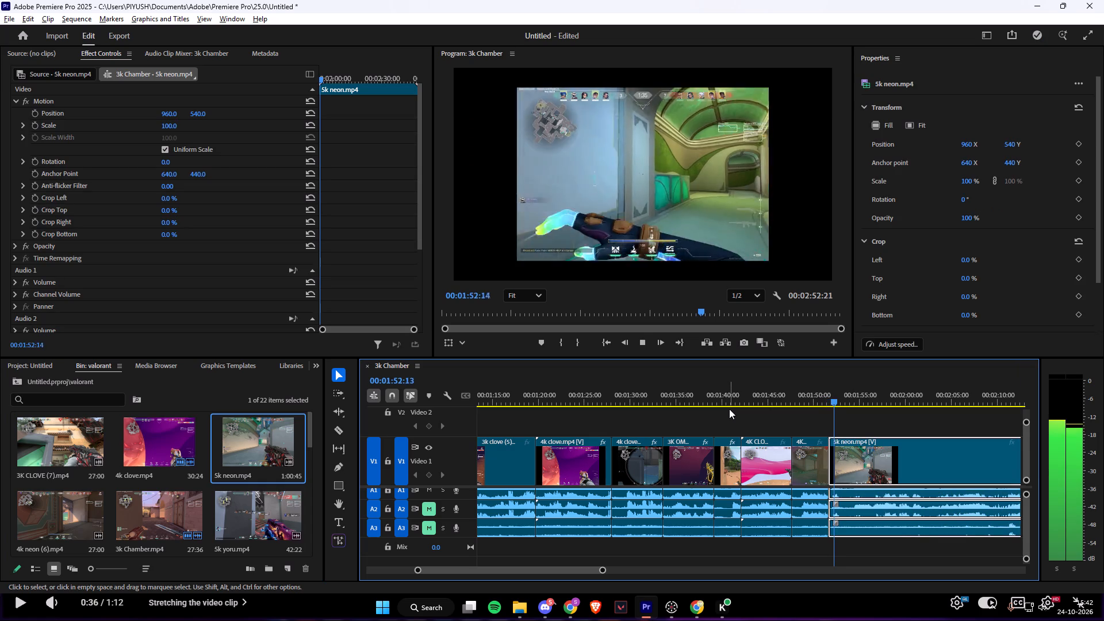
key(space)
click(163, 147)
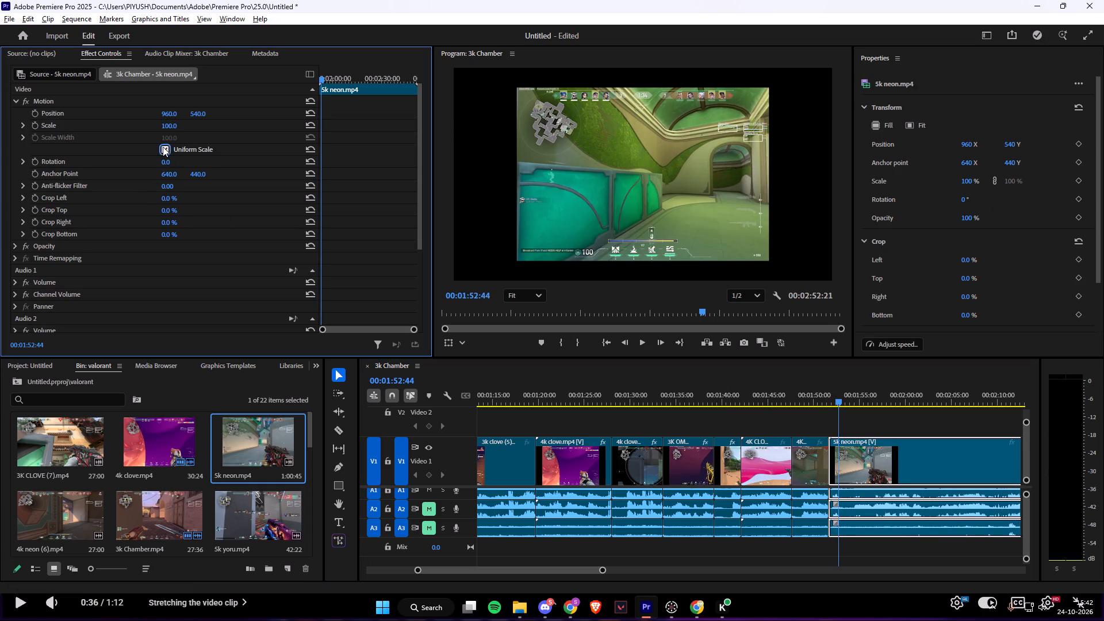
drag(168, 125, 185, 129)
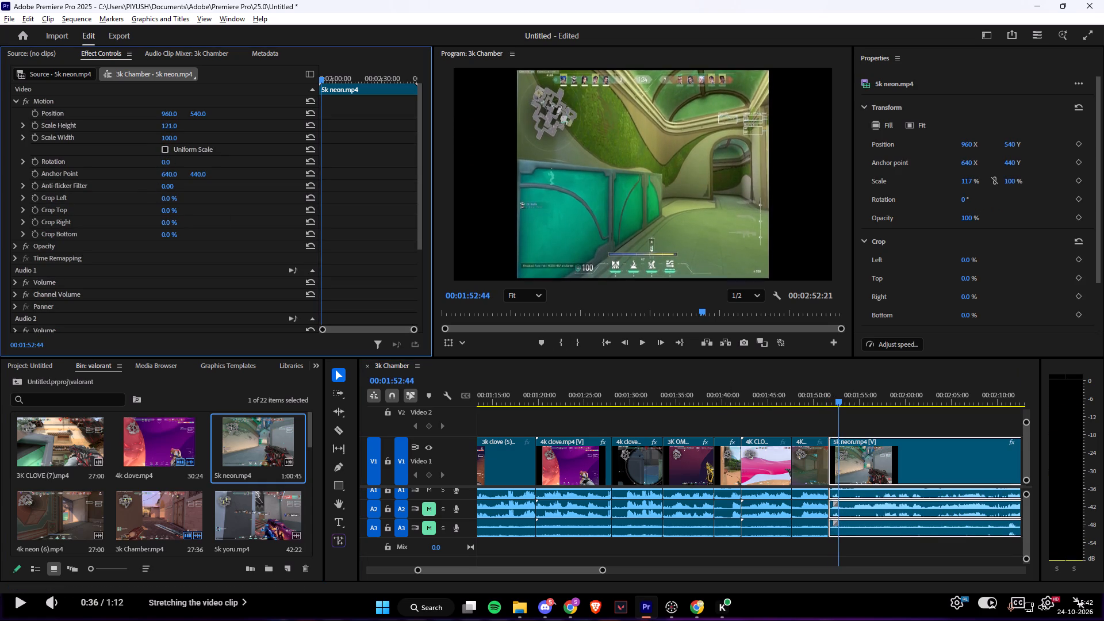
drag(185, 129, 186, 130)
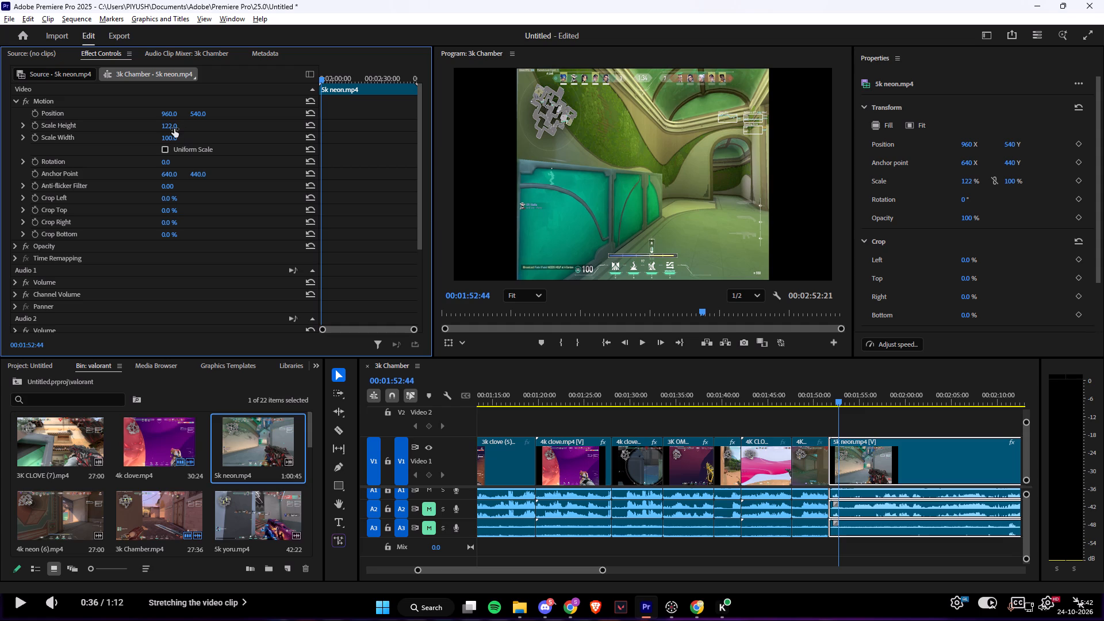
click(174, 129)
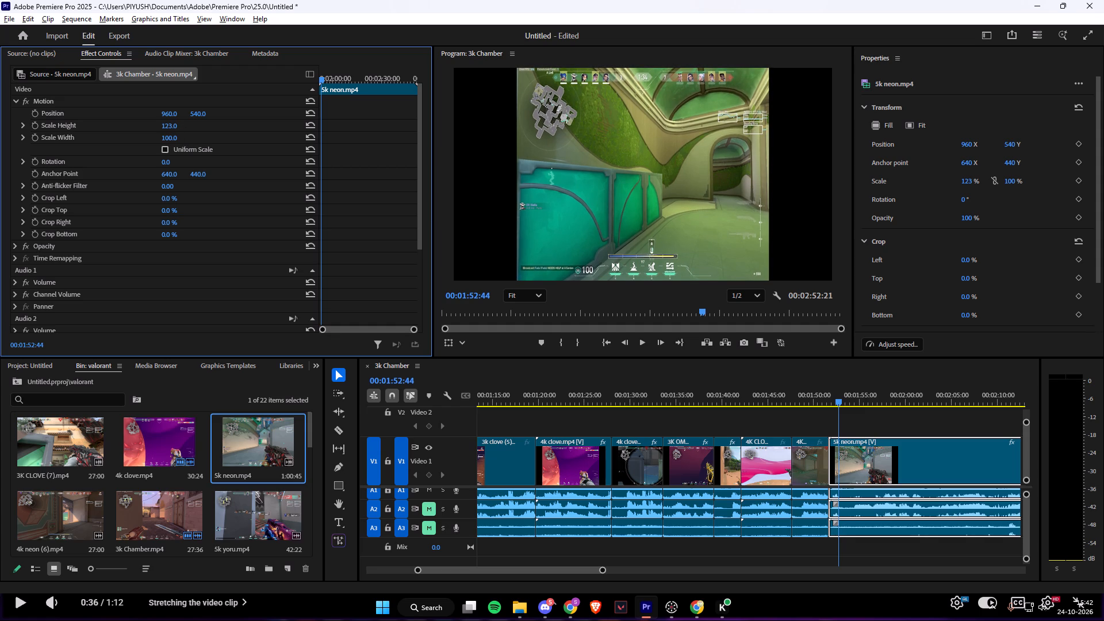
drag(172, 135, 204, 141)
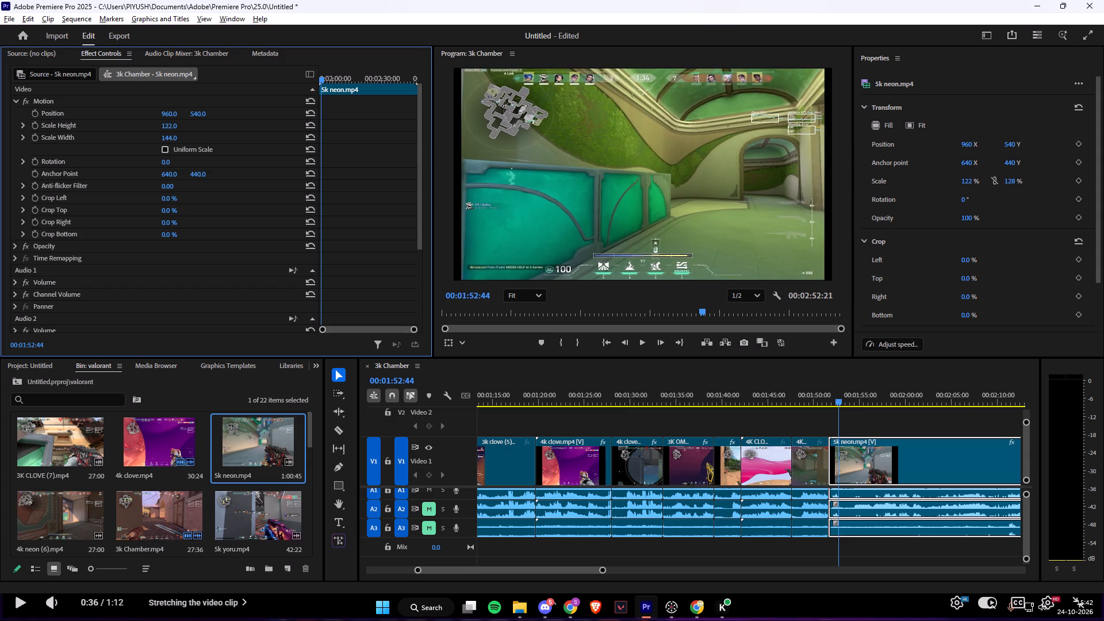
drag(204, 141, 209, 143)
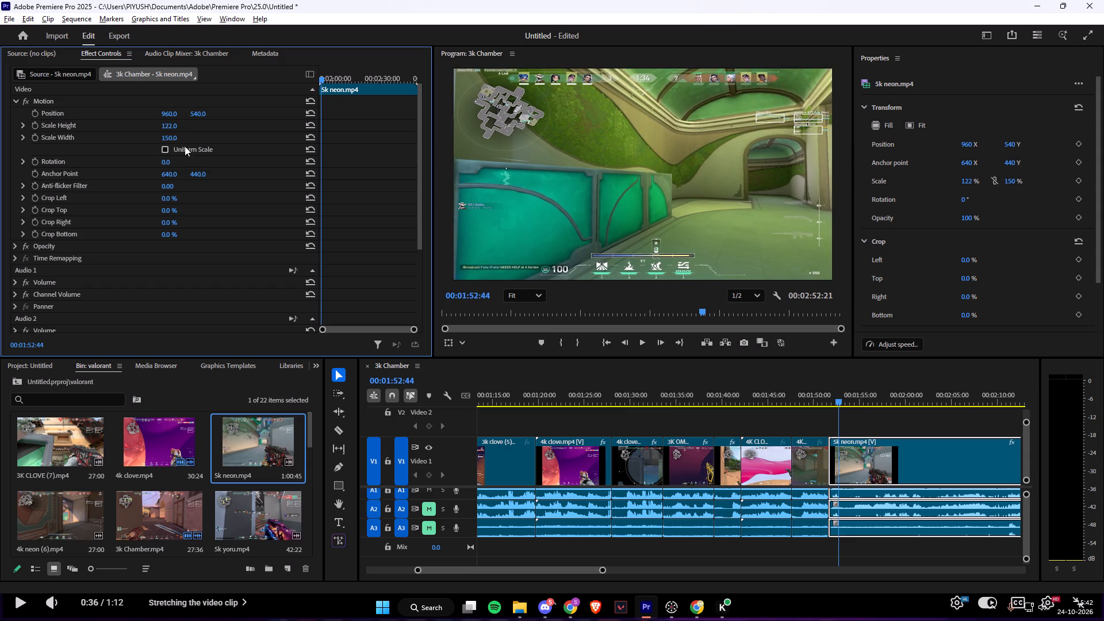
Play the start of 5k neon to find its first kill and split the clip shortly before it, at 00:01:55:57.
key(space)
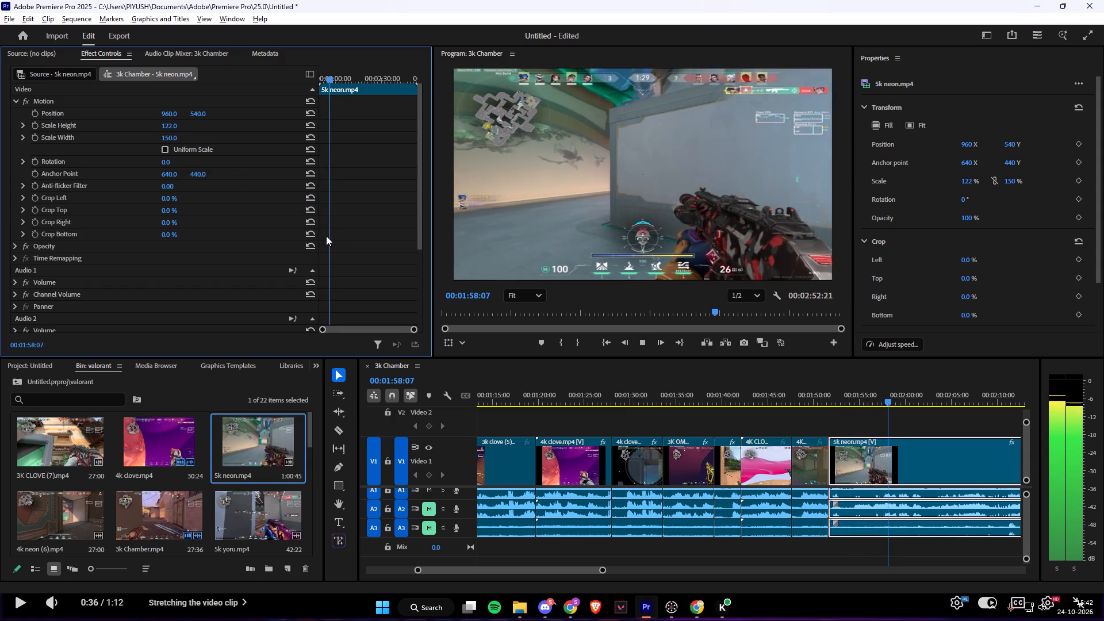
key(space)
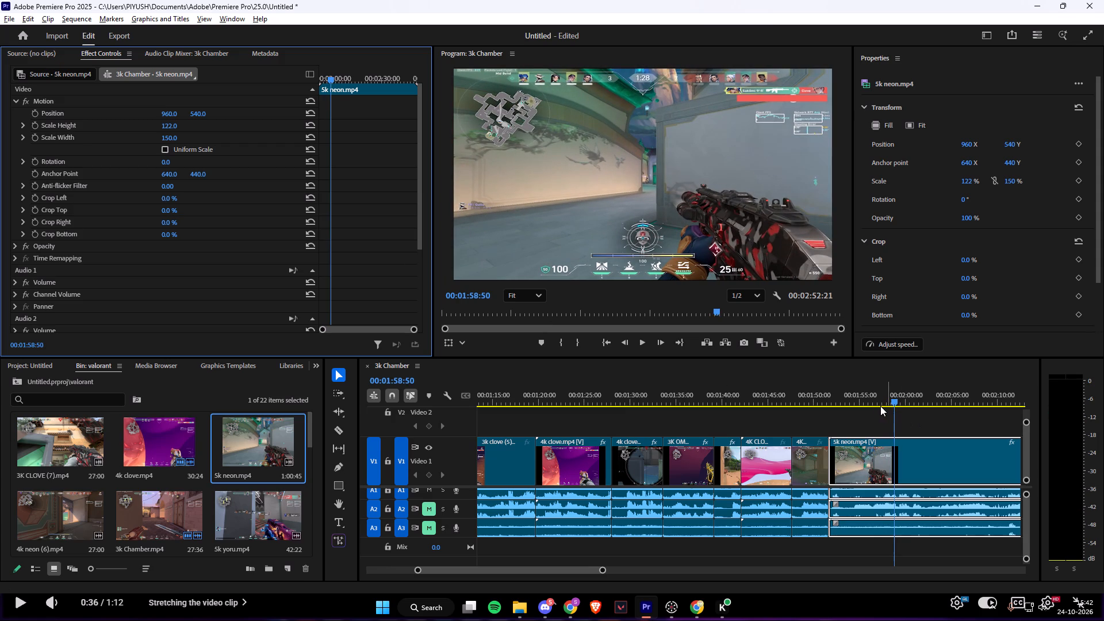
click(853, 403)
key(space)
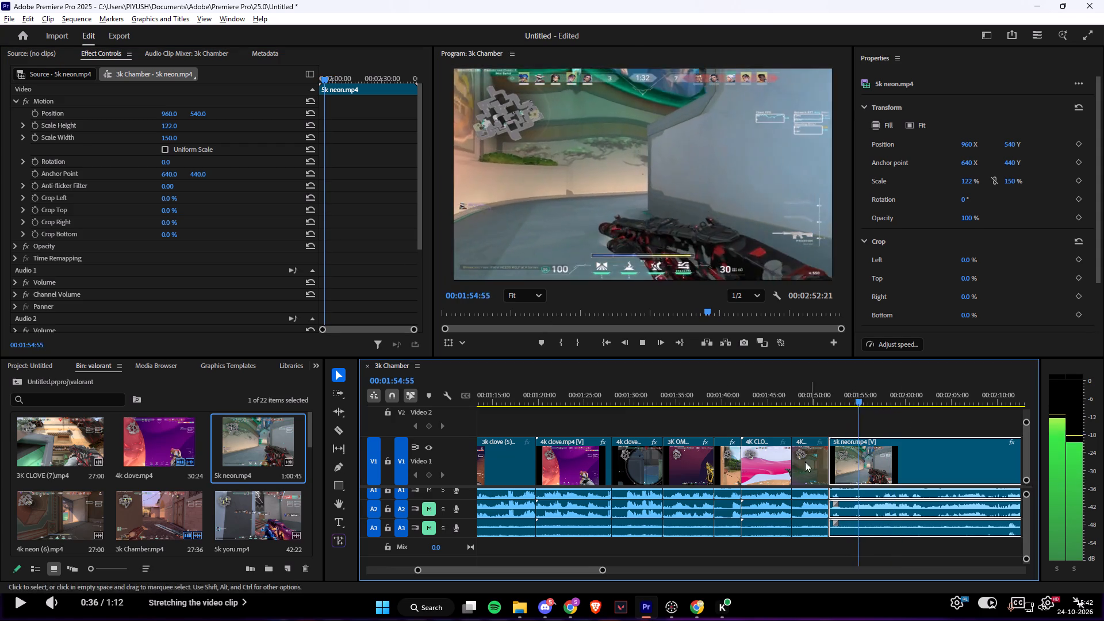
click(339, 430)
key(space)
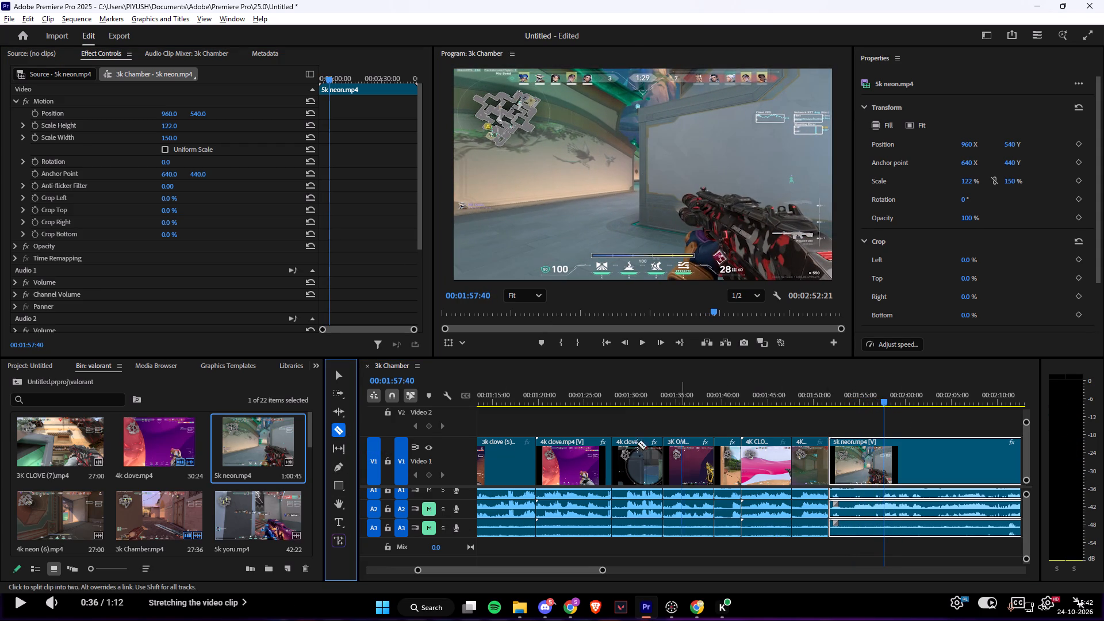
key(space)
key(space)
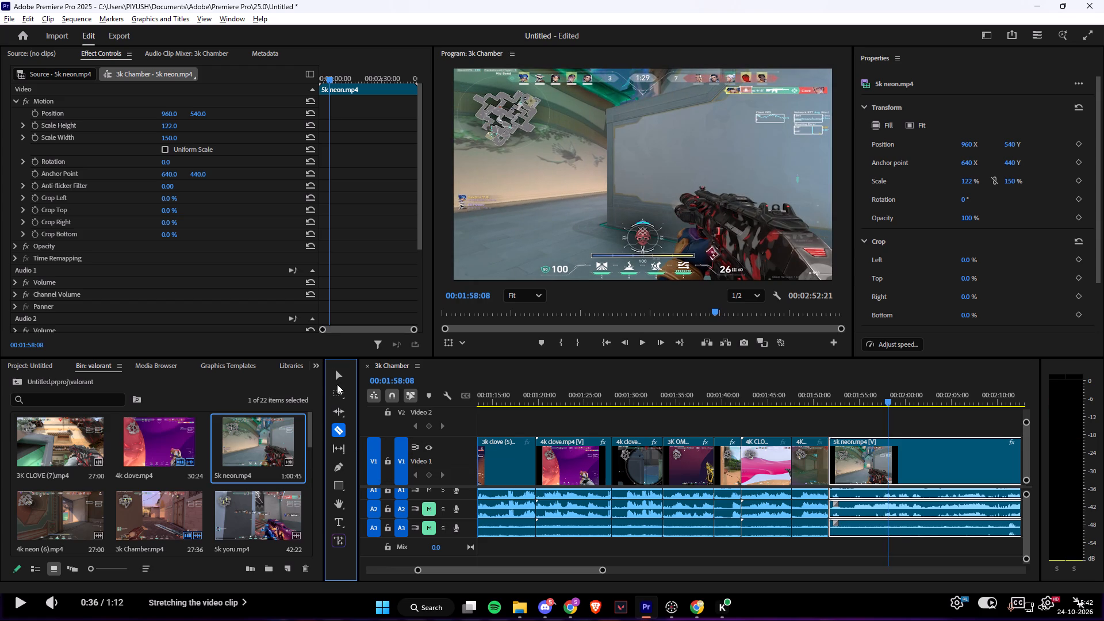
click(338, 374)
drag(881, 403, 865, 405)
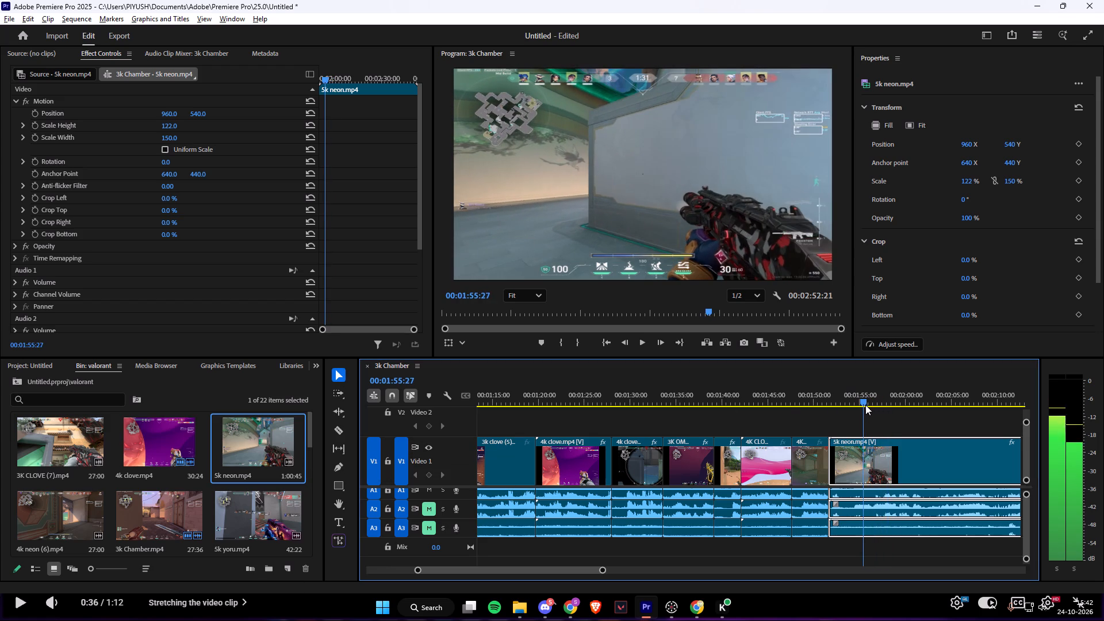
drag(865, 405, 868, 405)
key(space)
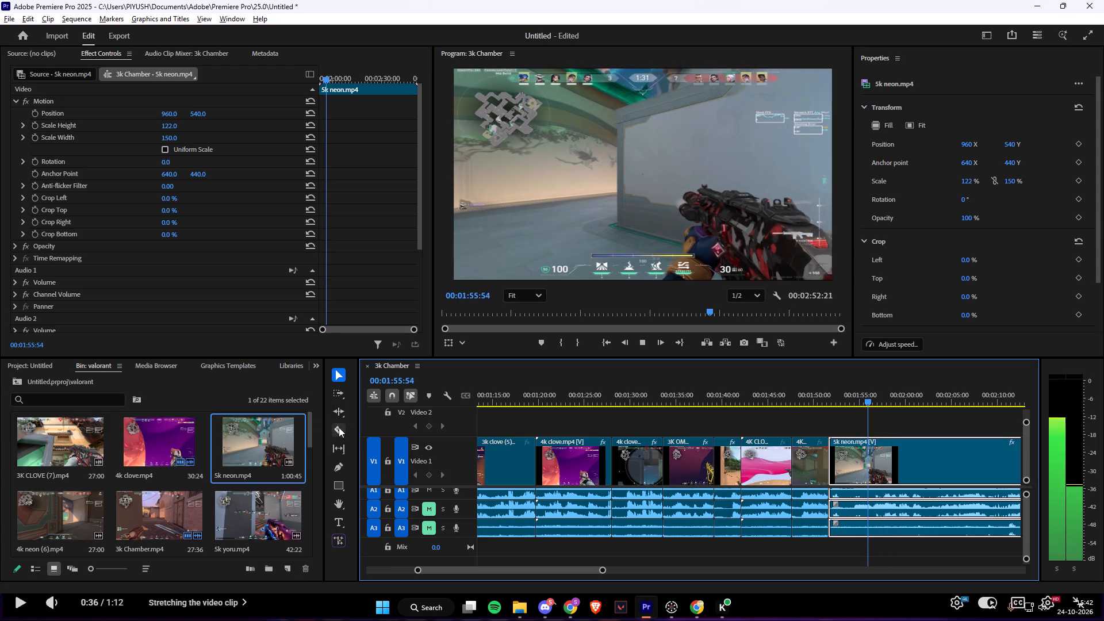
key(space)
click(338, 428)
click(866, 450)
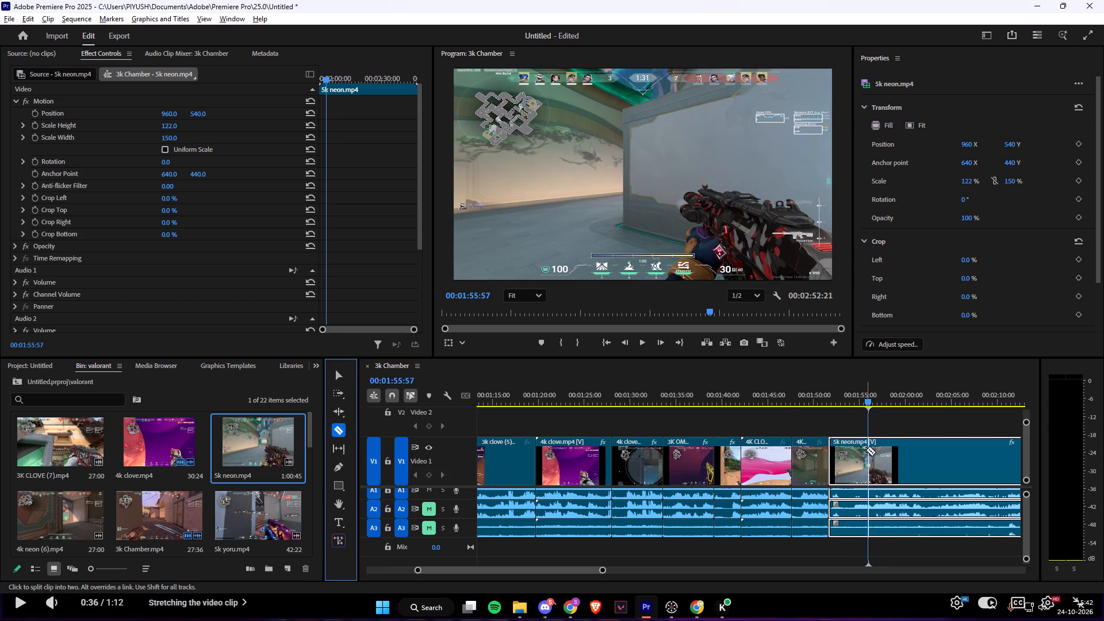
click(336, 379)
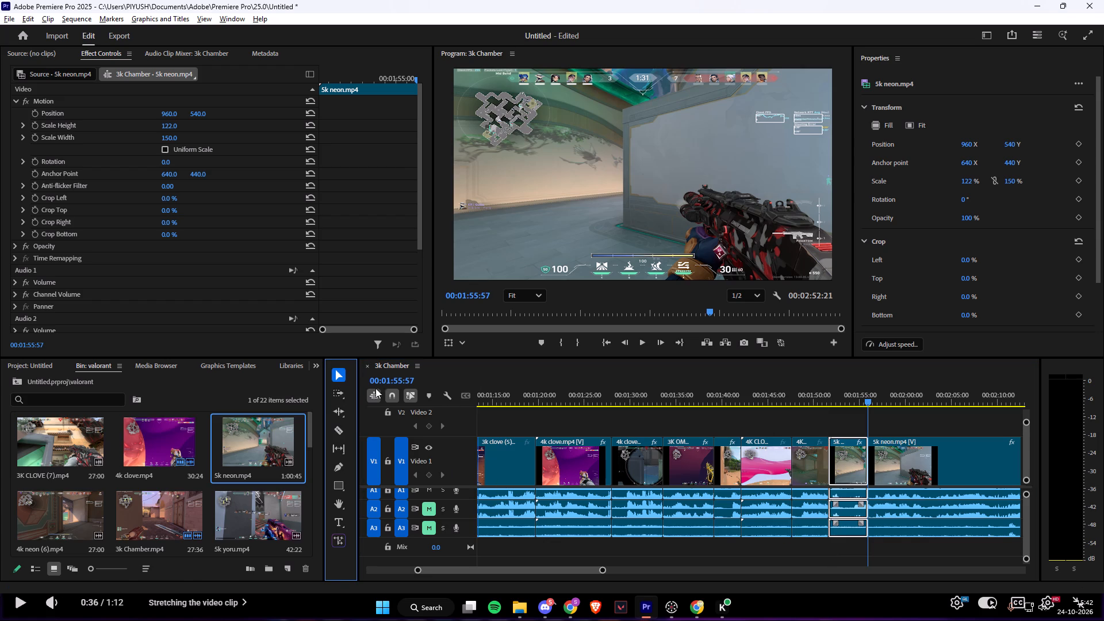
Delete the opening section of 5k neon before the cut and close the gap it leaves.
click(852, 476)
key(BackSpace)
click(849, 473)
key(BackSpace)
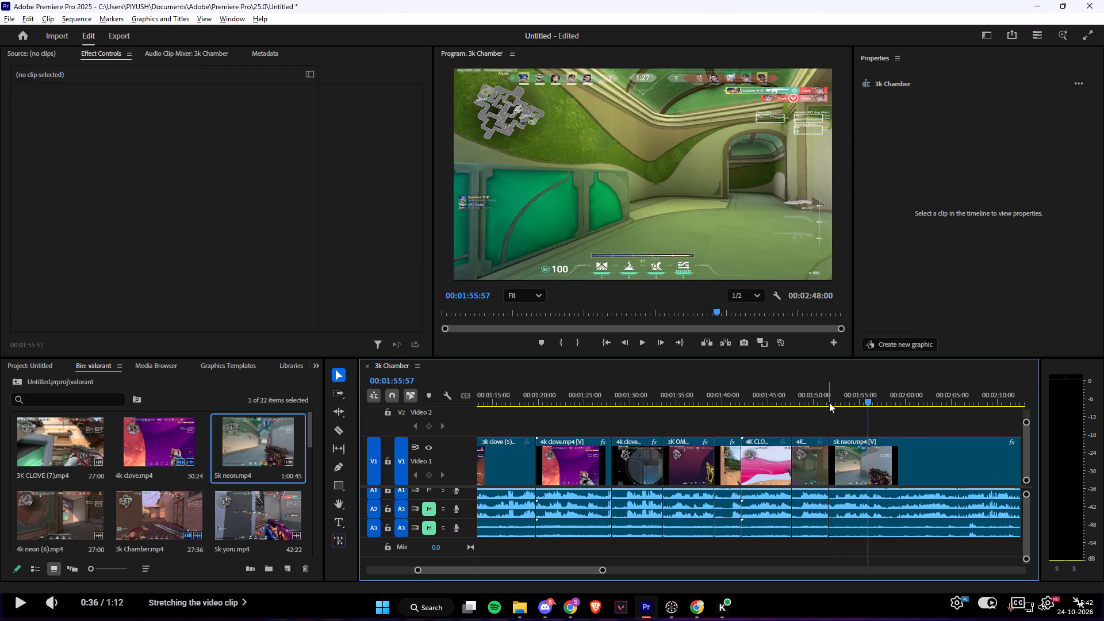
Review 5k neon past its first kill to find the next kills and split the clip shortly before them, at 00:02:27:04.
click(829, 402)
key(space)
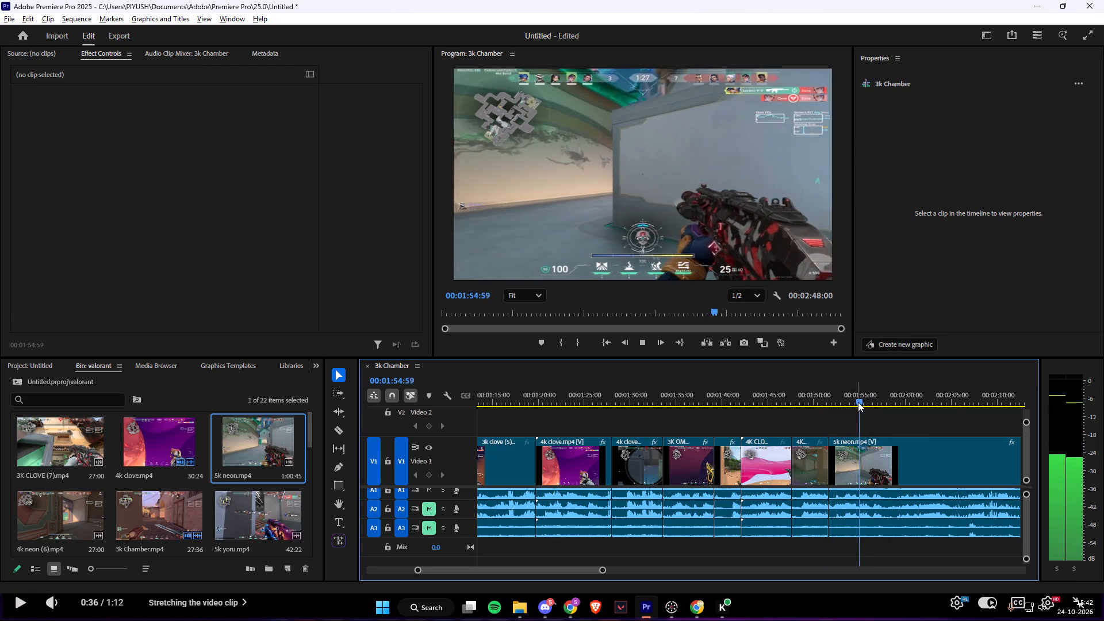
drag(858, 402, 913, 404)
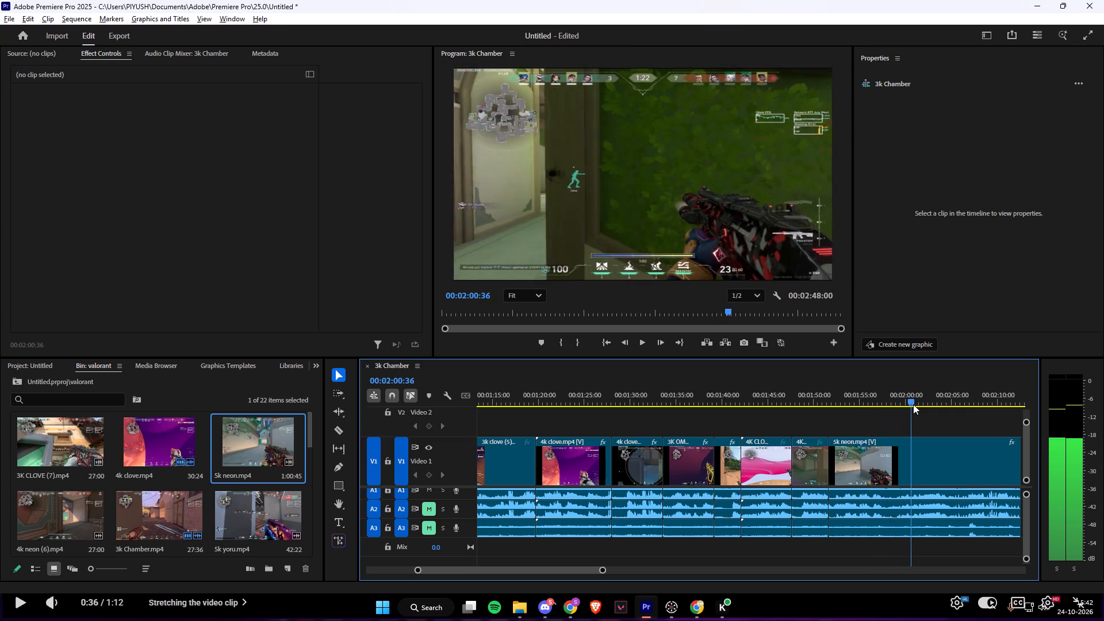
drag(913, 404, 919, 405)
key(space)
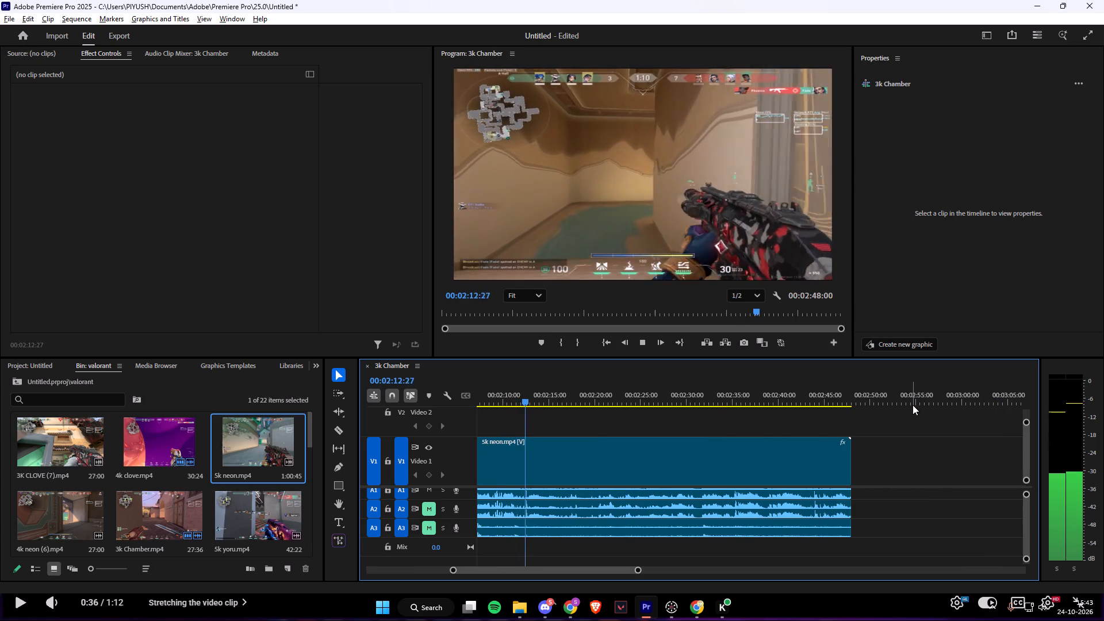
drag(546, 404, 595, 405)
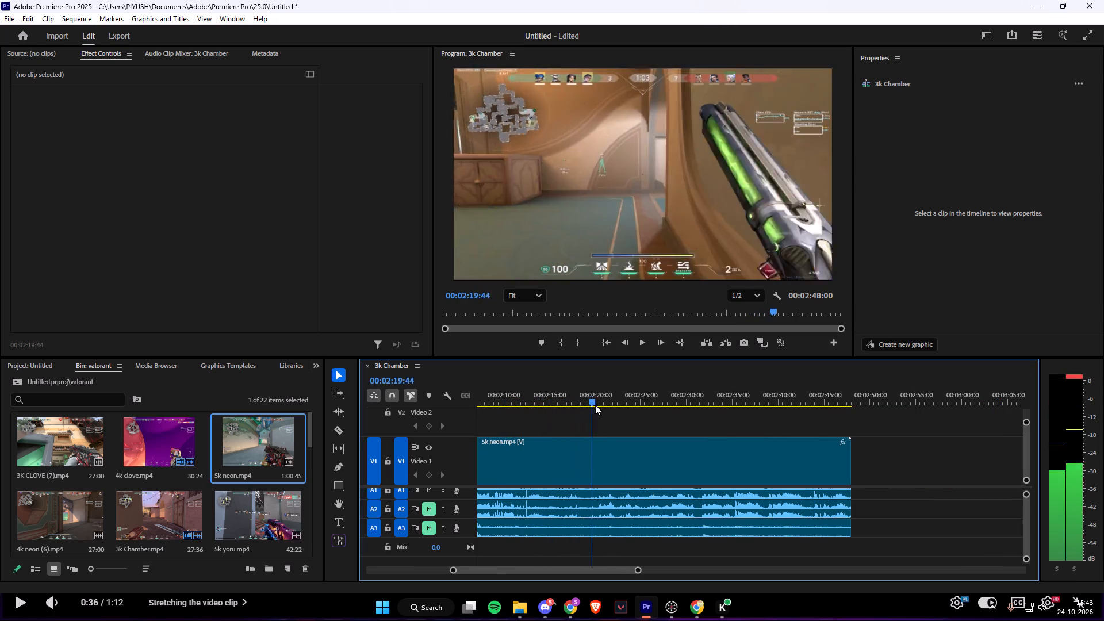
drag(595, 405, 686, 408)
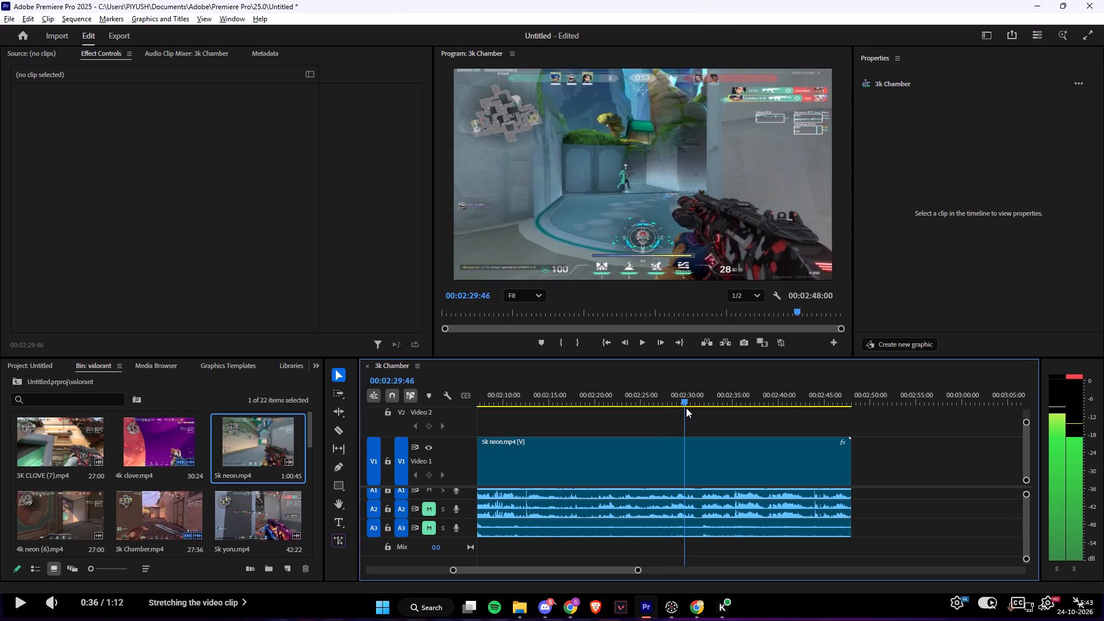
drag(686, 408, 640, 407)
key(space)
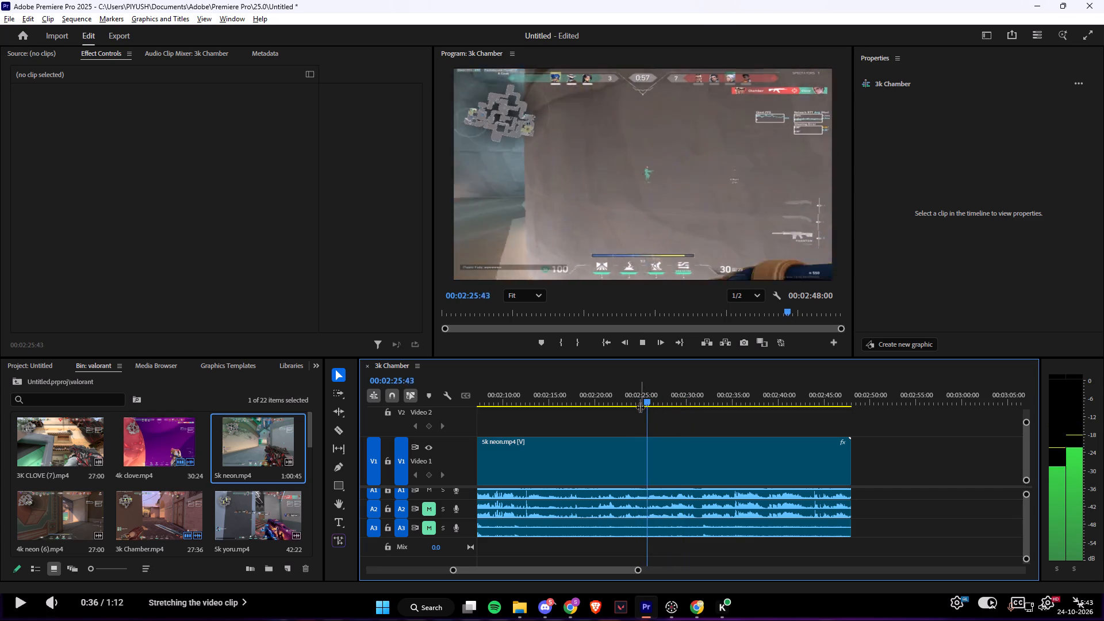
key(space)
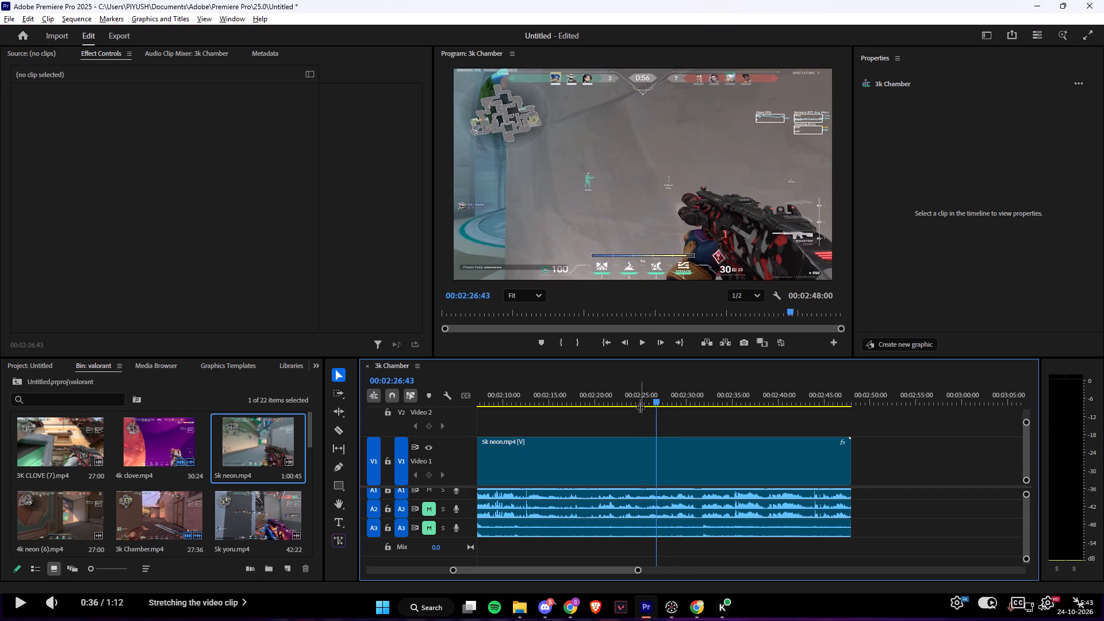
key(c)
key(space)
key(space)
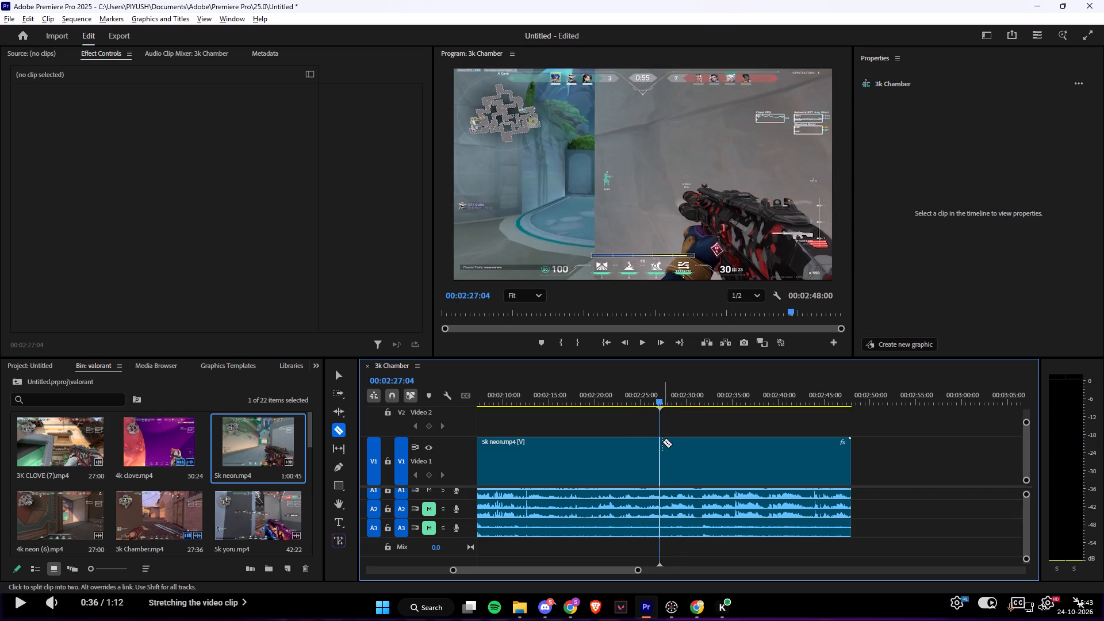
click(662, 443)
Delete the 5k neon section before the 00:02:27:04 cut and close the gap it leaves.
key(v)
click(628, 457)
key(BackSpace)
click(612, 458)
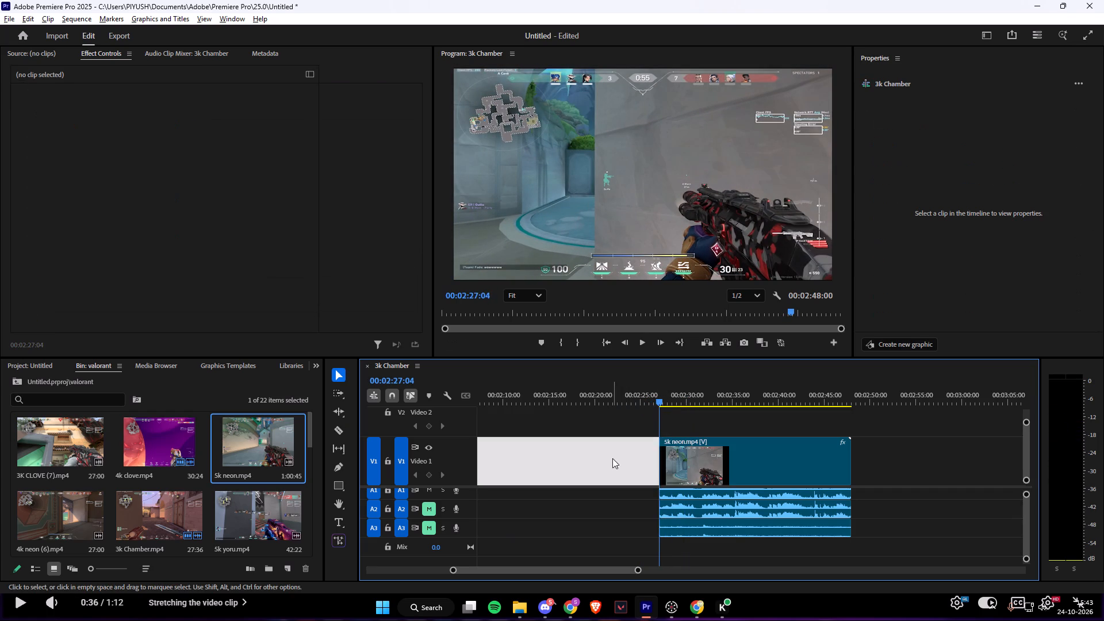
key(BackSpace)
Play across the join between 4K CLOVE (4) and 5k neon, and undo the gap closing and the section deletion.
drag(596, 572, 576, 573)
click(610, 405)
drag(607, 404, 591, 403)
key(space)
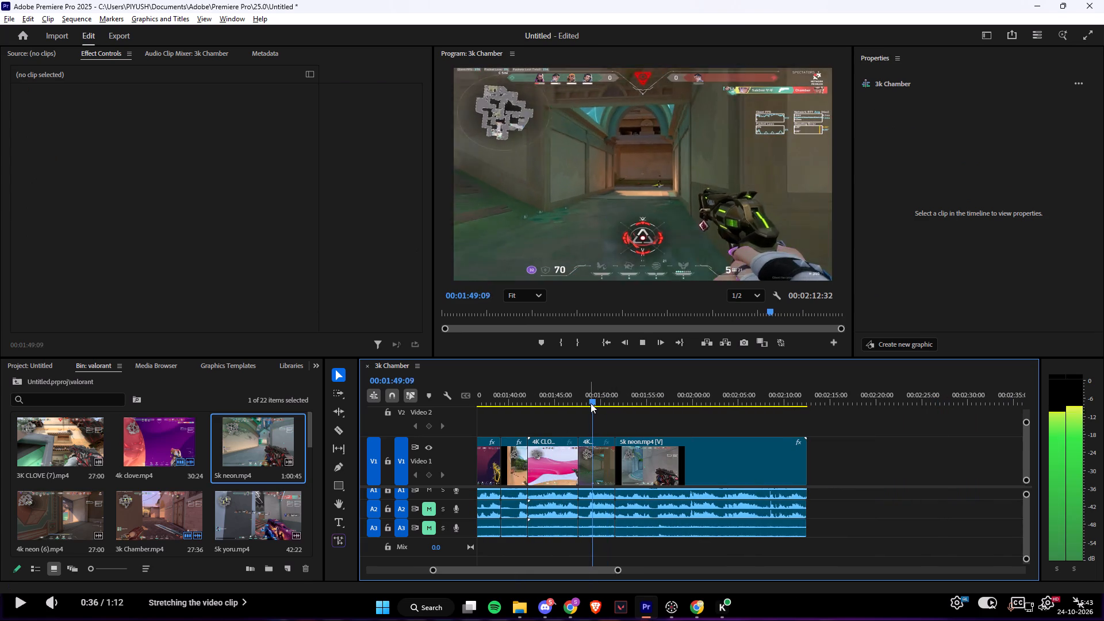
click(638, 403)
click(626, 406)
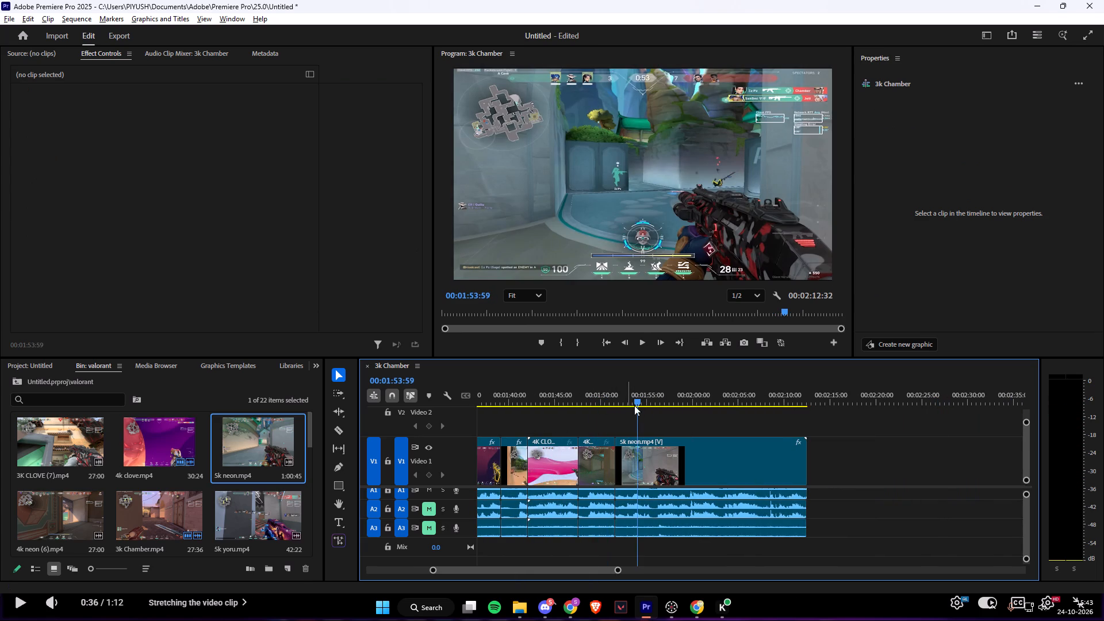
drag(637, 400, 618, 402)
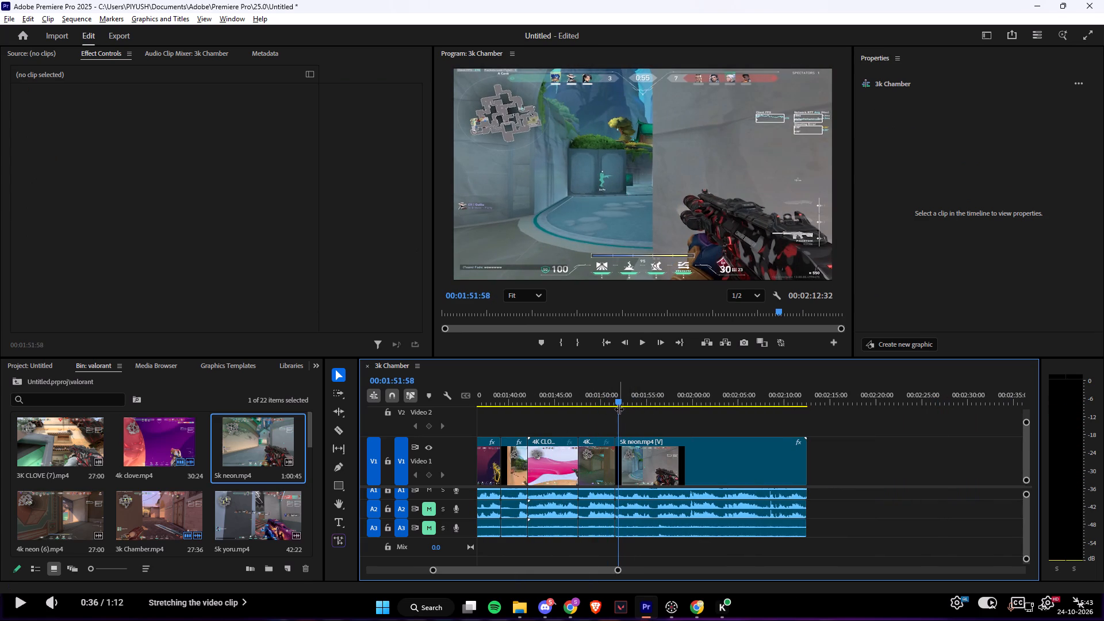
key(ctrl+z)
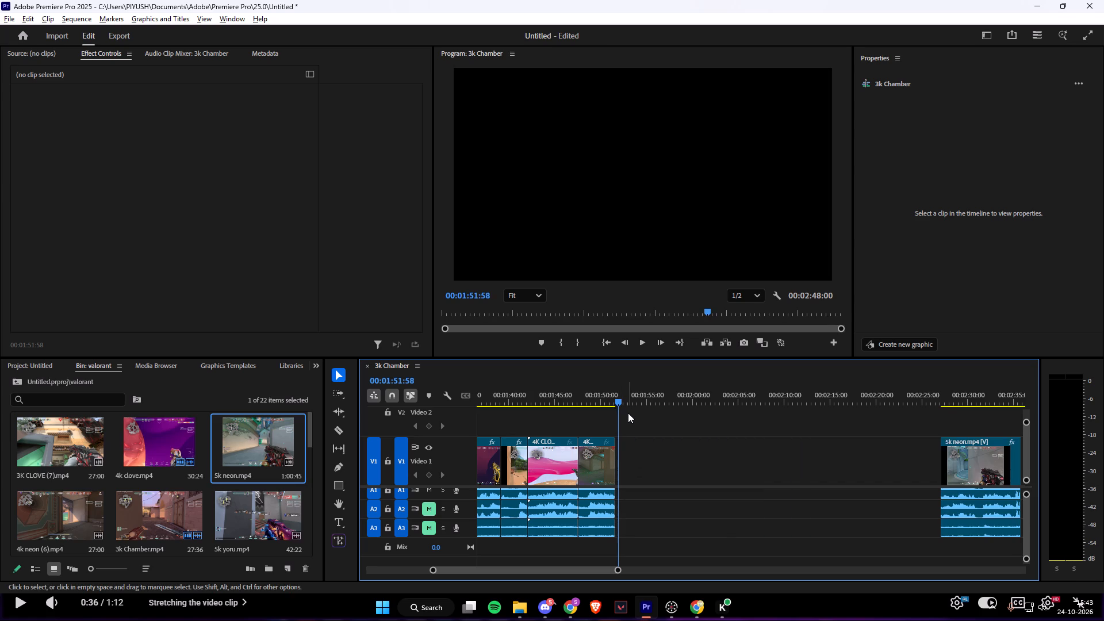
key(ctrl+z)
Play the start of 5k neon and split the clip just after its first kill, at 00:01:54:22.
key(space)
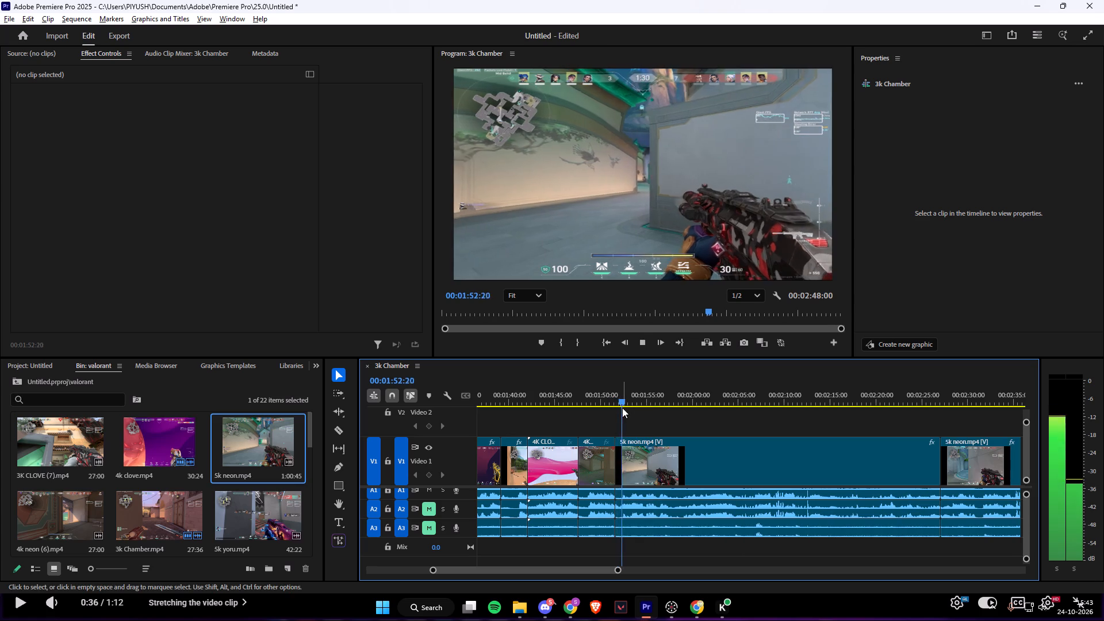
key(space)
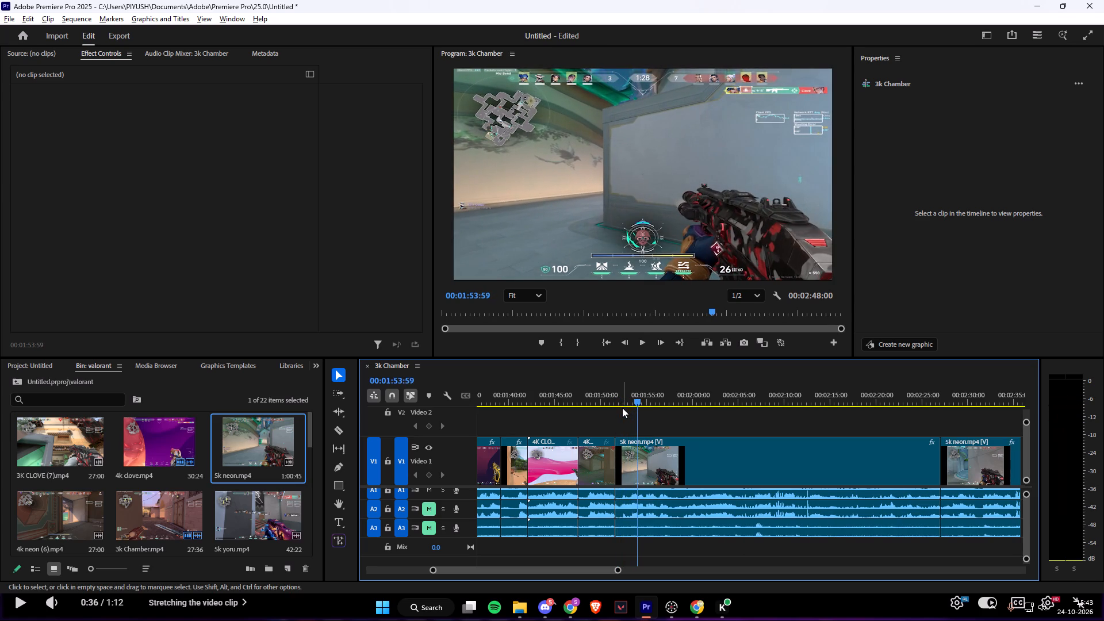
key(space)
key(space)
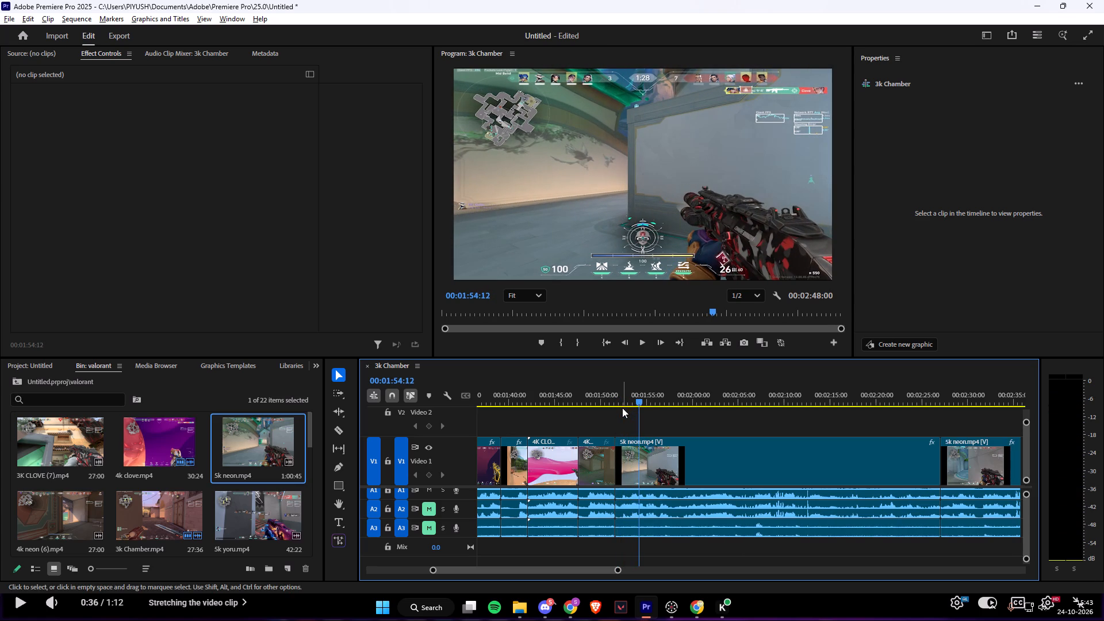
key(c)
key(space)
key(space)
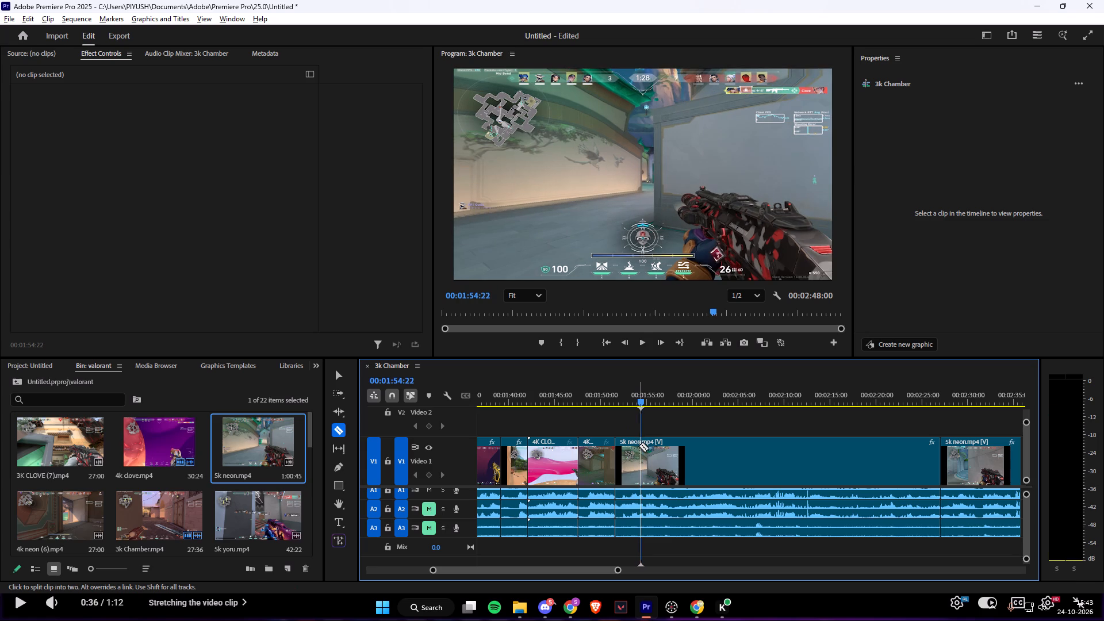
click(639, 446)
Delete the middle section of 5k neon between the two cuts and close the gap it leaves.
key(v)
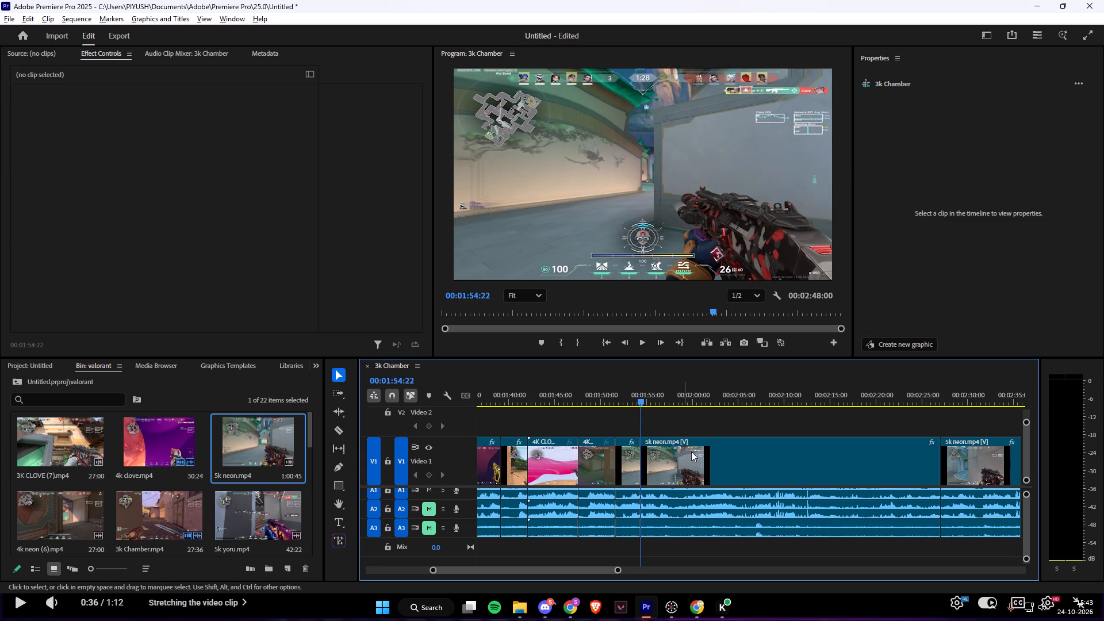
click(718, 453)
key(BackSpace)
click(714, 454)
key(BackSpace)
Play the remaining 5k neon section through its last kill and split the clip at 00:02:09:44.
key(space)
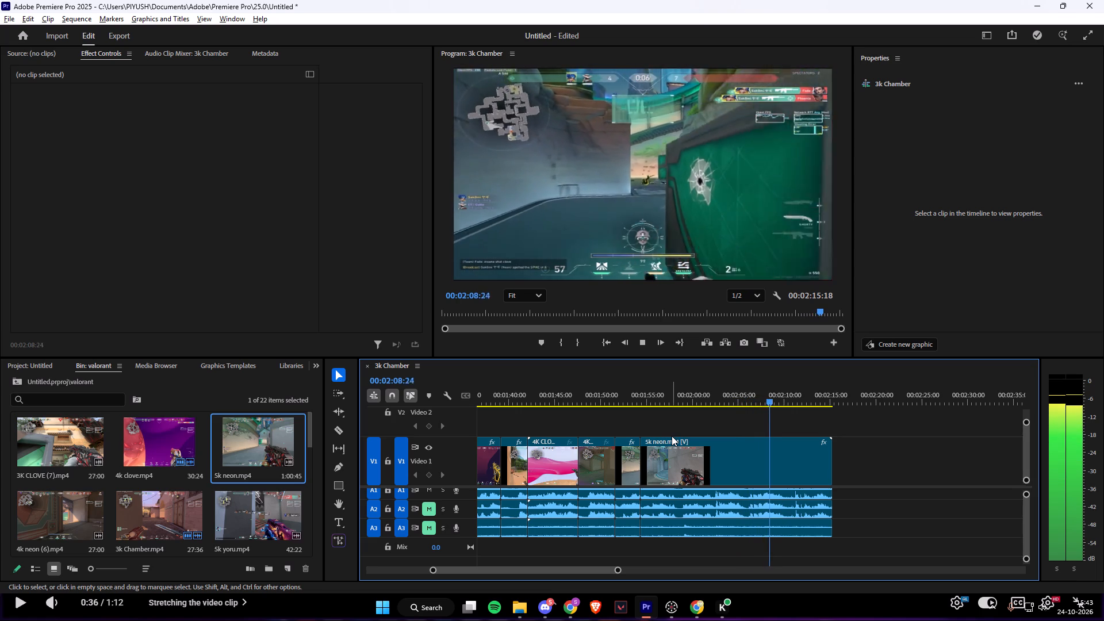
key(space)
text(c)
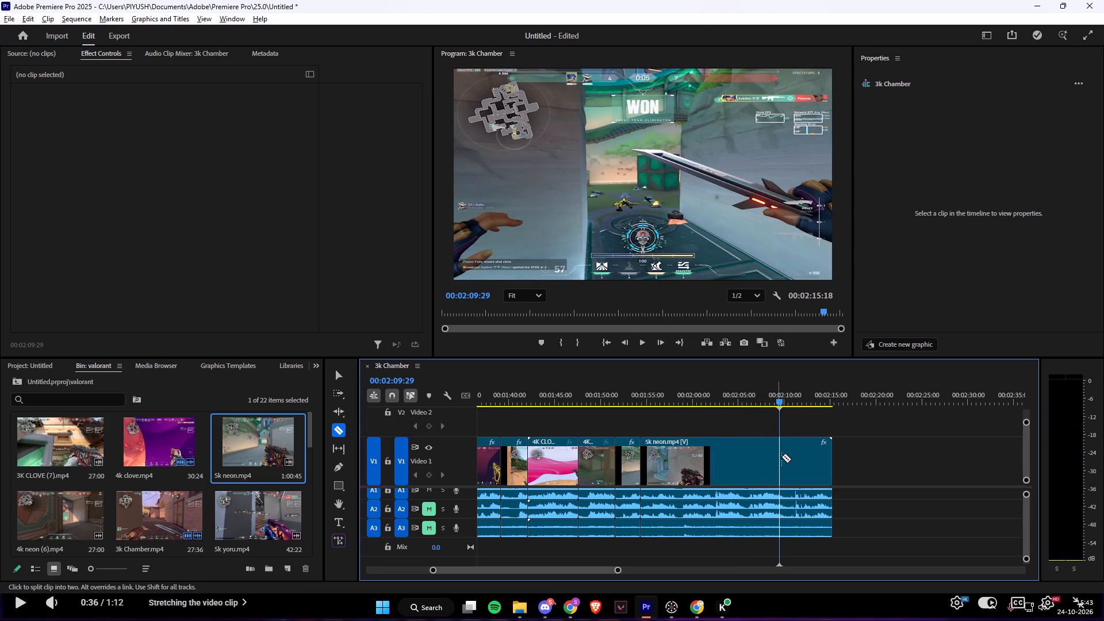
key(space)
key(space)
click(780, 455)
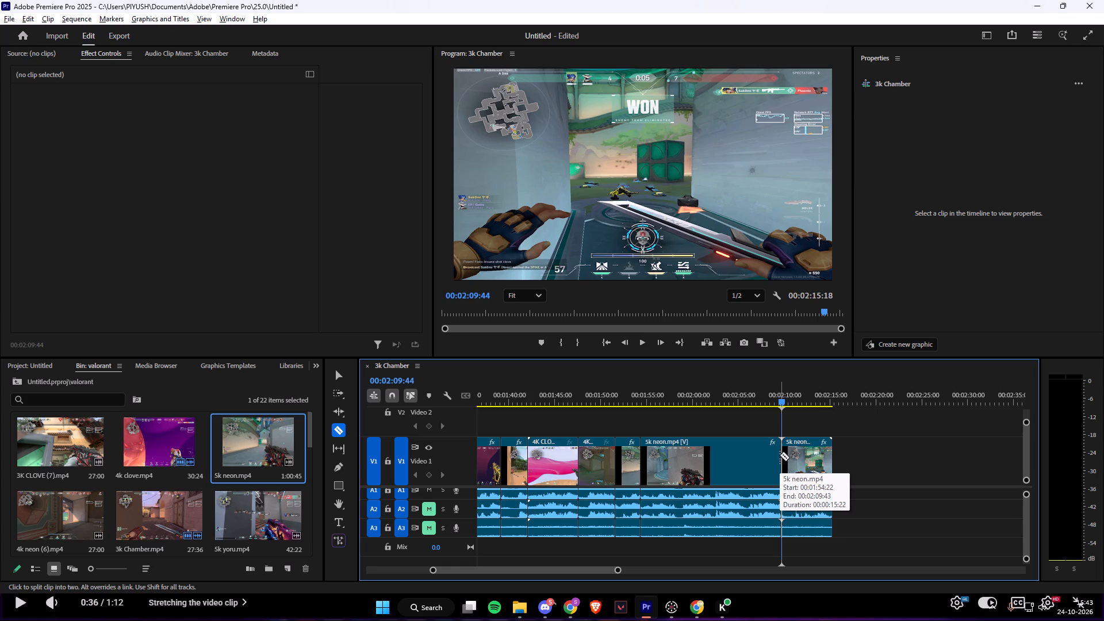
Delete the closing section of 5k neon after the last cut and play back the trimmed clip.
key(space)
key(space)
key(space)
key(space)
key(space)
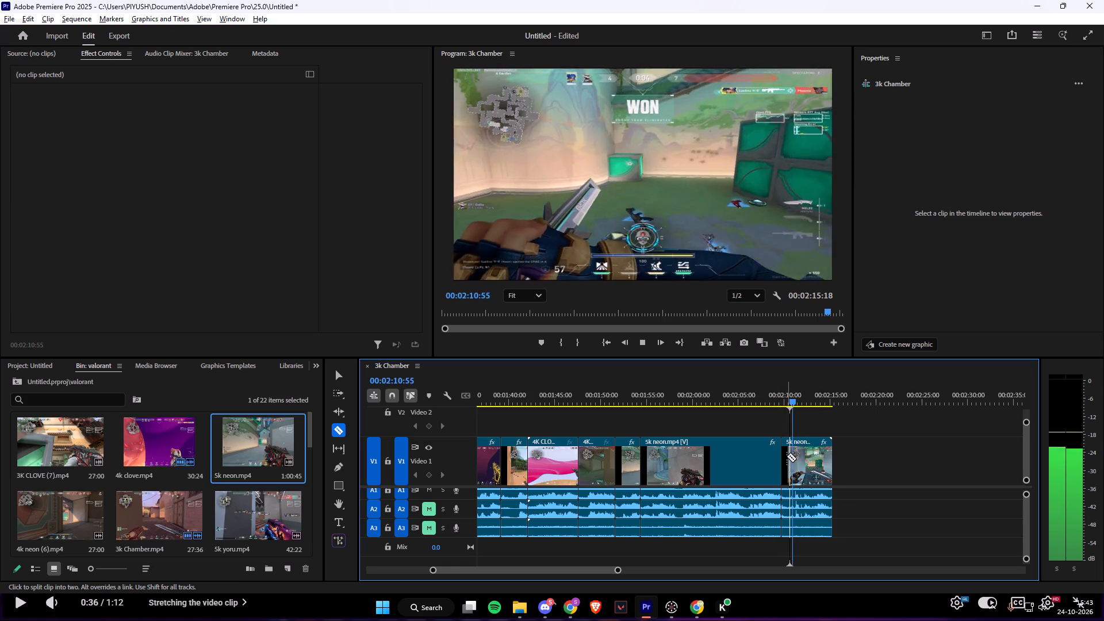
key(v)
click(819, 454)
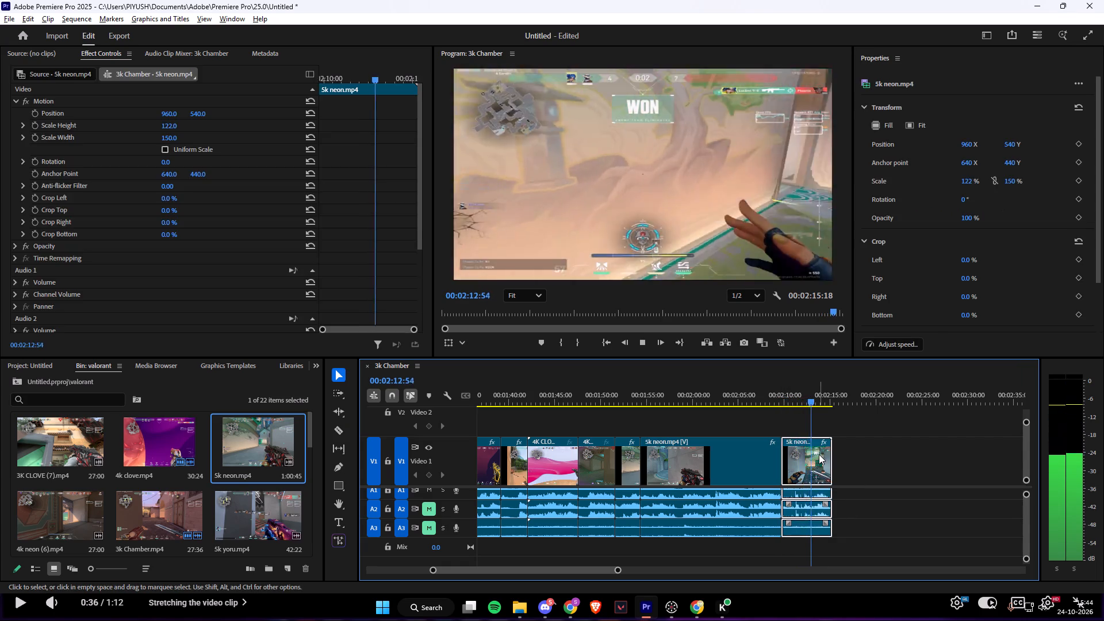
key(BackSpace)
click(604, 412)
click(612, 405)
key(space)
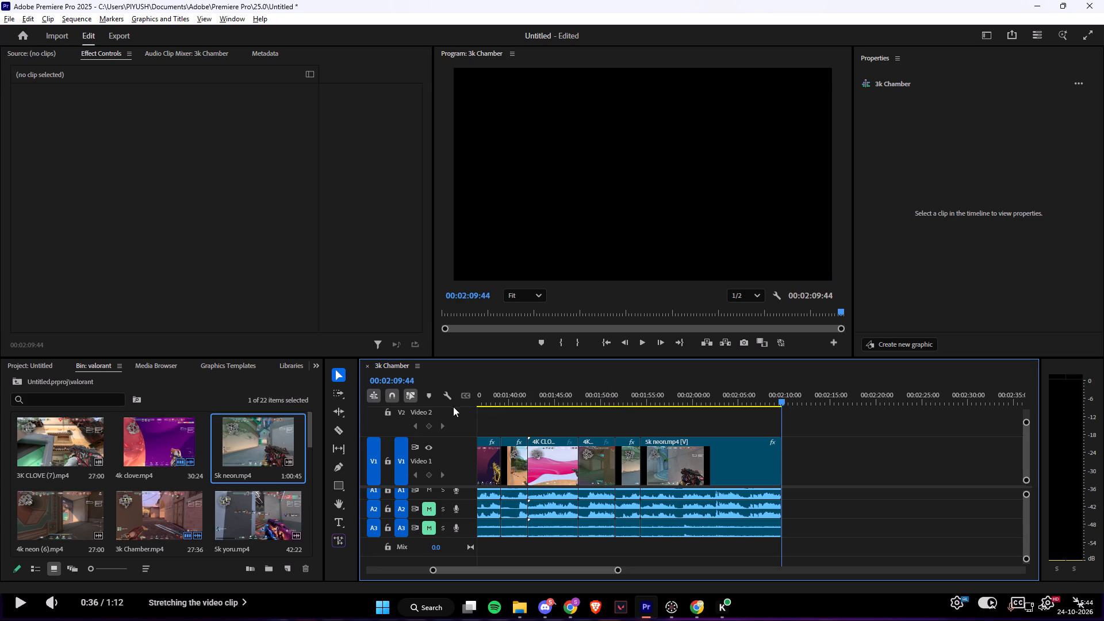
Add the 4k clove (5) clip from the valorant bin to Video 1, directly after the last 5k neon section.
scroll(195, 461, down, 1)
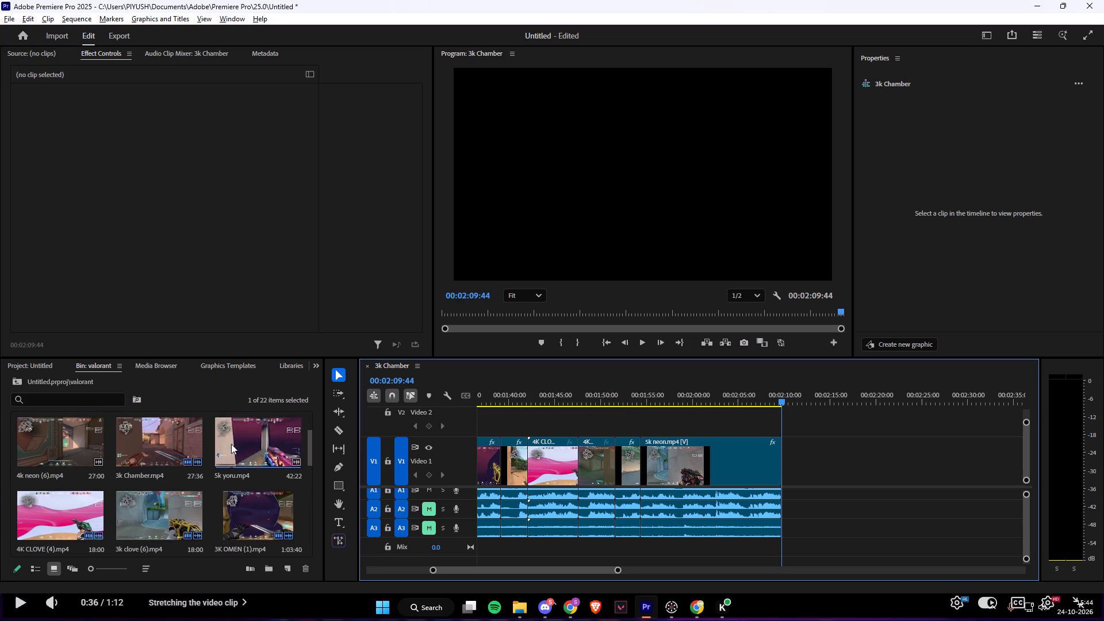
scroll(189, 489, down, 1)
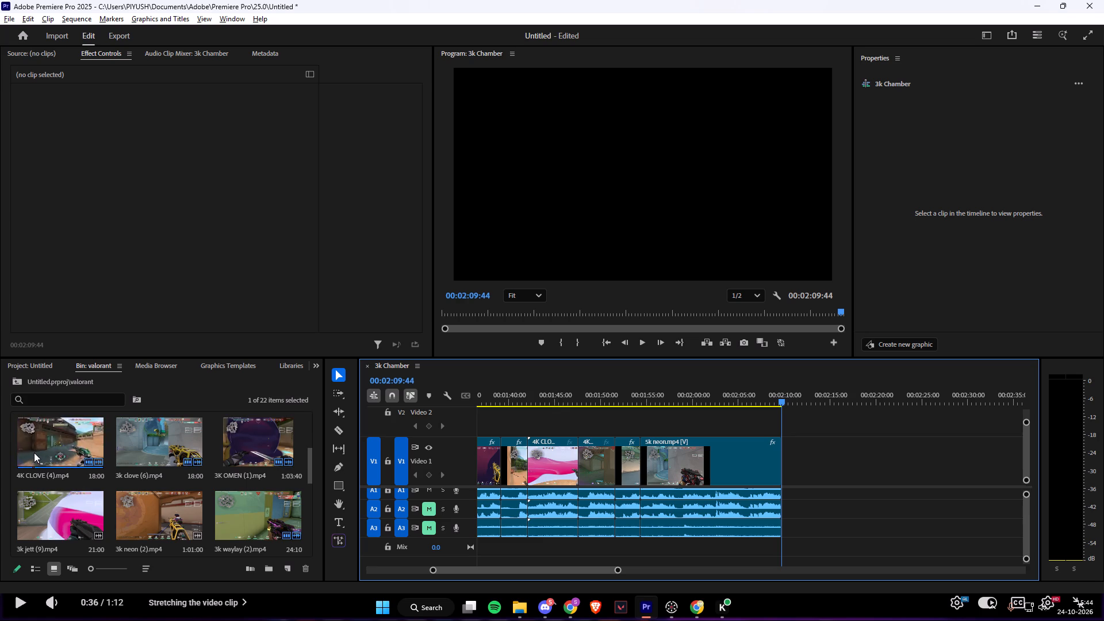
scroll(70, 455, down, 1)
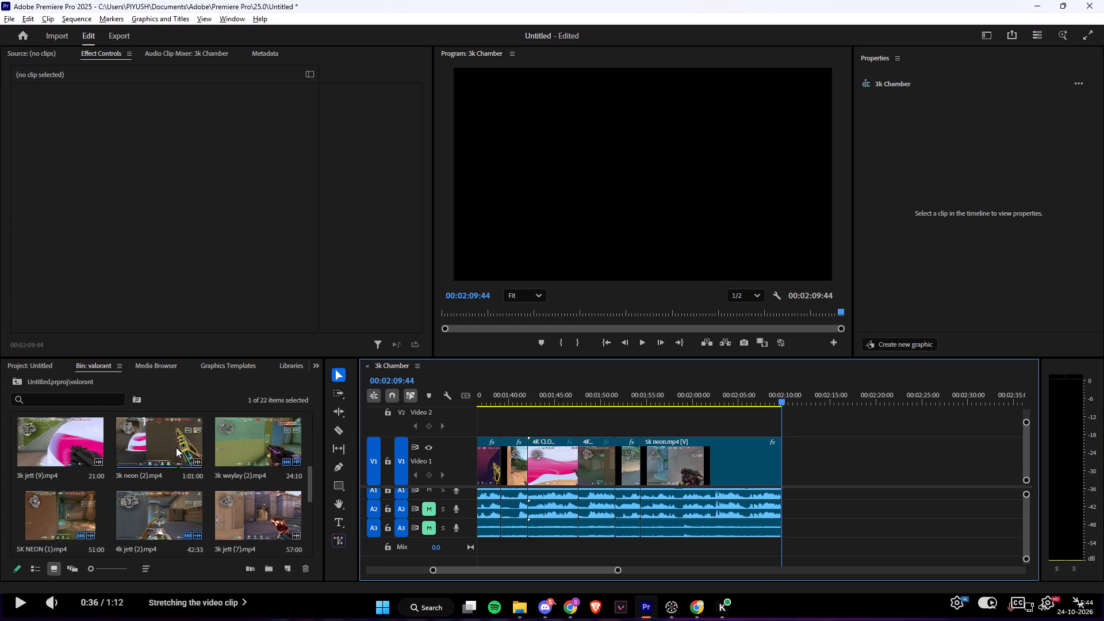
scroll(227, 462, down, 1)
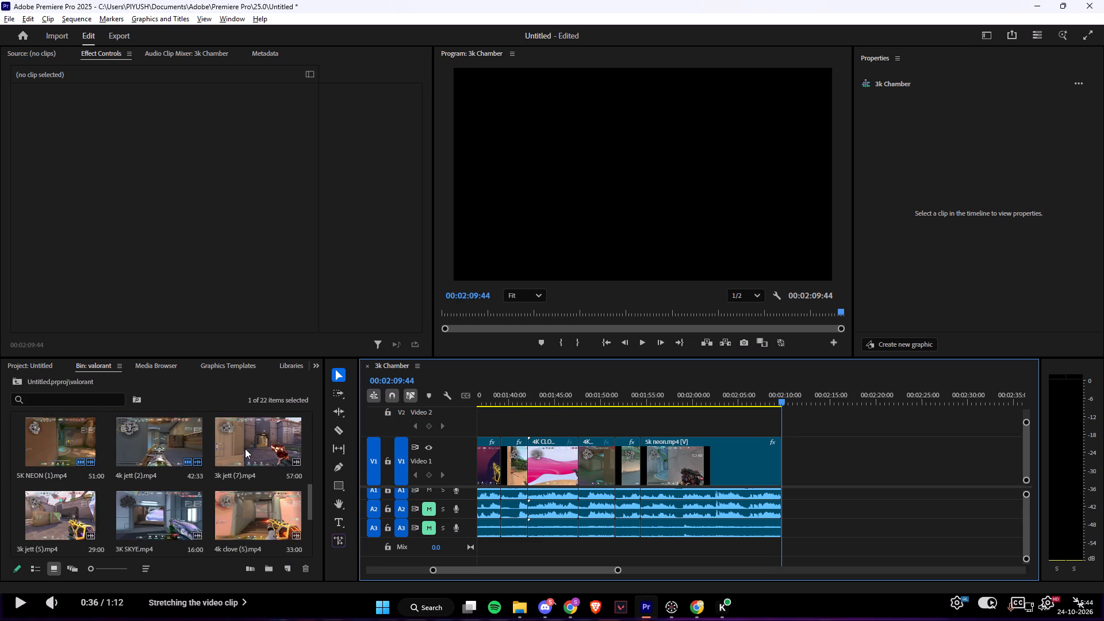
scroll(240, 448, down, 1)
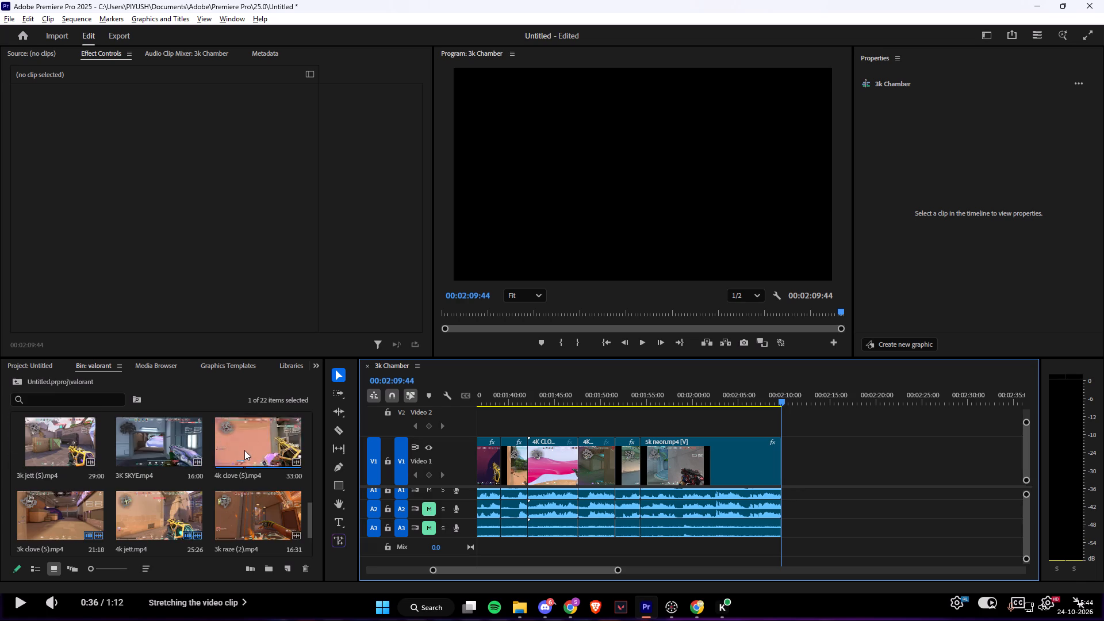
drag(245, 450, 796, 453)
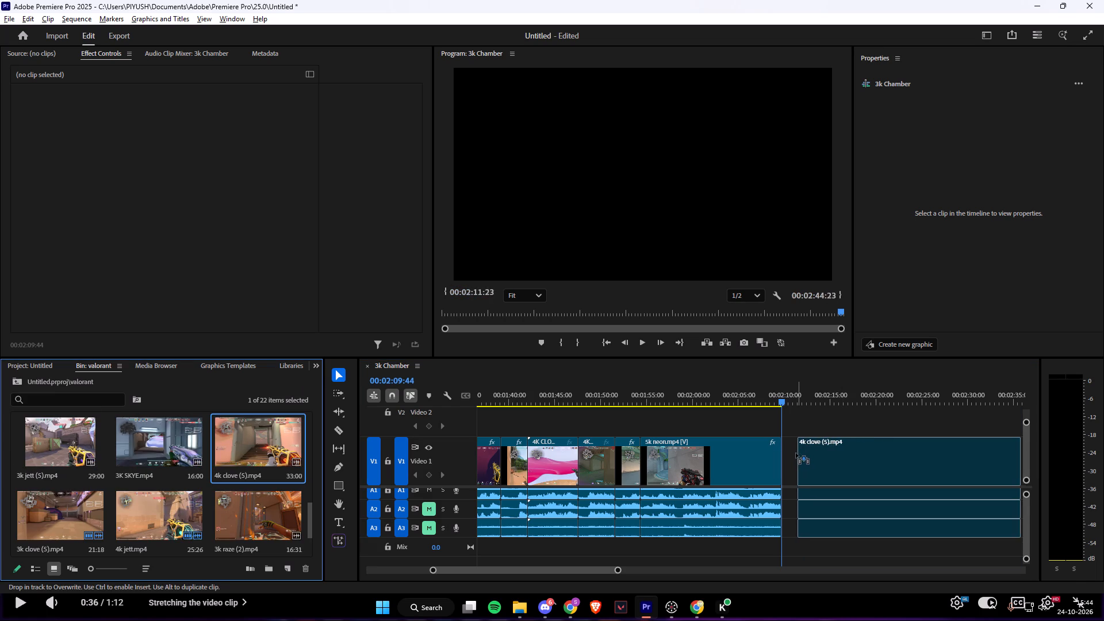
drag(796, 453, 788, 454)
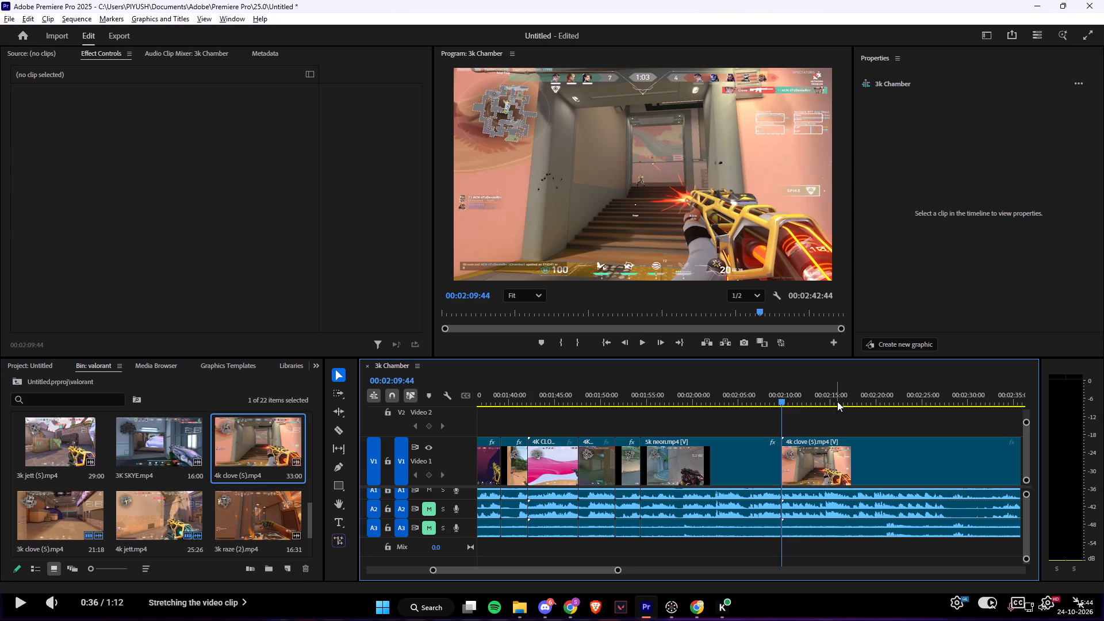
Play through the opening kills of 4k clove (5) and split the clip at 00:02:13:53.
key(space)
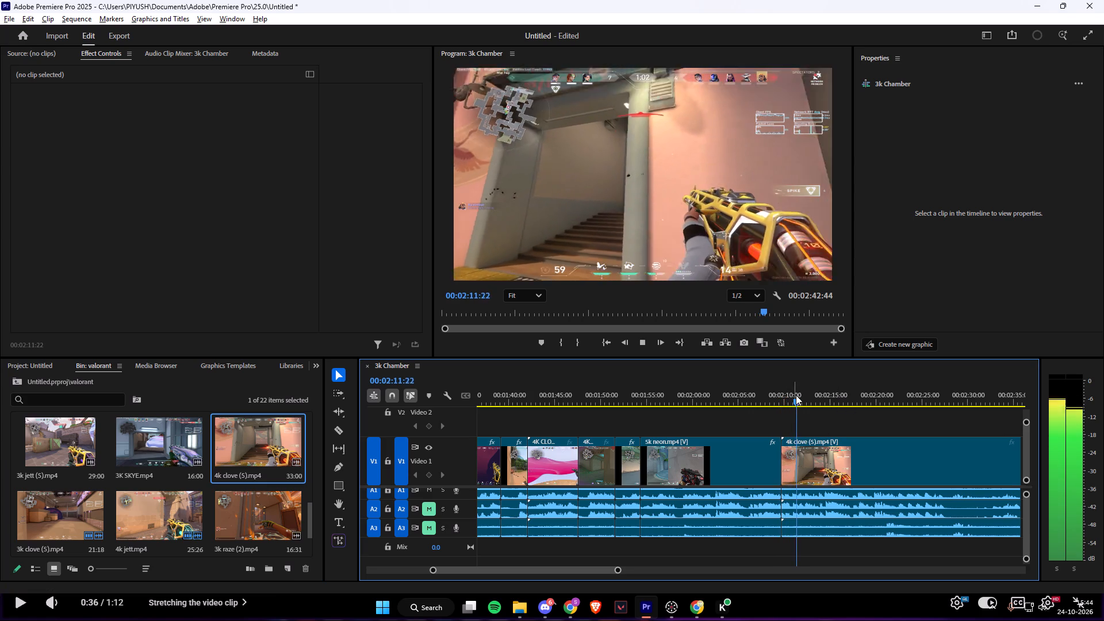
drag(798, 400, 825, 405)
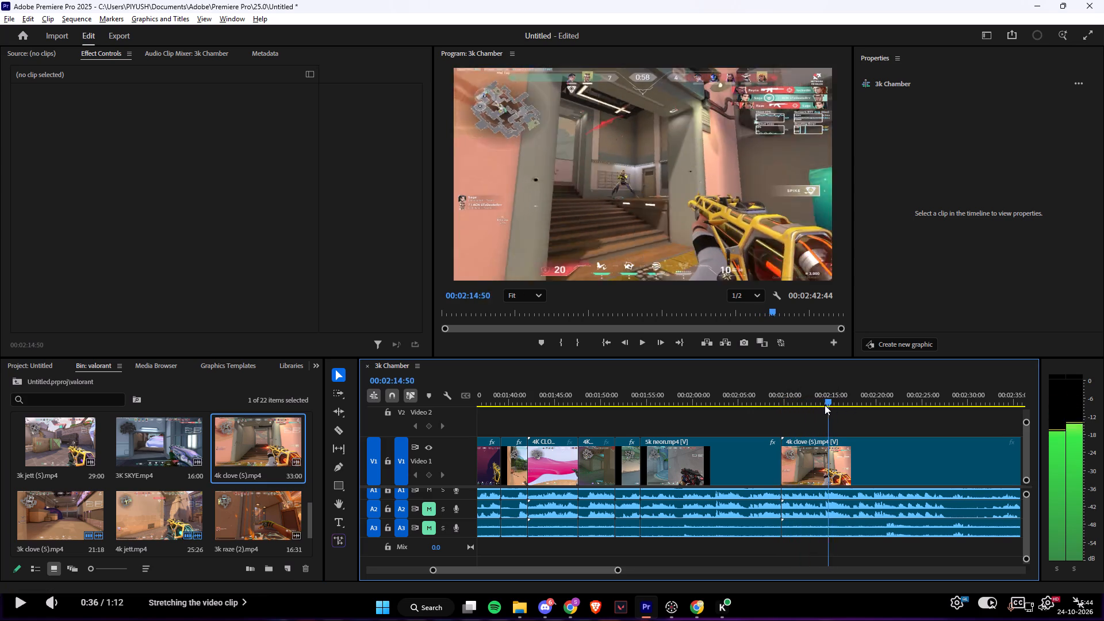
drag(825, 405, 813, 405)
key(space)
key(space)
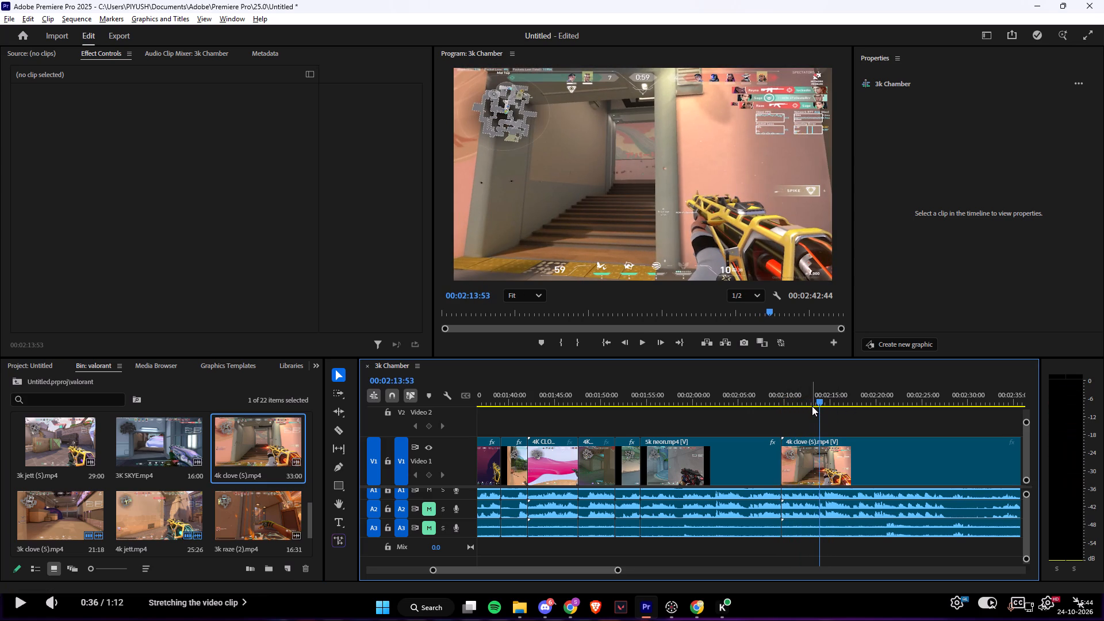
key(c)
click(821, 448)
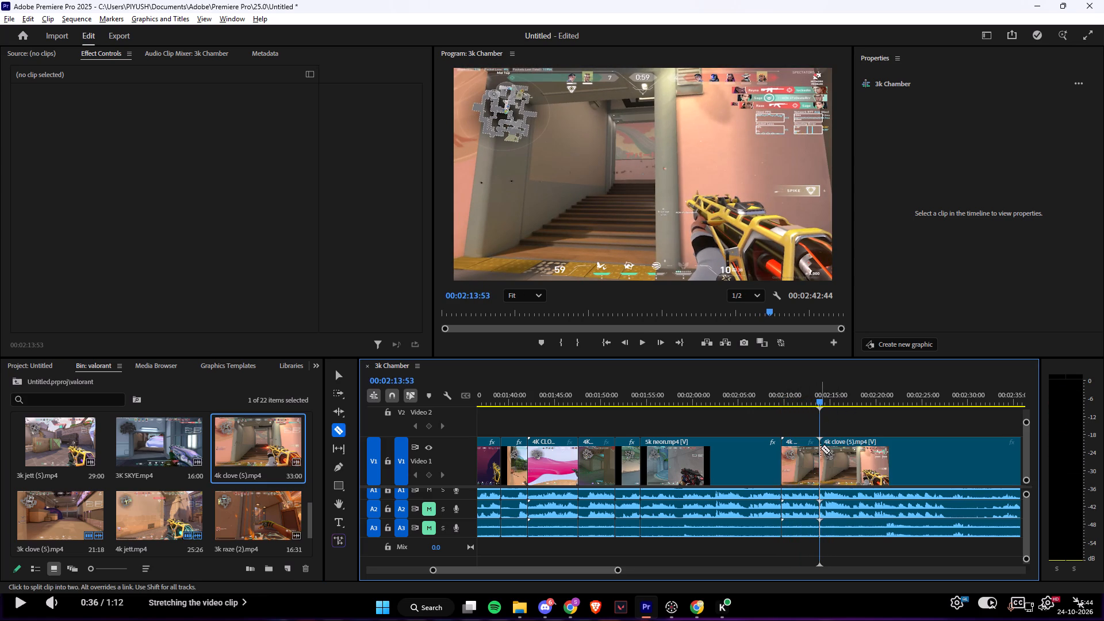
Delete the opening section of 4k clove (5) before the cut and close the gap it leaves.
key(v)
click(807, 452)
key(BackSpace)
click(799, 452)
key(BackSpace)
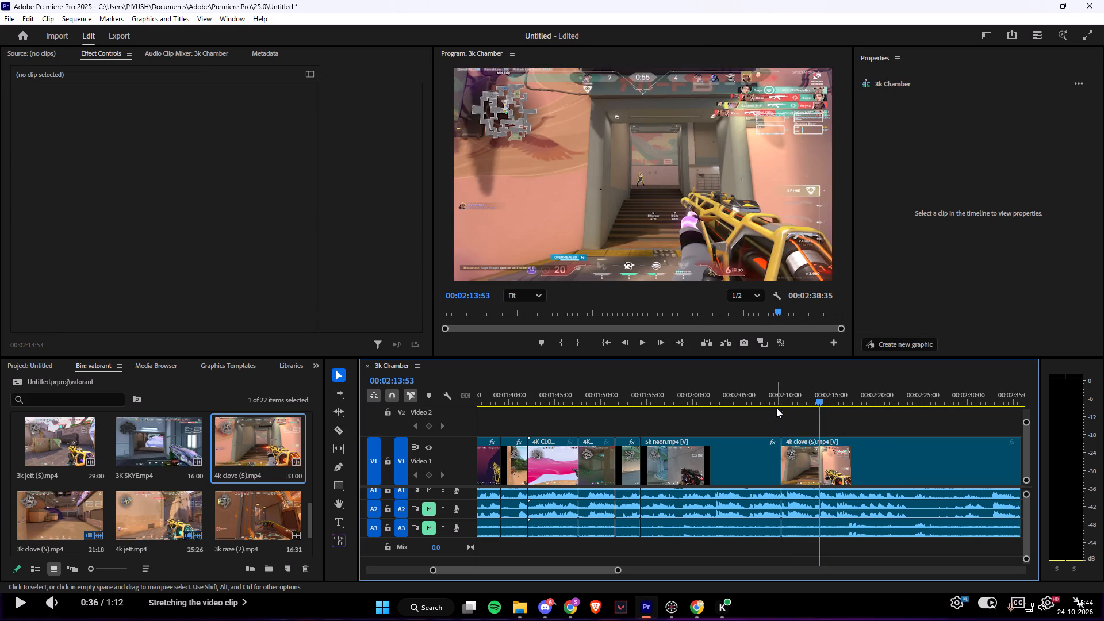
Play through the first kills in the remaining 4k clove (5) clip and split it at 00:02:14:58.
click(776, 404)
key(space)
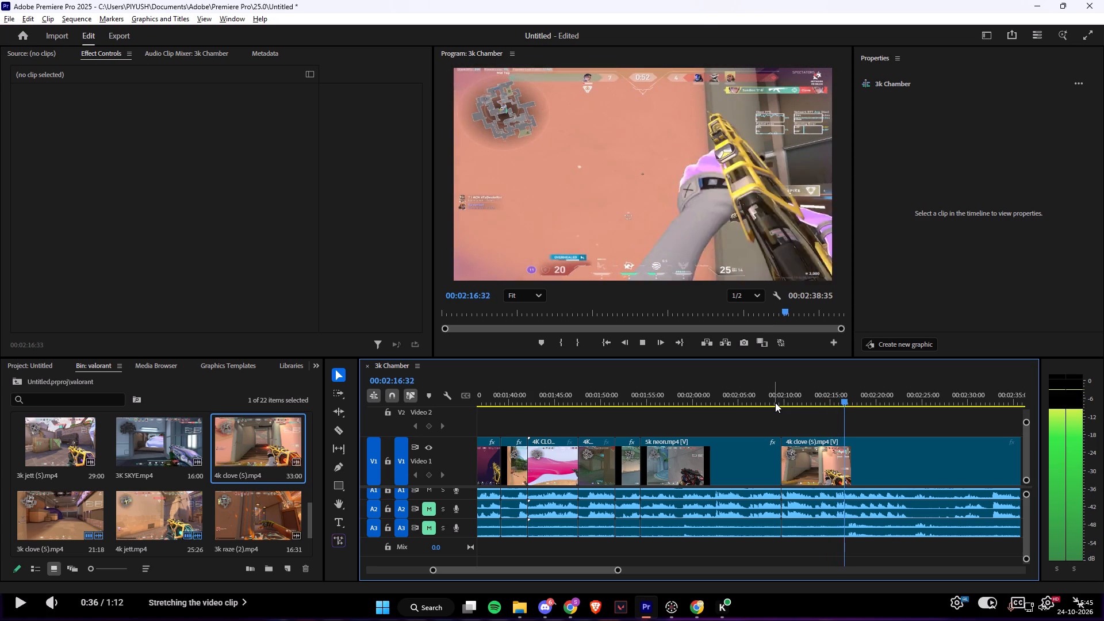
key(space)
key(space)
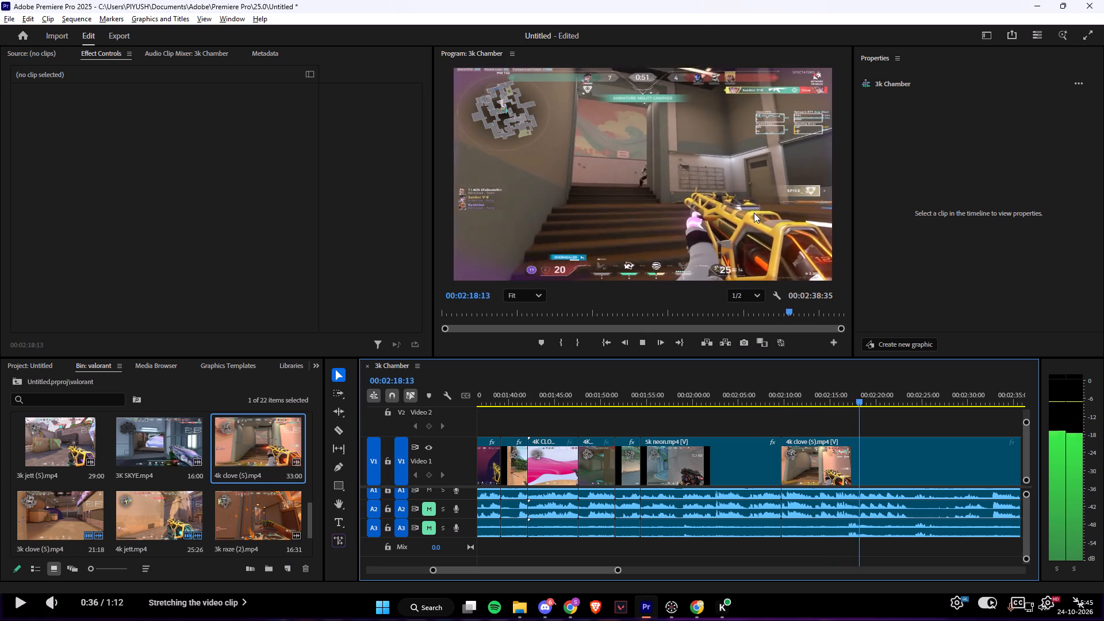
key(space)
click(810, 398)
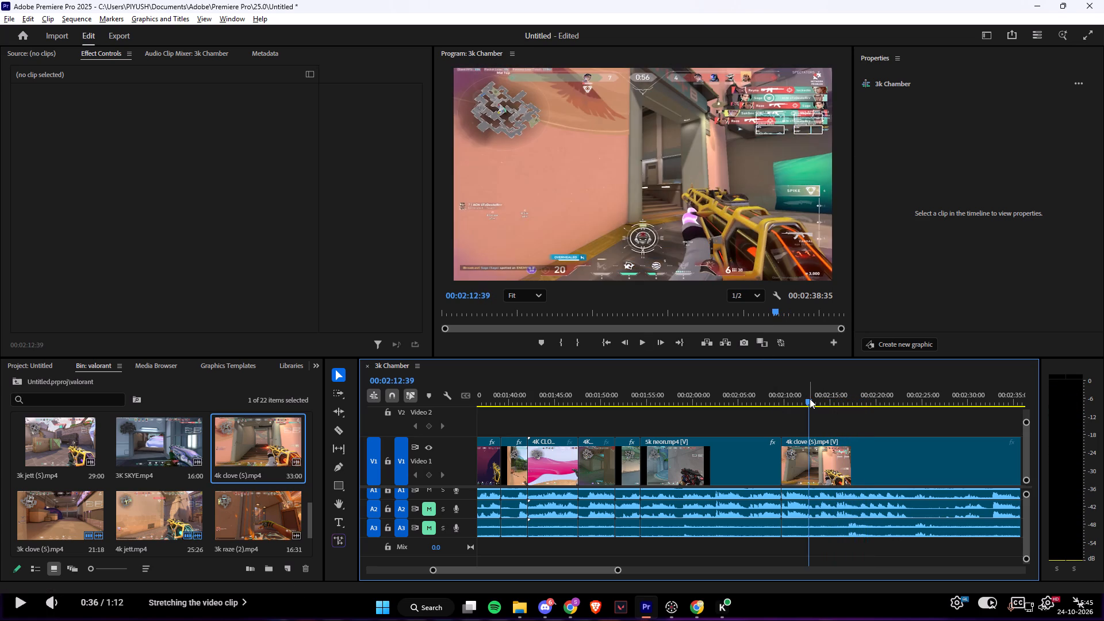
key(space)
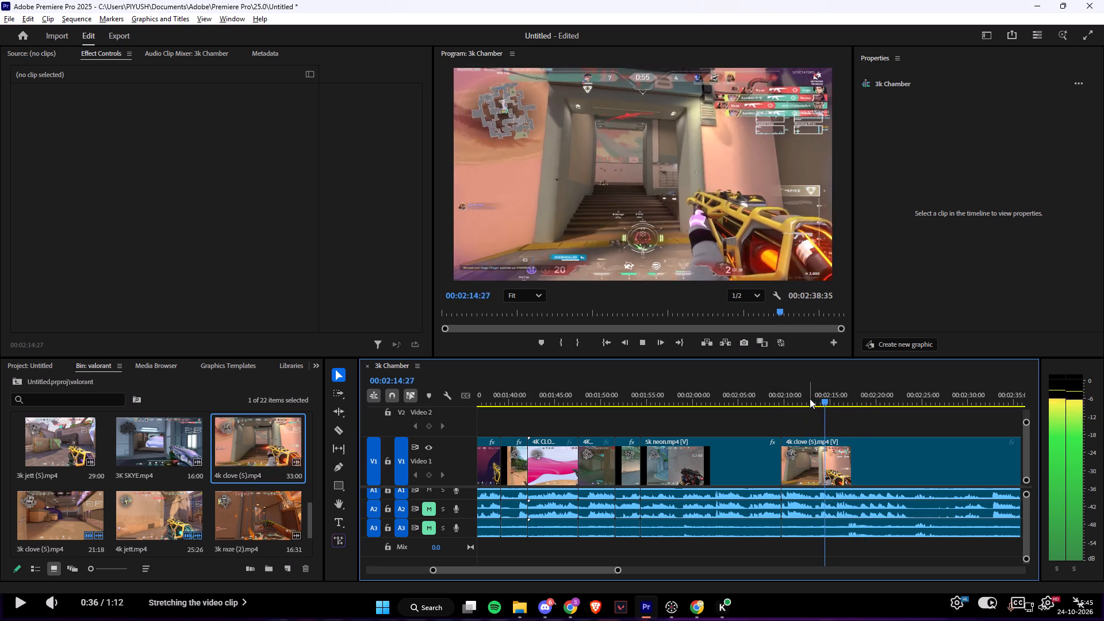
key(space)
key(space)
key(space)
text(c)
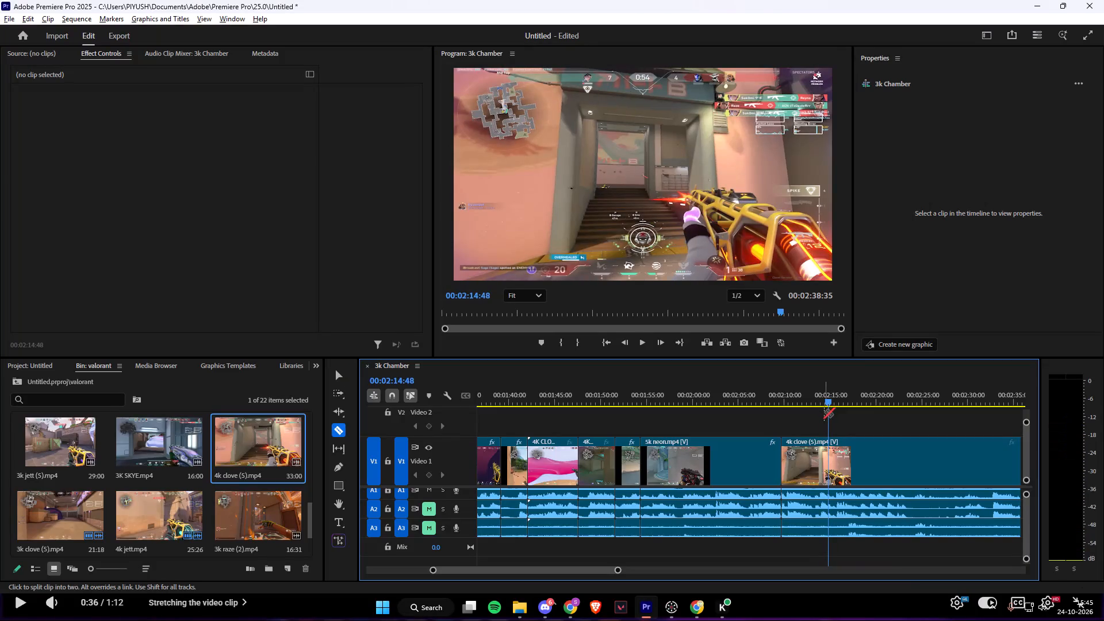
key(space)
key(space)
click(832, 445)
key(v)
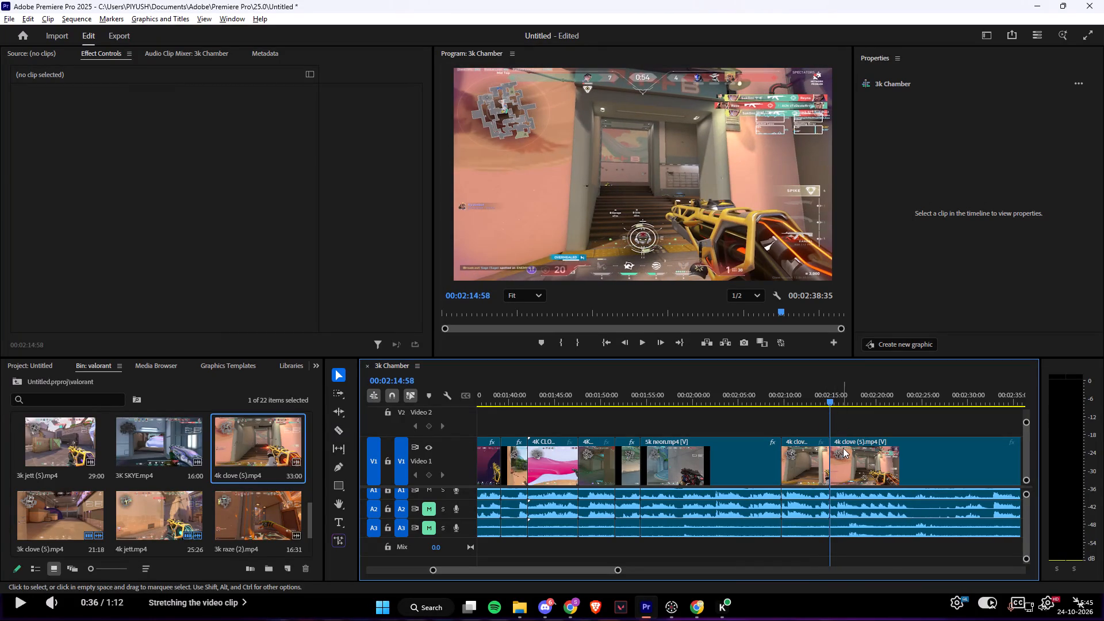
Play the following 4k clove (5) section up to the next kill and split it at 00:02:18:57.
key(space)
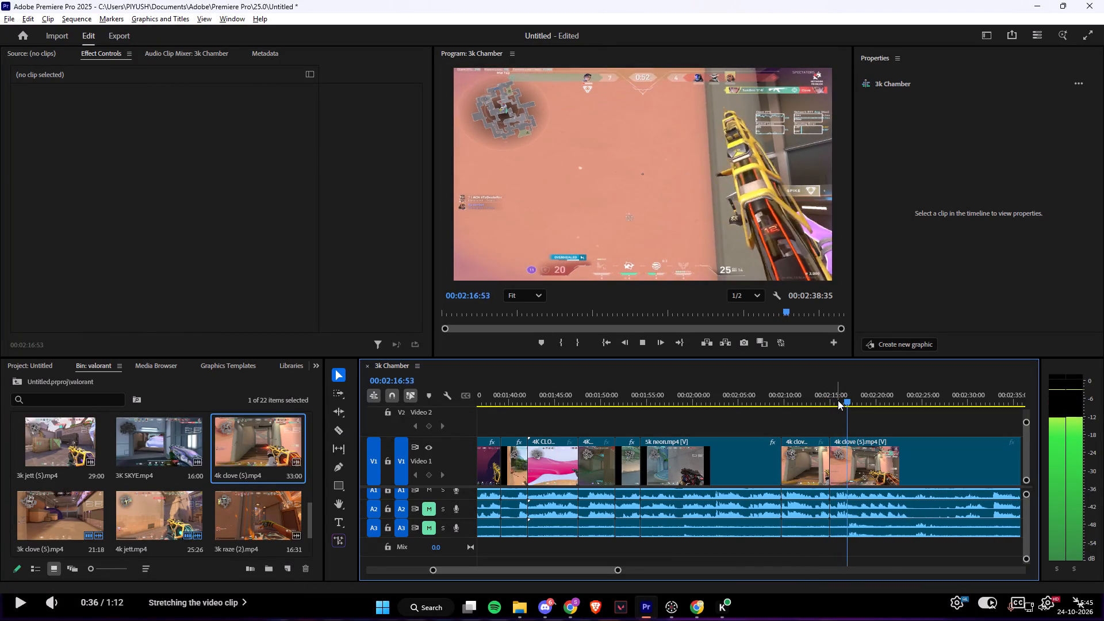
key(space)
key(space)
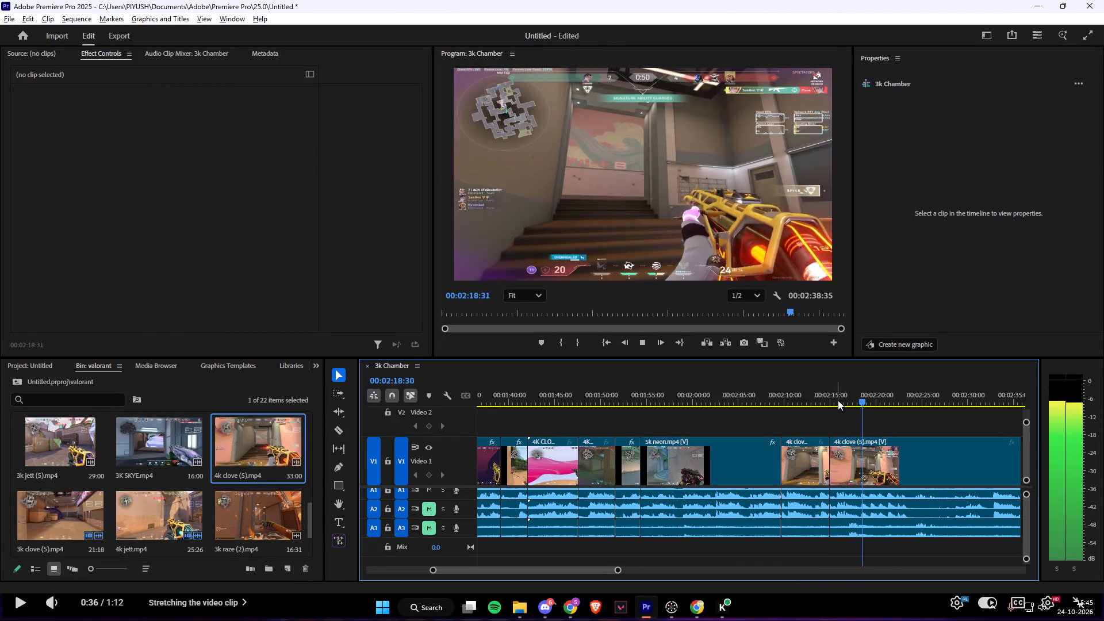
key(space)
key(space)
key(space)
key(space)
key(space)
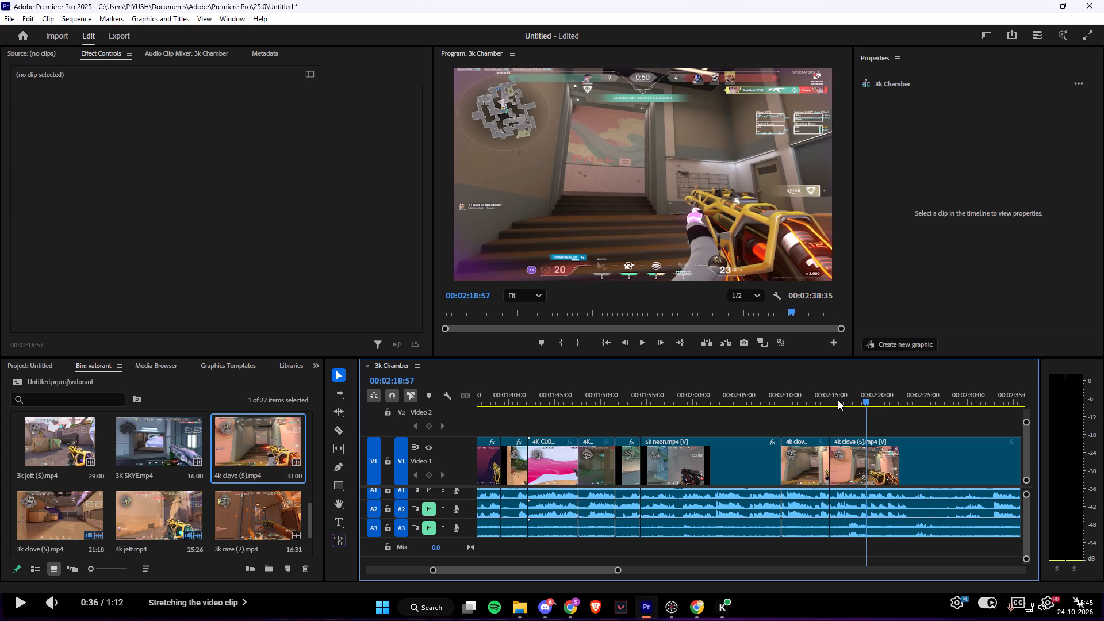
key(c)
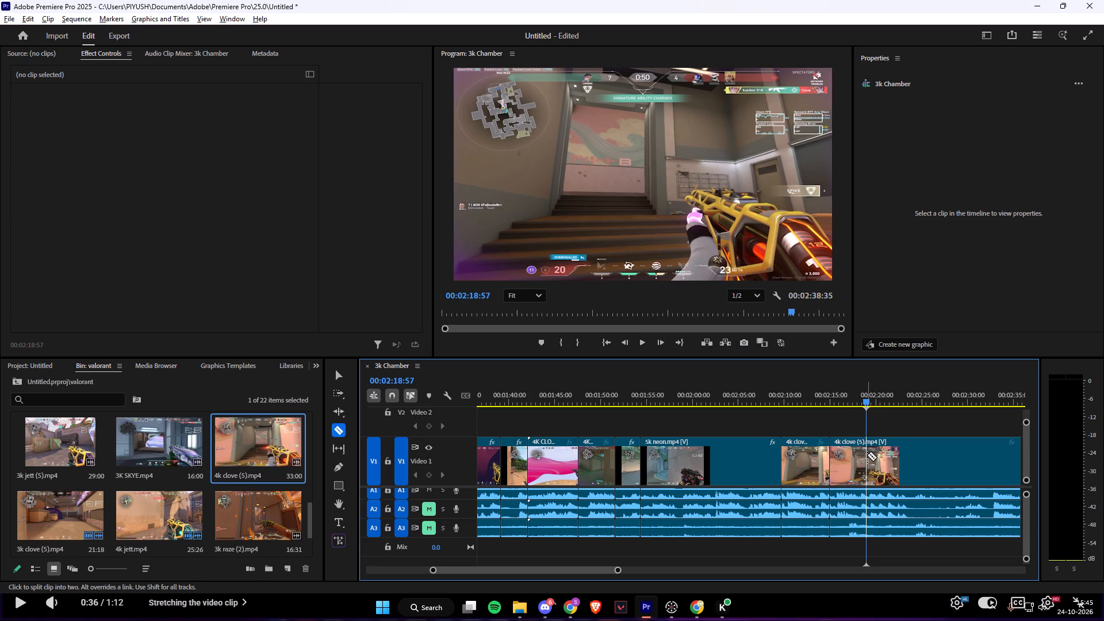
click(867, 455)
Delete the 4k clove (5) section between the two cuts, close the gap and play back across the join.
key(v)
click(844, 450)
key(BackSpace)
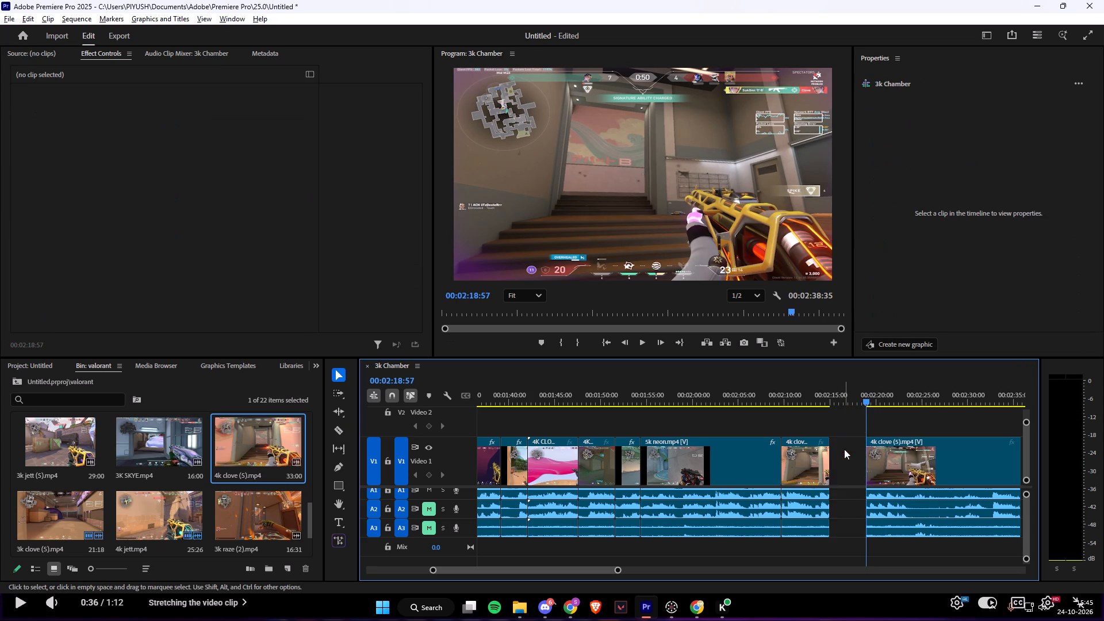
click(844, 449)
key(BackSpace)
click(829, 408)
click(829, 403)
key(space)
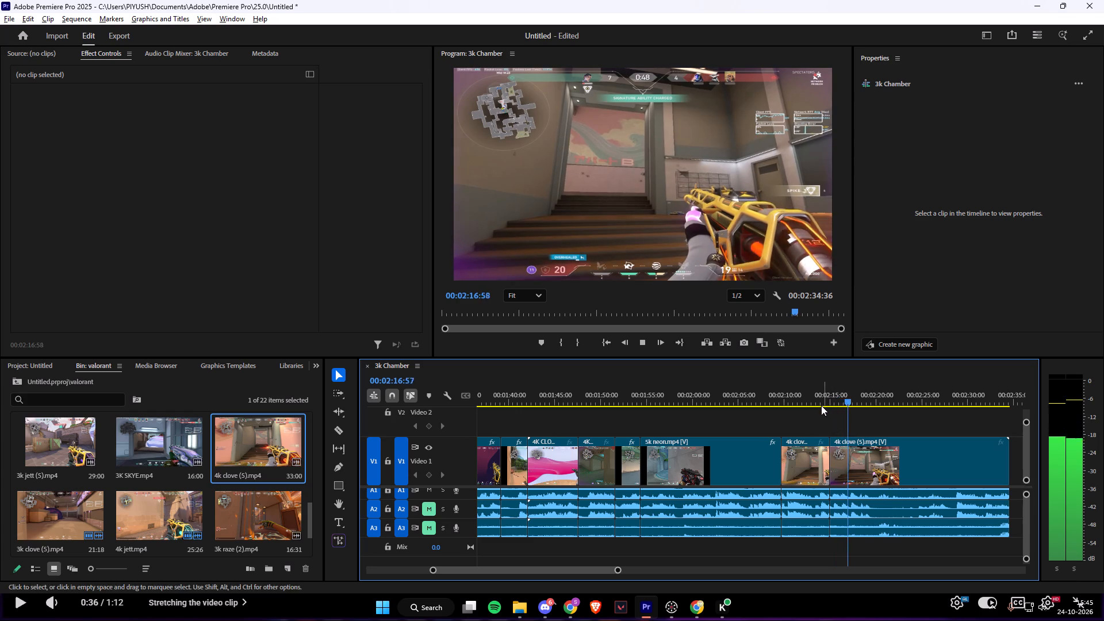
click(812, 401)
key(space)
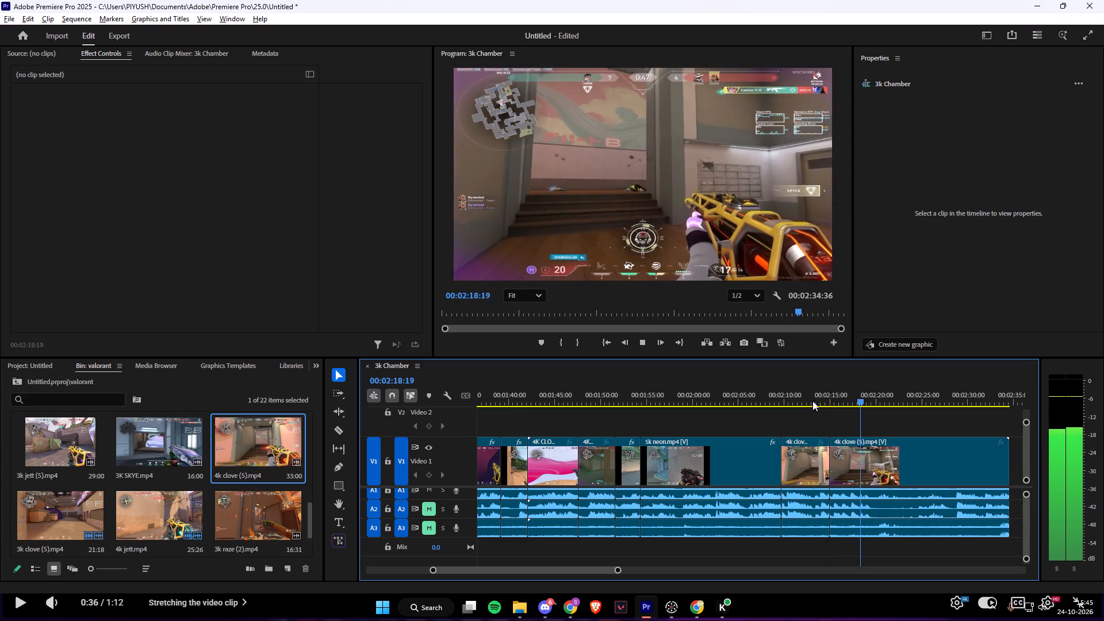
Find the moment just before the next kill in the last 4k clove (5) section and split it at 00:02:16:33.
click(851, 403)
drag(850, 402, 844, 403)
click(844, 403)
click(839, 402)
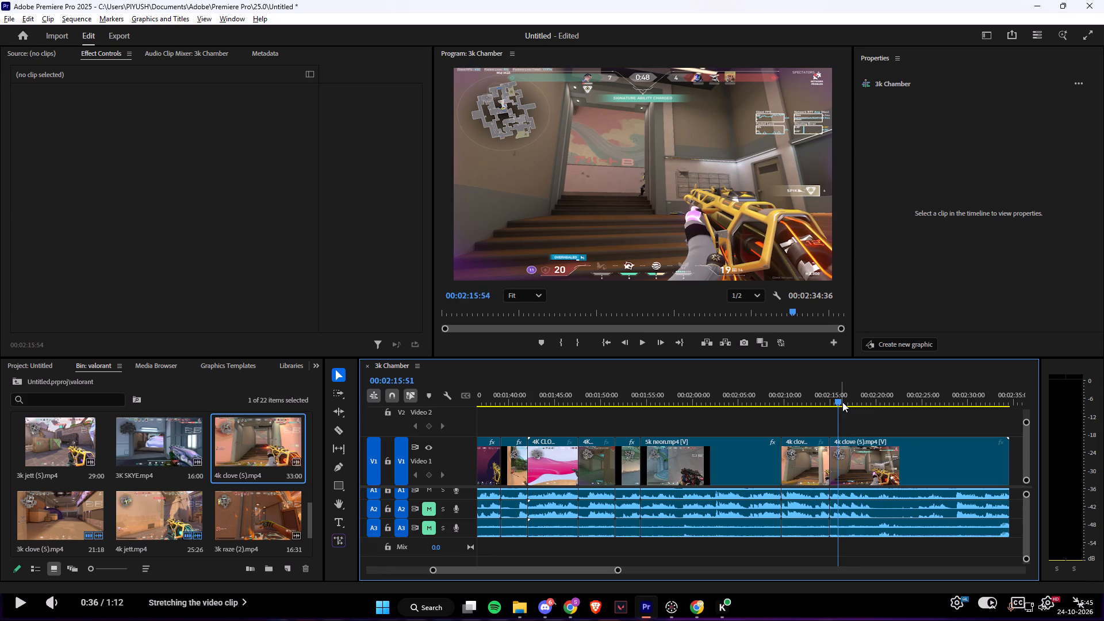
key(space)
key(space)
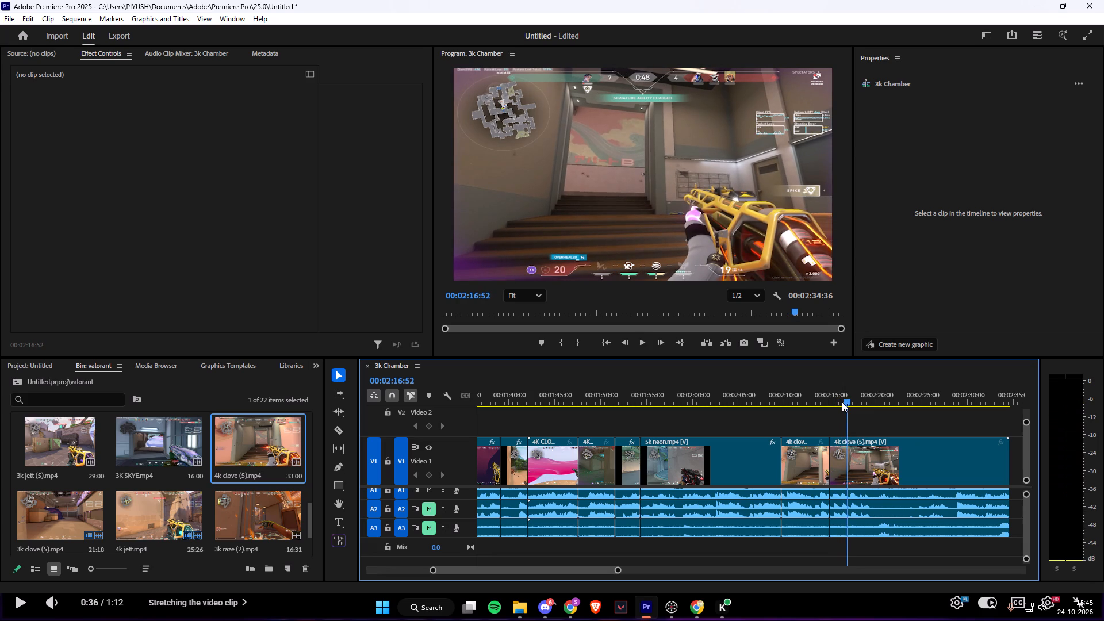
key(space)
key(space)
drag(850, 401, 848, 401)
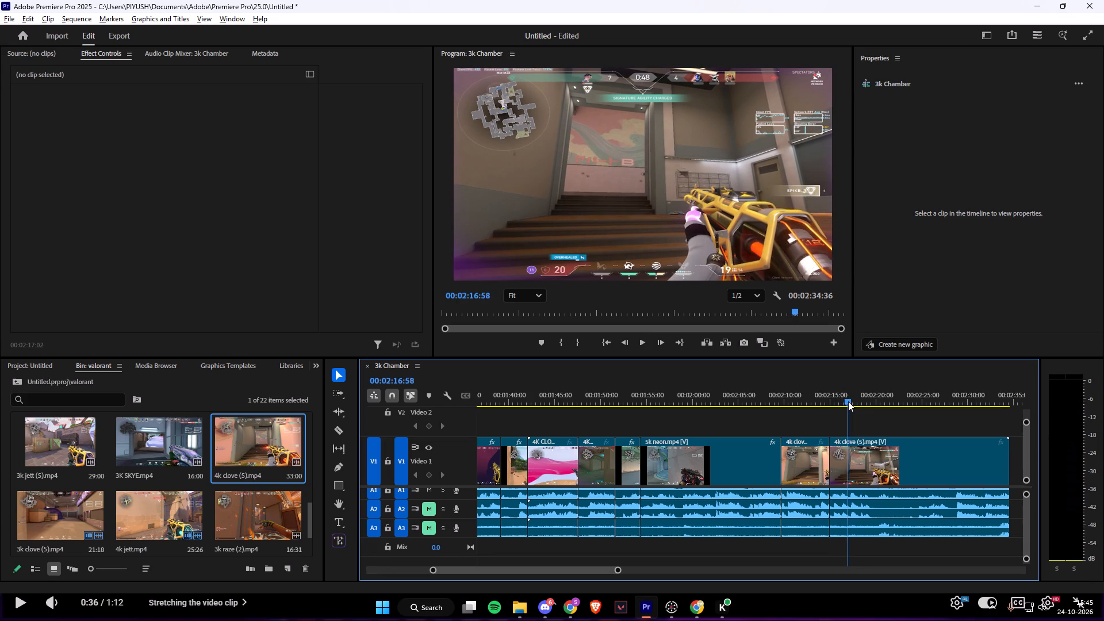
drag(848, 401, 844, 402)
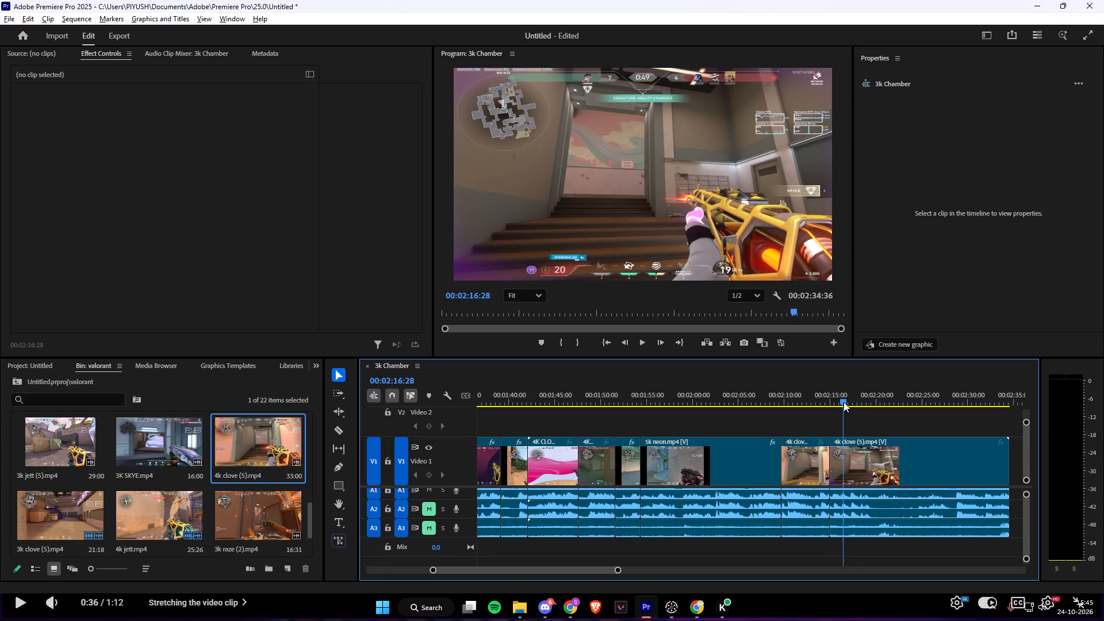
drag(844, 402, 846, 402)
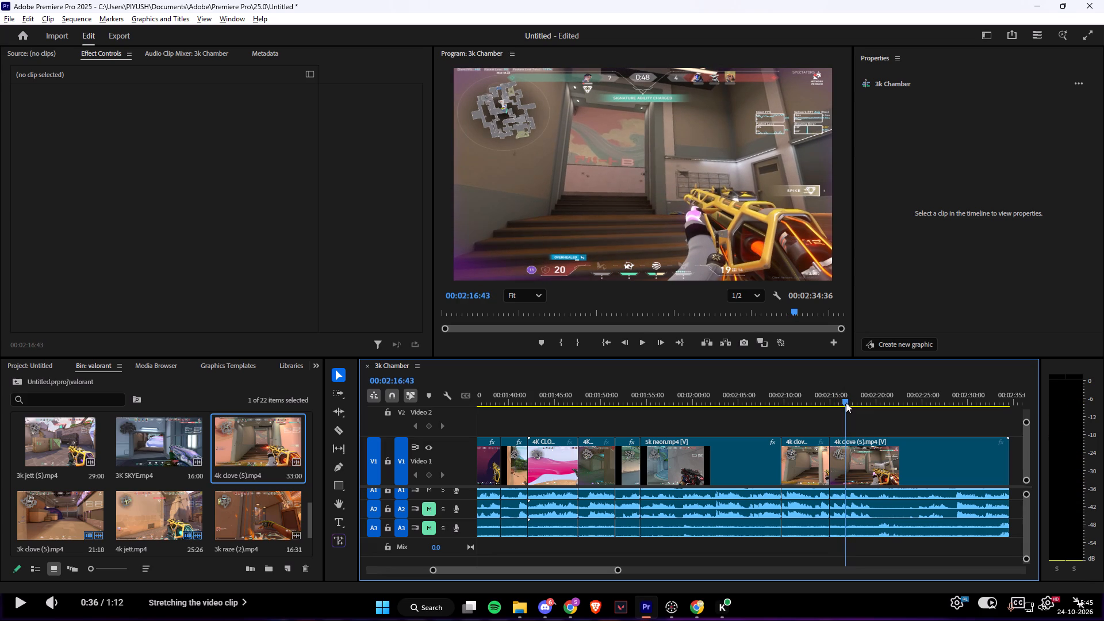
drag(846, 402, 847, 404)
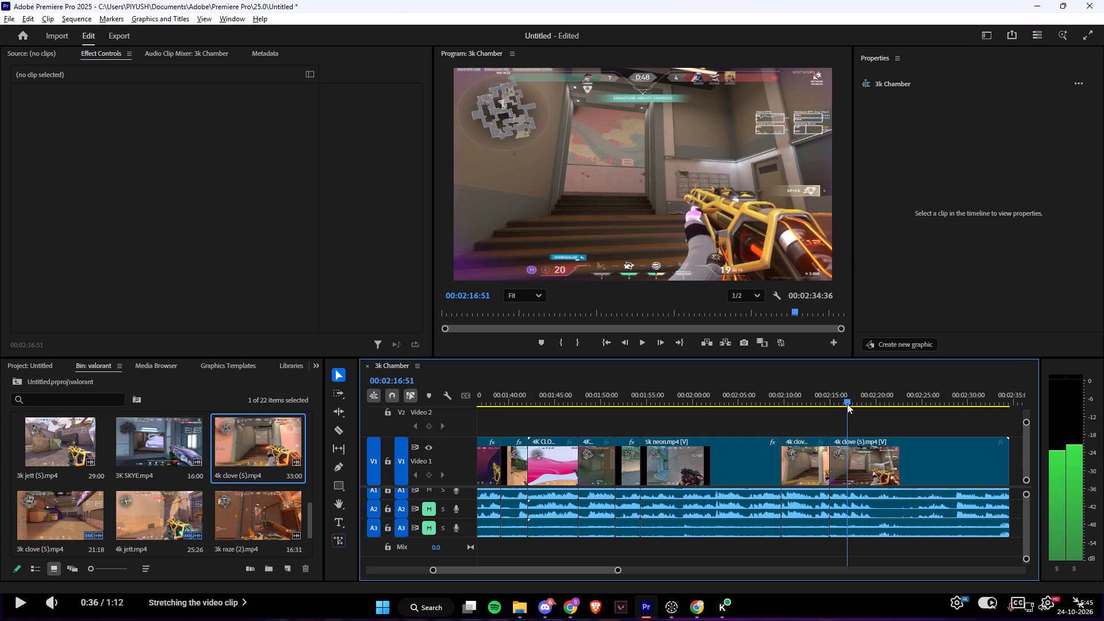
drag(847, 404, 844, 404)
key(space)
key(space)
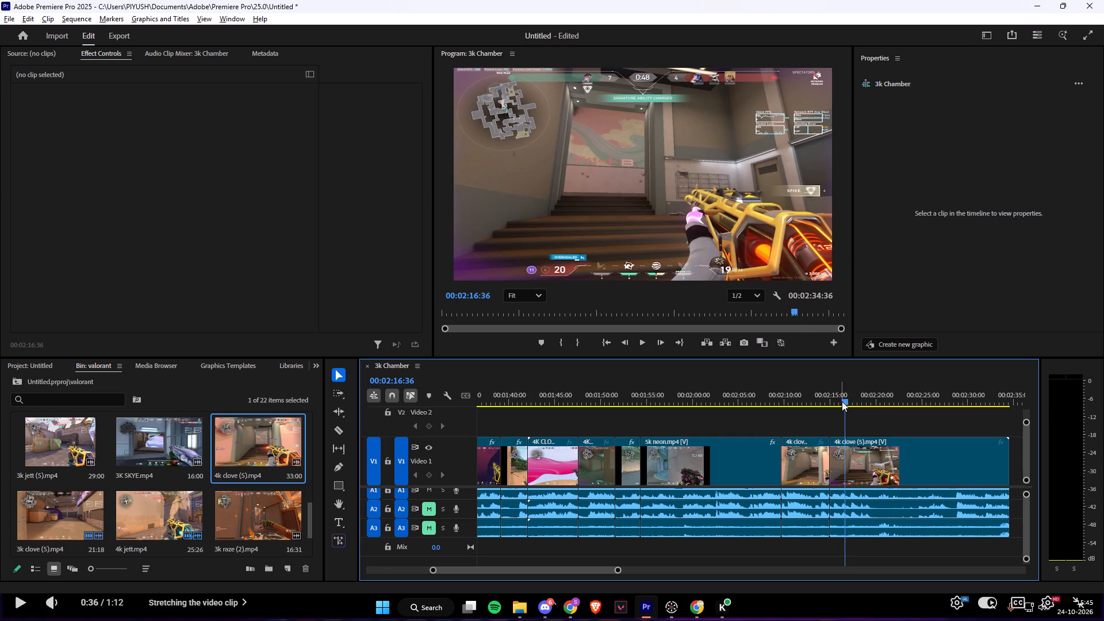
click(795, 313)
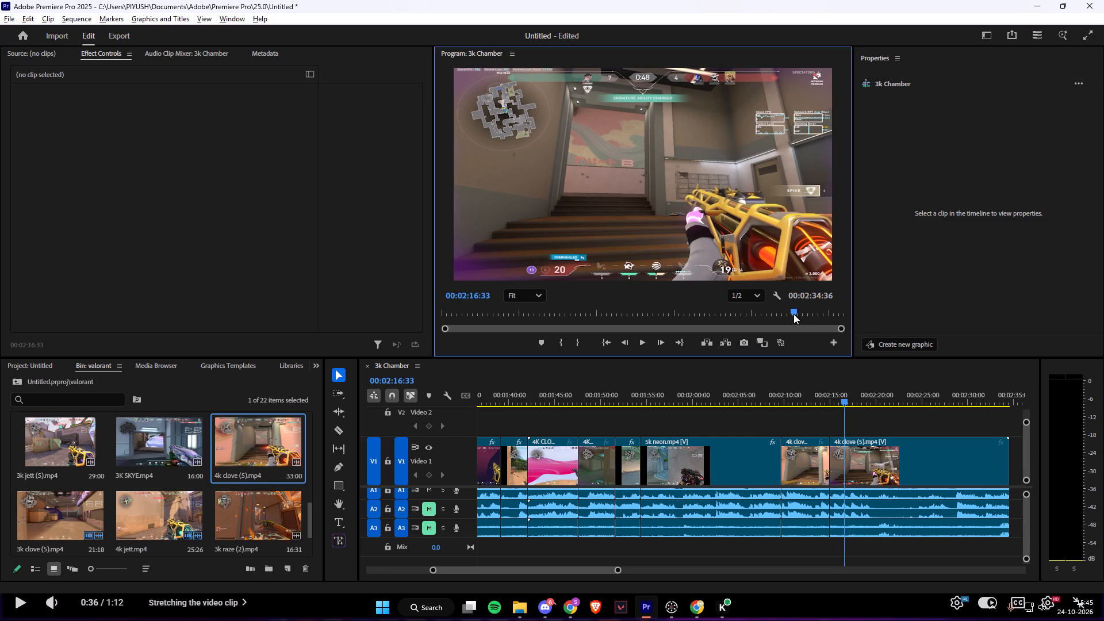
key(c)
click(845, 448)
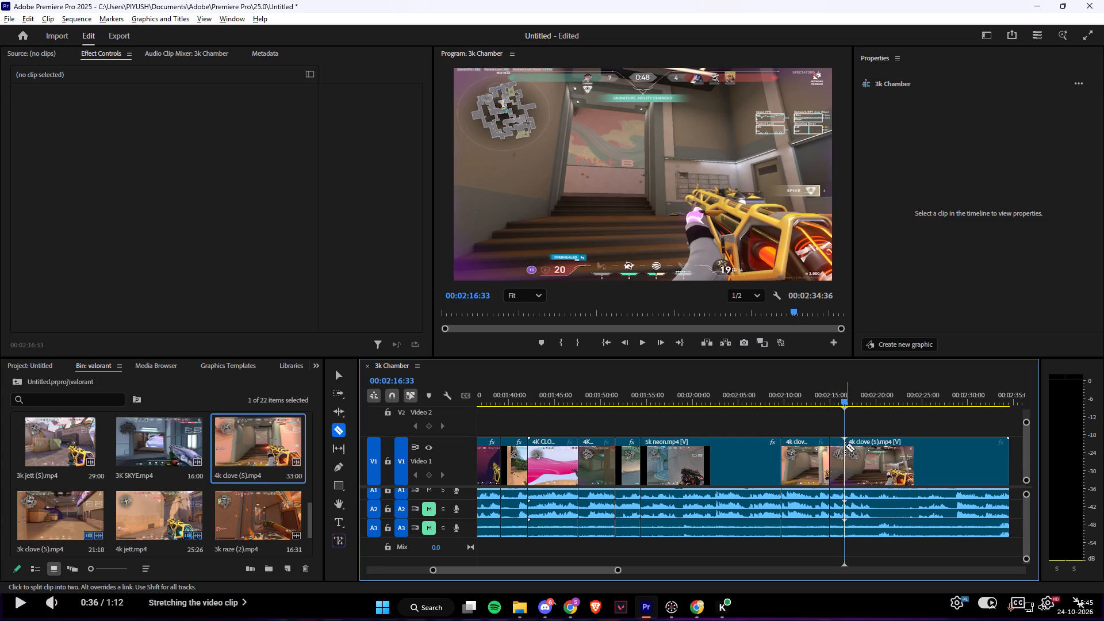
Delete the short 4k clove (5) section before the new cut, close the gap and play back the join.
key(v)
click(841, 444)
click(837, 445)
key(BackSpace)
click(832, 443)
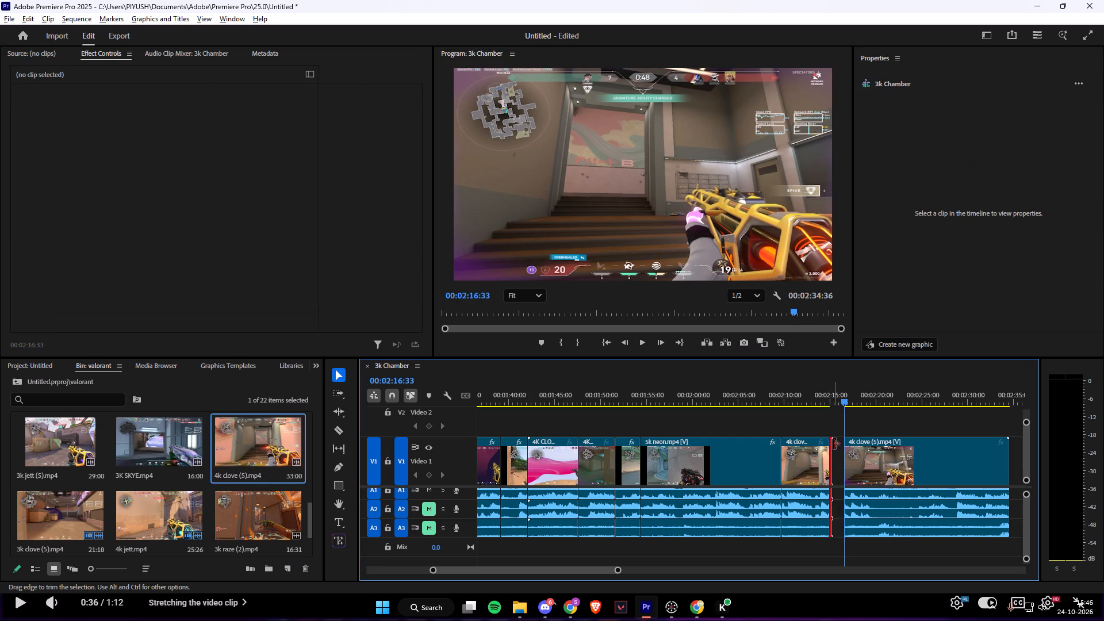
double_click(834, 446)
key(BackSpace)
drag(845, 404, 833, 404)
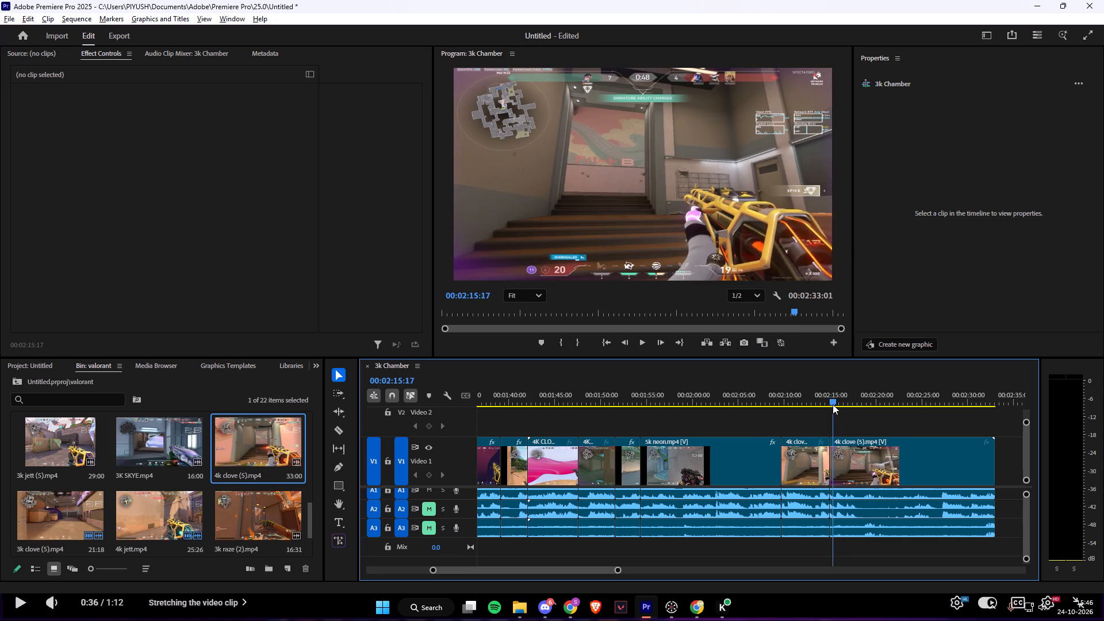
drag(833, 404, 822, 404)
key(space)
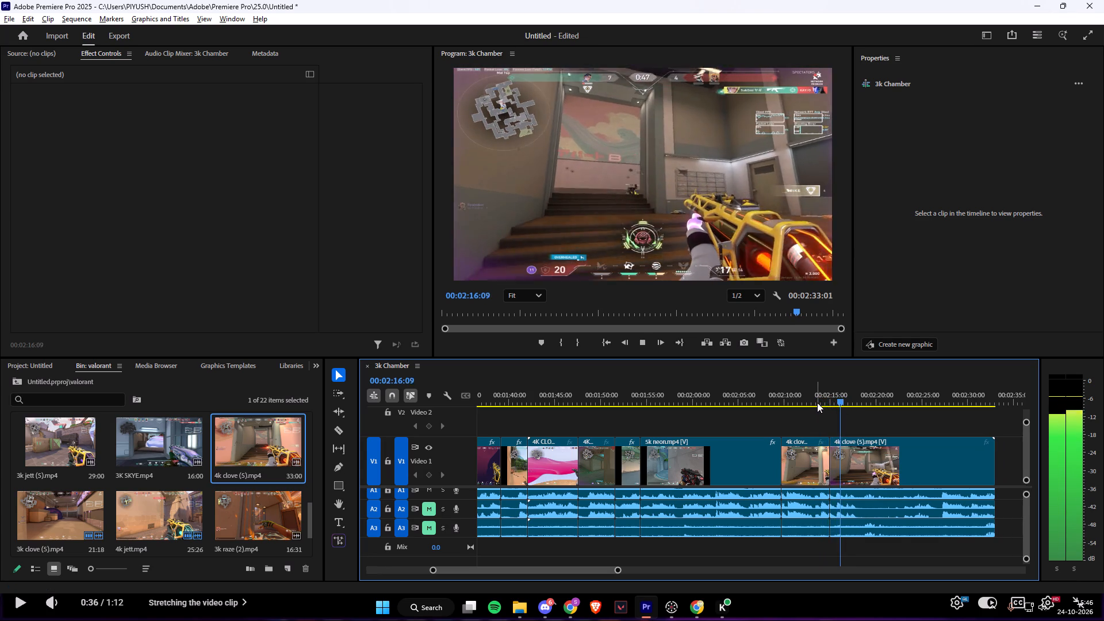
key(space)
click(798, 397)
key(space)
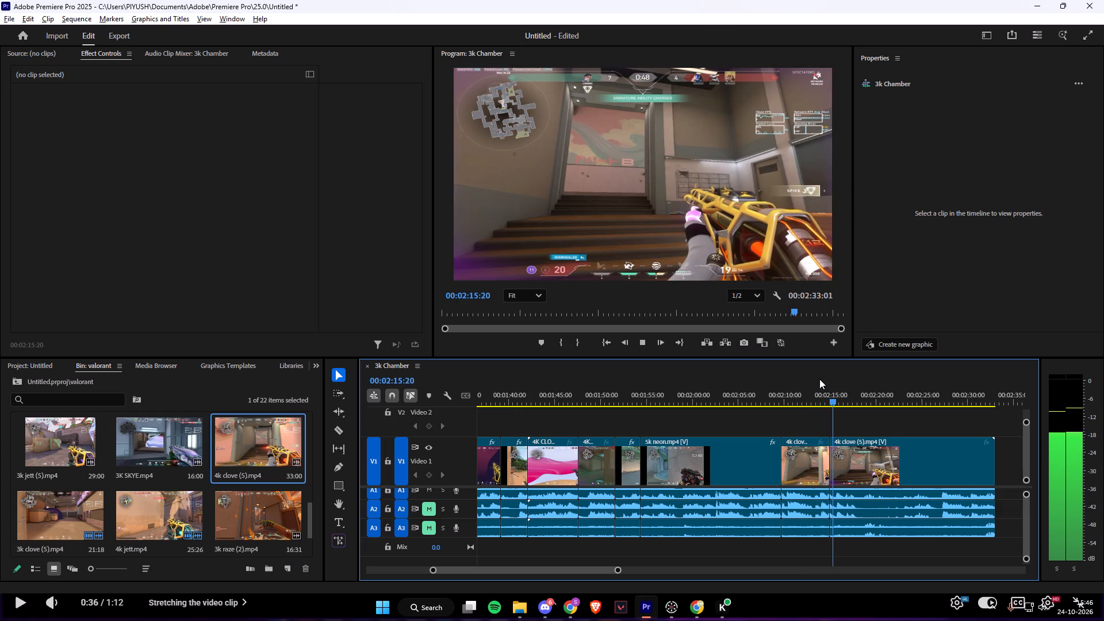
key(space)
Shift the last 4k clove (5) section 33 frames later and extend the preceding section to meet it at 00:02:15:31.
drag(849, 471, 858, 472)
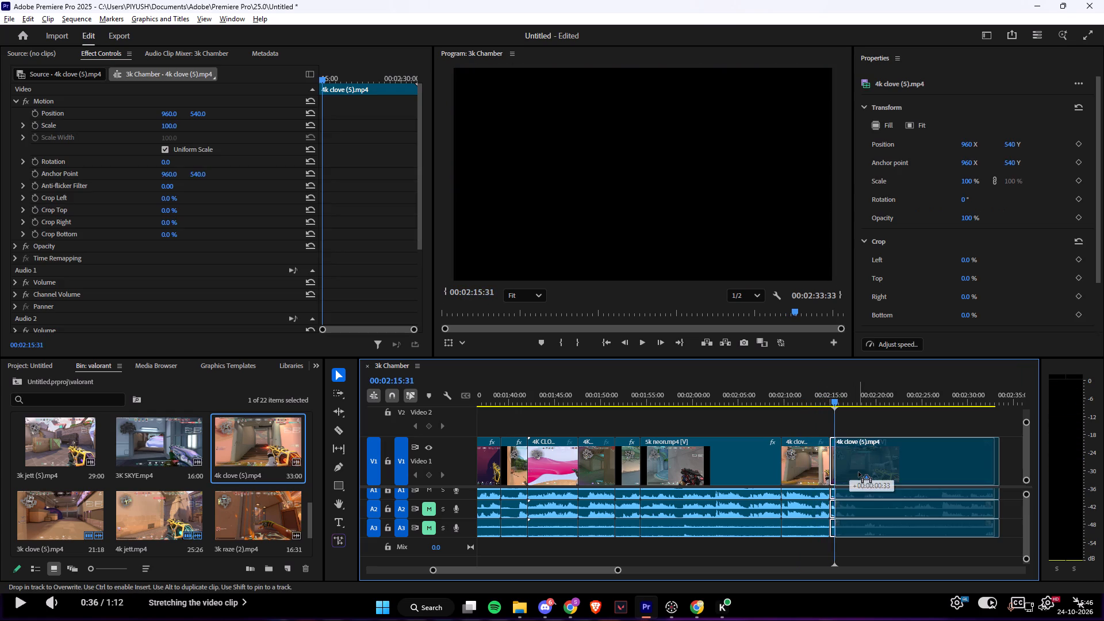
drag(858, 472, 860, 472)
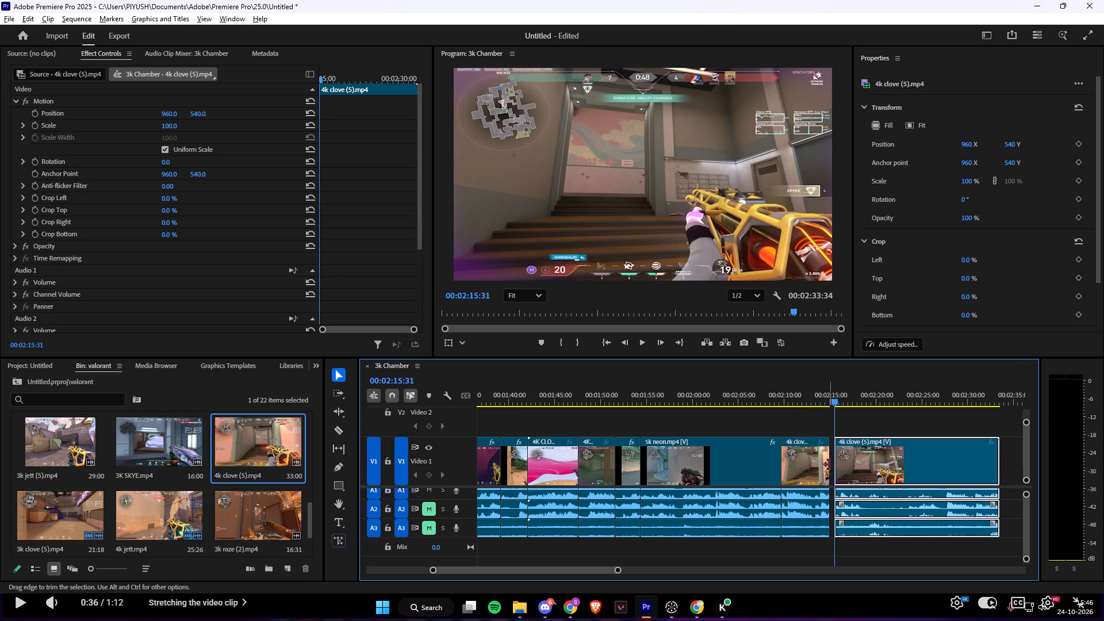
drag(829, 465, 839, 466)
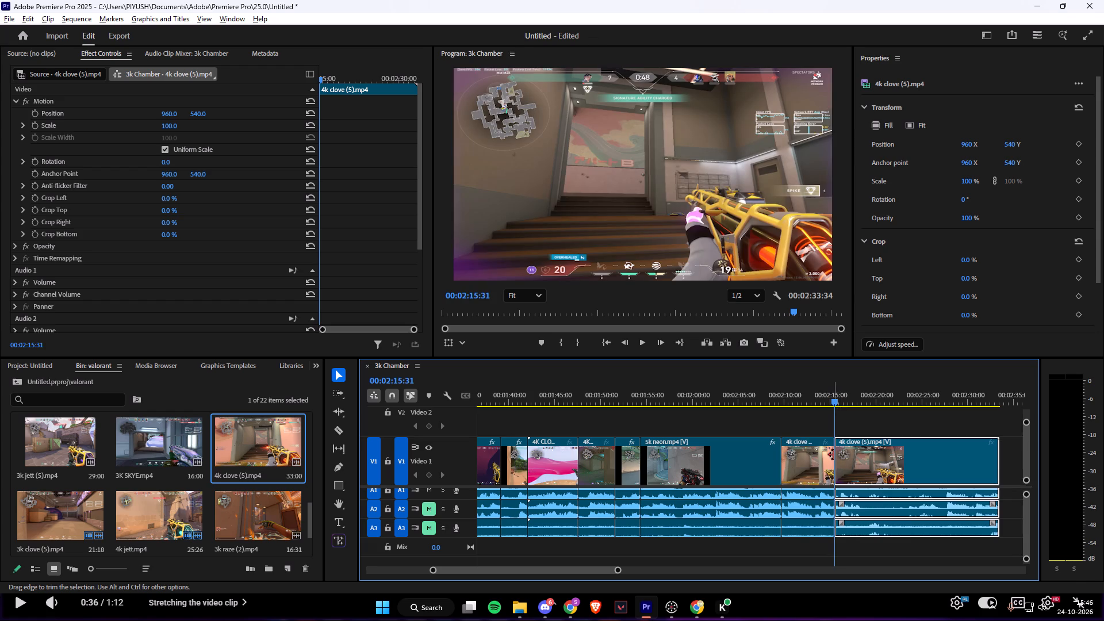
Replay the join at 00:02:15:31 and split the last 4k clove (5) section just after the kill, at 00:02:17:45.
click(824, 402)
key(space)
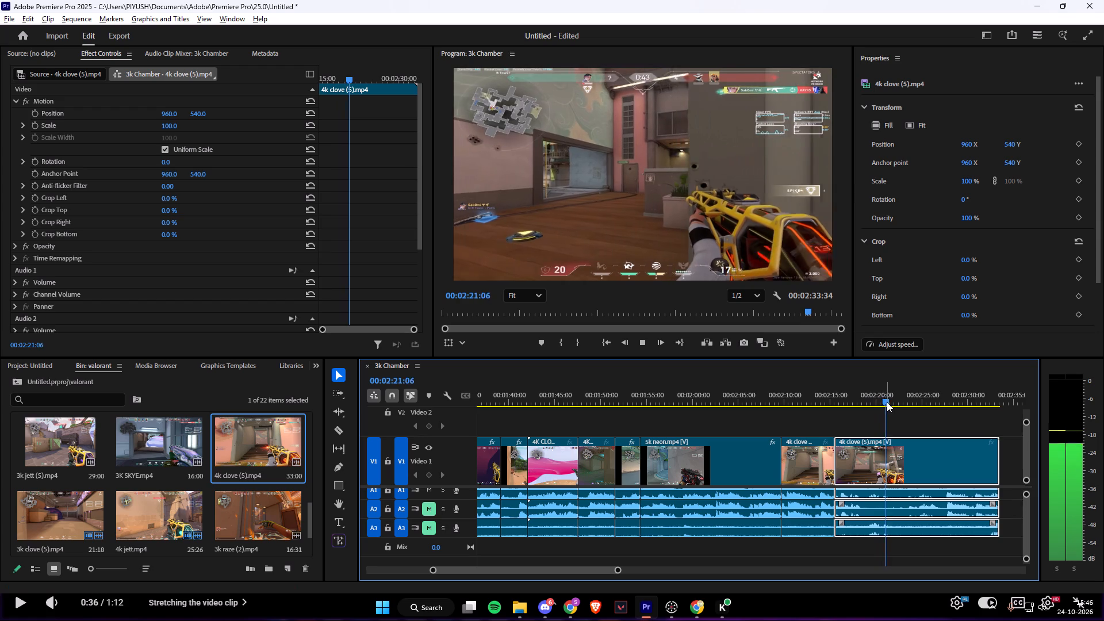
drag(887, 402, 838, 394)
key(space)
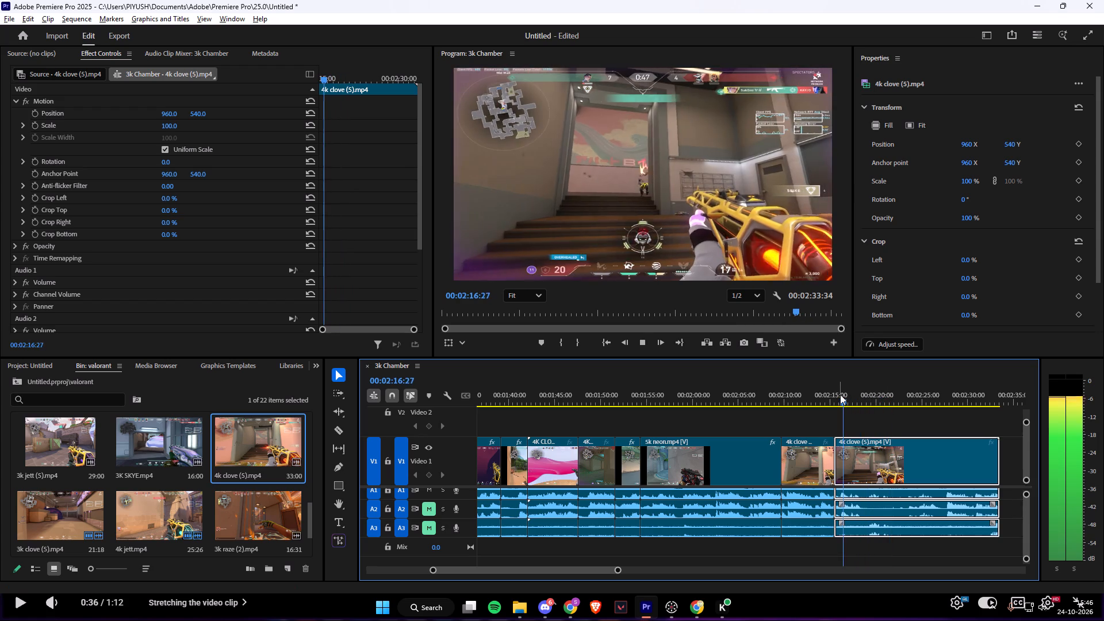
key(space)
click(838, 397)
key(space)
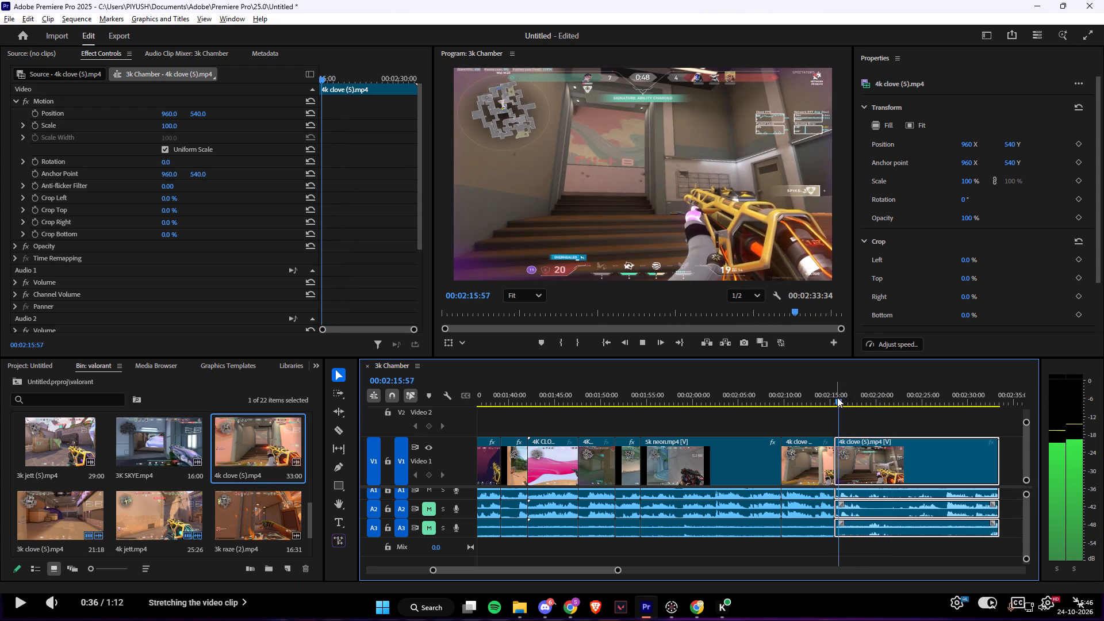
key(space)
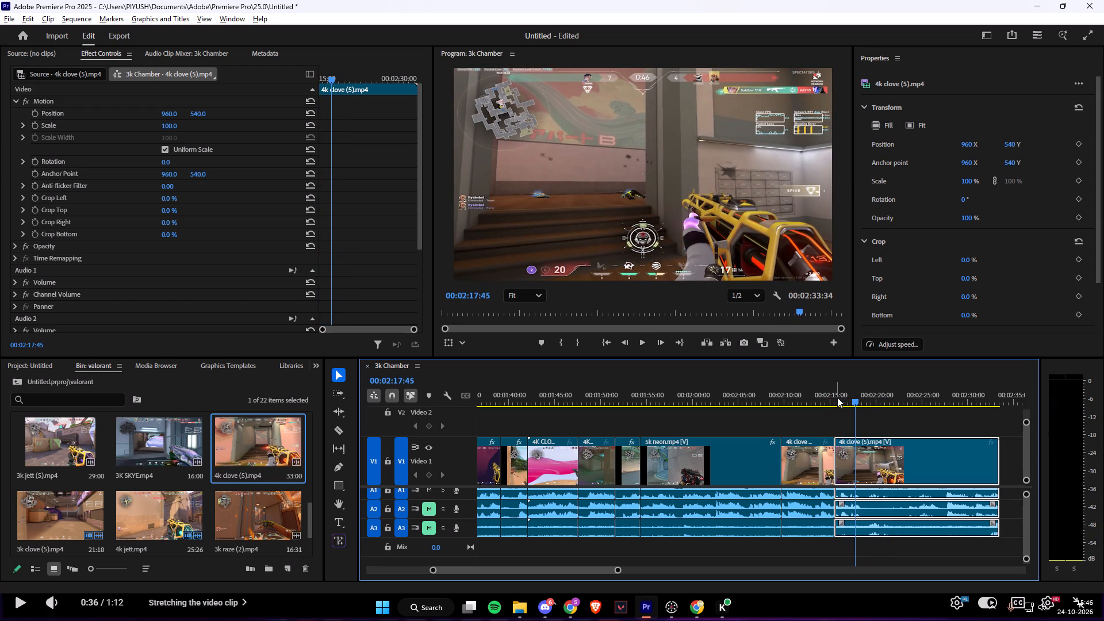
key(c)
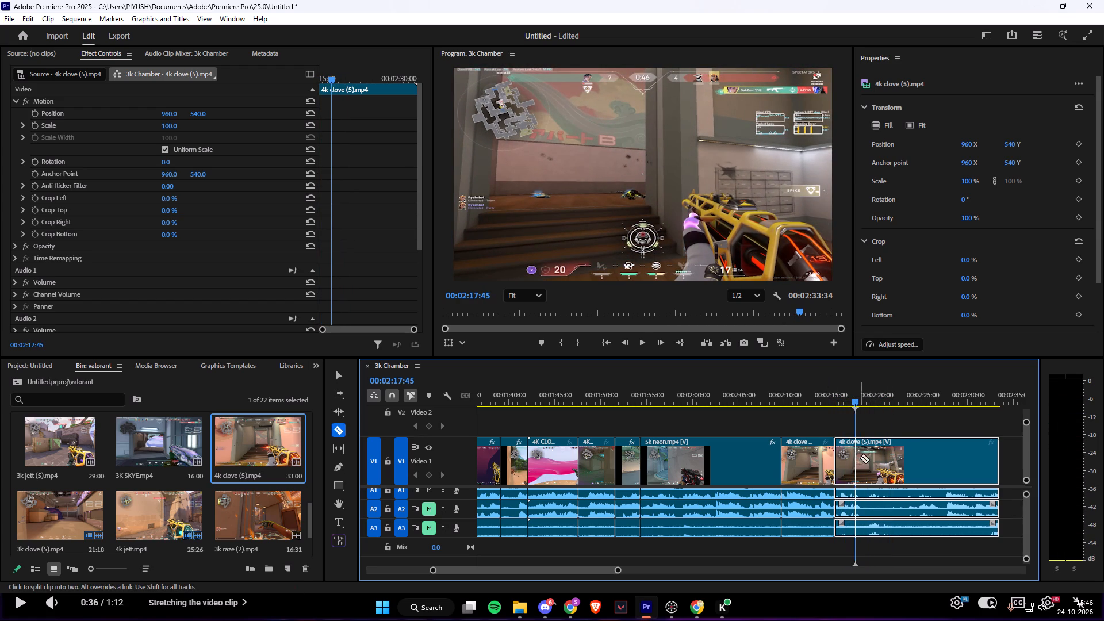
click(854, 458)
key(v)
Find the moment before the next kill in the last 4k clove (5) section and split it at 00:02:25:50.
key(space)
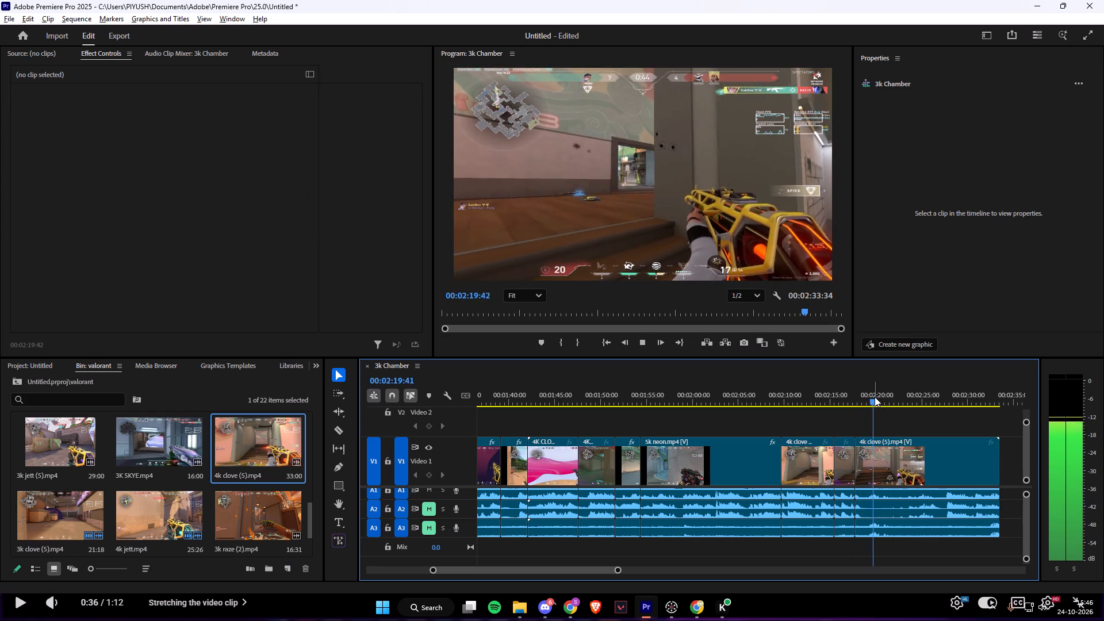
drag(875, 401, 921, 411)
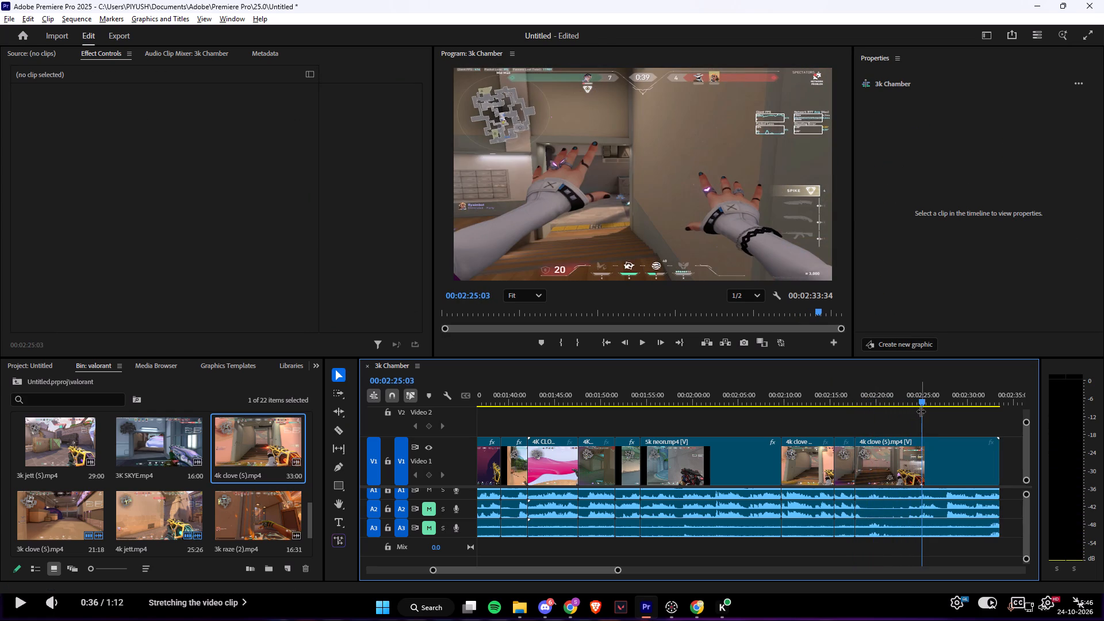
key(space)
key(space)
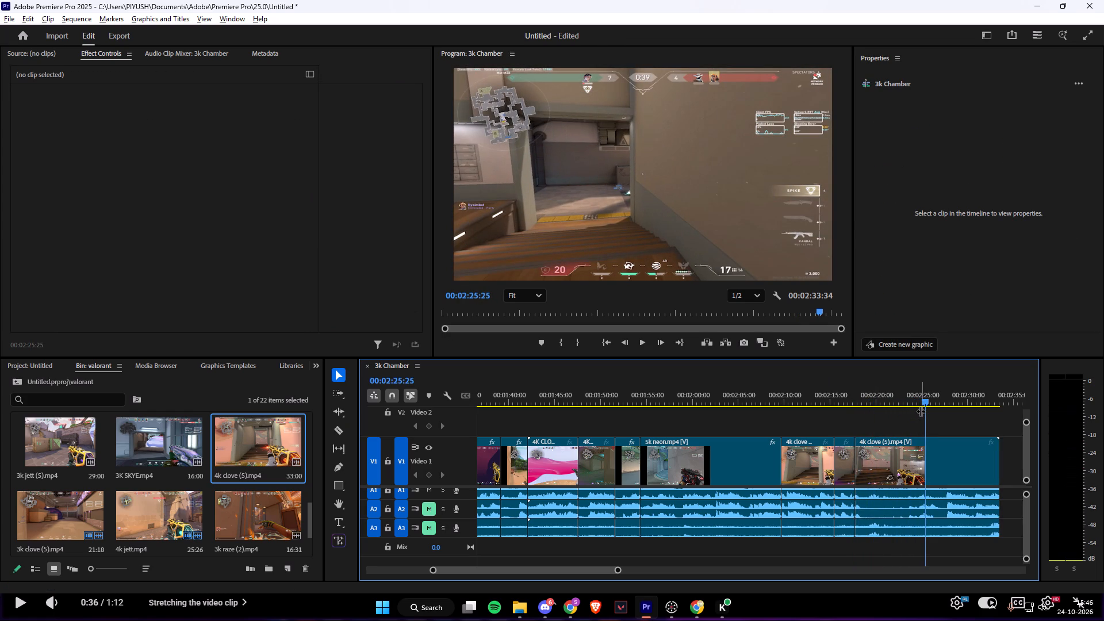
key(space)
key(space)
key(c)
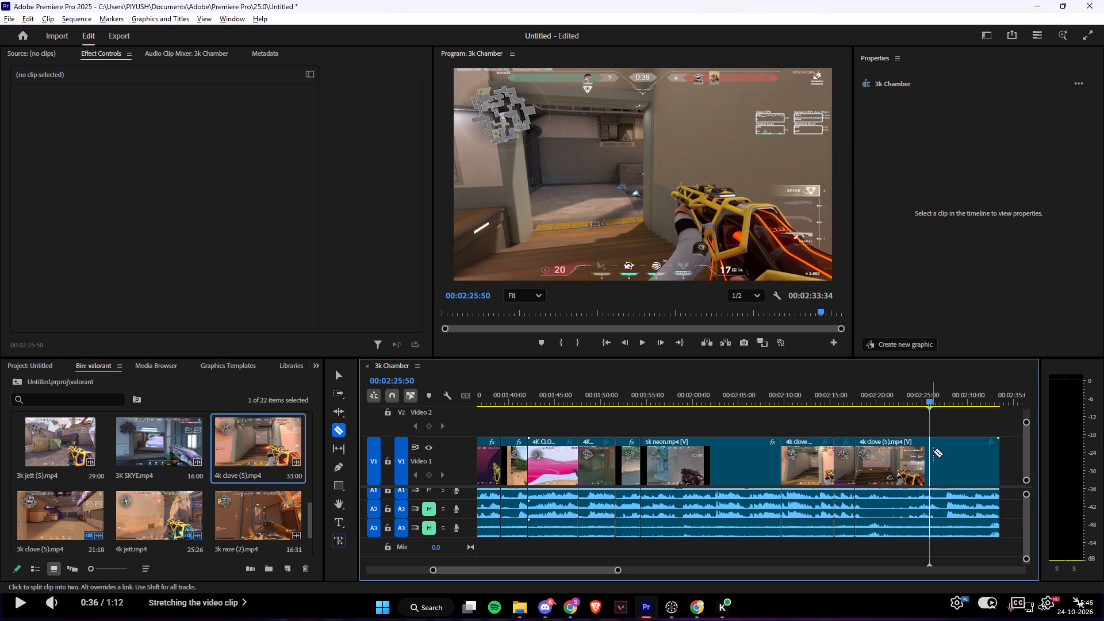
click(929, 453)
Delete the 4k clove (5) section between the two cuts, close the gap and play back across the join.
key(v)
click(899, 454)
key(BackSpace)
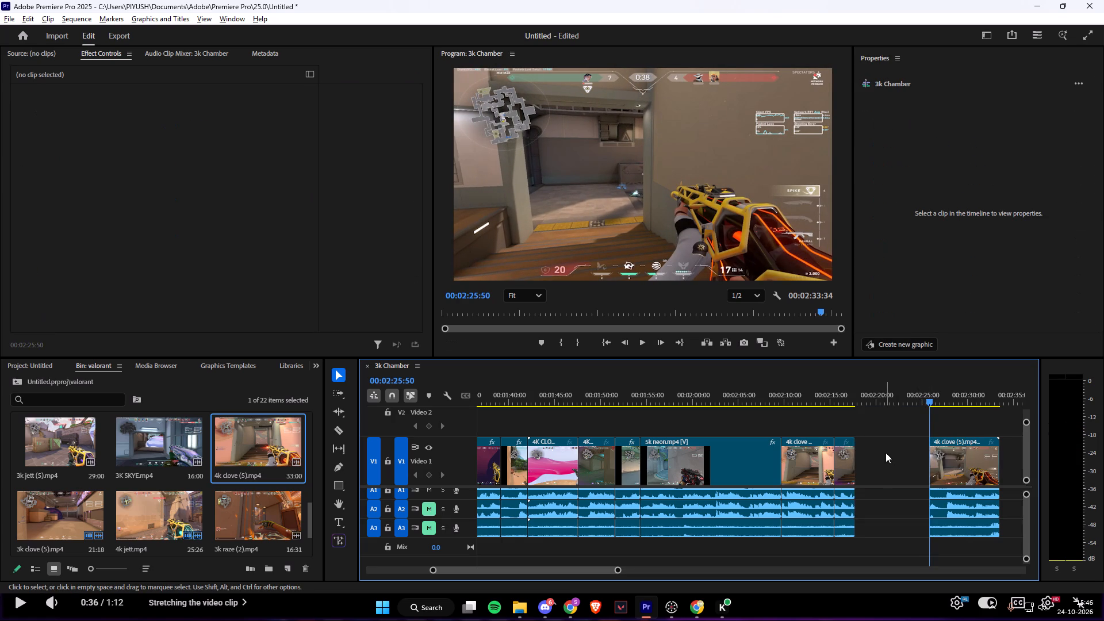
click(885, 453)
key(BackSpace)
click(855, 406)
click(853, 396)
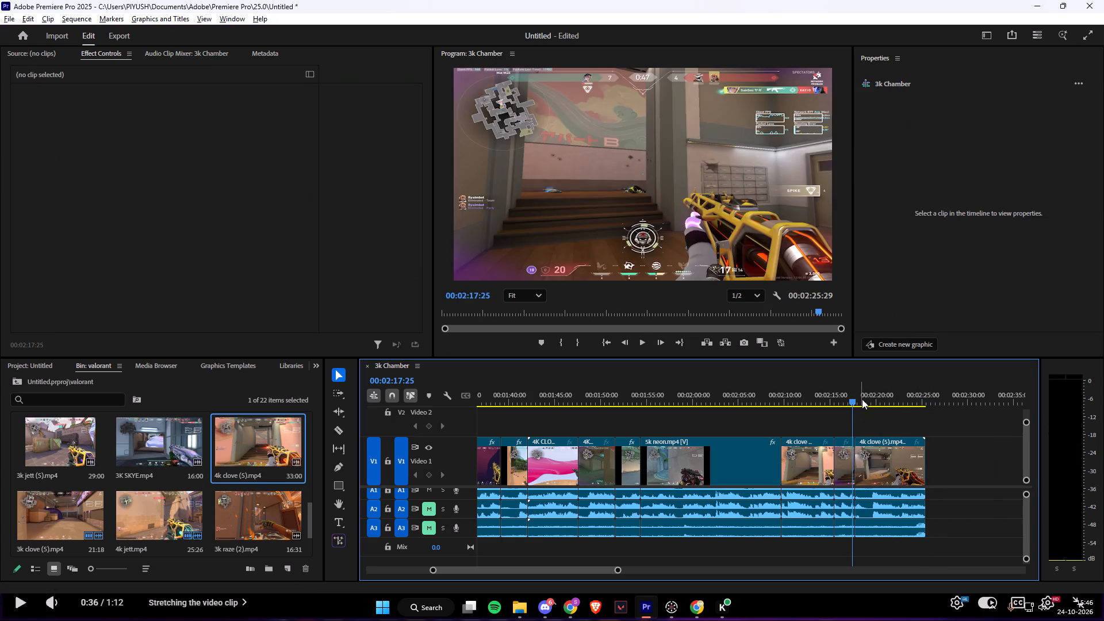
key(space)
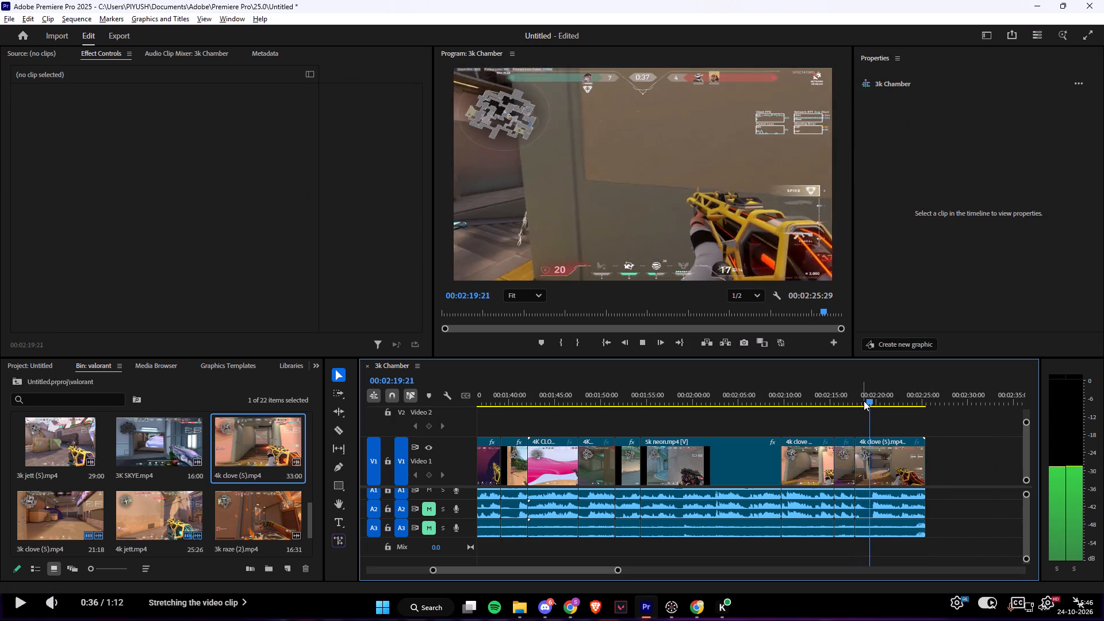
Split the last 4k clove (5) section after its final kill at 00:02:21:27, delete the remainder and play back the trimmed clip.
key(space)
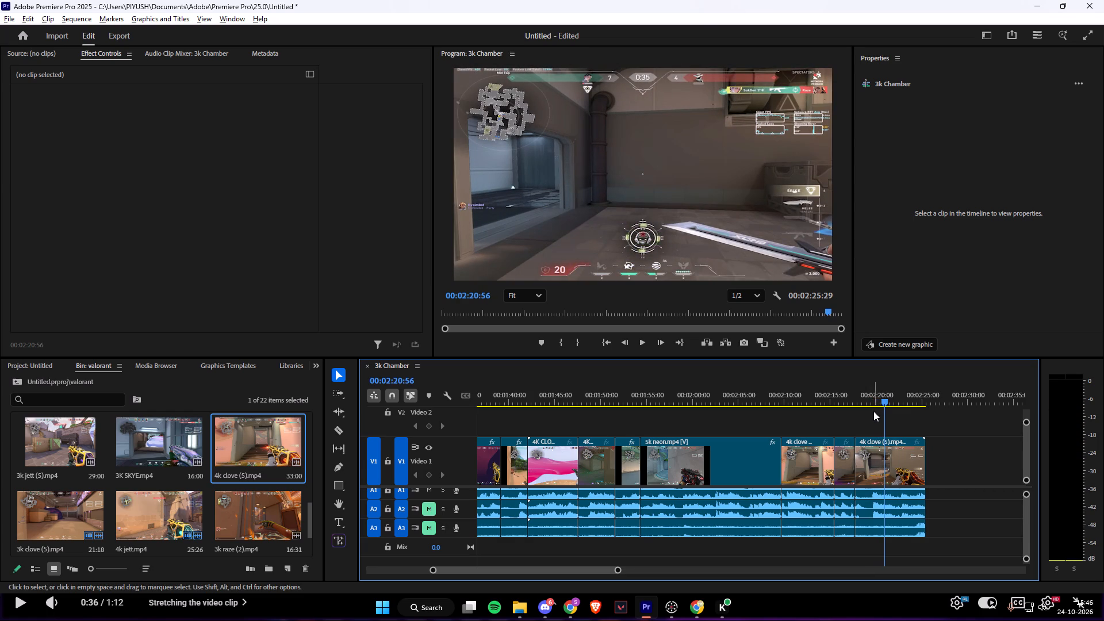
key(space)
key(space)
text(c)
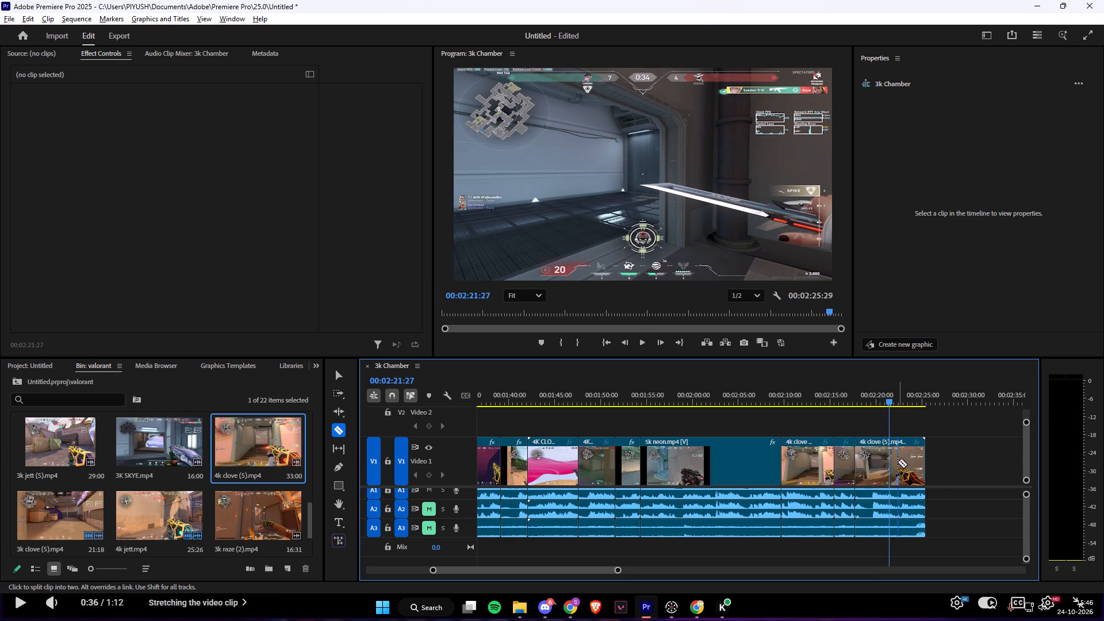
click(892, 460)
key(v)
click(898, 460)
key(BackSpace)
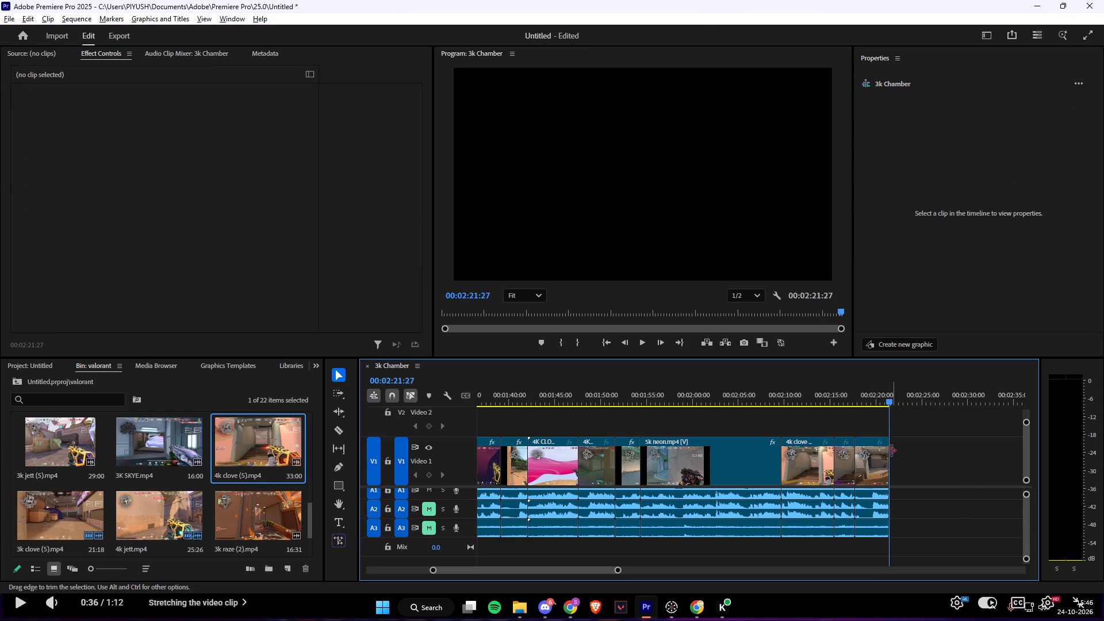
click(793, 393)
drag(790, 394, 765, 396)
key(space)
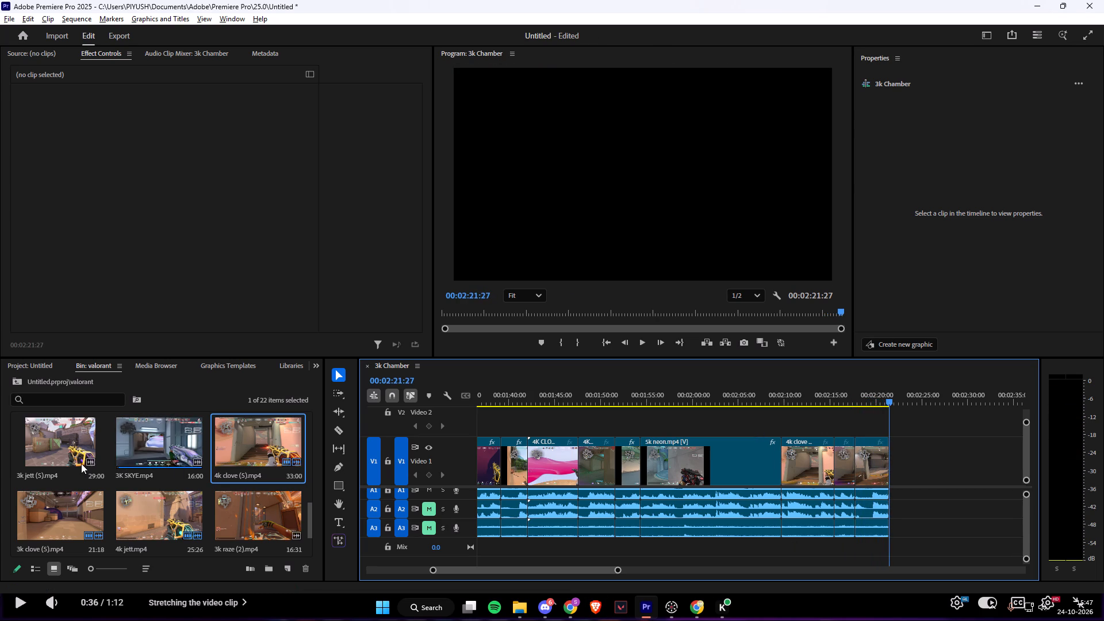
Find 5k yoru.mp4 in the valorant bin and place it directly after the last 4k clove (5) section at 00:02:21:27.
scroll(79, 465, down, 1)
scroll(239, 474, up, 7)
scroll(120, 465, up, 2)
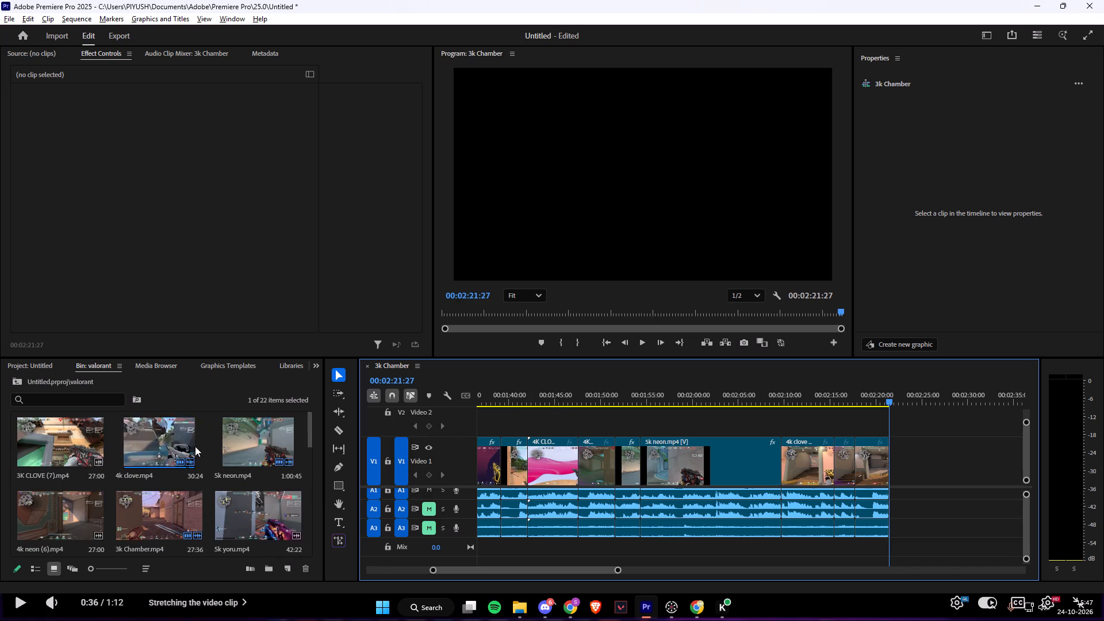
scroll(231, 463, down, 1)
drag(241, 453, 384, 392)
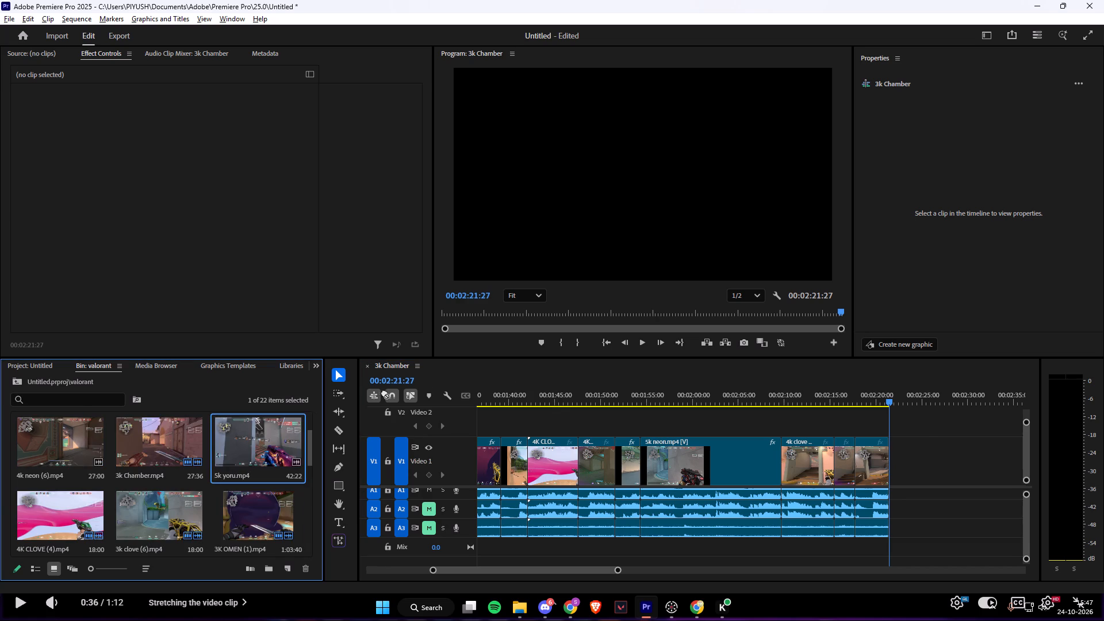
drag(384, 392, 893, 465)
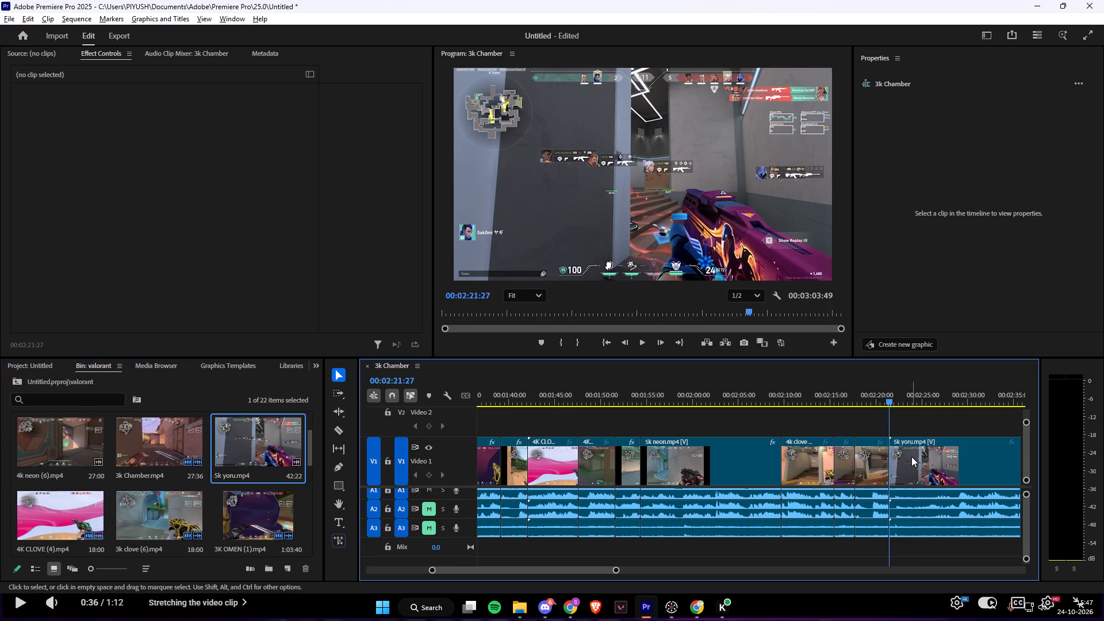
Find the moment just before the first kill in the 5k yoru clip and split it at 00:02:27:58.
key(space)
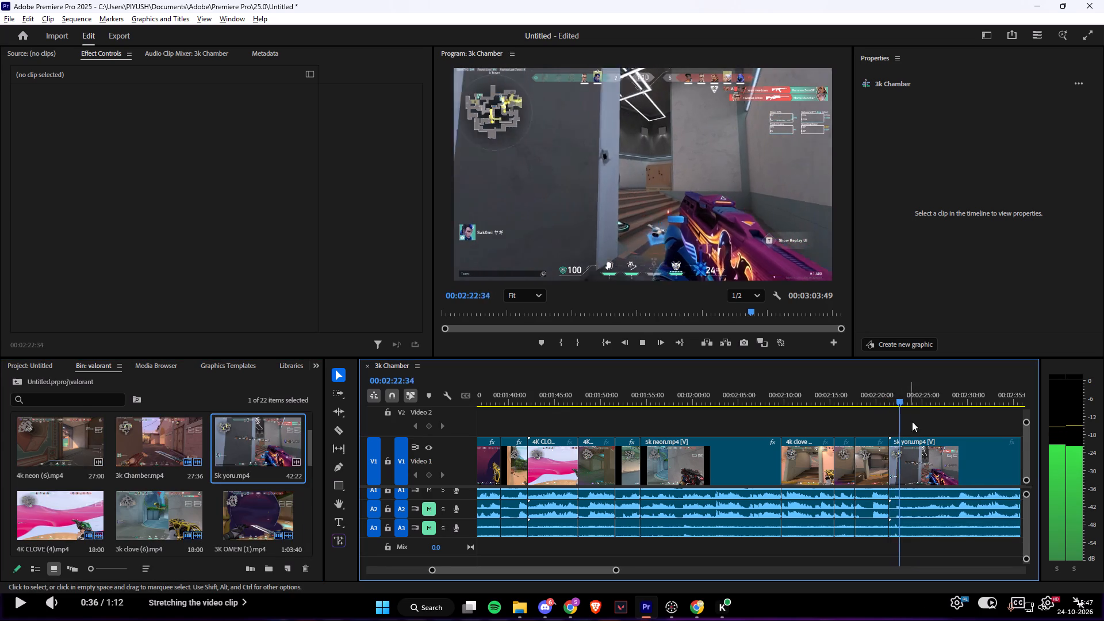
key(space)
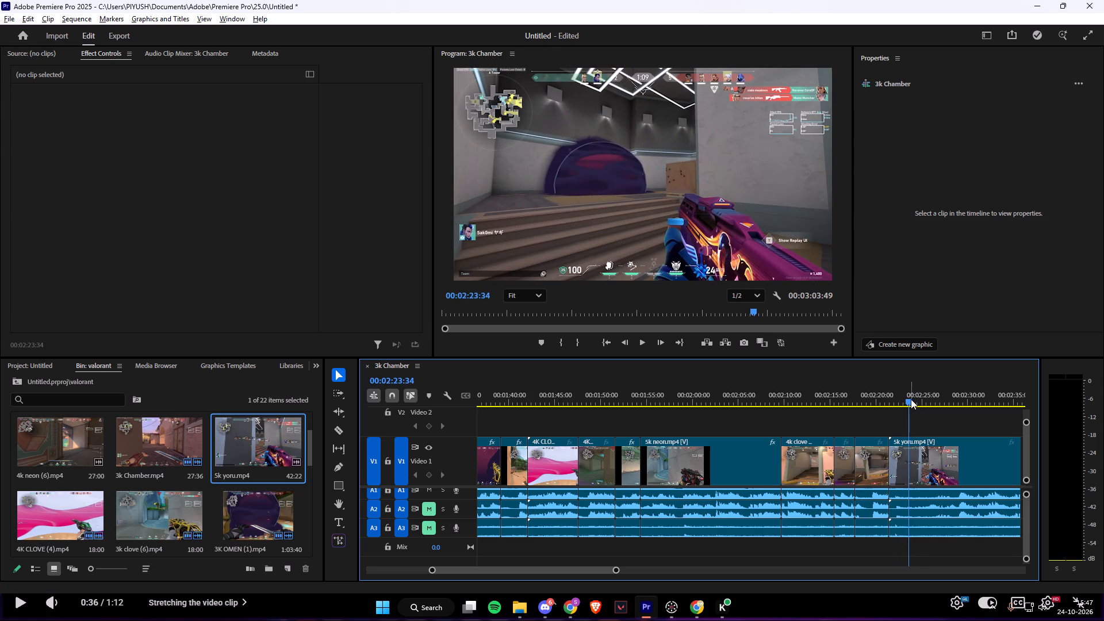
drag(910, 399, 956, 408)
key(space)
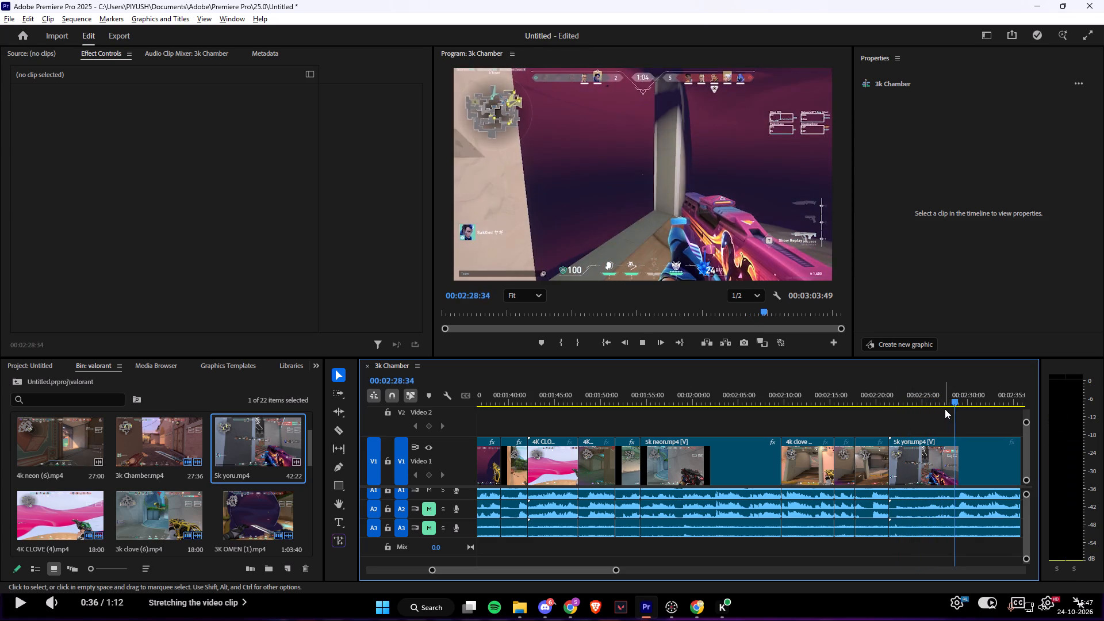
key(space)
click(944, 398)
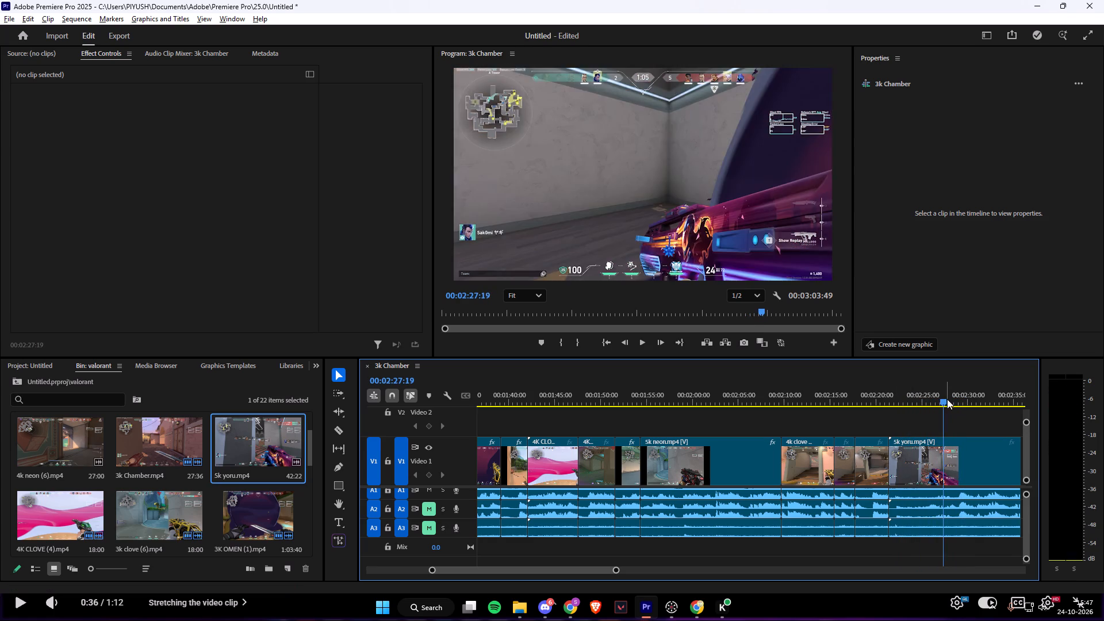
click(948, 399)
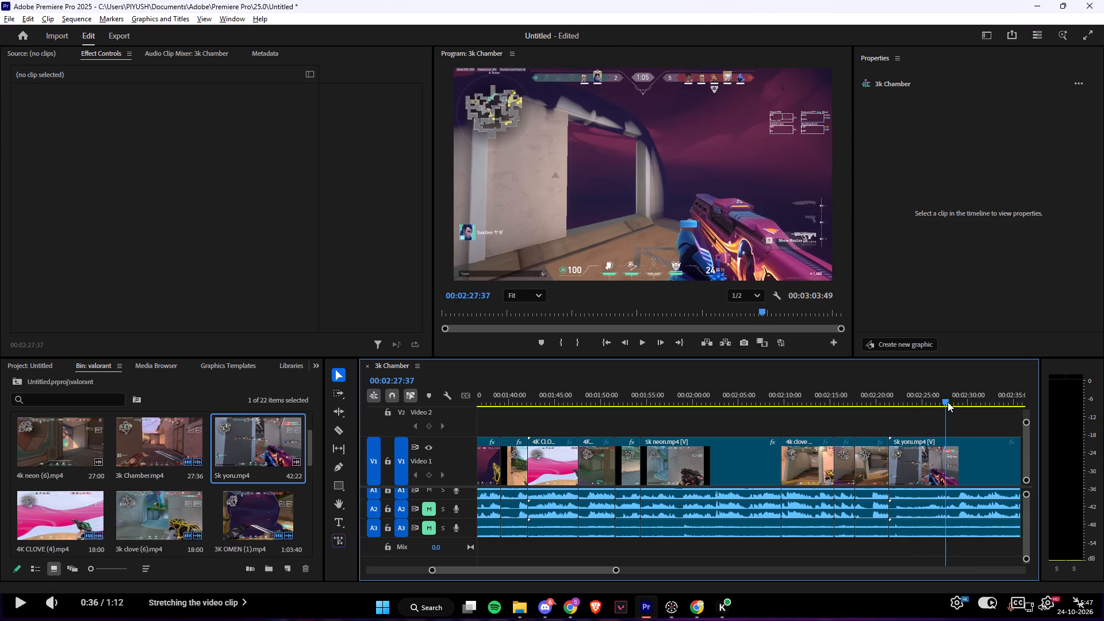
key(space)
key(space)
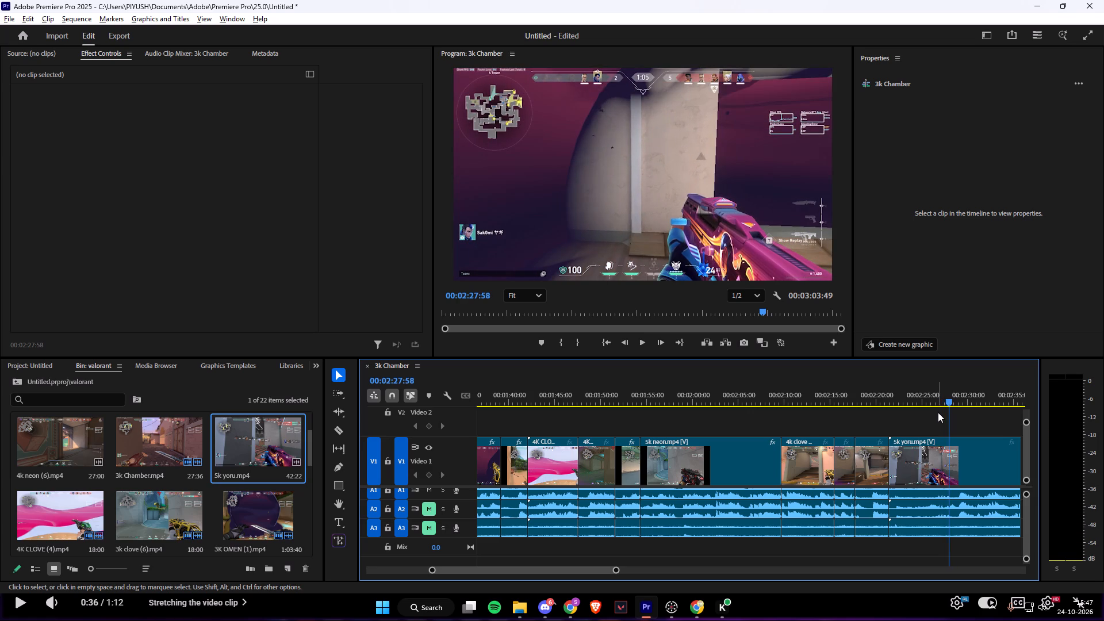
key(c)
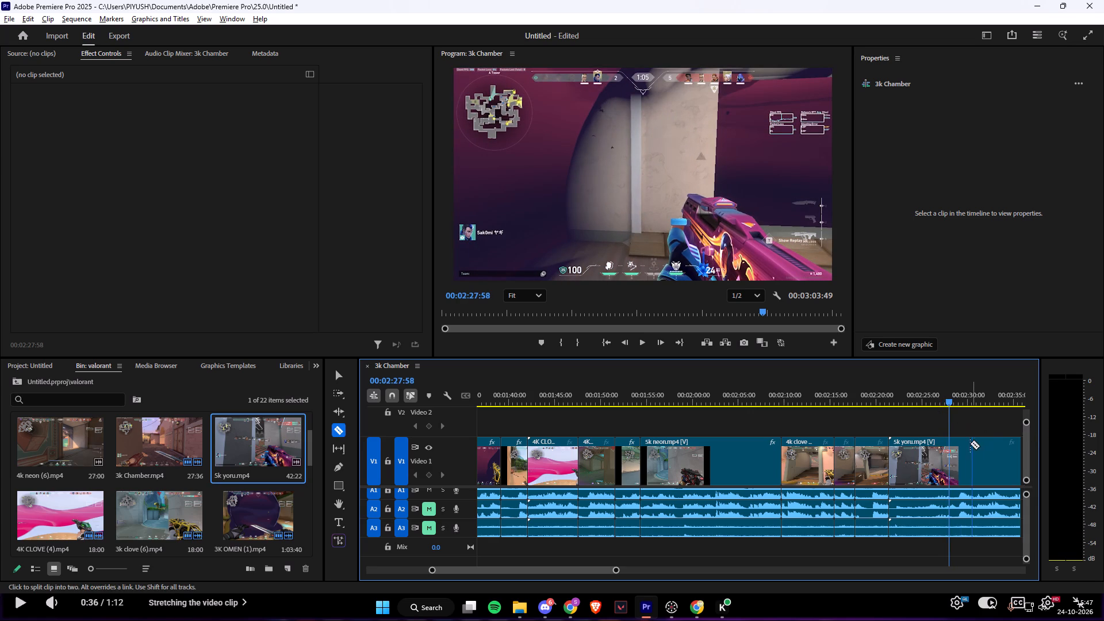
click(948, 452)
key(v)
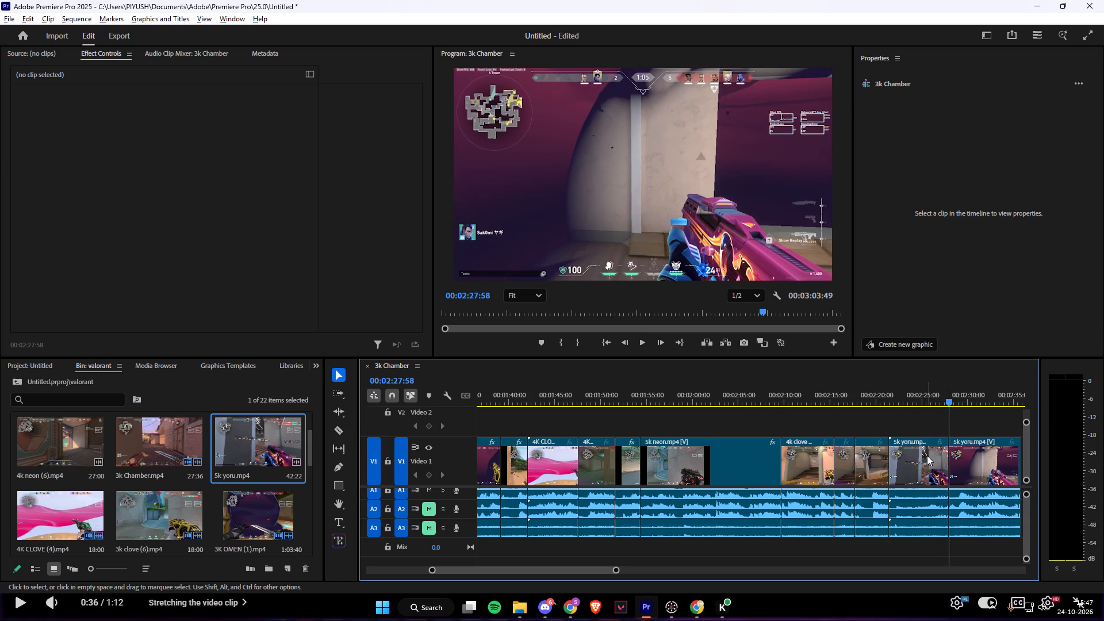
Delete the opening 5k yoru section before the cut, close the gap and play back from the join.
click(927, 455)
key(BackSpace)
click(917, 457)
key(BackSpace)
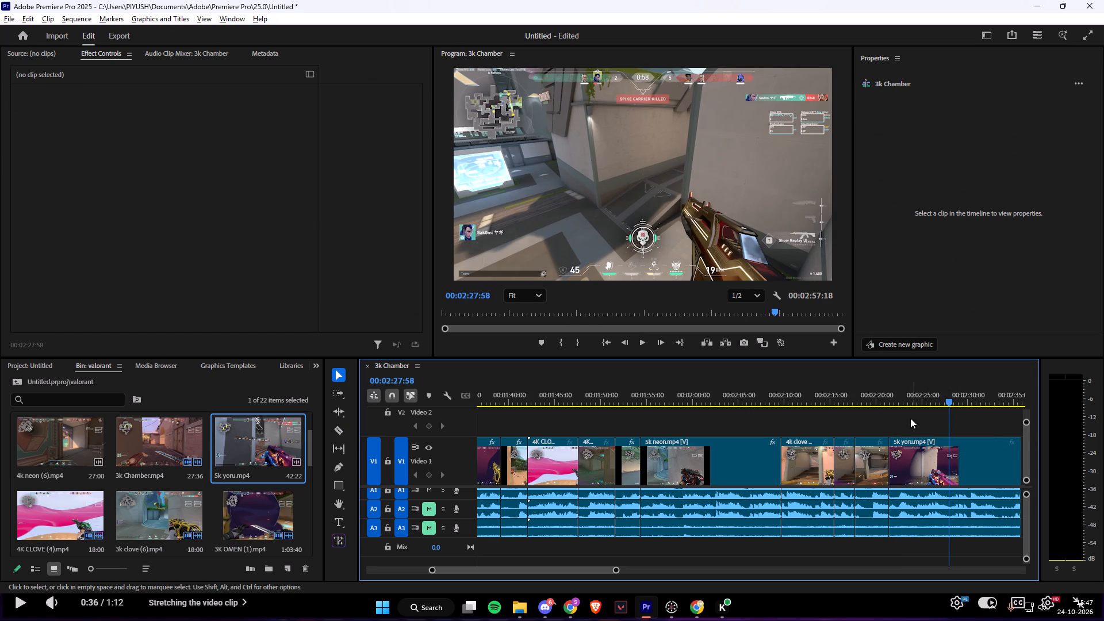
click(887, 406)
click(885, 400)
key(space)
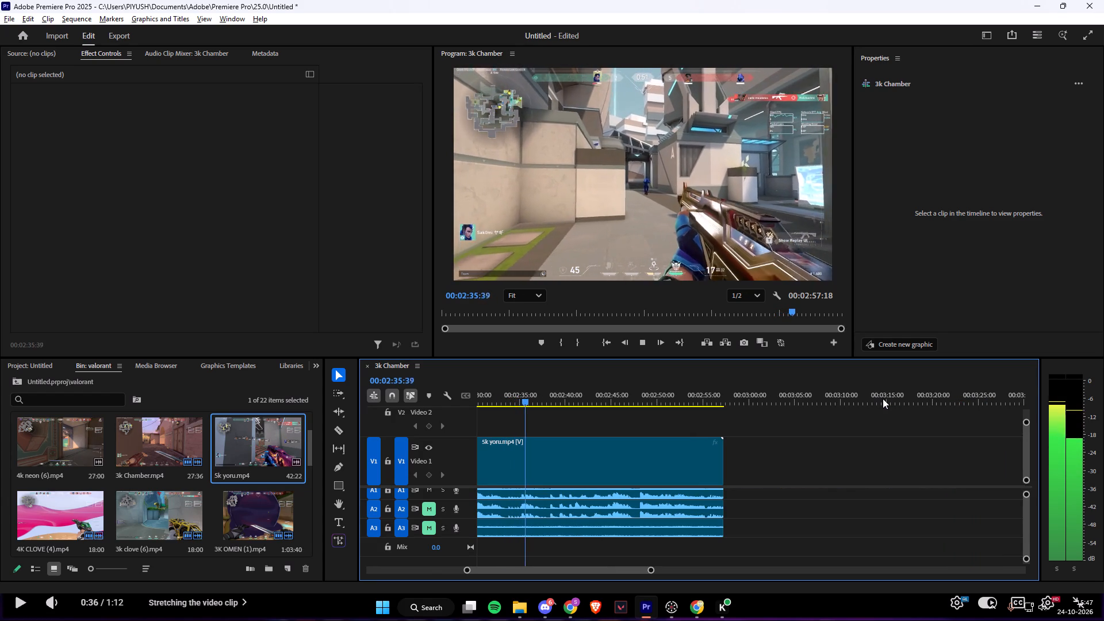
Replay the 5k yoru clip's opening kills and split the clip after them at 00:02:32:21.
key(space)
drag(543, 573, 525, 570)
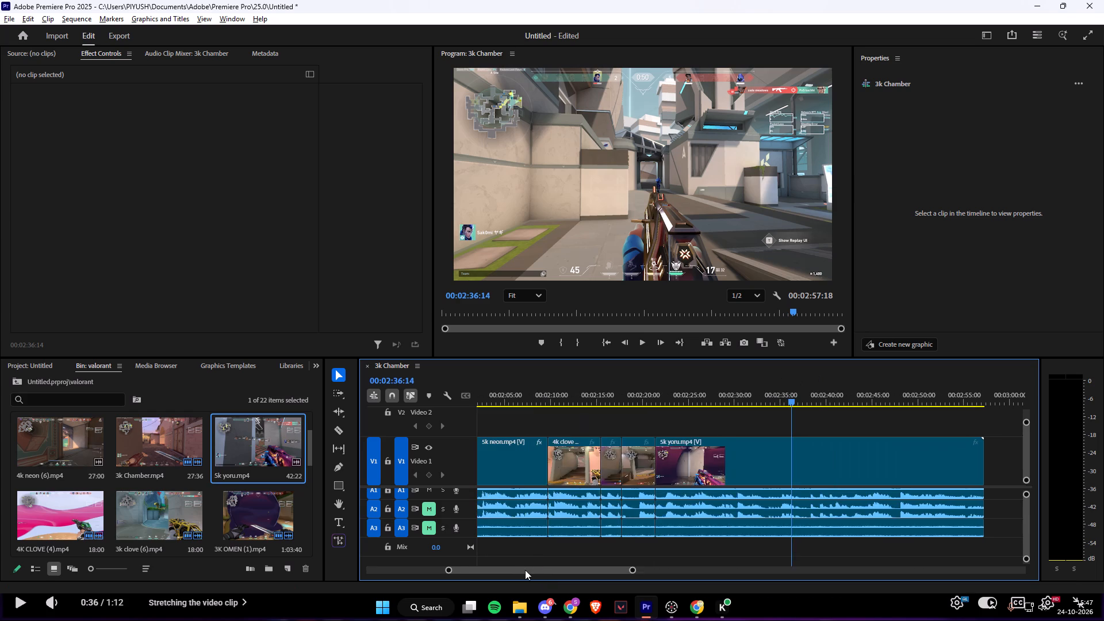
drag(525, 570, 532, 571)
click(577, 395)
key(space)
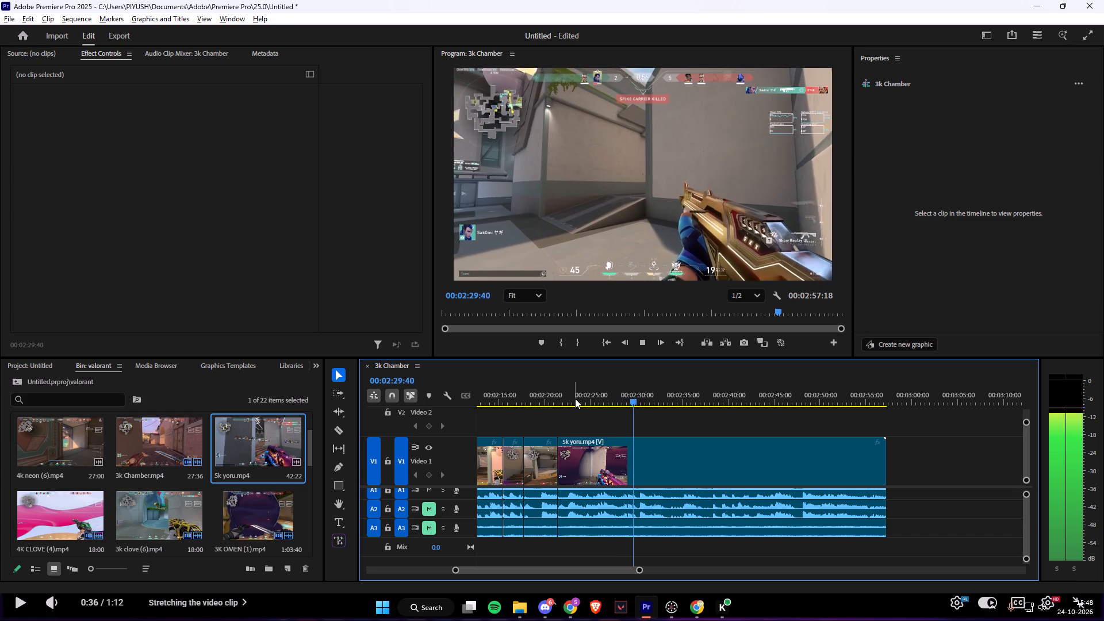
key(space)
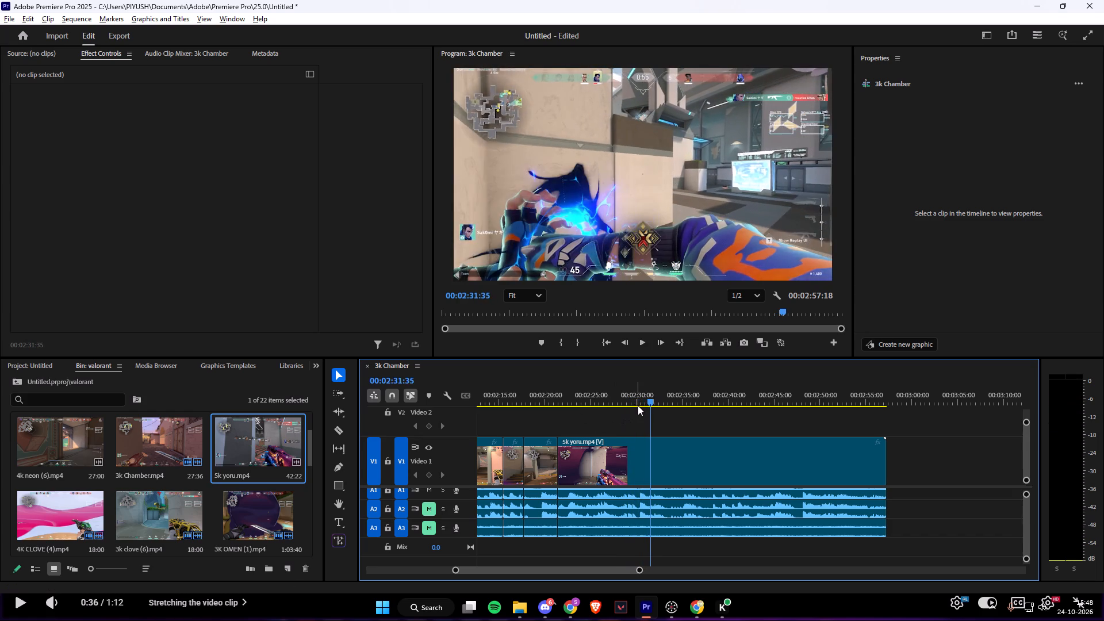
key(space)
key(space)
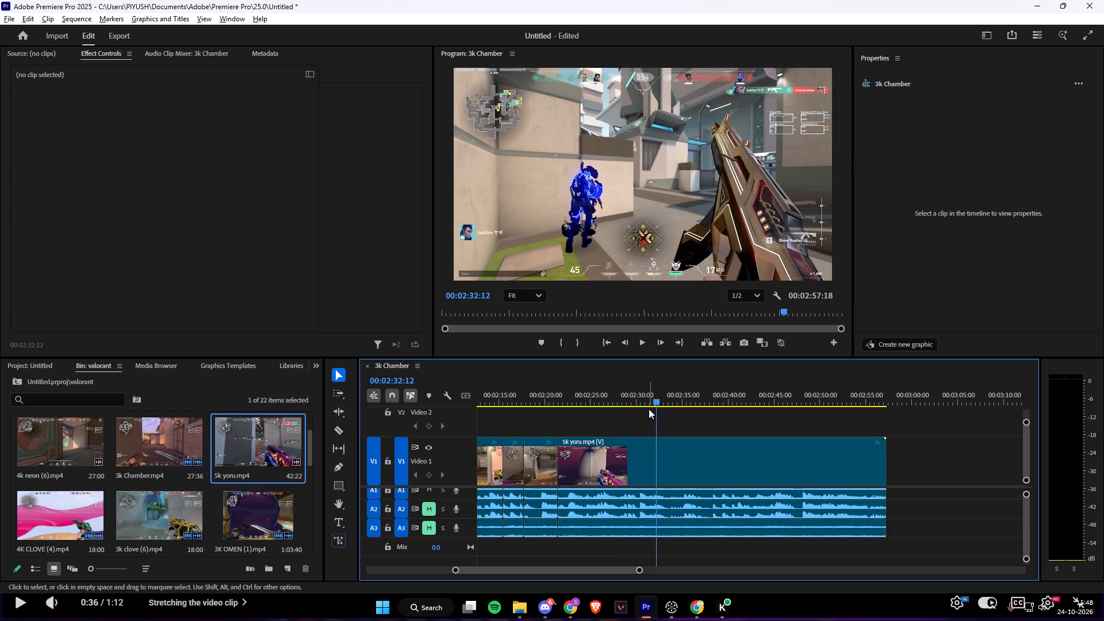
key(c)
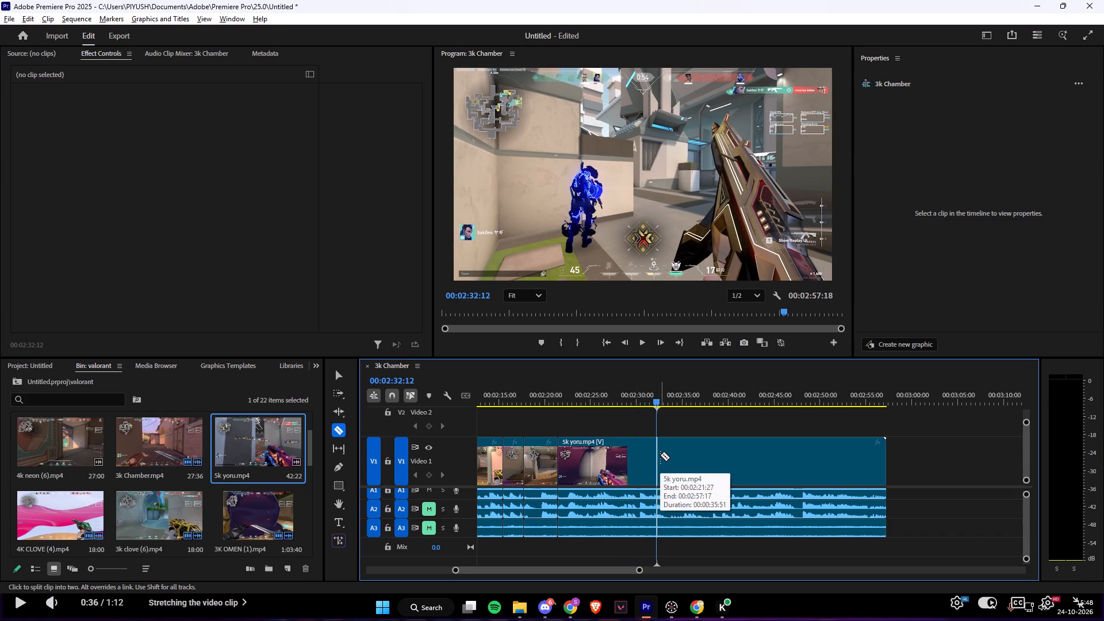
key(space)
key(space)
click(658, 458)
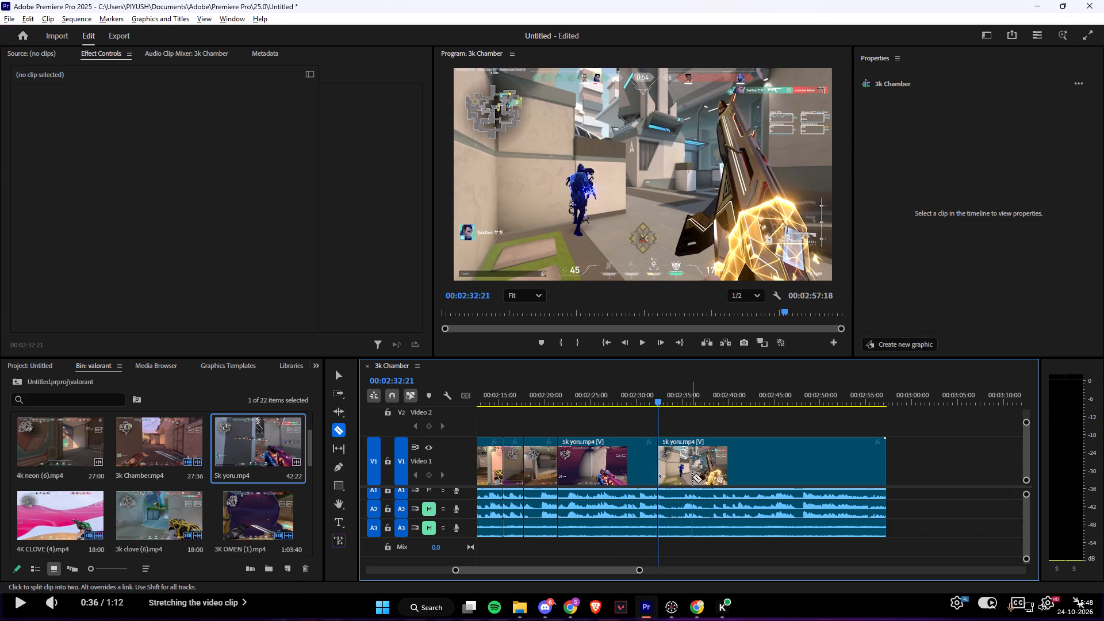
Find the moment just before the next kills in the second 5k yoru section and split it at 00:02:42:49.
key(v)
key(space)
drag(665, 406, 672, 407)
drag(668, 402, 715, 409)
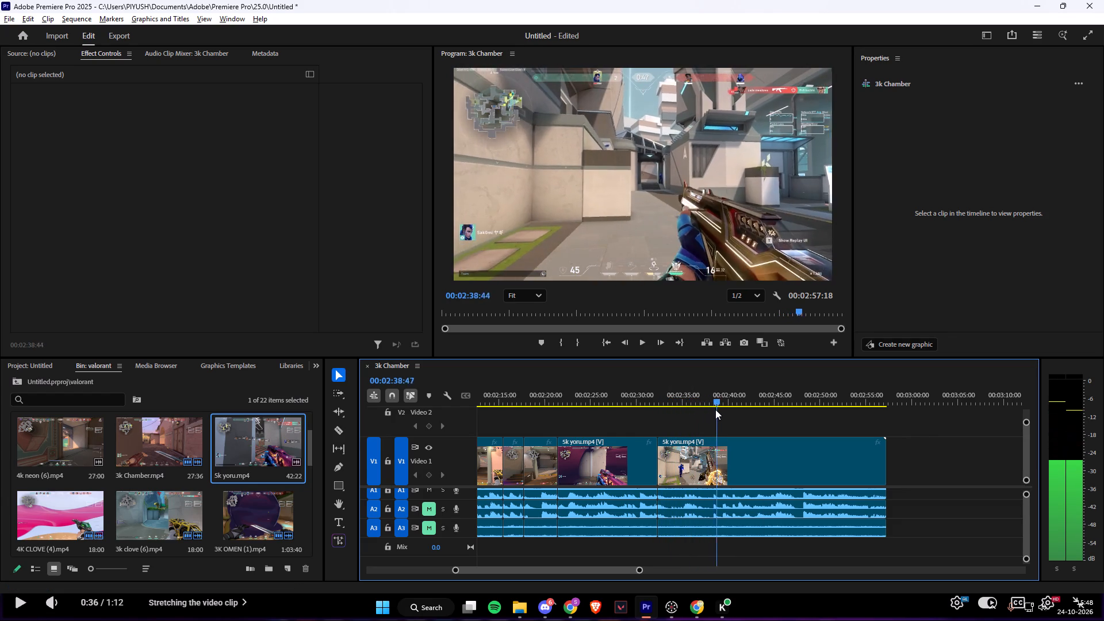
drag(715, 409, 756, 415)
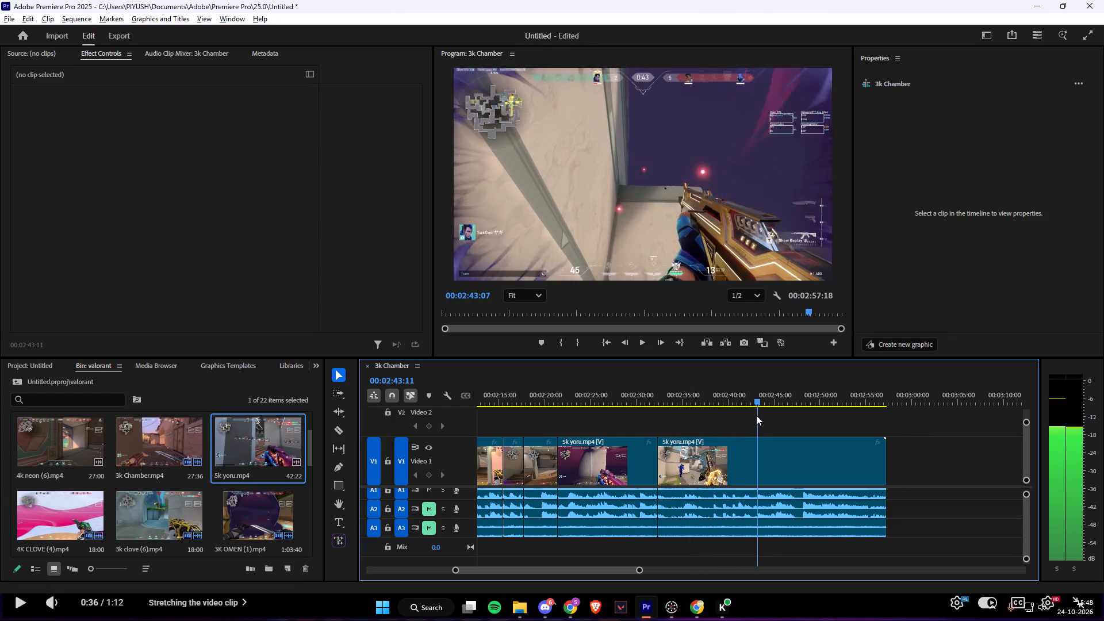
drag(756, 415, 749, 415)
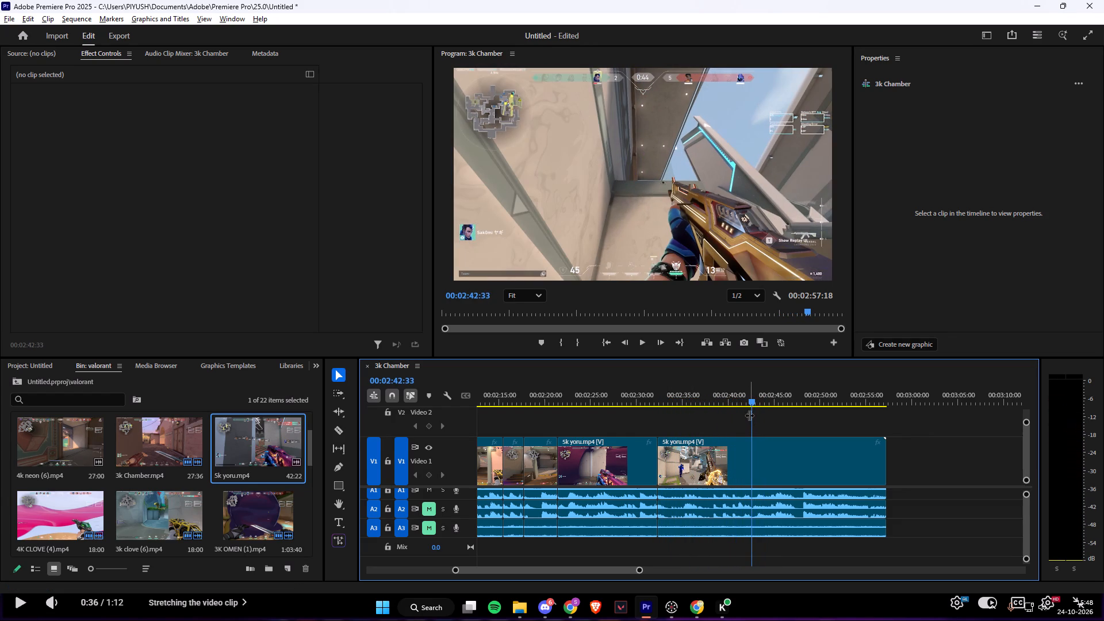
key(space)
key(space)
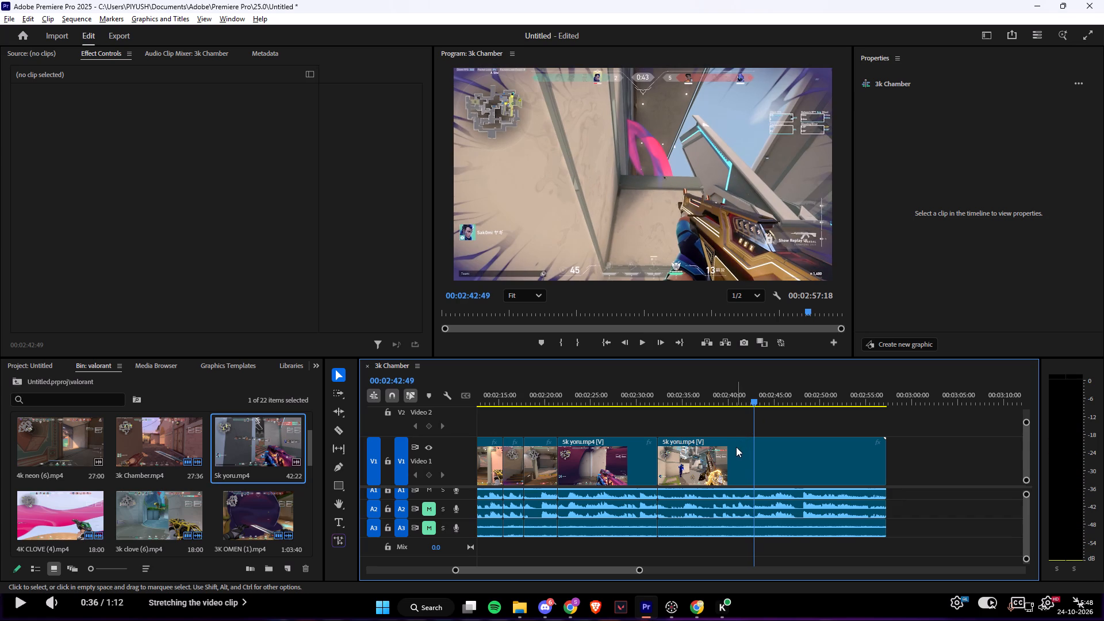
key(c)
click(756, 463)
Delete the 5k yoru section between the cuts at 00:02:32:21 and 00:02:42:49 and close the gap.
key(v)
click(721, 462)
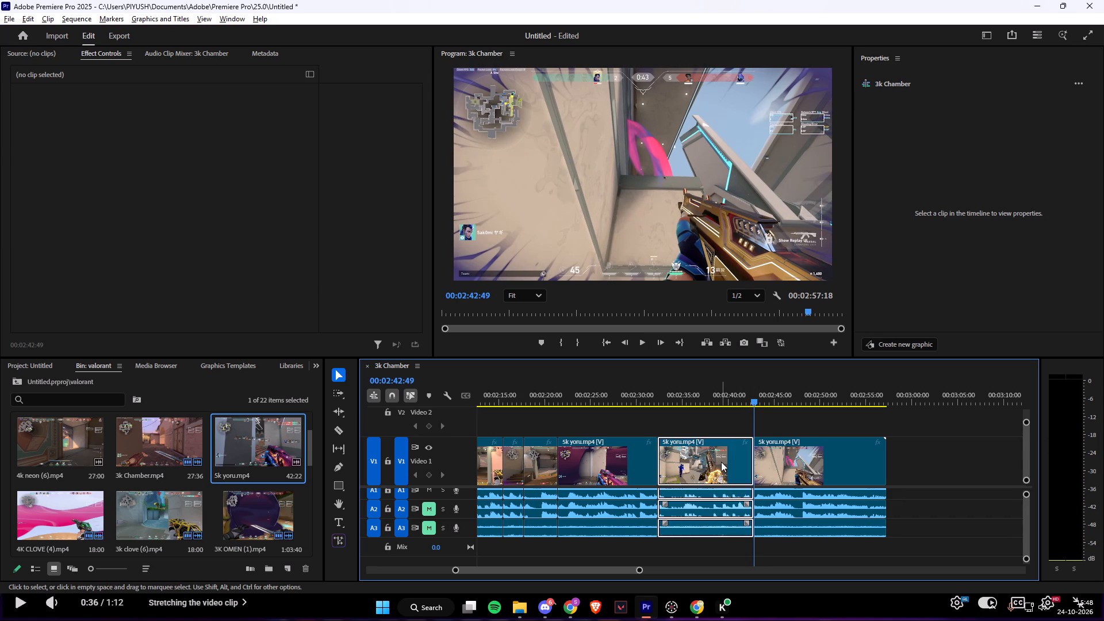
key(BackSpace)
click(699, 466)
key(BackSpace)
Play from before the join through the ace, split the 5k yoru clip at 00:02:40:12 and delete the remainder.
click(650, 405)
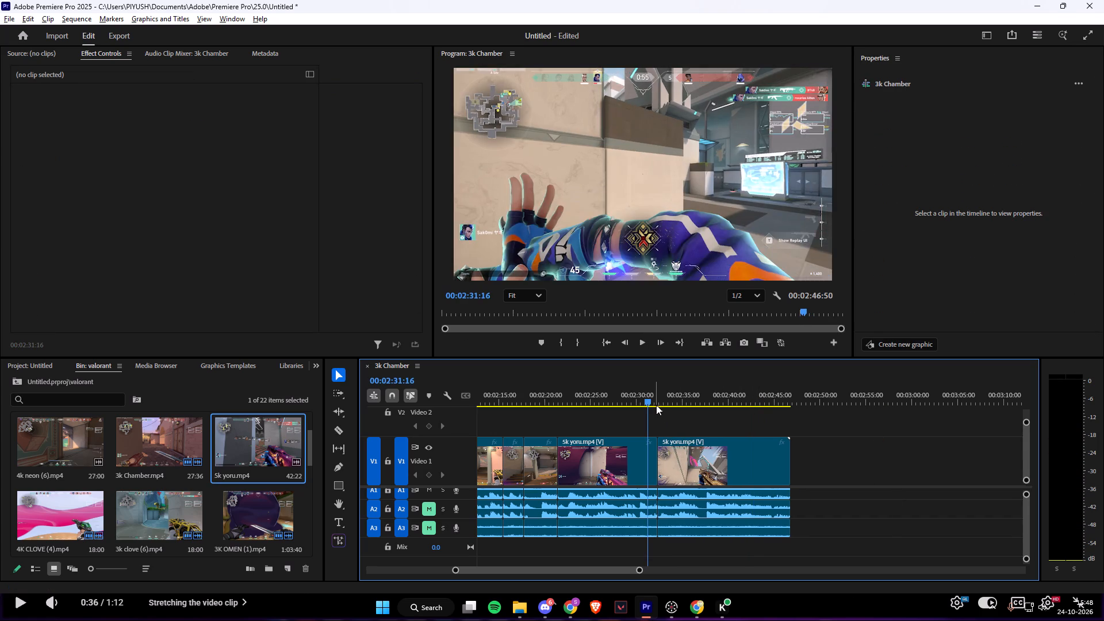
key(space)
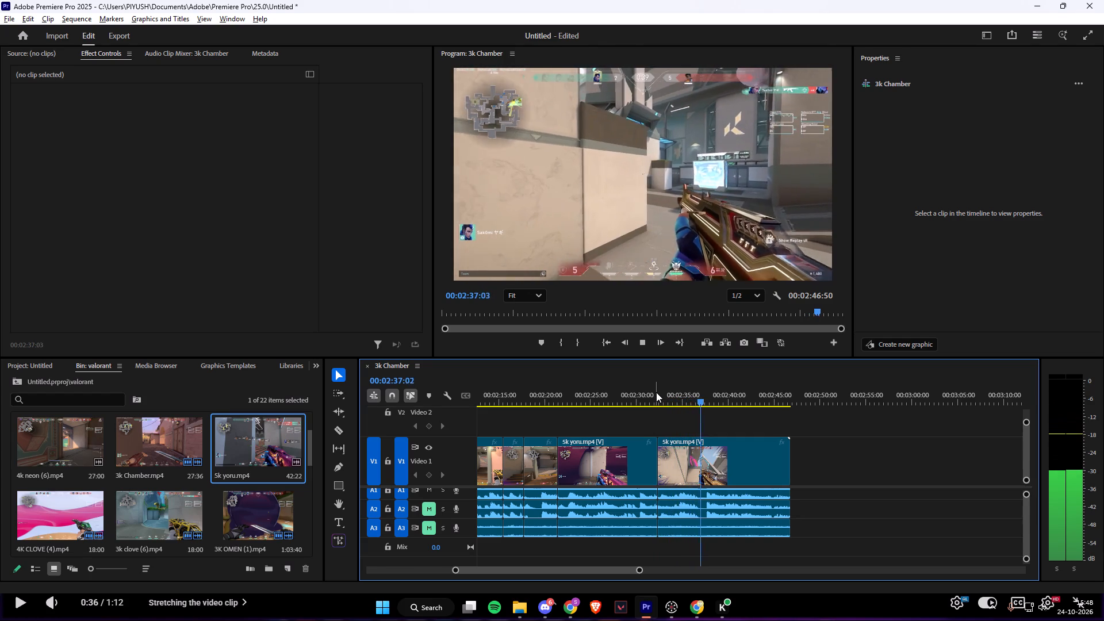
key(space)
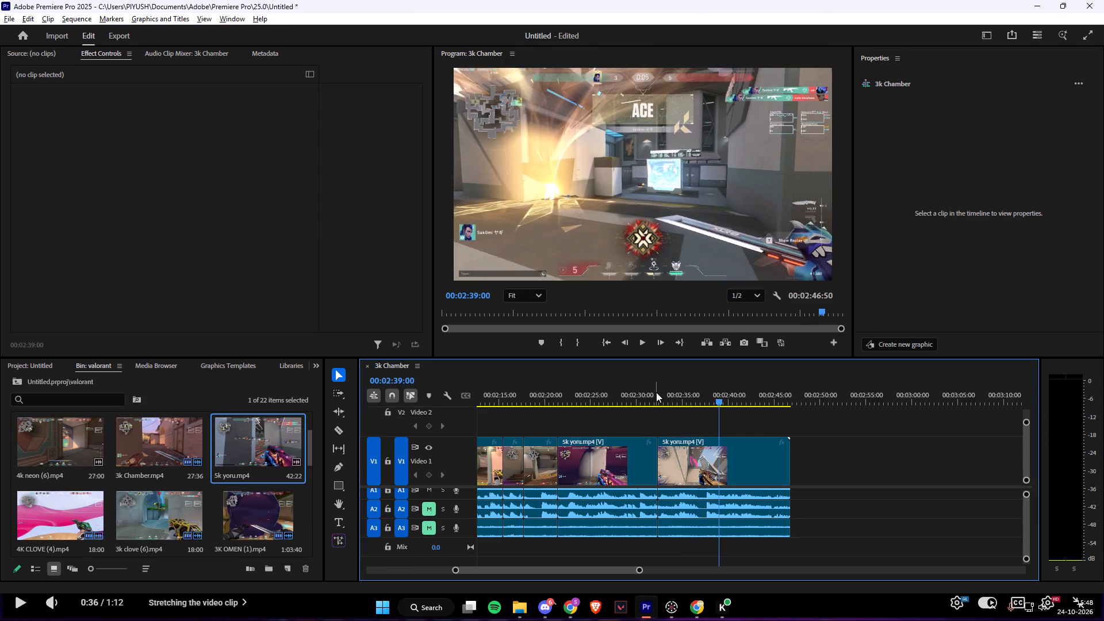
key(space)
key(space)
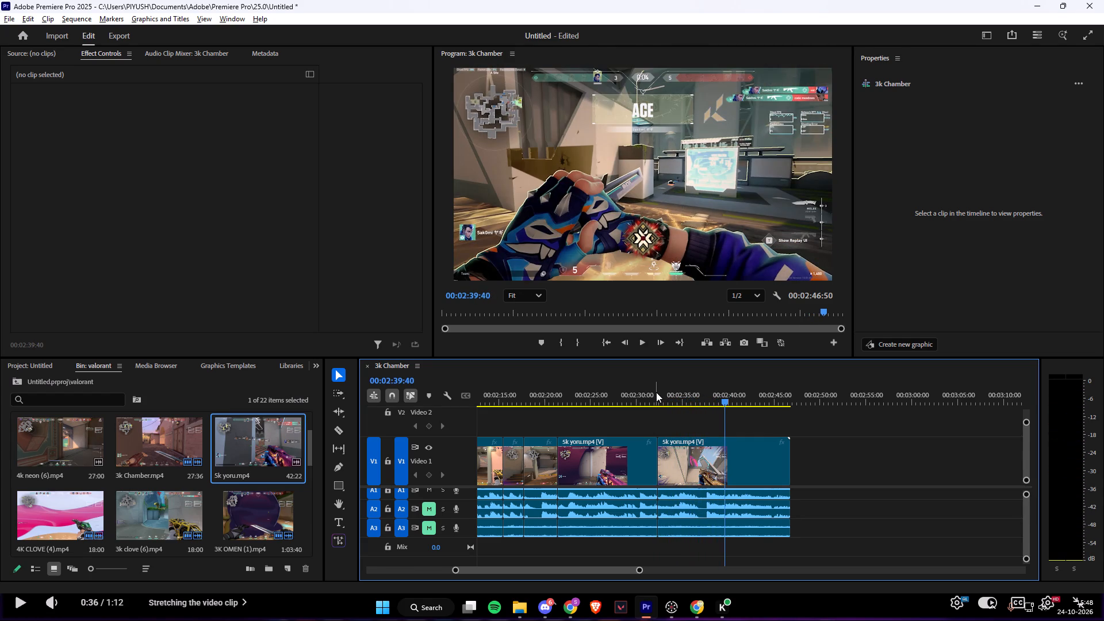
key(space)
key(space)
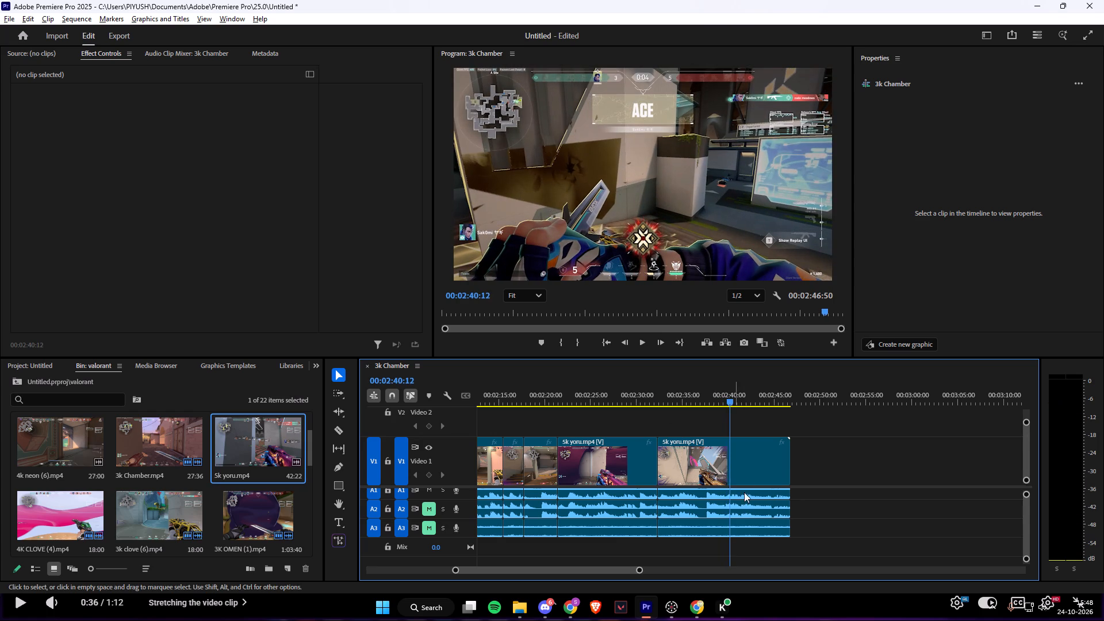
key(c)
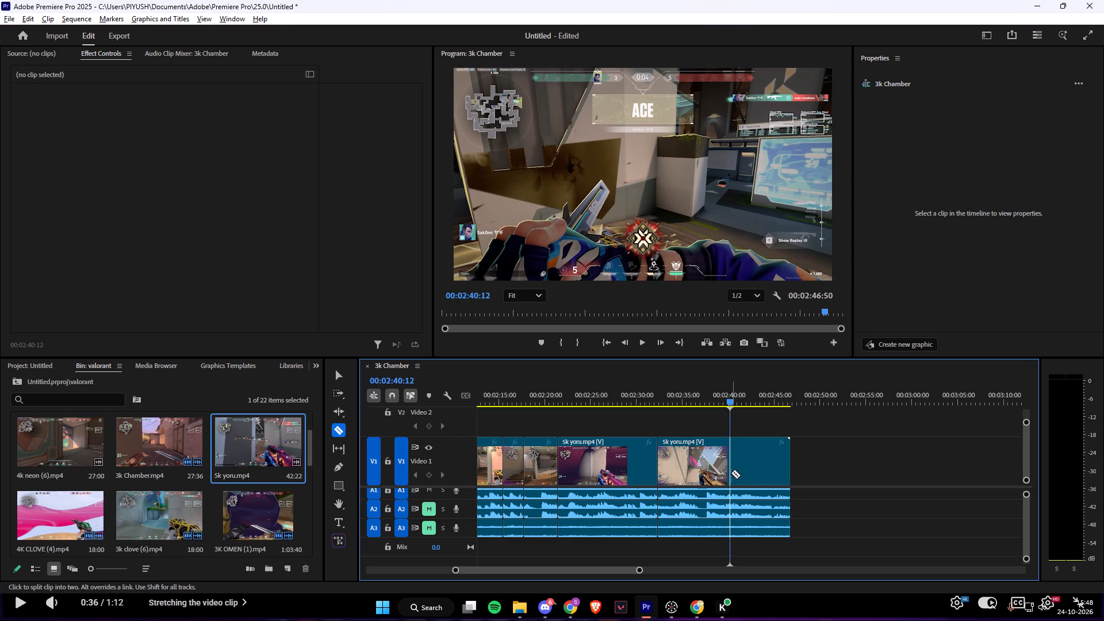
click(730, 471)
key(v)
click(746, 473)
key(BackSpace)
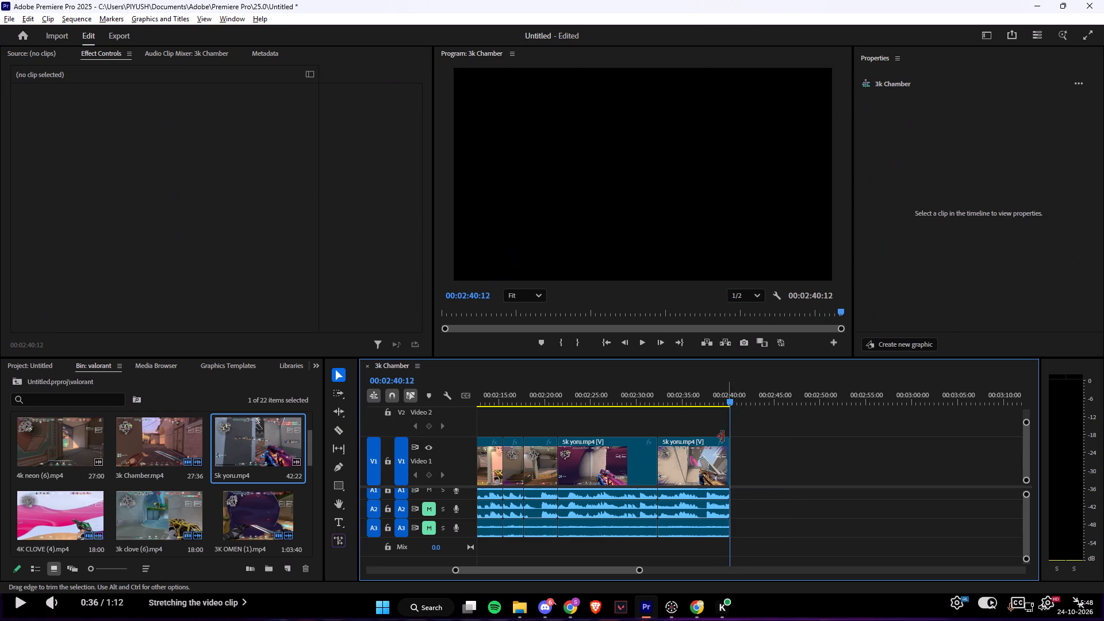
Review the edited sequence from 00:02:20:03 through the trimmed 5k yoru sections to the end.
click(551, 408)
click(547, 394)
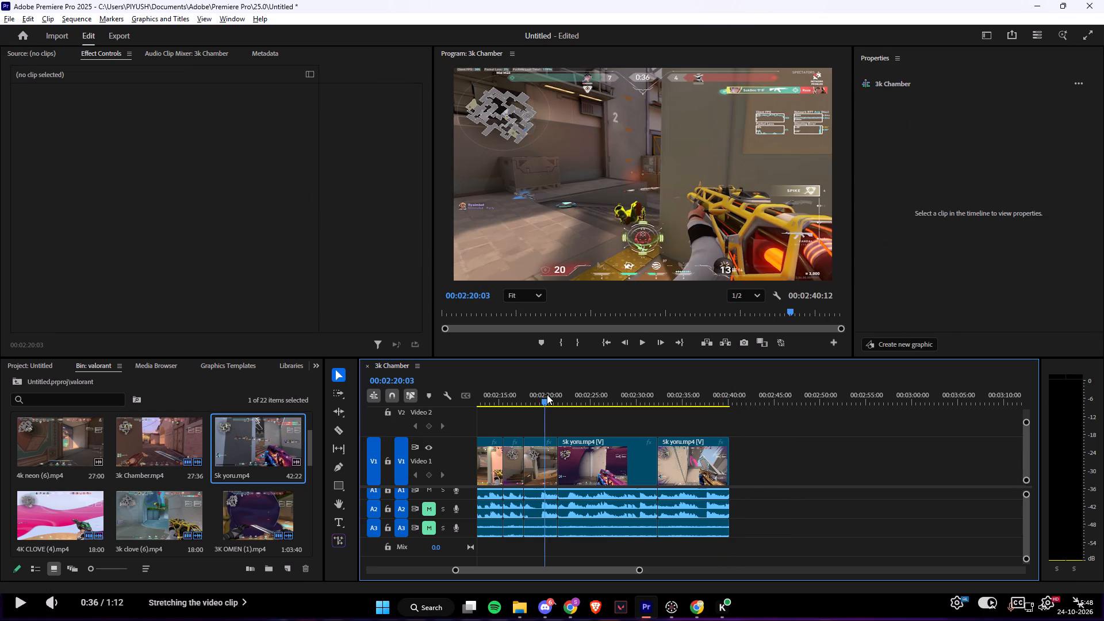
key(space)
key(space)
key(space)
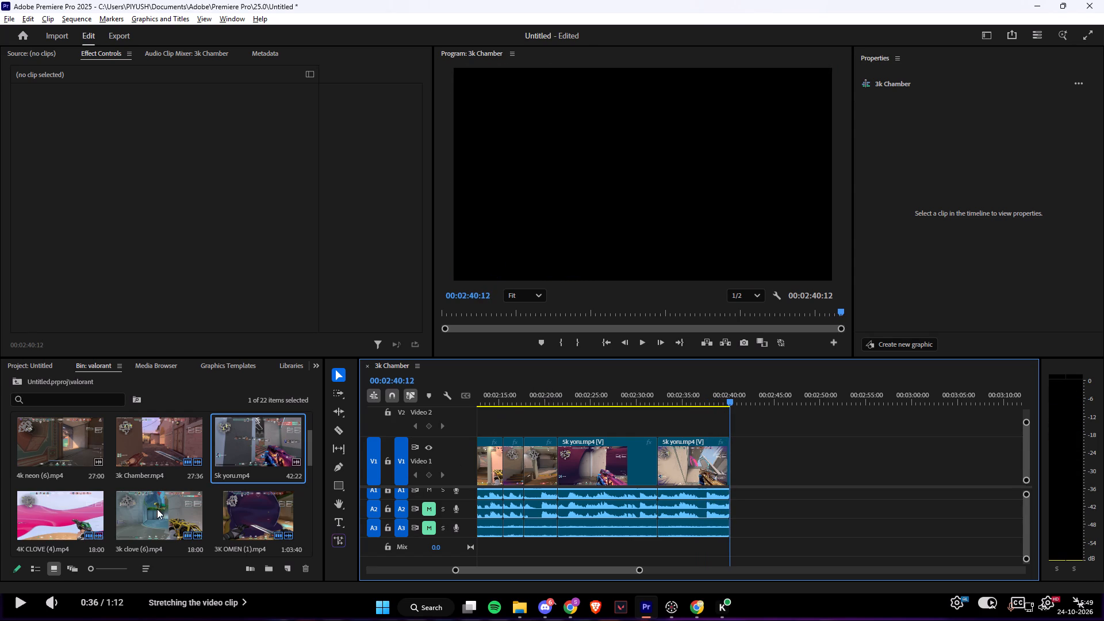
Browse the valorant bin for the next clip to add to the sequence.
scroll(156, 508, up, 7)
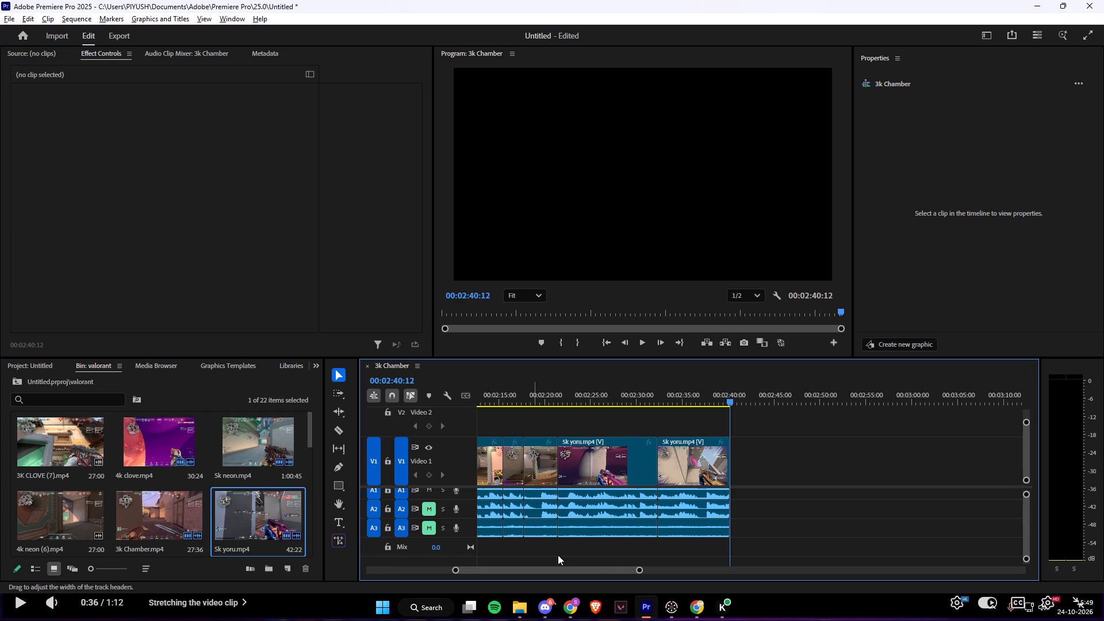
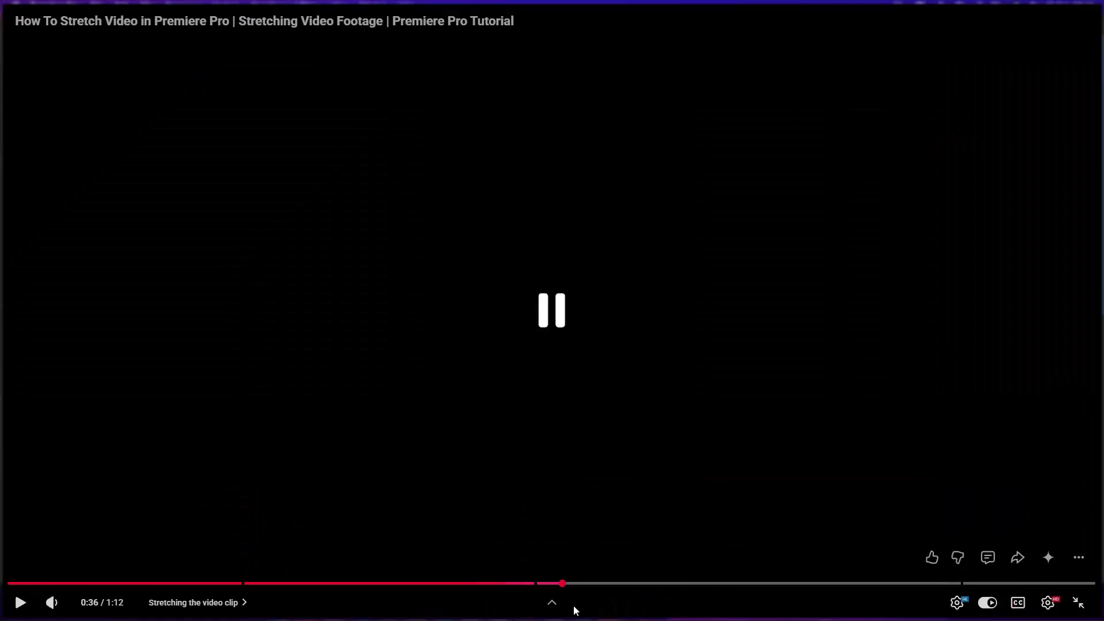
In Chrome, exit the full-screen video-stretching tutorial and go to the YouTube home page.
key(Escape)
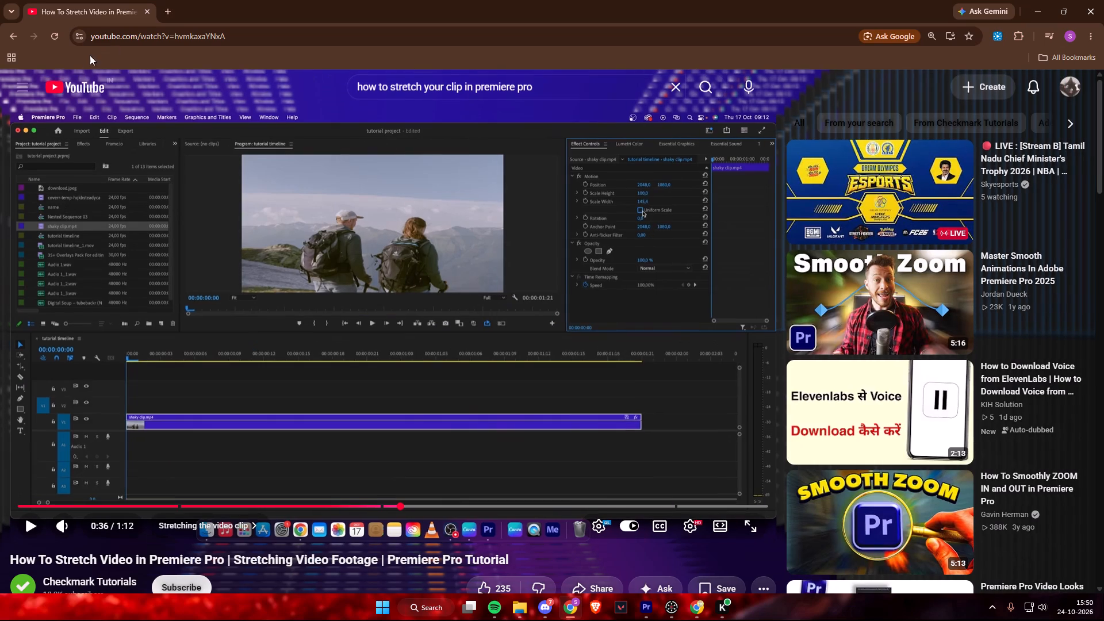
click(75, 101)
click(83, 95)
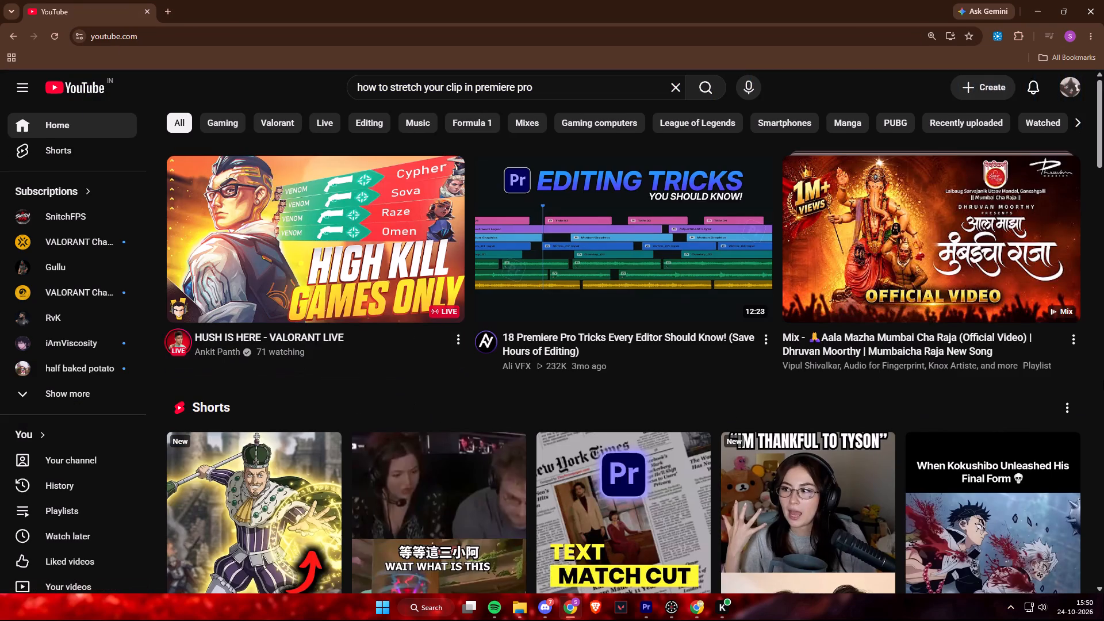
Browse the recommended videos down the YouTube home feed, turning on sound for the preview of the Valorant aces video.
scroll(1103, 372, down, 2)
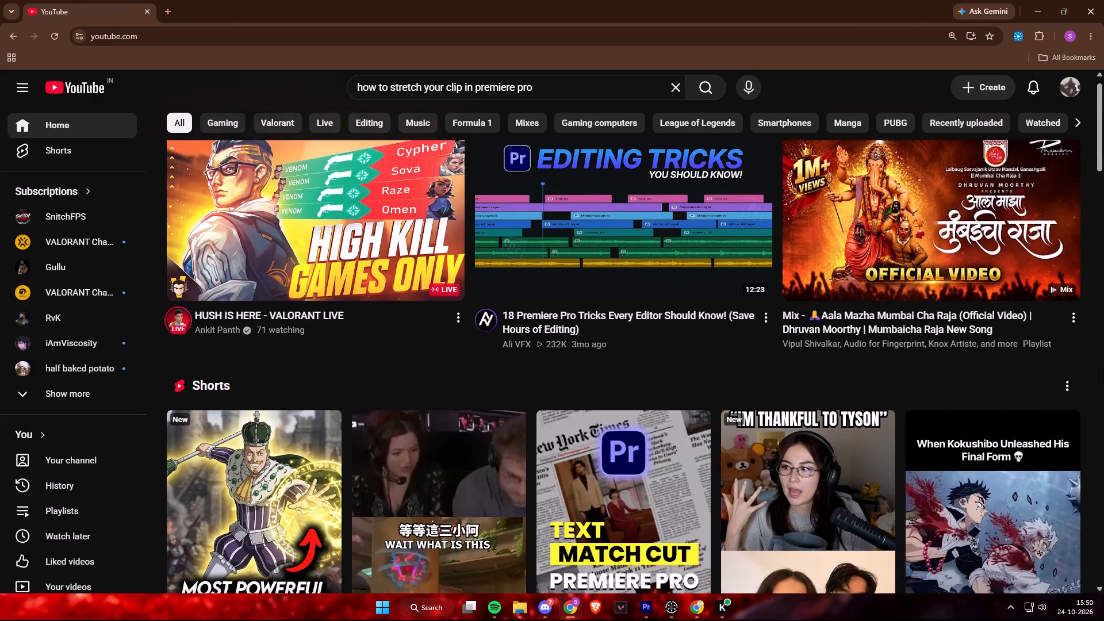
scroll(1103, 372, up, 2)
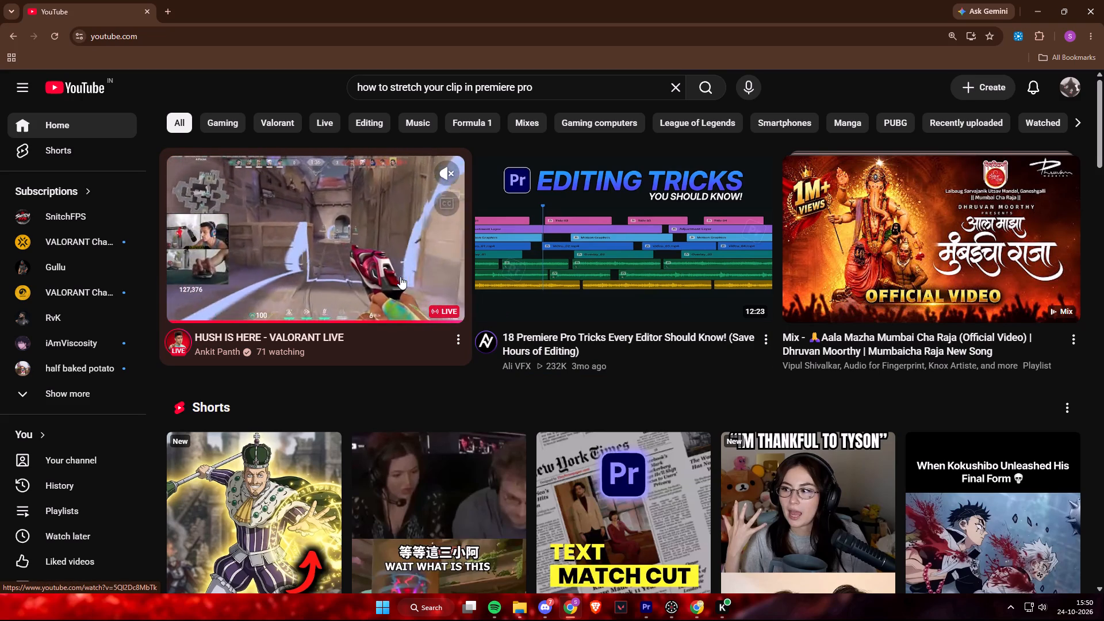
scroll(1103, 360, down, 11)
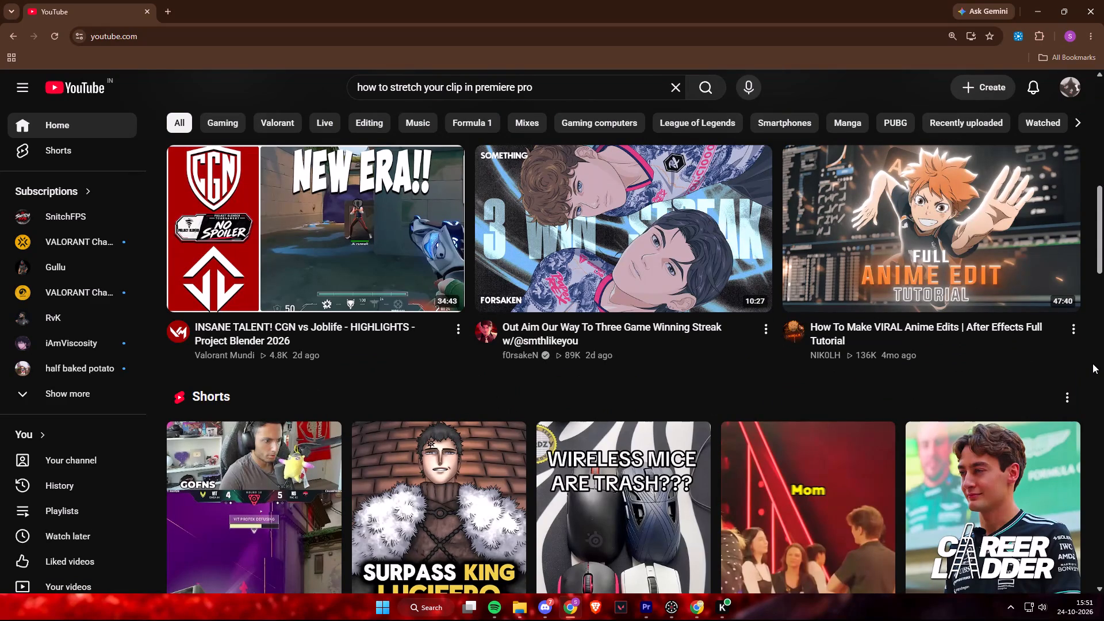
scroll(1092, 363, down, 10)
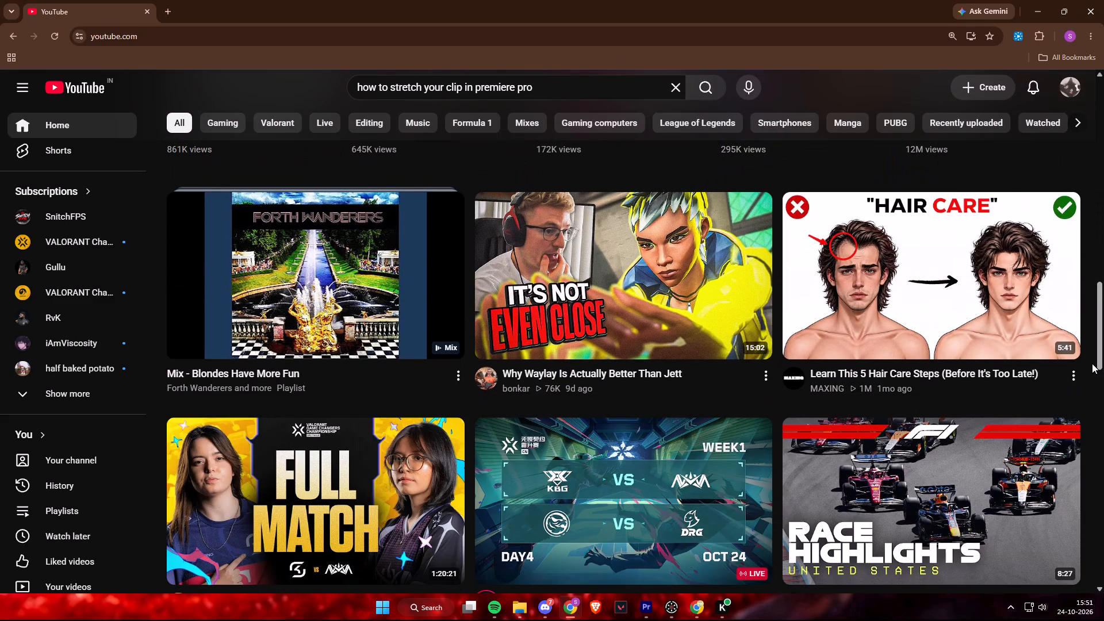
scroll(1092, 363, down, 8)
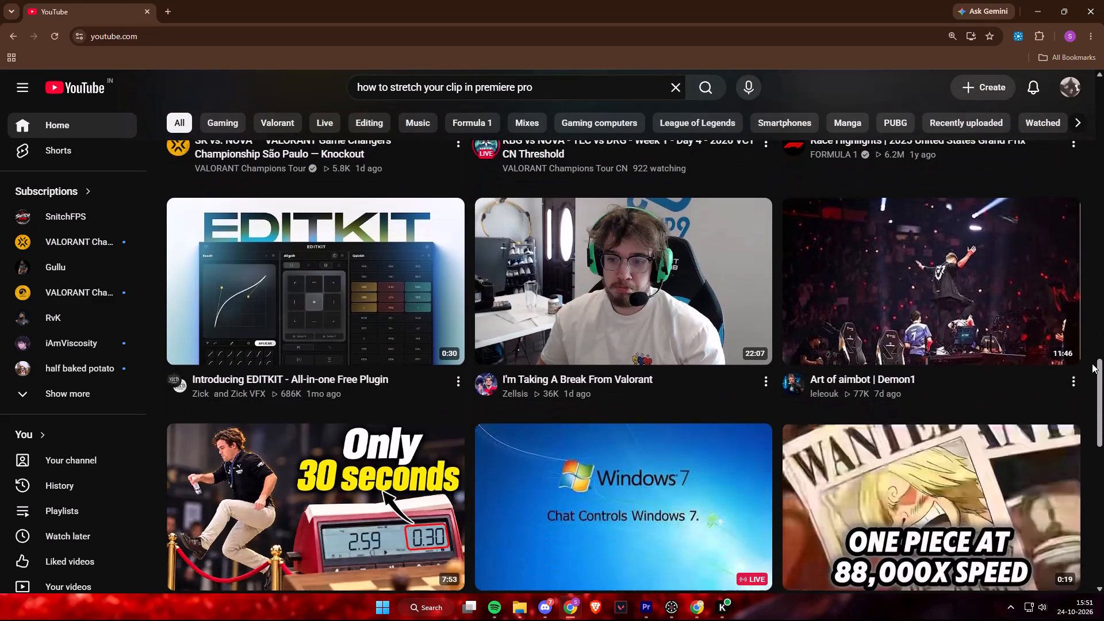
scroll(1092, 363, down, 8)
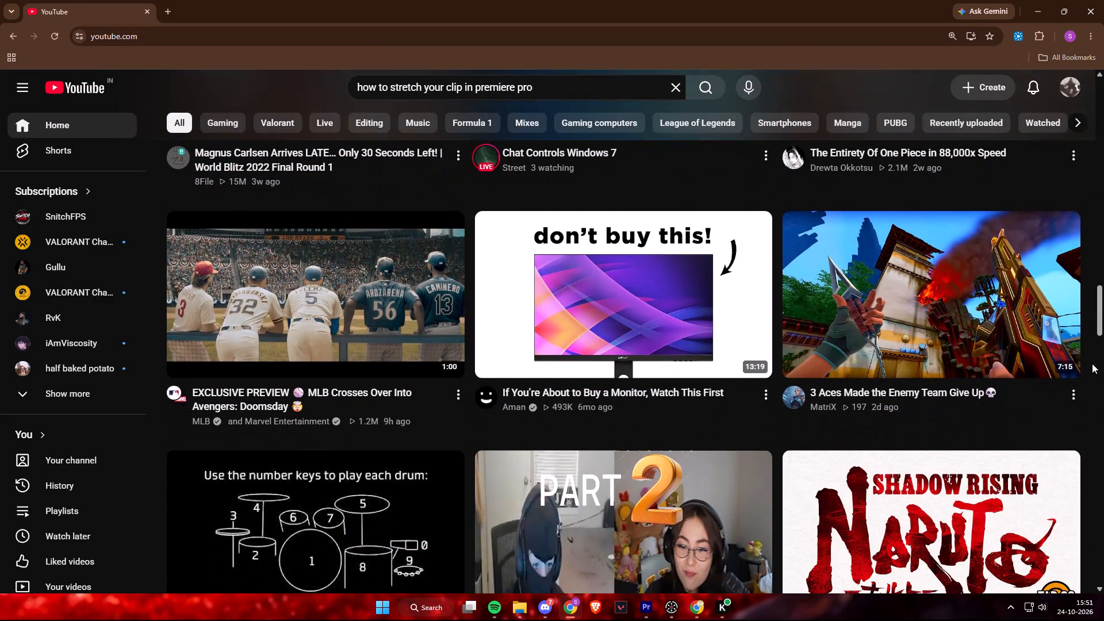
click(1064, 218)
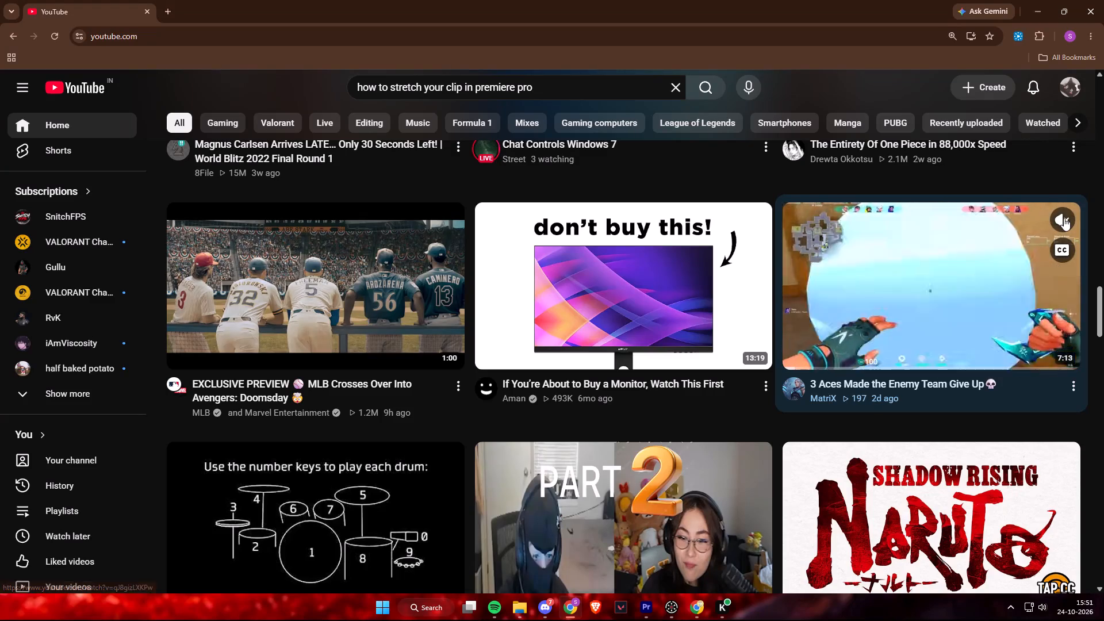
scroll(1103, 302, down, 10)
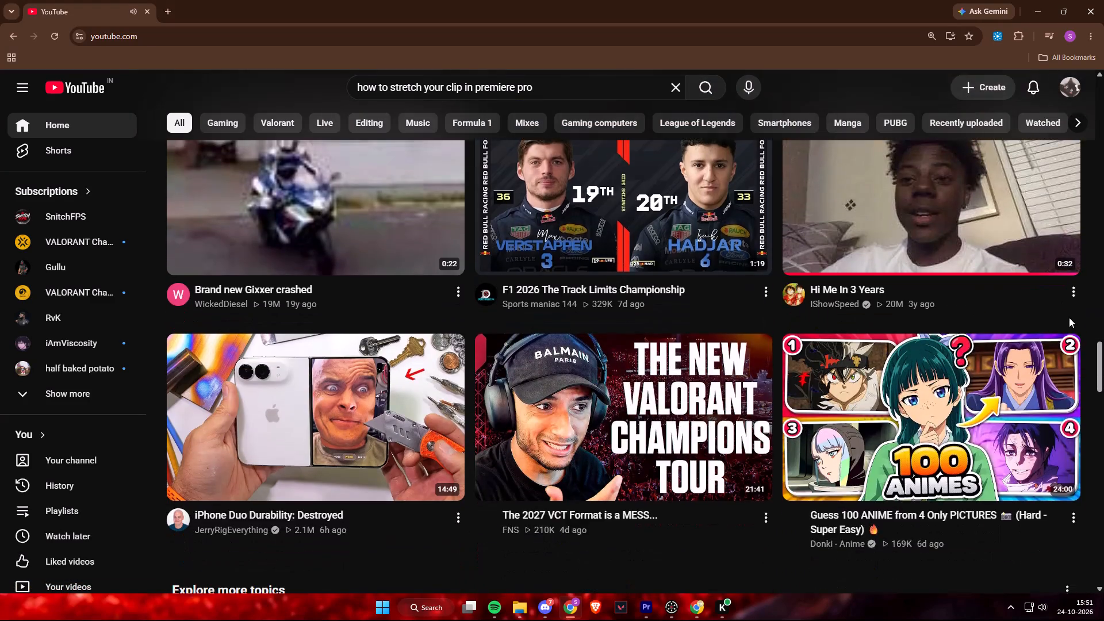
scroll(1069, 317, down, 16)
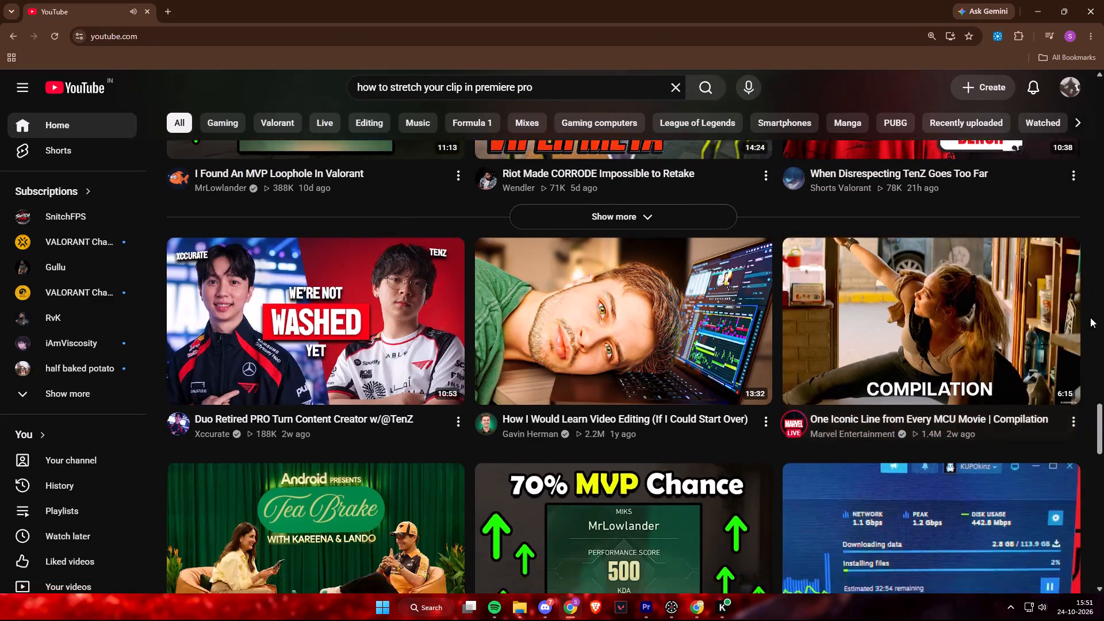
scroll(1090, 317, down, 7)
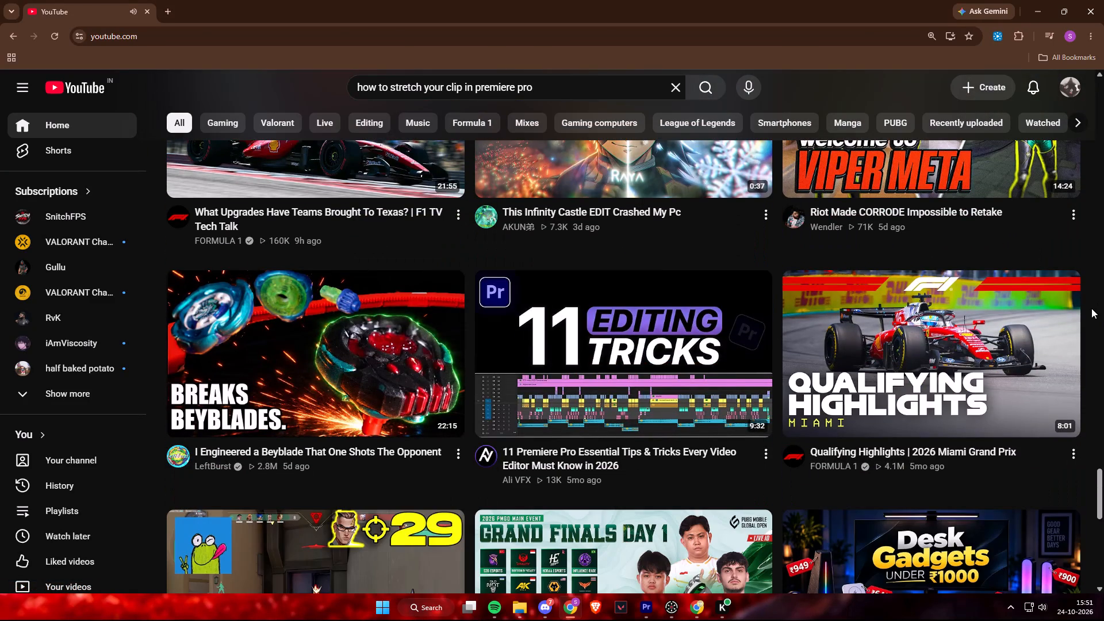
scroll(1088, 310, down, 8)
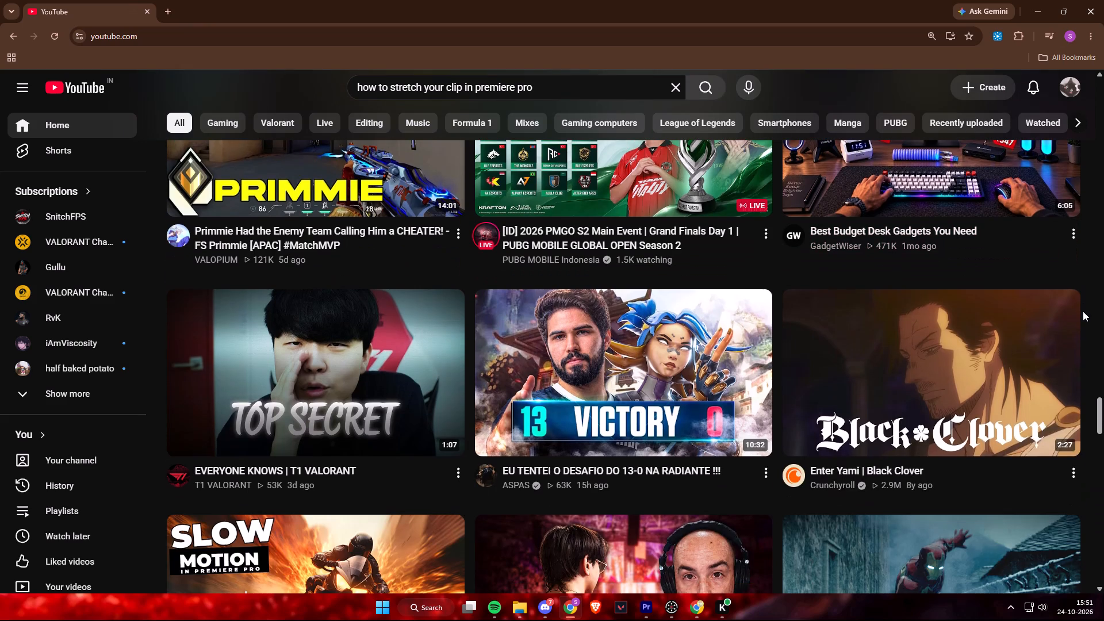
scroll(1083, 311, down, 6)
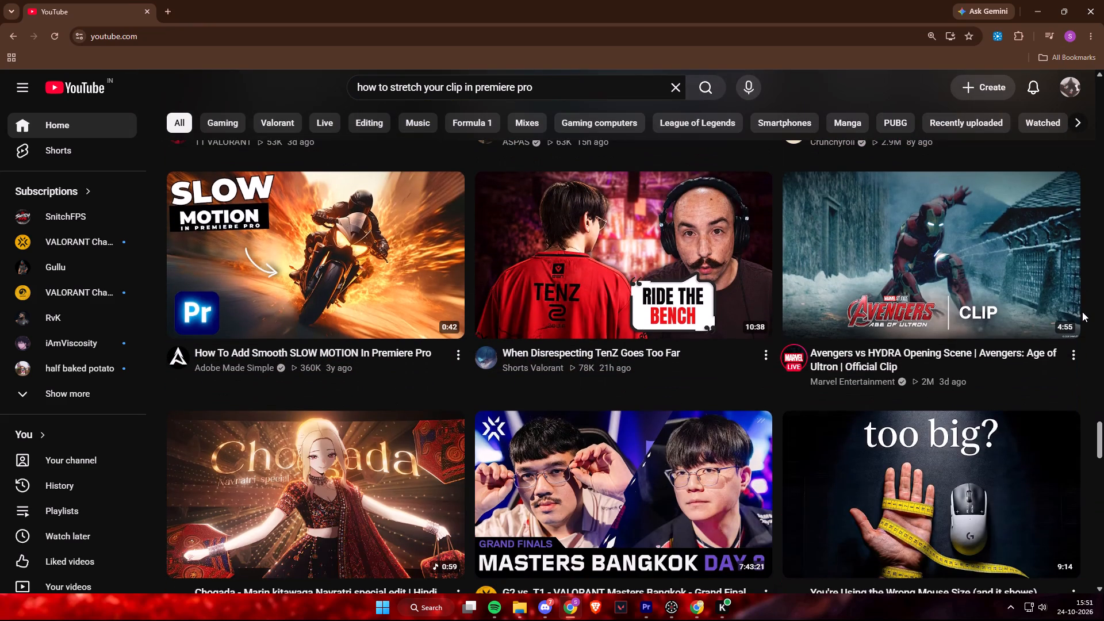
scroll(1082, 312, down, 5)
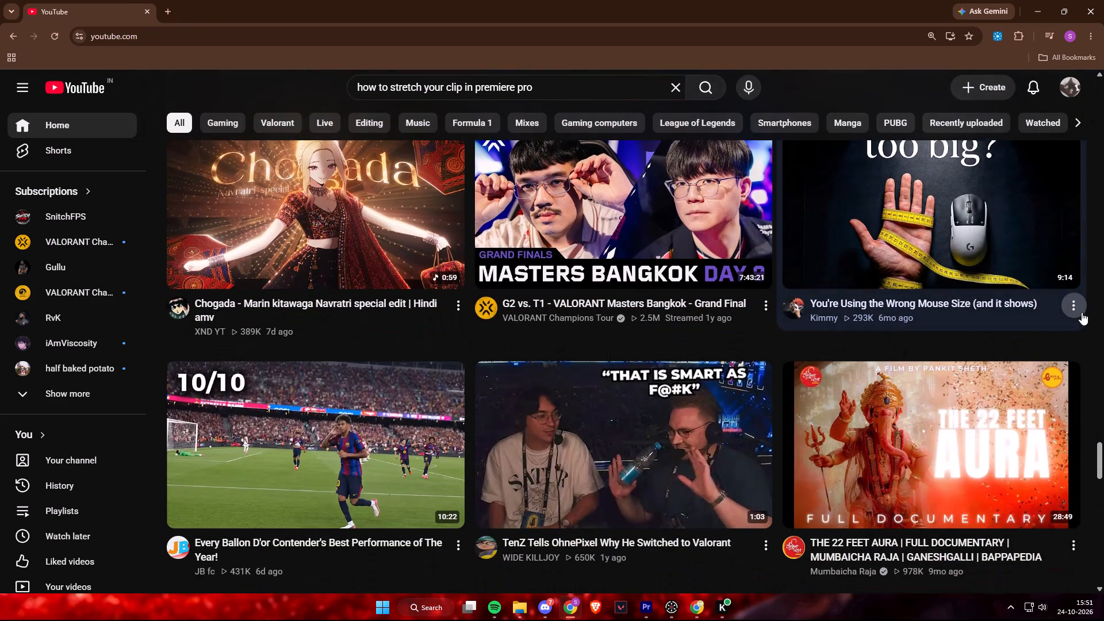
scroll(1082, 312, down, 9)
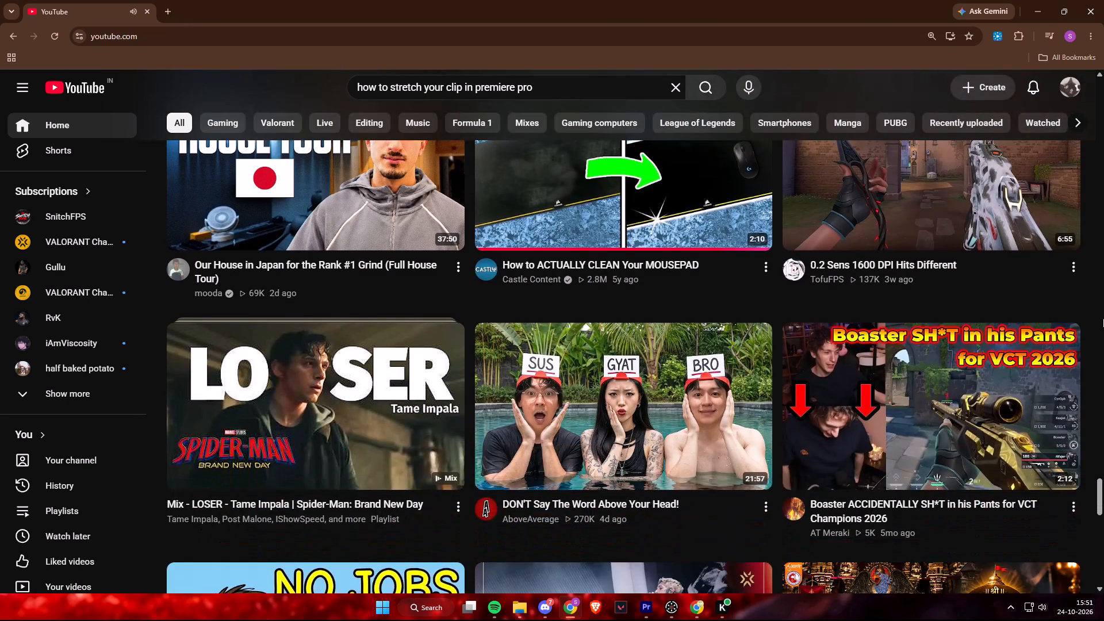
scroll(1101, 316, up, 3)
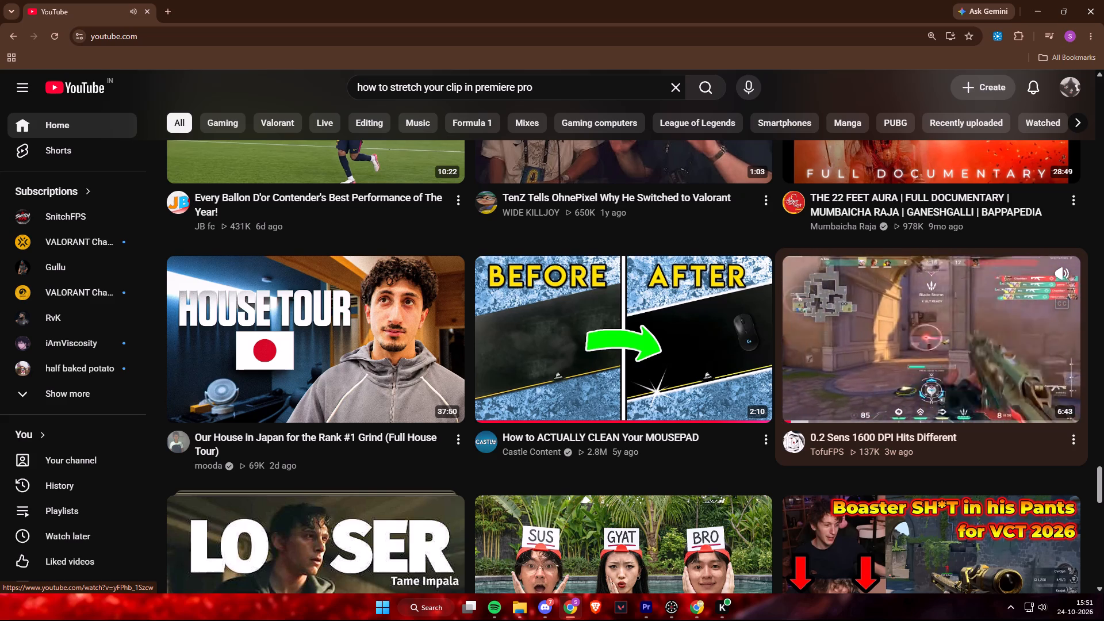
scroll(1058, 327, down, 4)
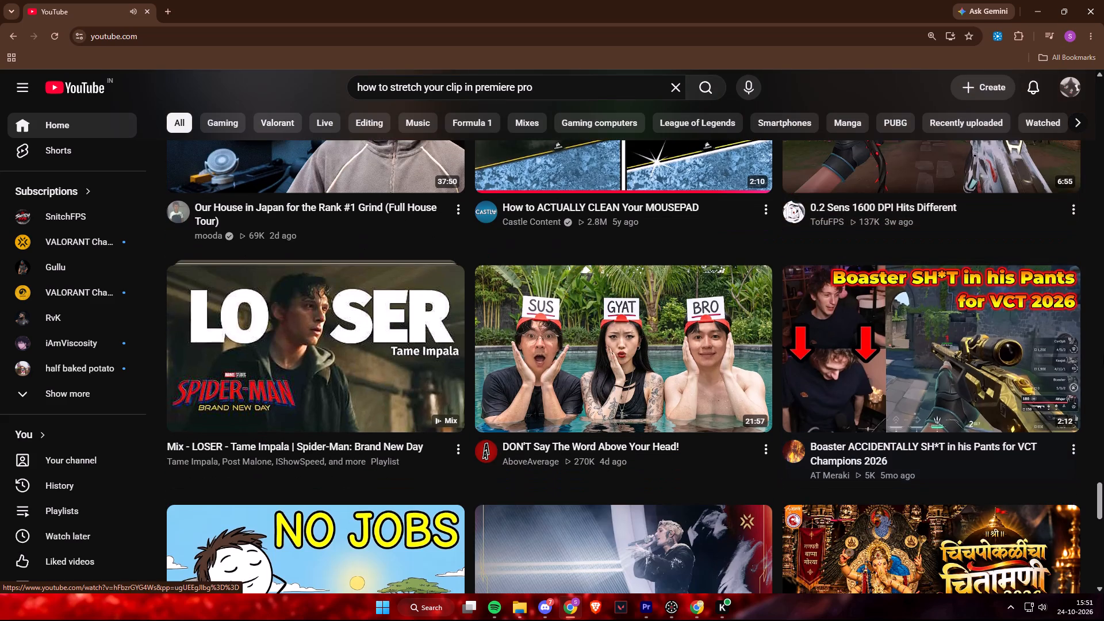
scroll(1102, 354, down, 6)
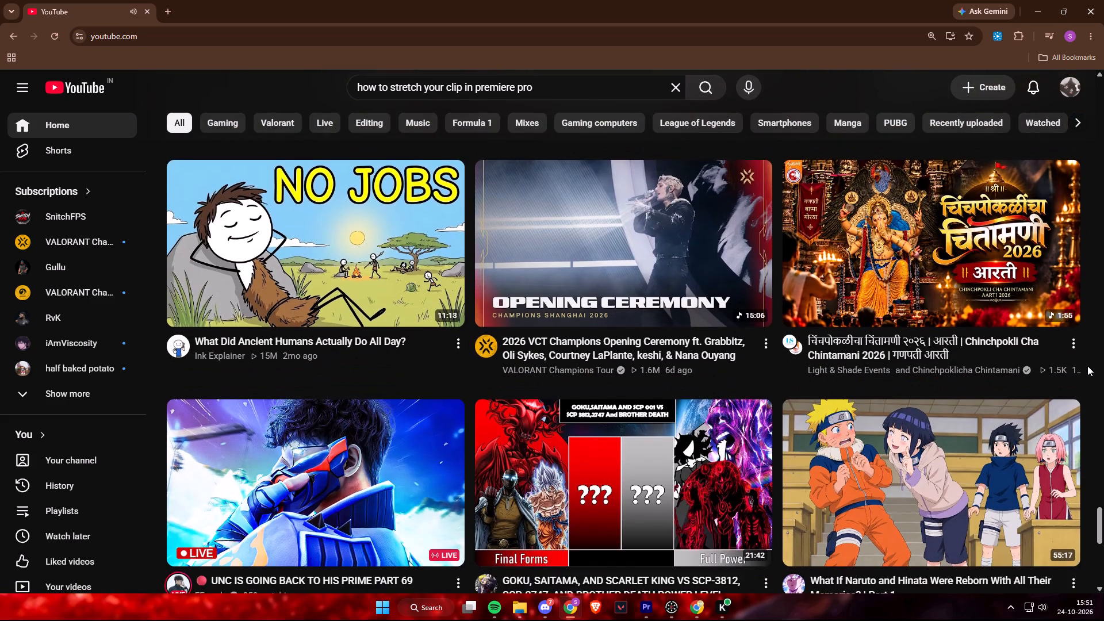
scroll(1087, 366, down, 4)
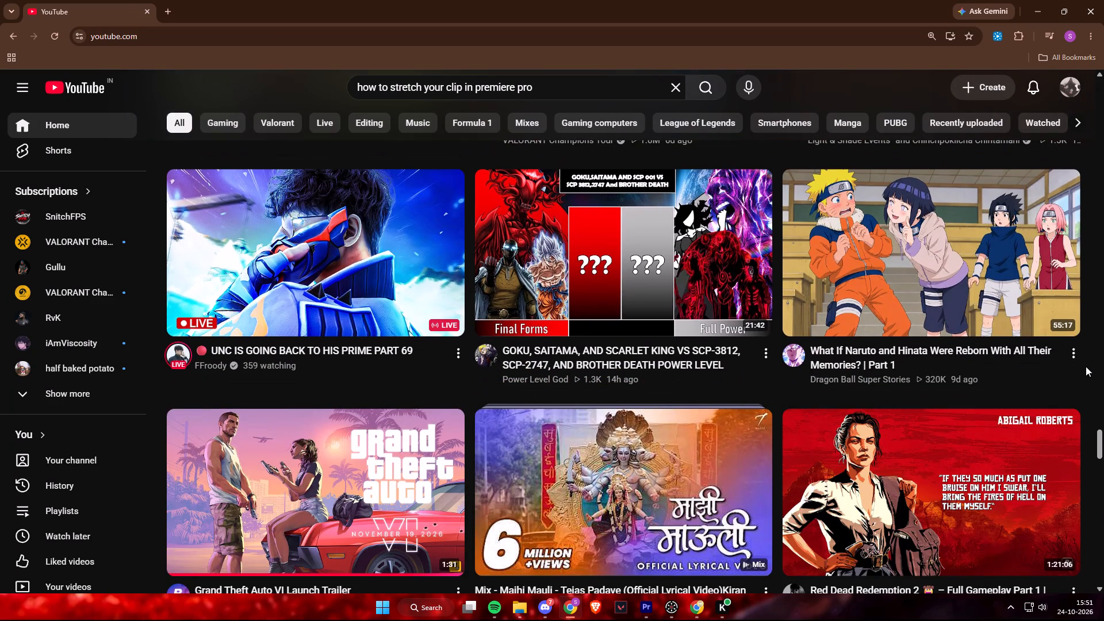
scroll(1086, 366, down, 8)
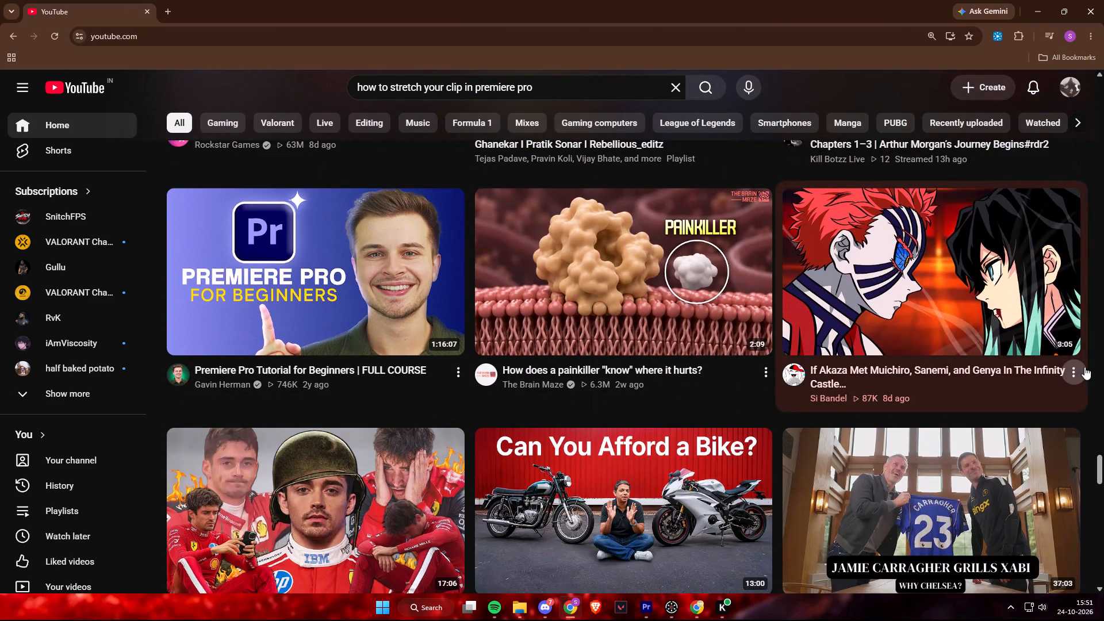
scroll(1084, 367, down, 9)
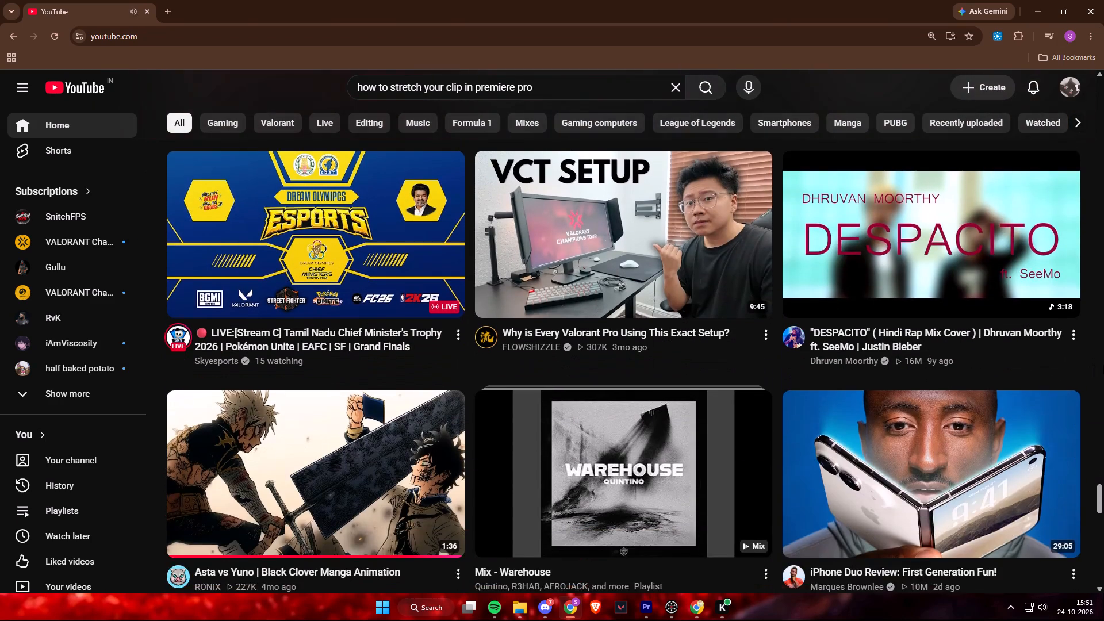
scroll(1103, 365, down, 6)
scroll(1103, 365, up, 3)
scroll(1103, 365, down, 4)
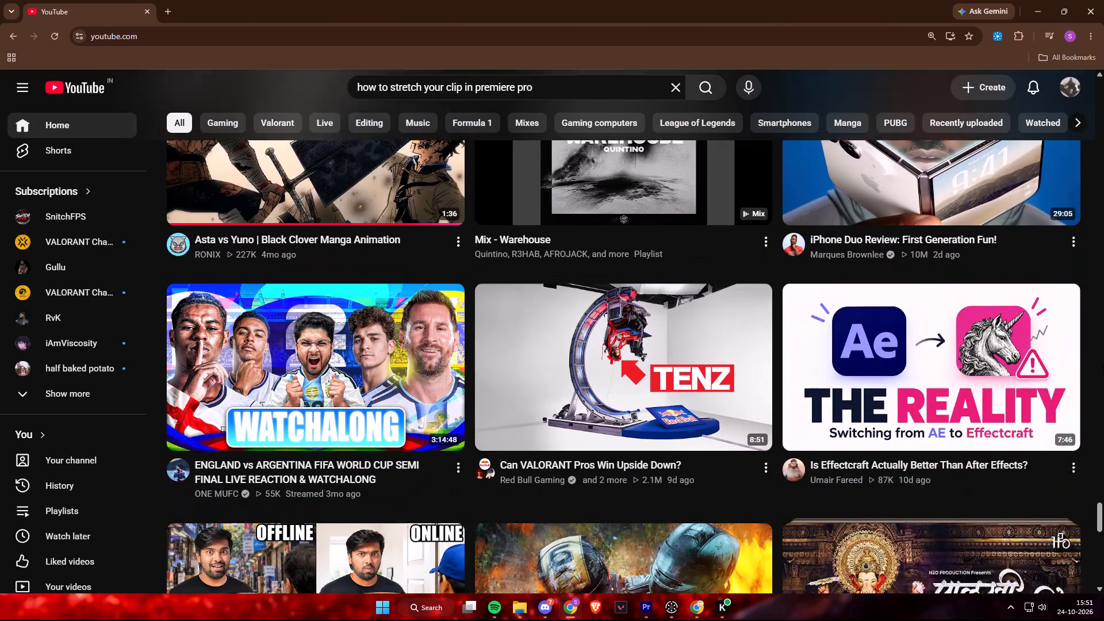
scroll(1103, 365, down, 9)
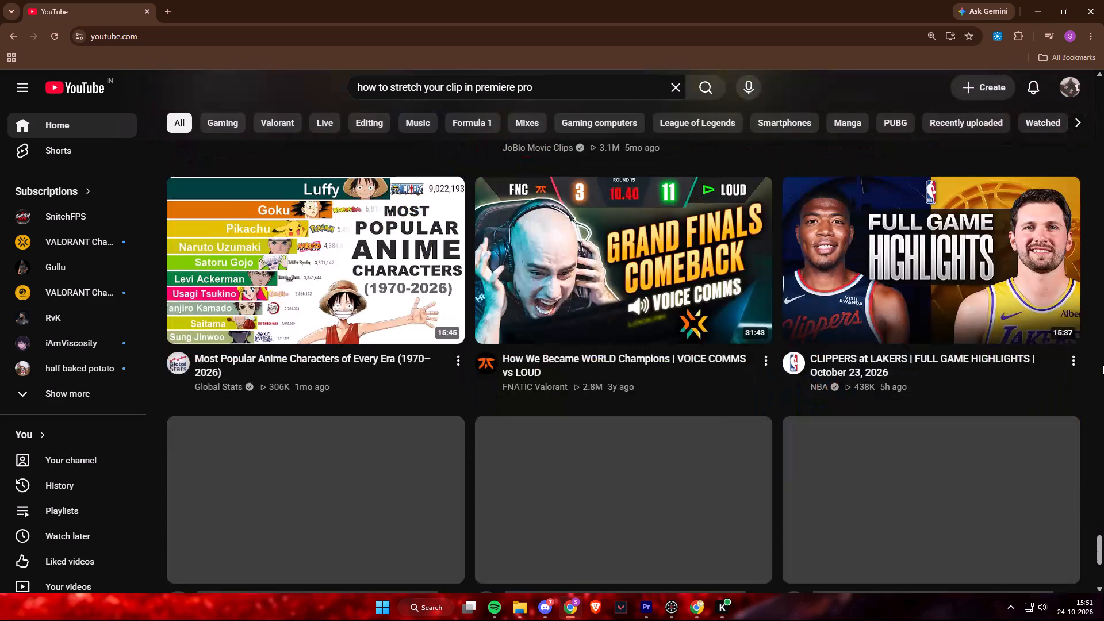
scroll(1103, 365, down, 11)
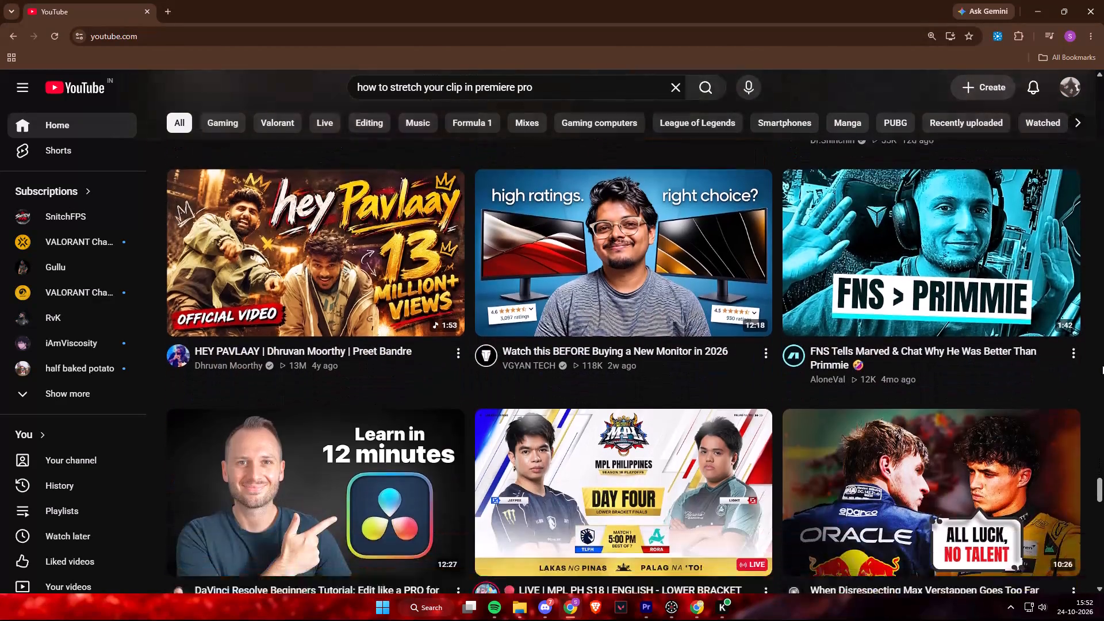
scroll(1102, 365, down, 10)
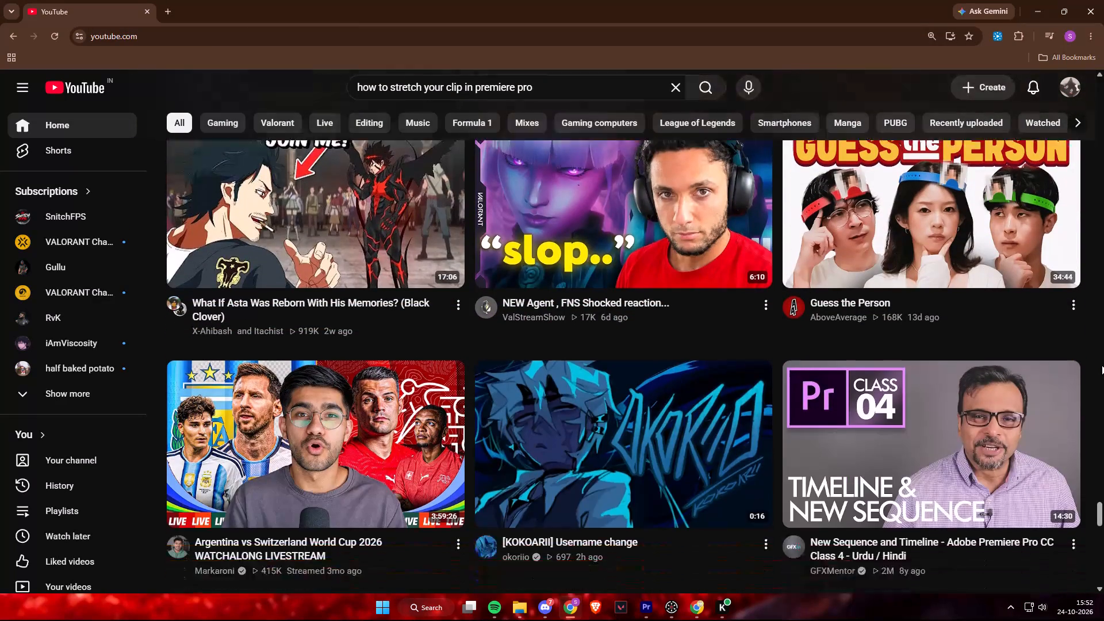
scroll(1102, 365, down, 9)
scroll(1102, 365, up, 2)
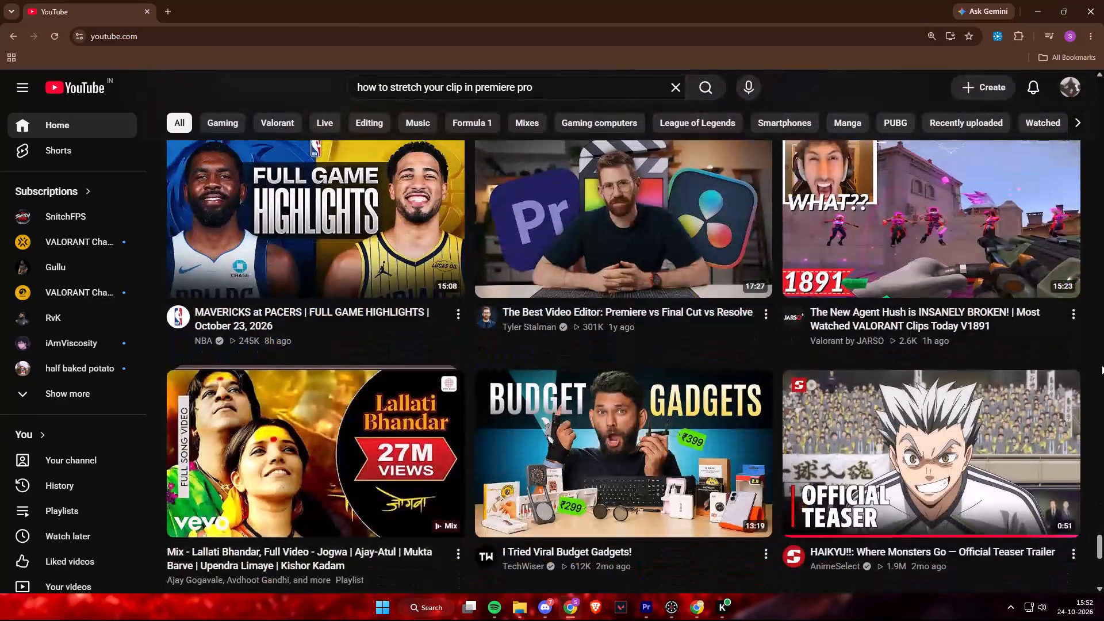
scroll(1102, 365, up, 3)
scroll(1101, 409, down, 4)
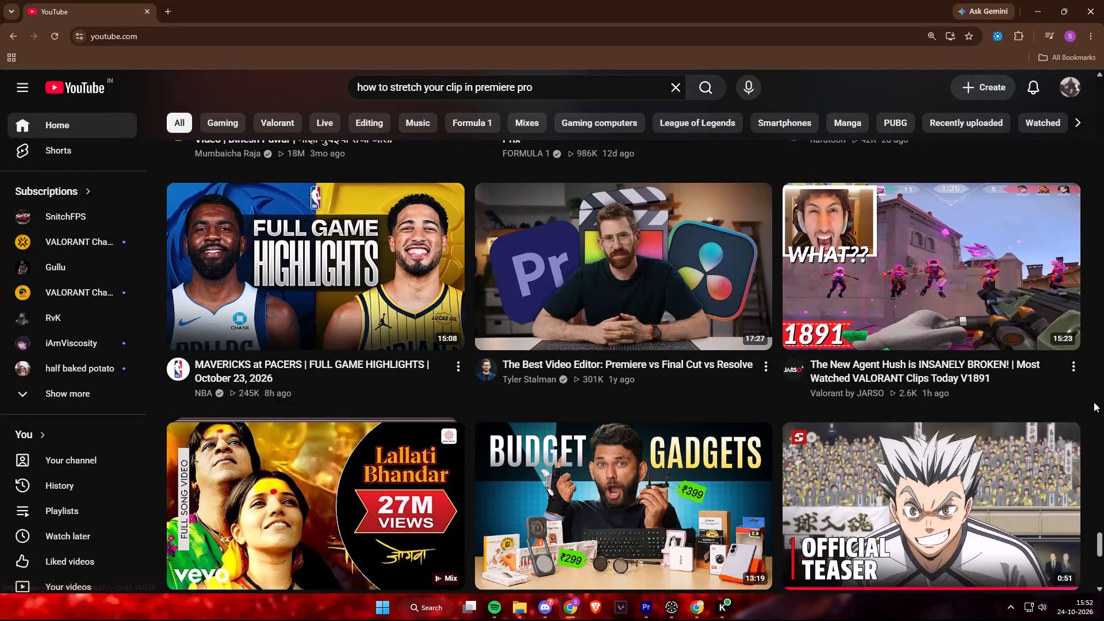
scroll(1094, 402, down, 6)
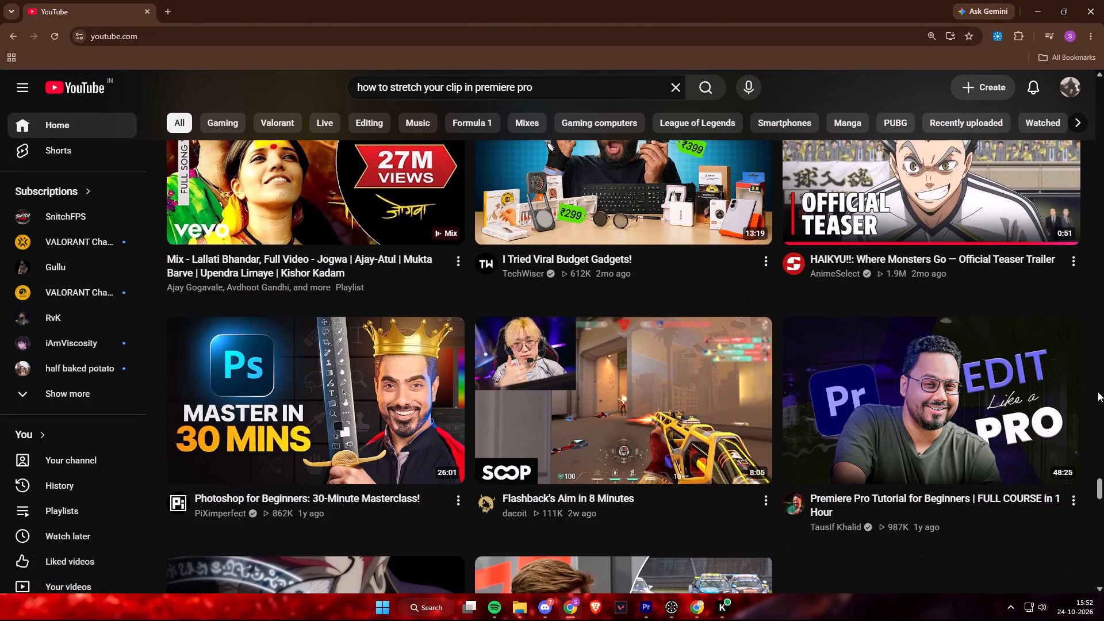
scroll(1097, 392, down, 8)
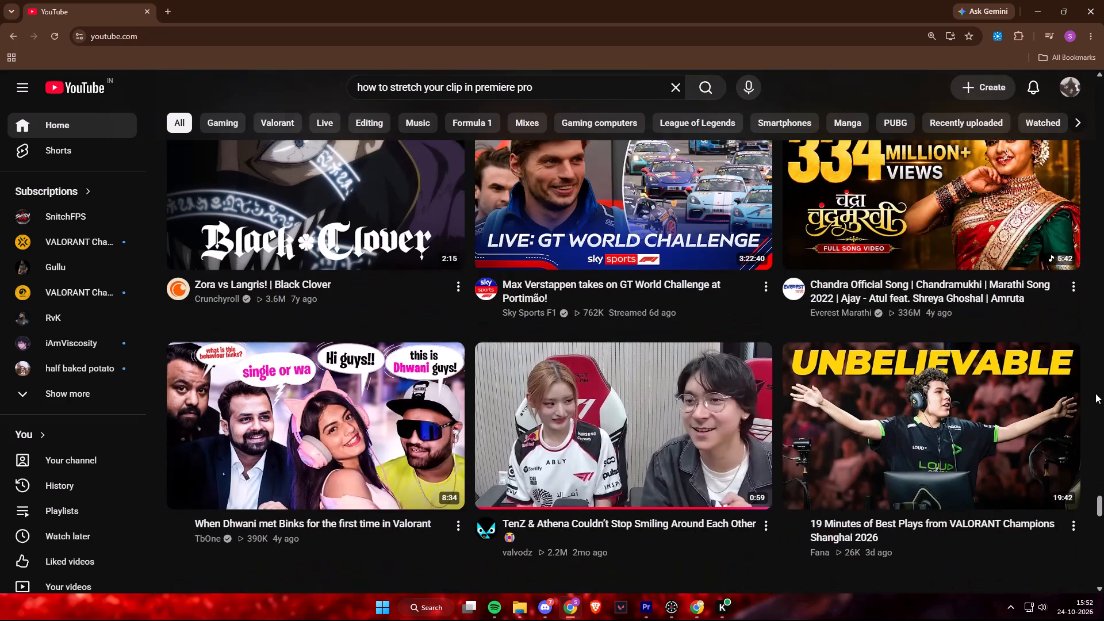
scroll(1094, 389, down, 5)
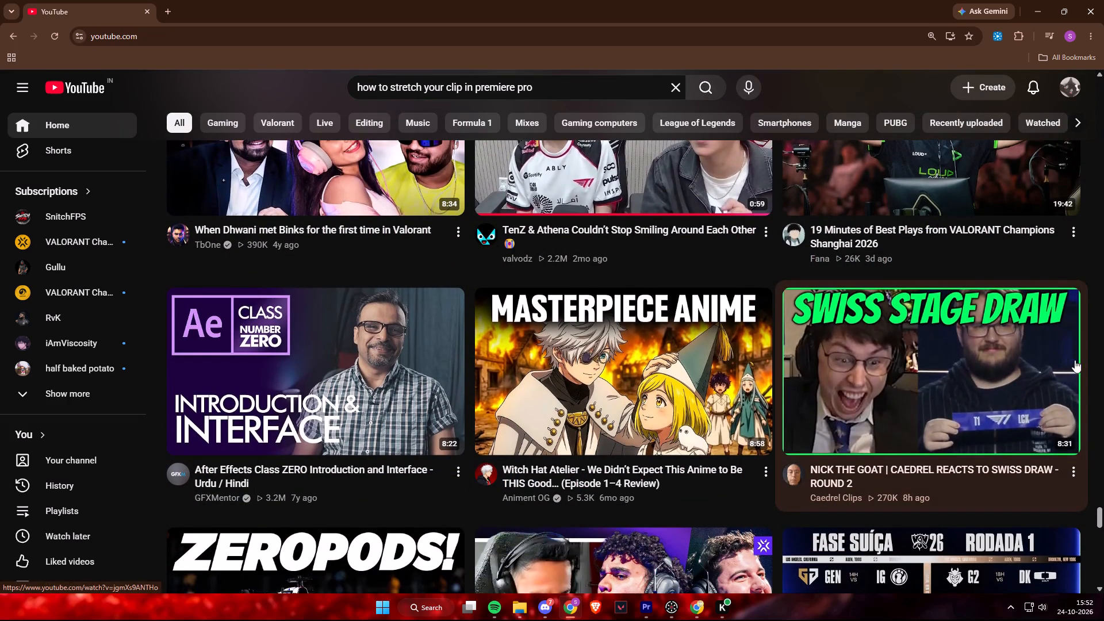
scroll(1103, 367, down, 8)
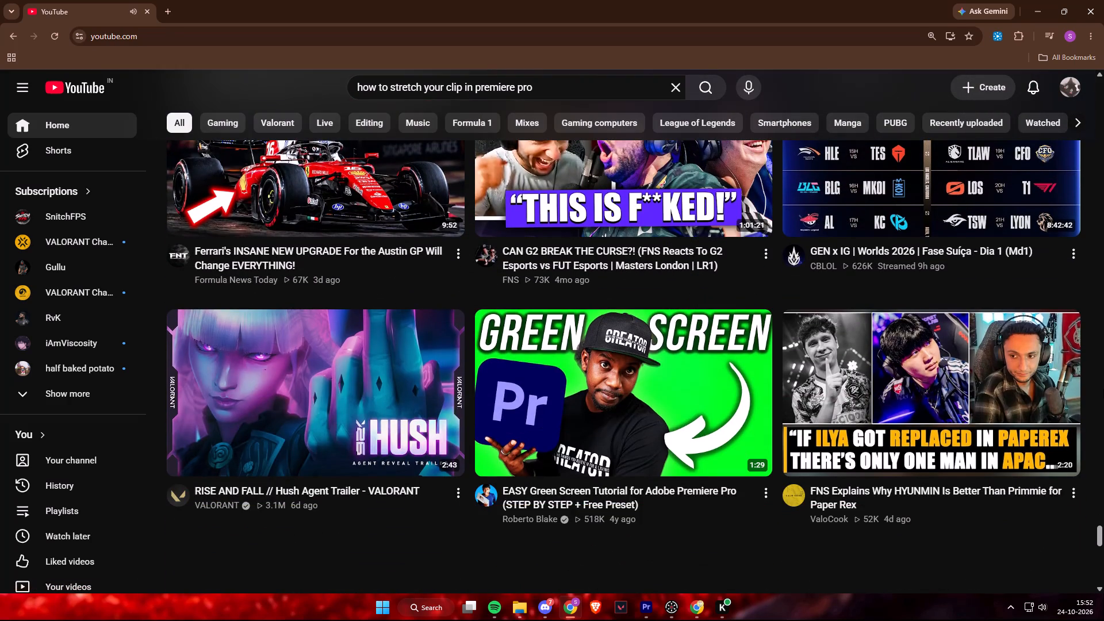
scroll(1103, 396, down, 3)
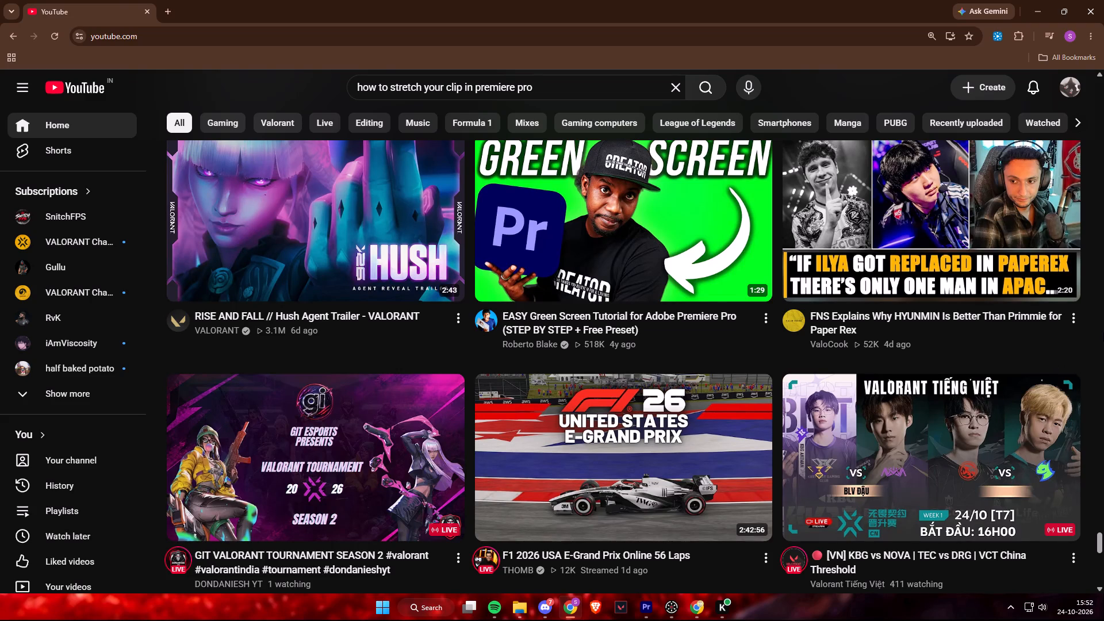
scroll(1103, 333, down, 8)
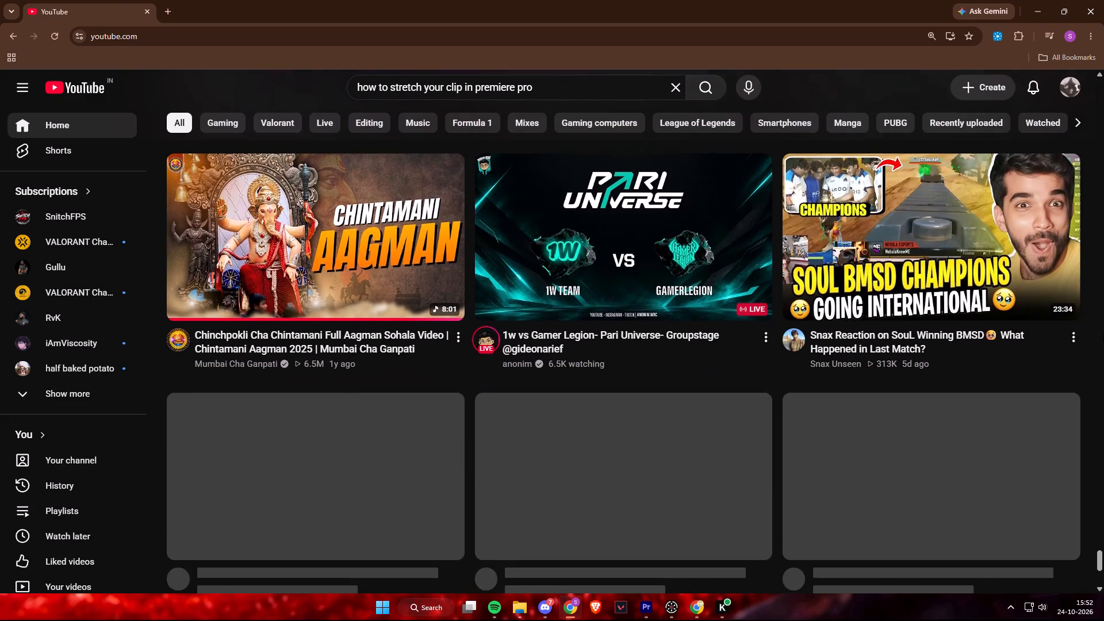
scroll(1103, 333, down, 2)
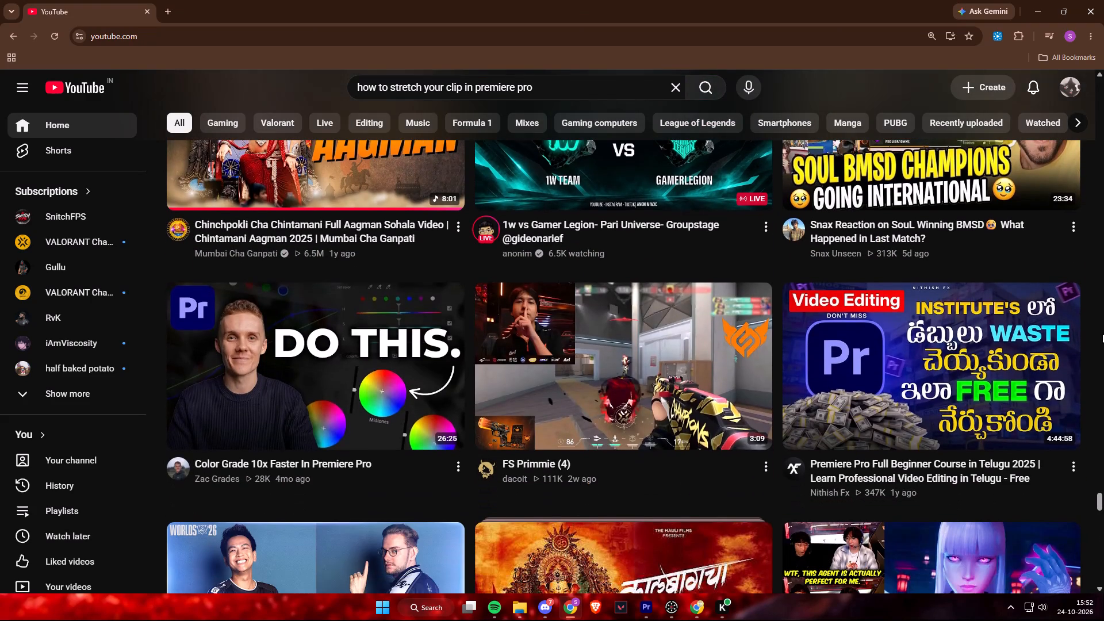
Preview the FS Primmie (4) video in the home feed, skipping ahead to about 0:59.
scroll(1103, 334, down, 2)
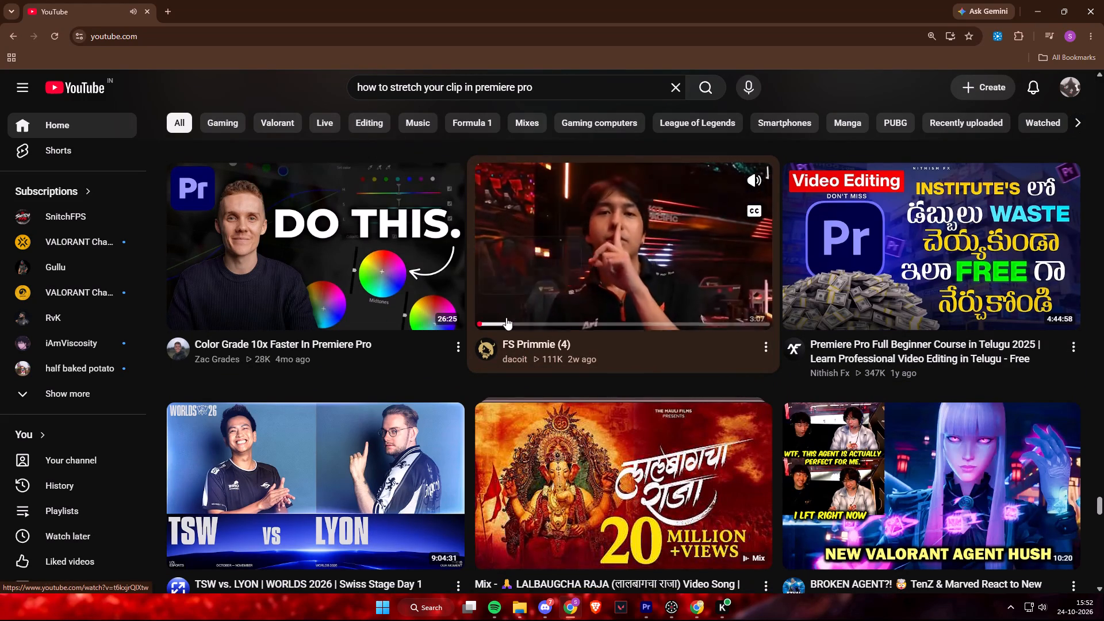
click(505, 319)
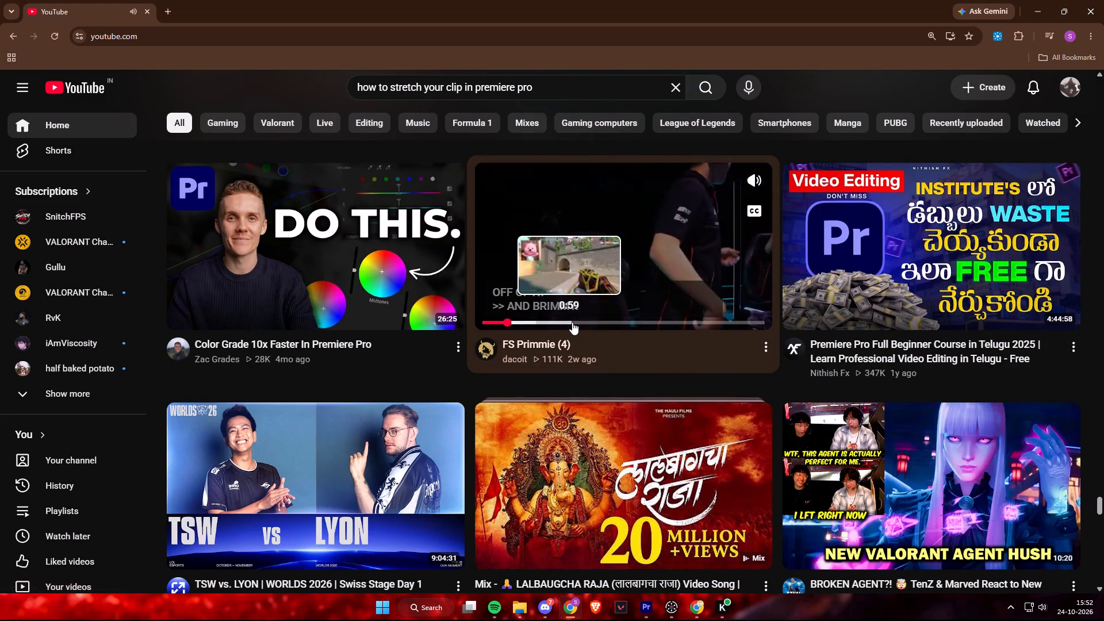
click(572, 322)
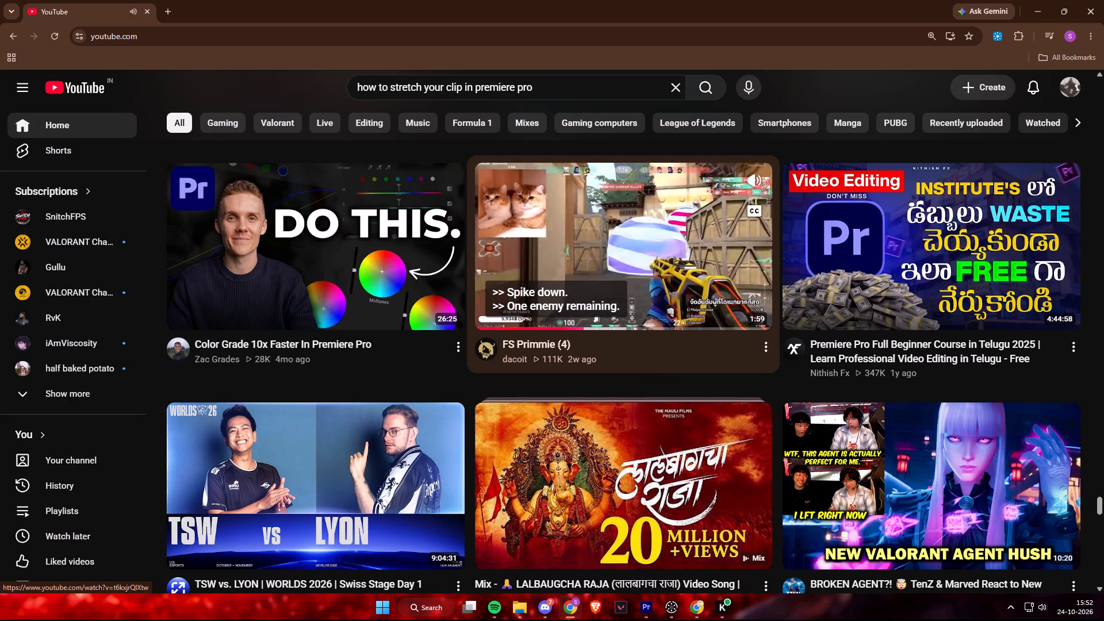
Browse further down the YouTube home feed, looking over the recommended Valorant, Formula 1 and video-editing videos.
scroll(1103, 356, down, 5)
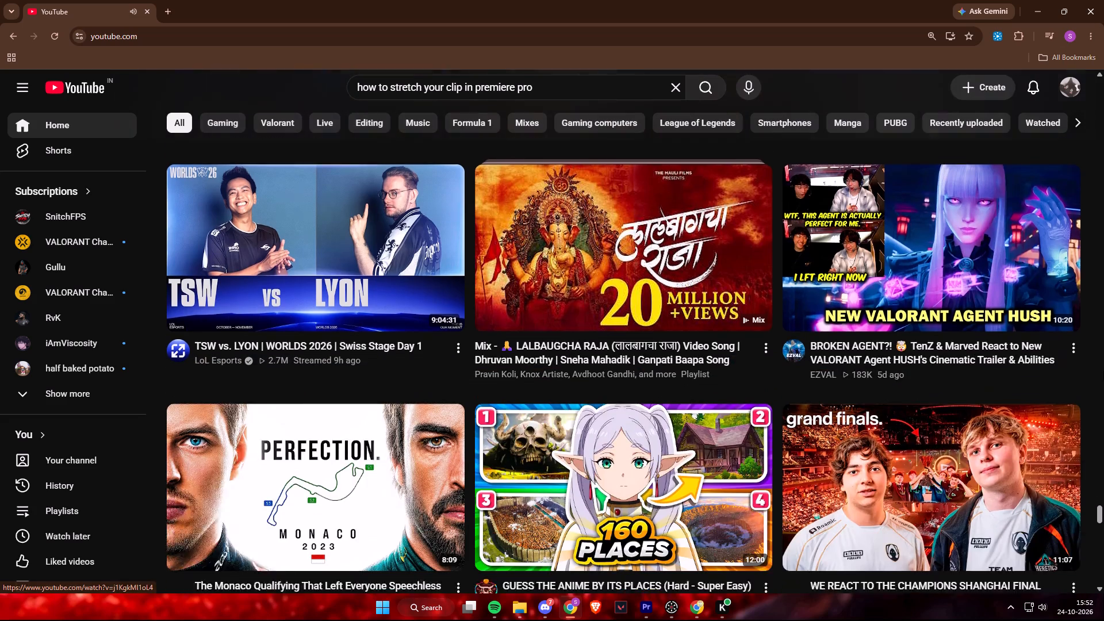
scroll(1103, 371, down, 12)
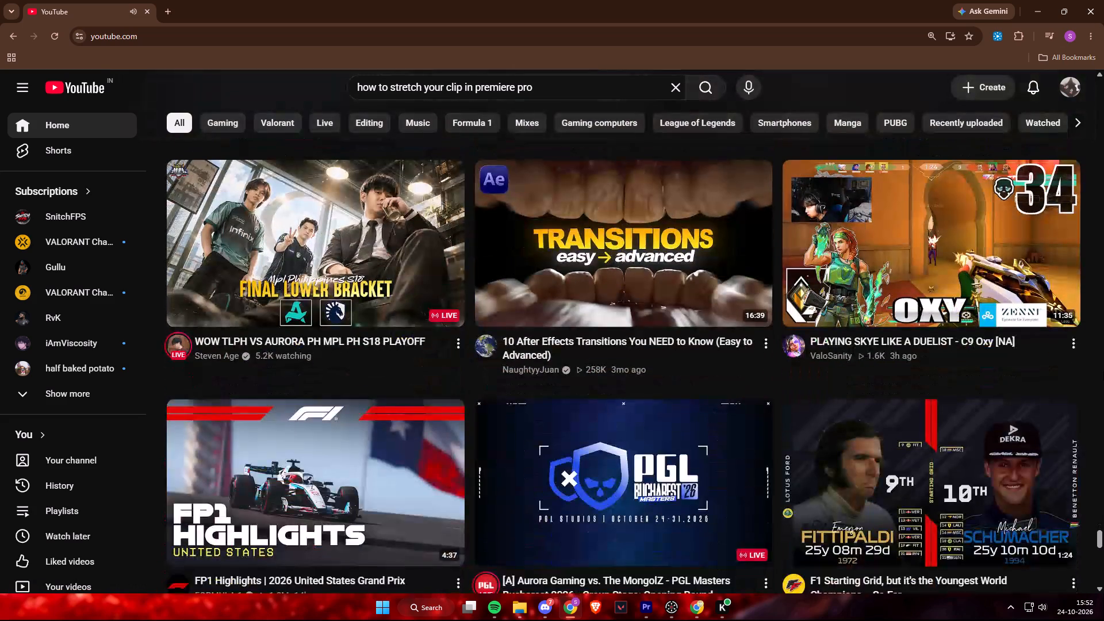
scroll(1103, 371, down, 9)
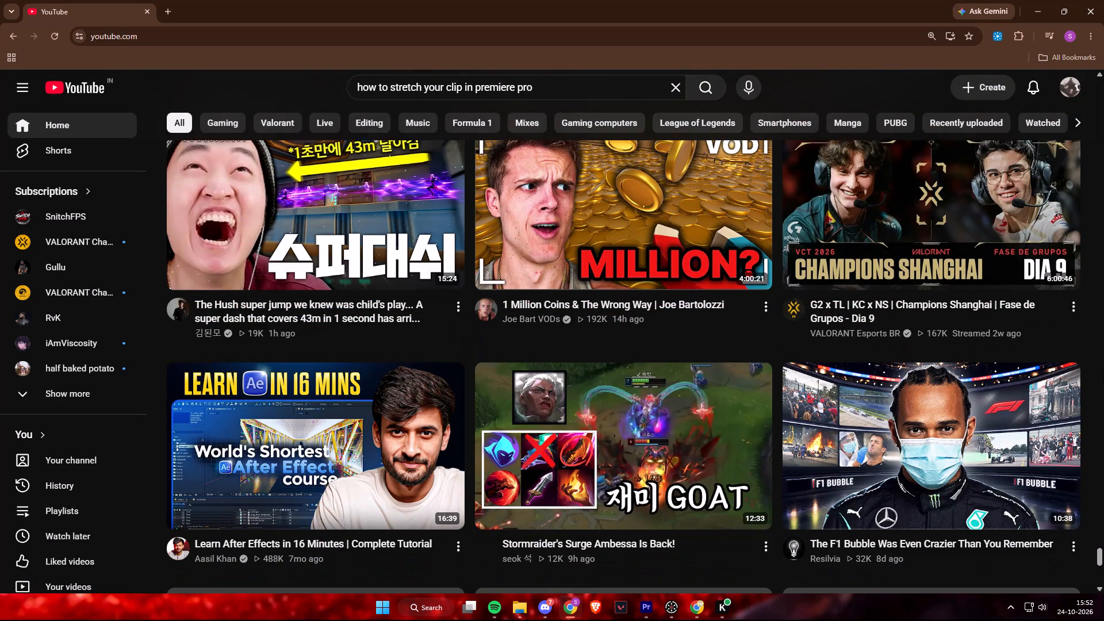
scroll(1103, 371, down, 10)
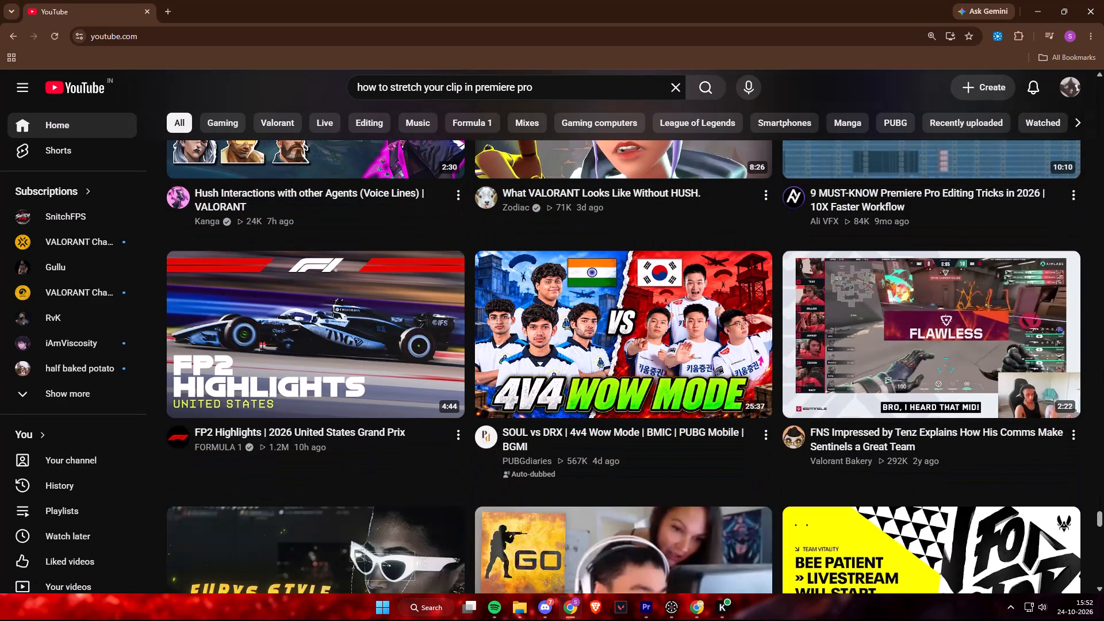
scroll(1103, 371, down, 7)
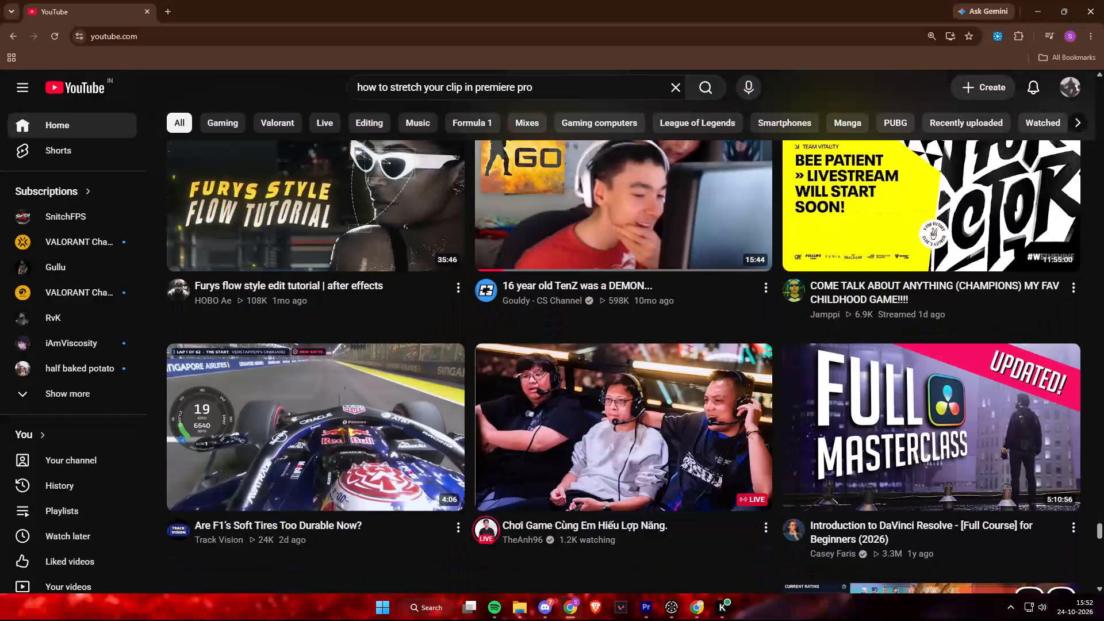
scroll(1103, 371, down, 7)
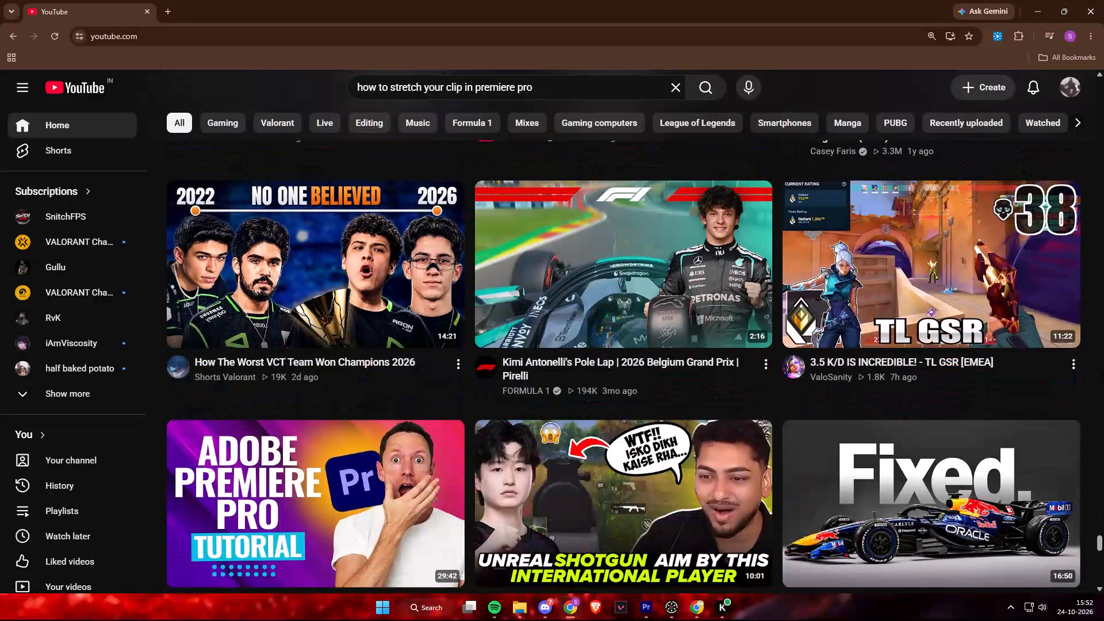
scroll(1103, 371, down, 7)
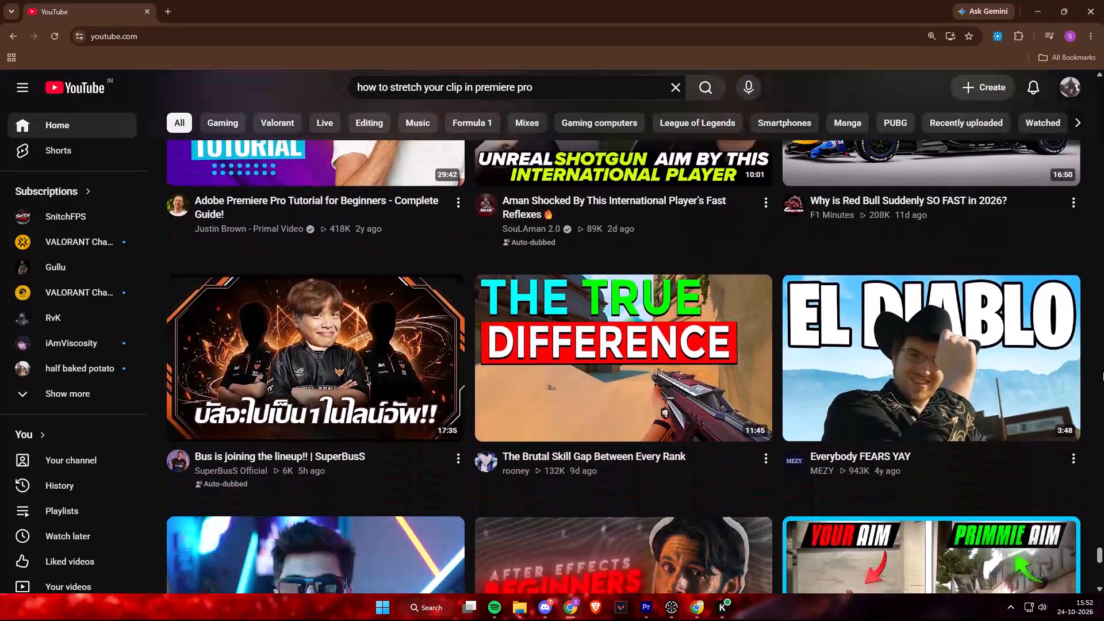
scroll(1103, 371, down, 12)
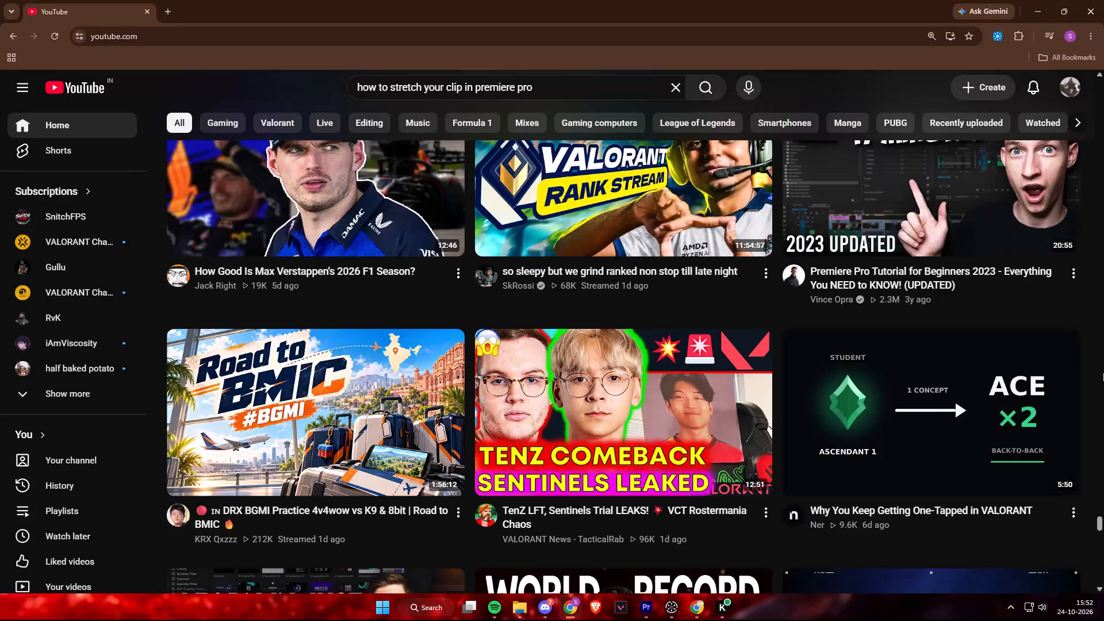
scroll(1103, 372, down, 4)
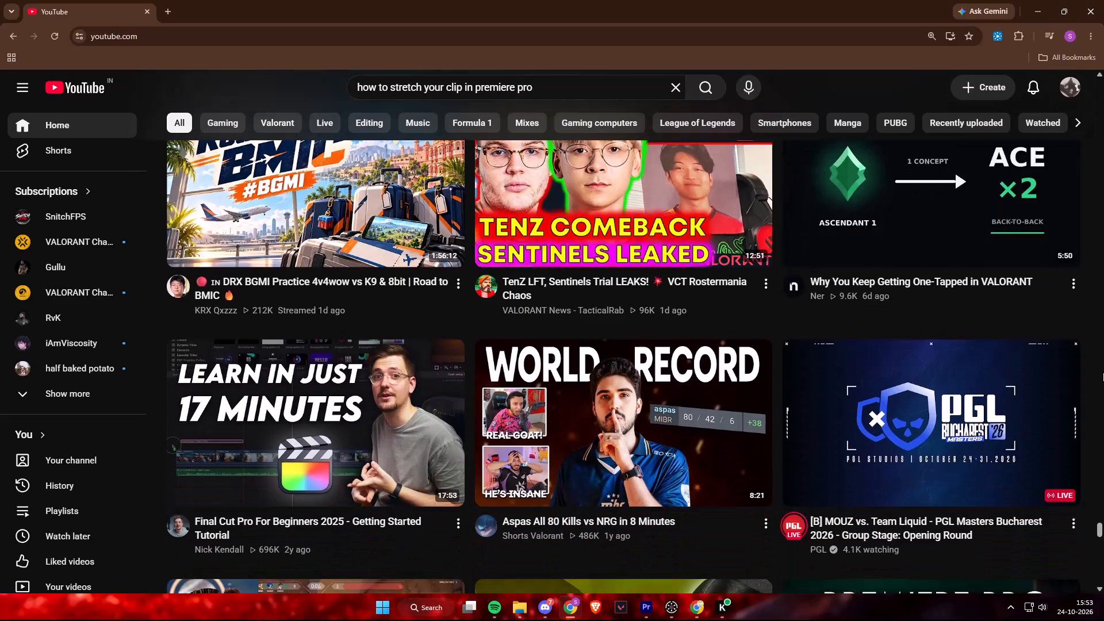
scroll(1103, 372, down, 14)
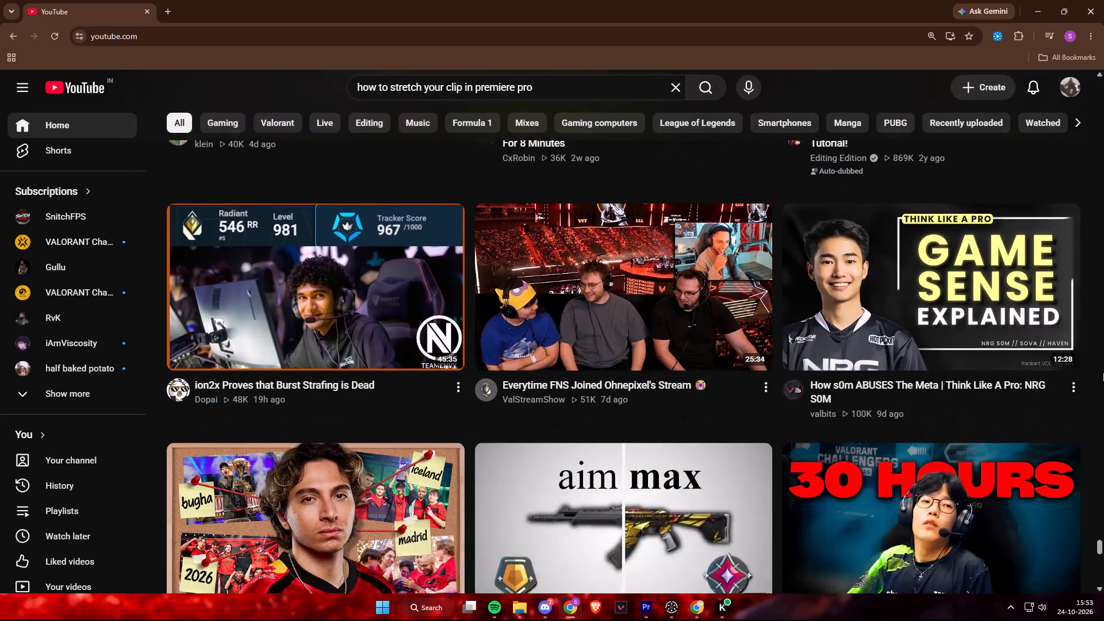
scroll(1102, 373, down, 5)
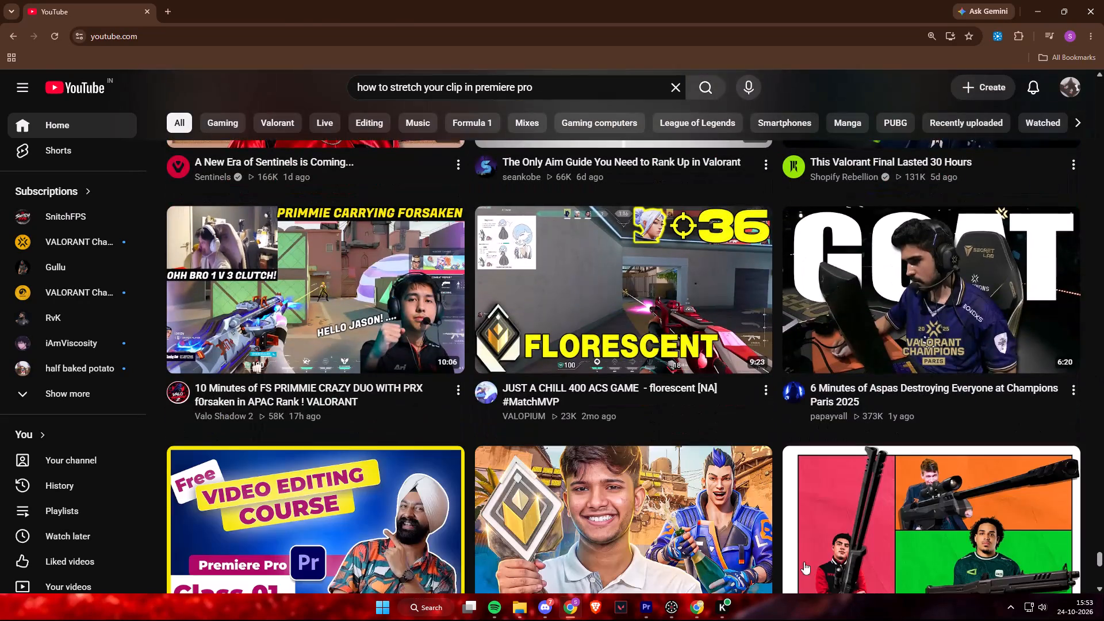
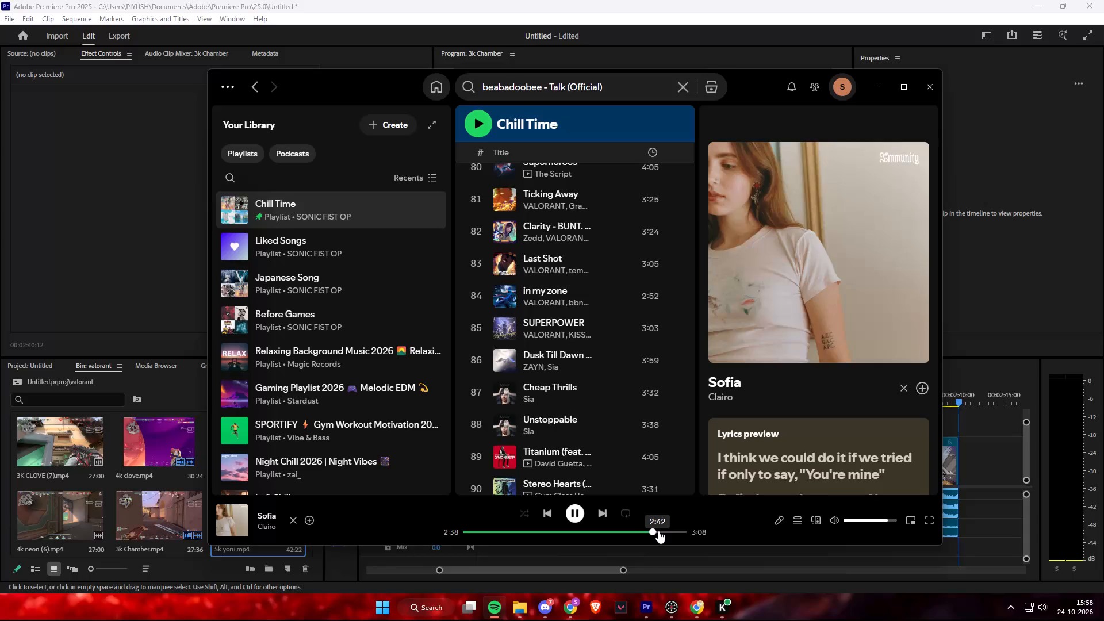
In Spotify, sample Sofia by Clairo near its end and in its first half minute, pausing at 0:24.
click(662, 530)
click(671, 528)
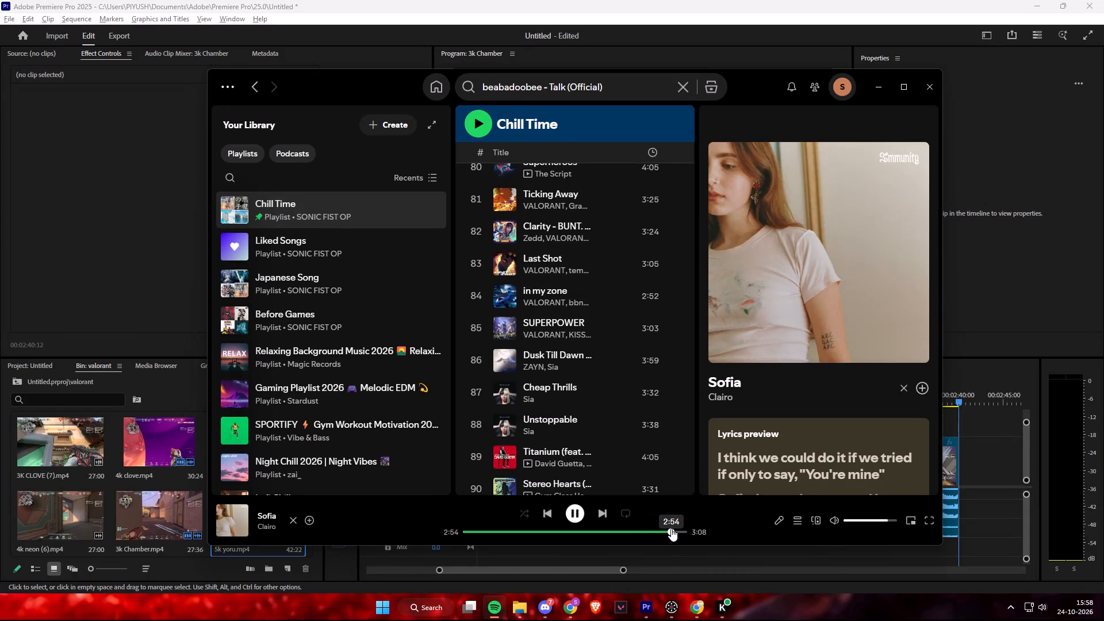
drag(477, 531, 436, 529)
click(471, 529)
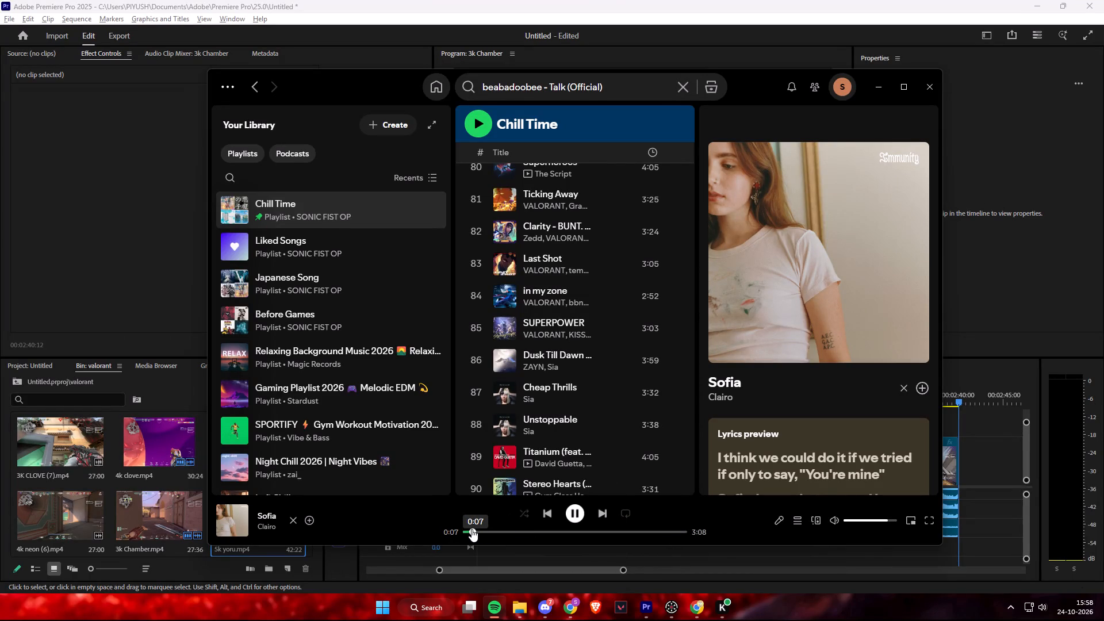
click(482, 531)
click(494, 532)
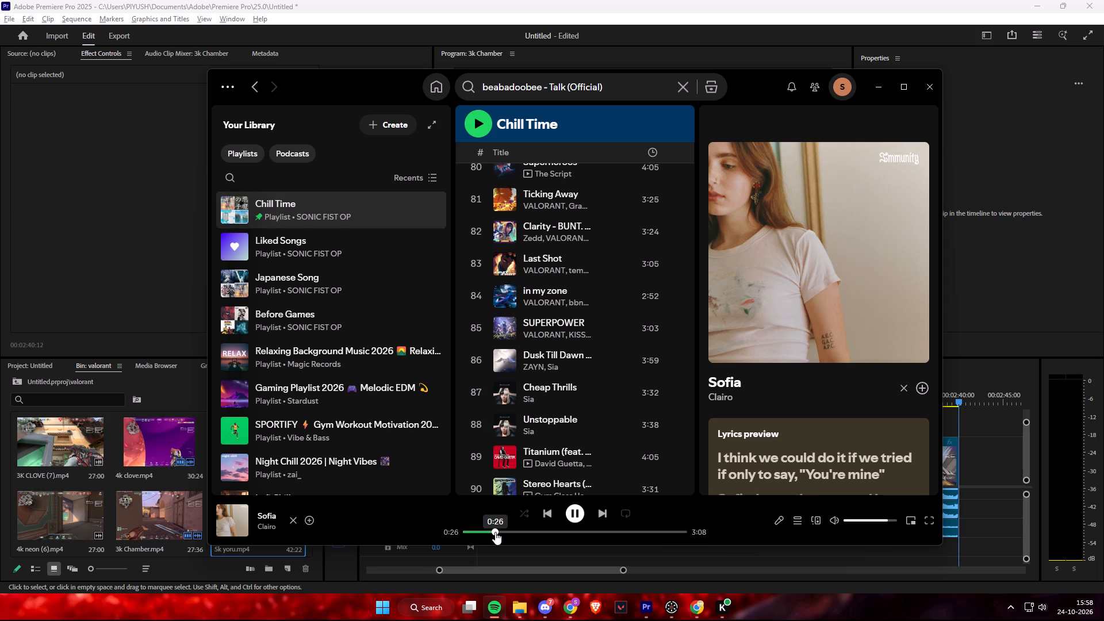
click(480, 531)
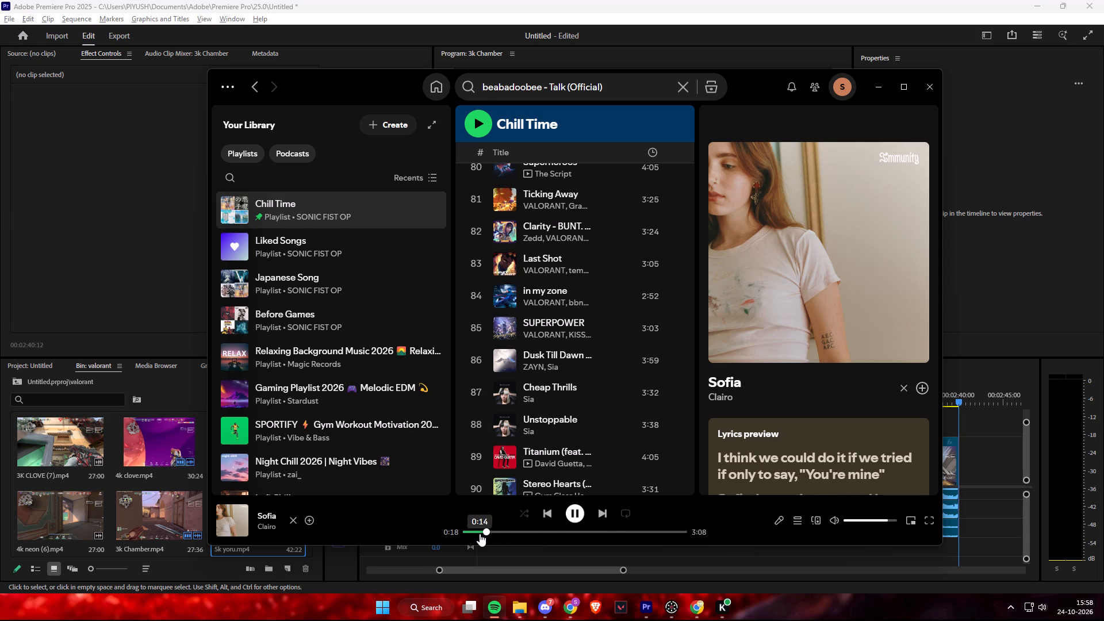
click(574, 512)
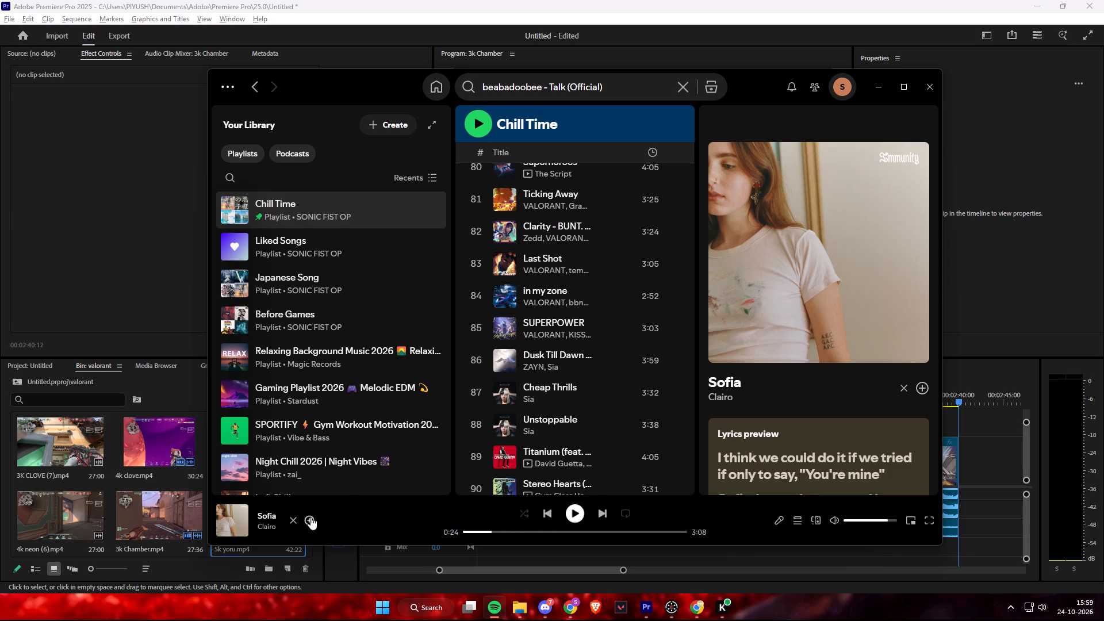
Save Sofia by Clairo to Liked Songs and create a new playlist containing it.
click(310, 517)
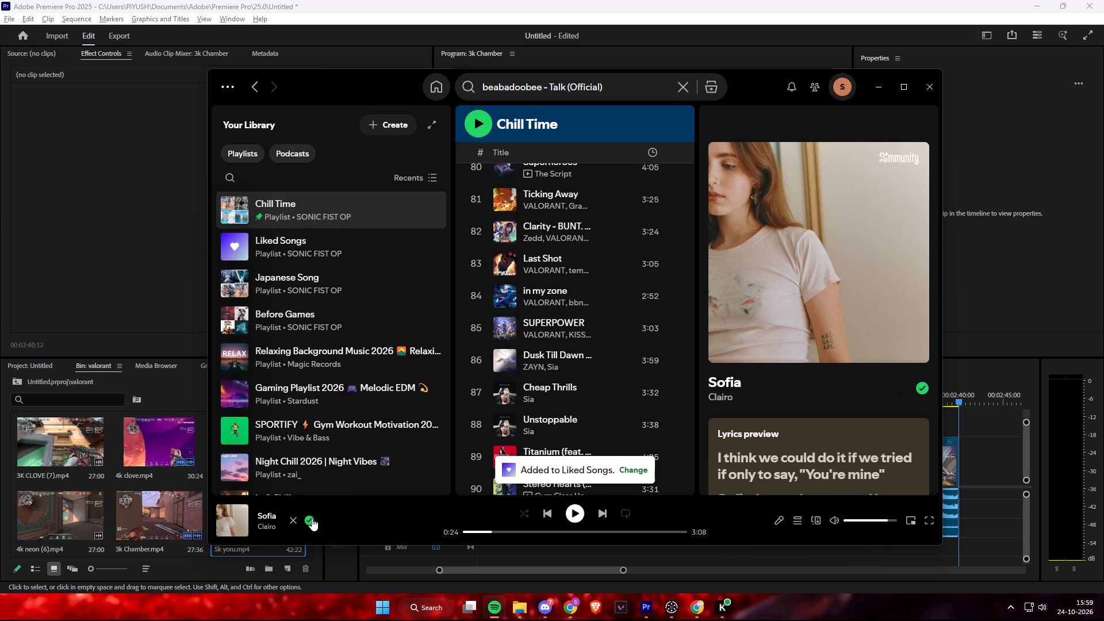
click(634, 472)
click(695, 233)
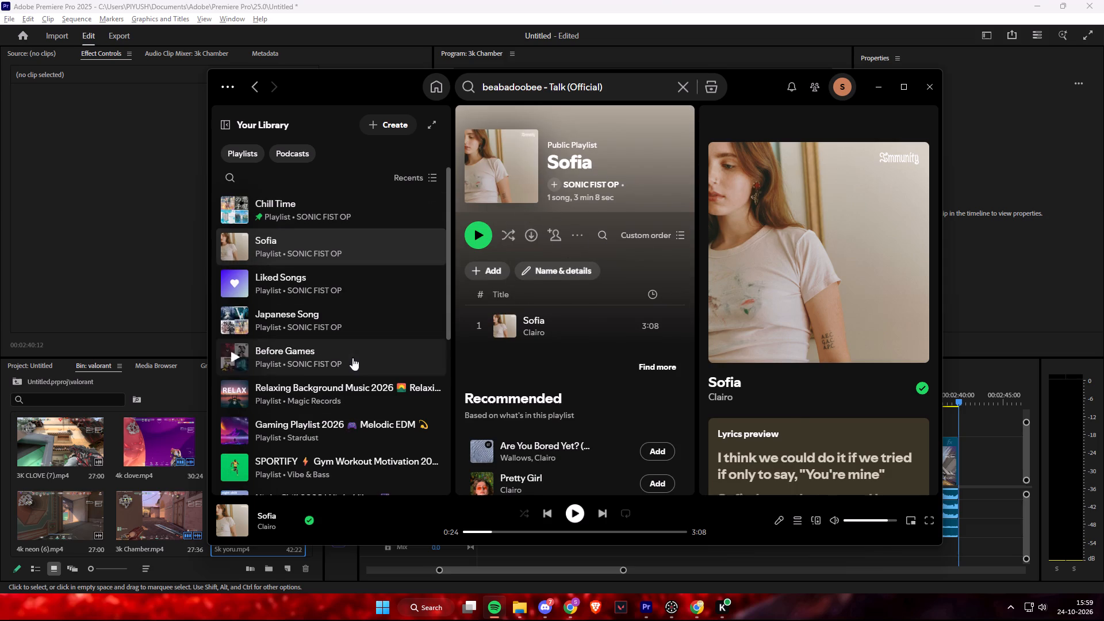
Rename the new Sofia playlist as "Valorant edit songs".
click(538, 266)
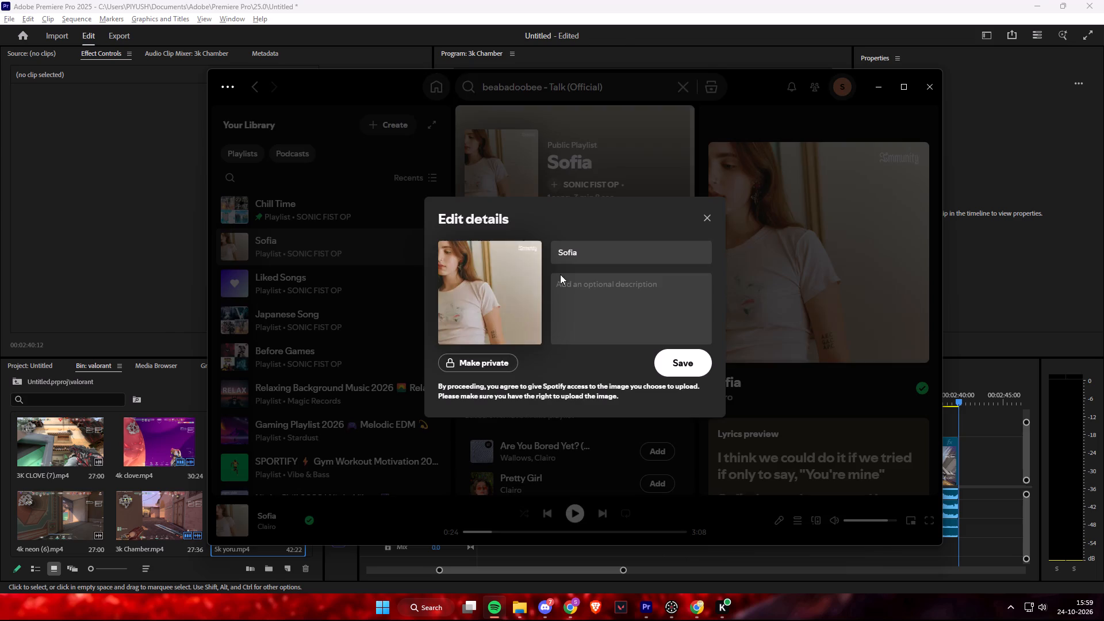
drag(584, 251, 523, 245)
key(BackSpace)
text(VS)
key(BackSpace)
text(alloran)
key(BackSpace)
key(BackSpace)
key(BackSpace)
key(BackSpace)
key(BackSpace)
text(orant r)
key(BackSpace)
text(eit)
key(BackSpace)
key(BackSpace)
text(df)
key(BackSpace)
text(it sa)
key(BackSpace)
text(ongs)
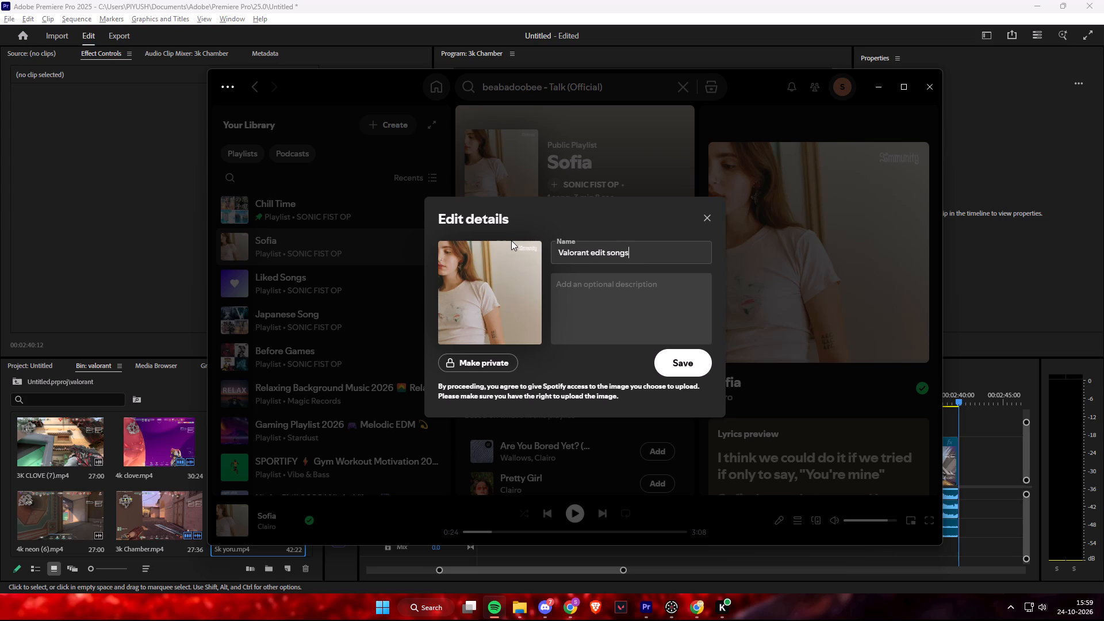
click(672, 373)
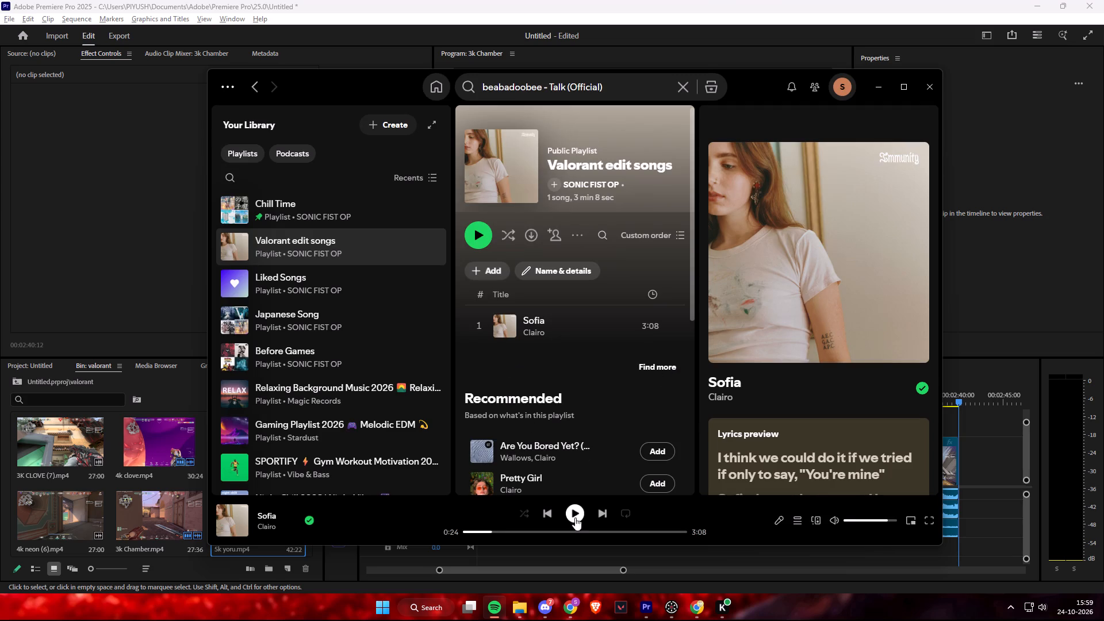
Resume playback, skip to Heavy by The Marías and sample passages throughout the song, up to 3:14.
click(577, 510)
click(605, 509)
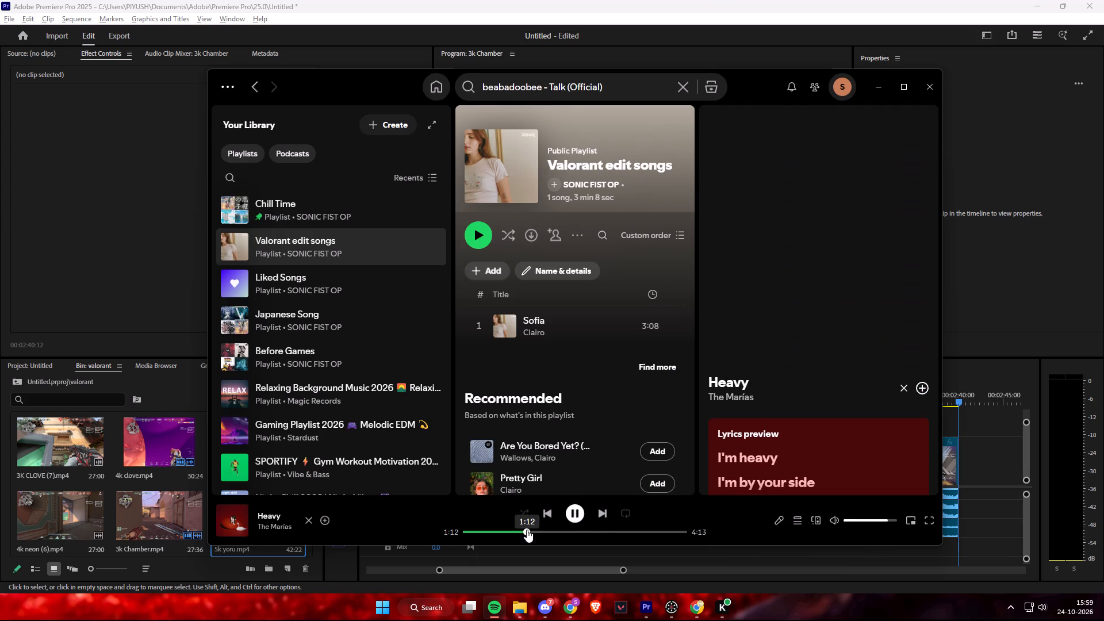
click(527, 530)
click(576, 530)
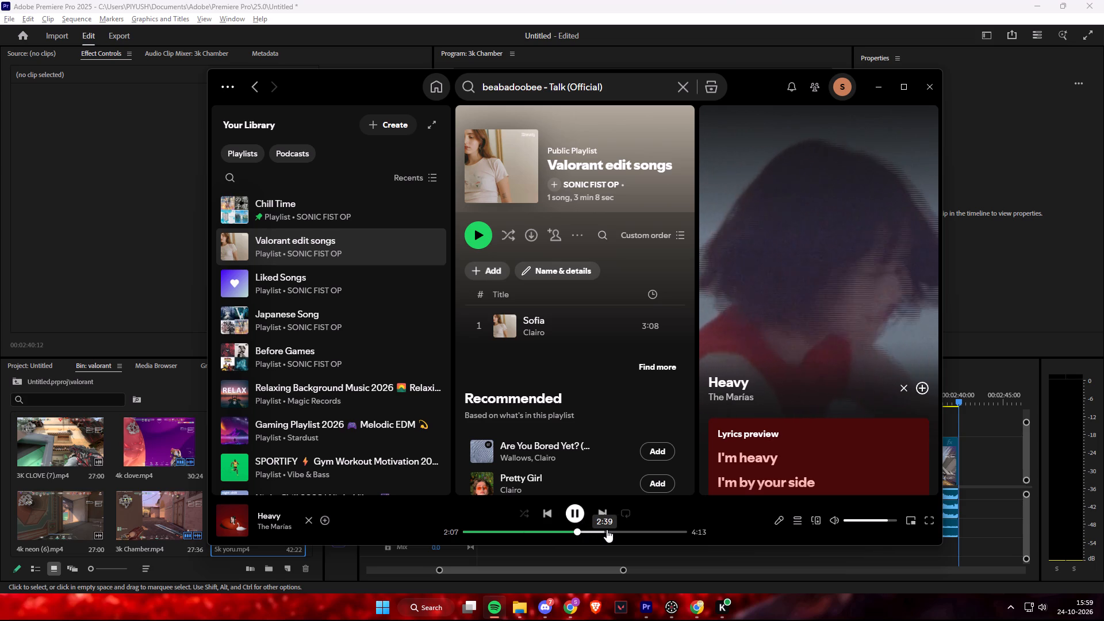
click(610, 529)
click(493, 530)
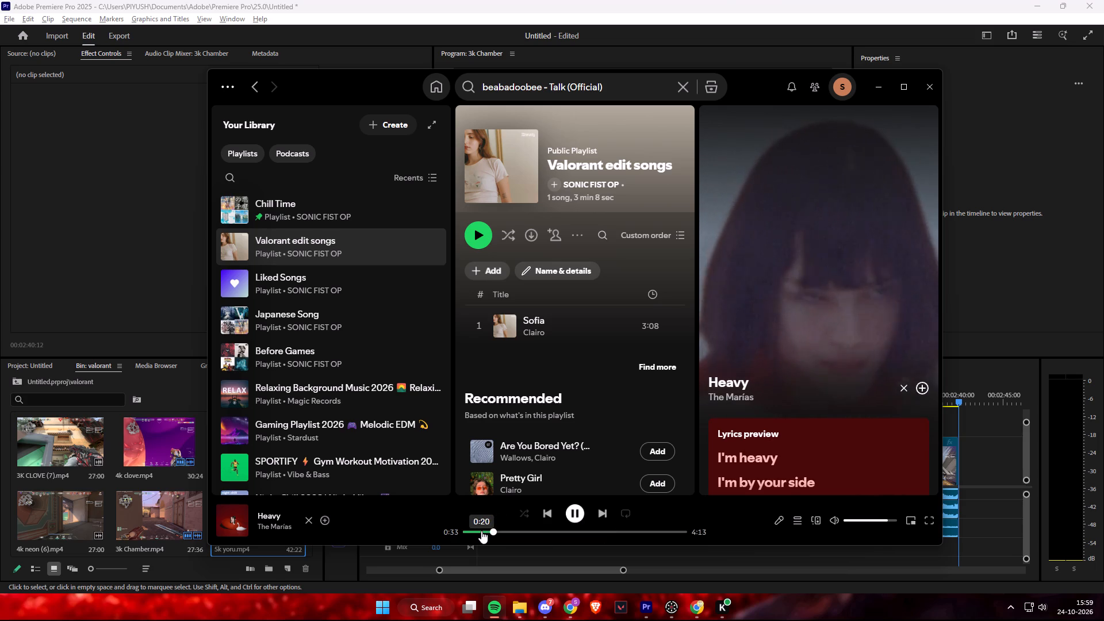
click(481, 531)
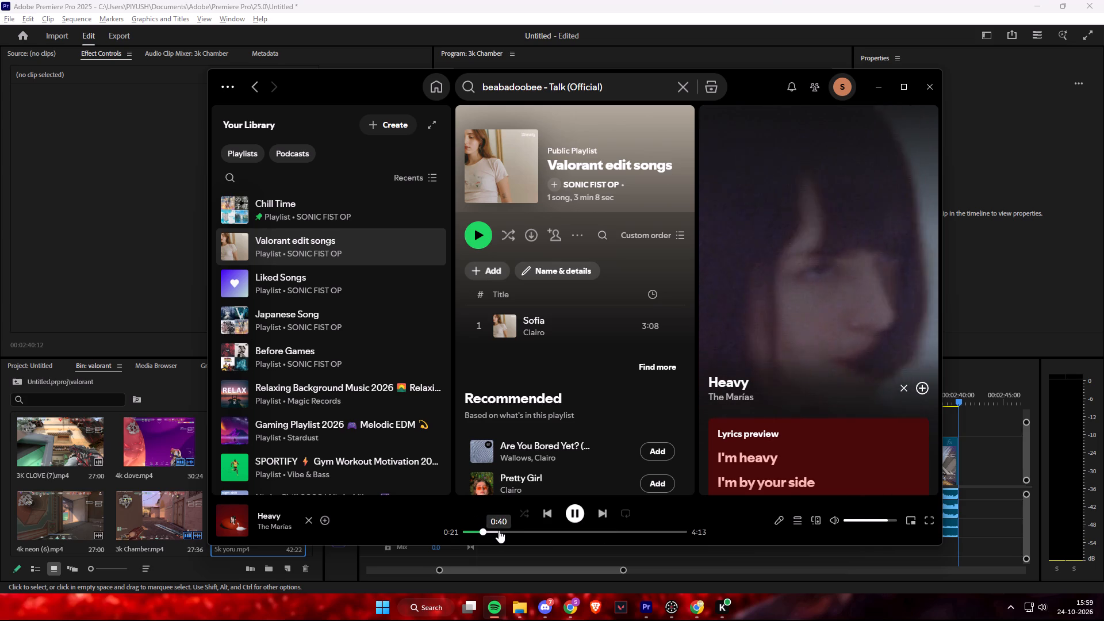
click(500, 530)
click(507, 530)
click(534, 530)
click(558, 531)
drag(581, 530, 586, 530)
drag(607, 530, 616, 530)
click(635, 529)
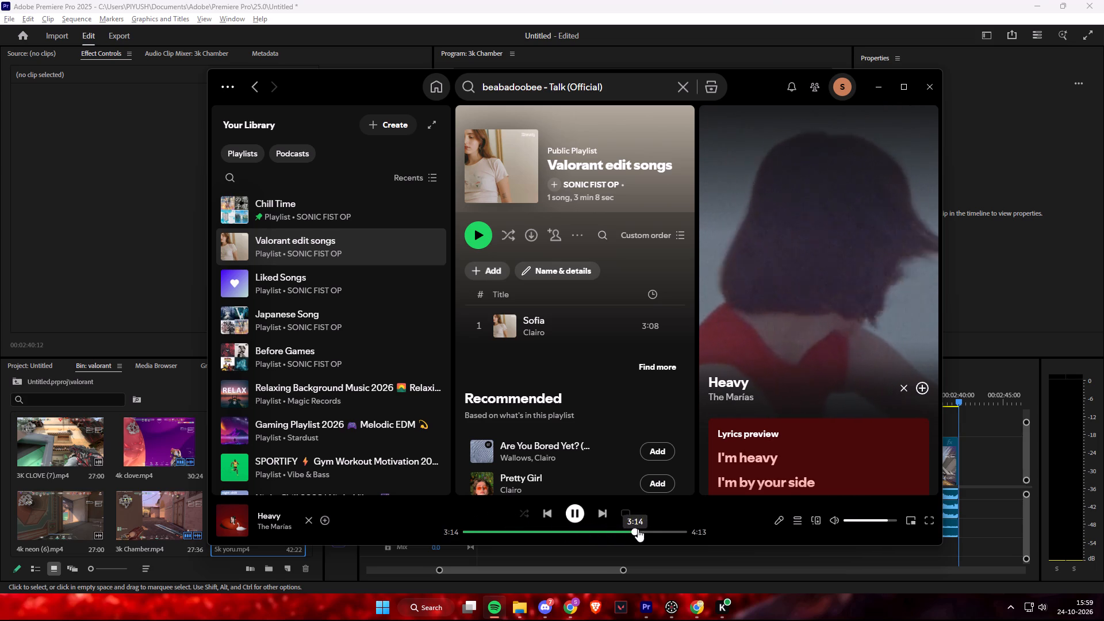
Skip to Are You Bored Yet? by Wallows, sample it up to about 2:28, pause it and minimise Spotify.
click(601, 515)
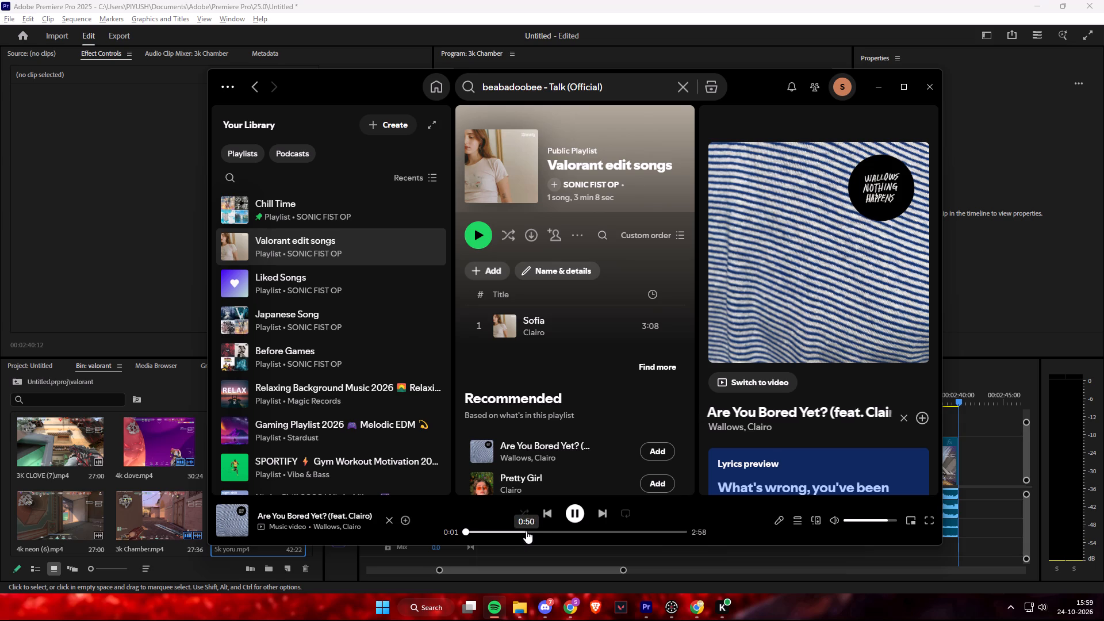
click(493, 530)
click(511, 530)
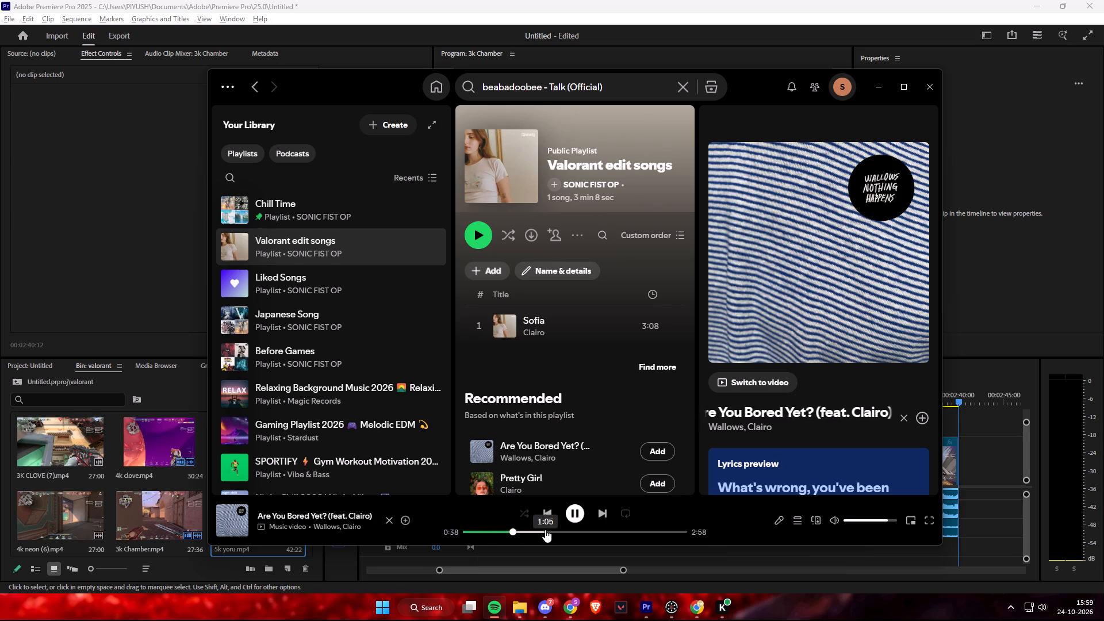
click(545, 530)
click(576, 530)
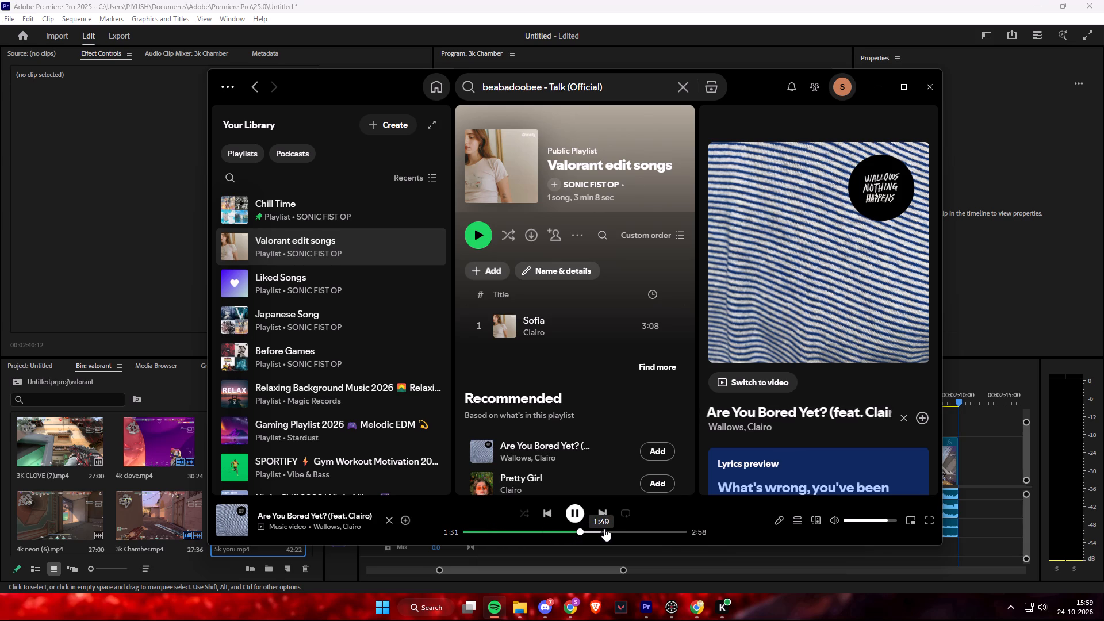
click(615, 528)
click(626, 529)
click(650, 530)
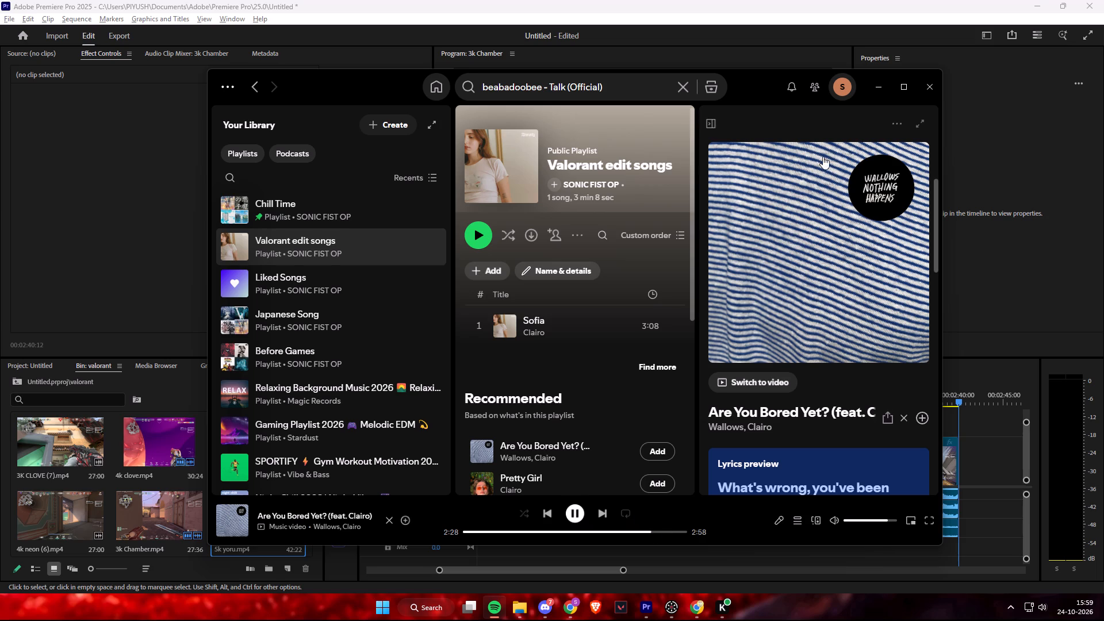
click(572, 509)
click(874, 94)
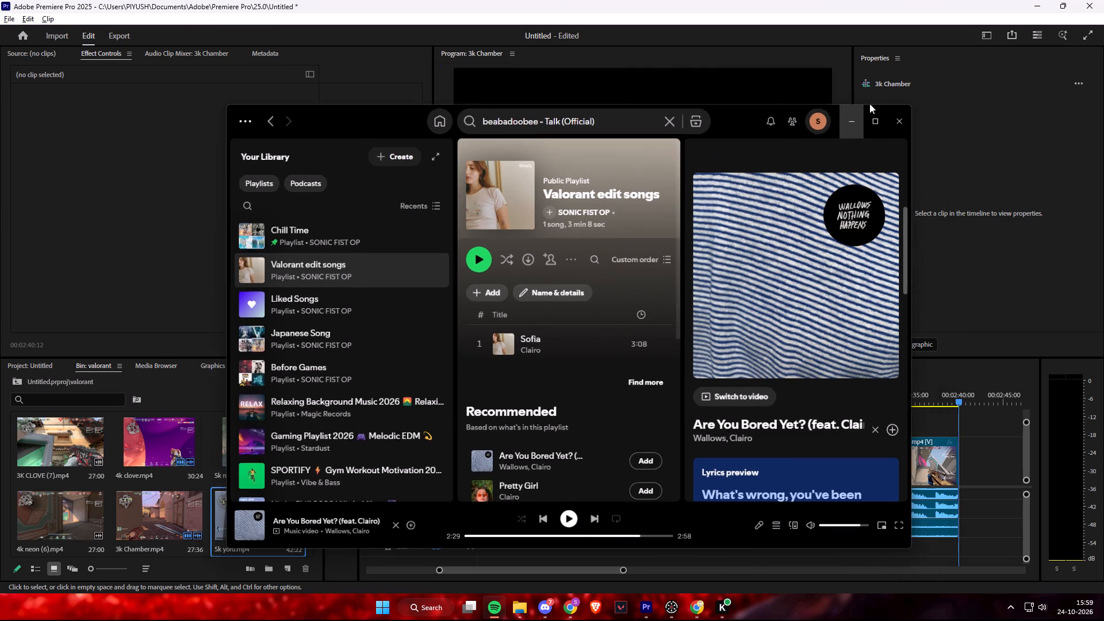
In Premiere Pro, return the playhead to the start of the 3k Chamber sequence and open its export settings.
drag(960, 405, 842, 423)
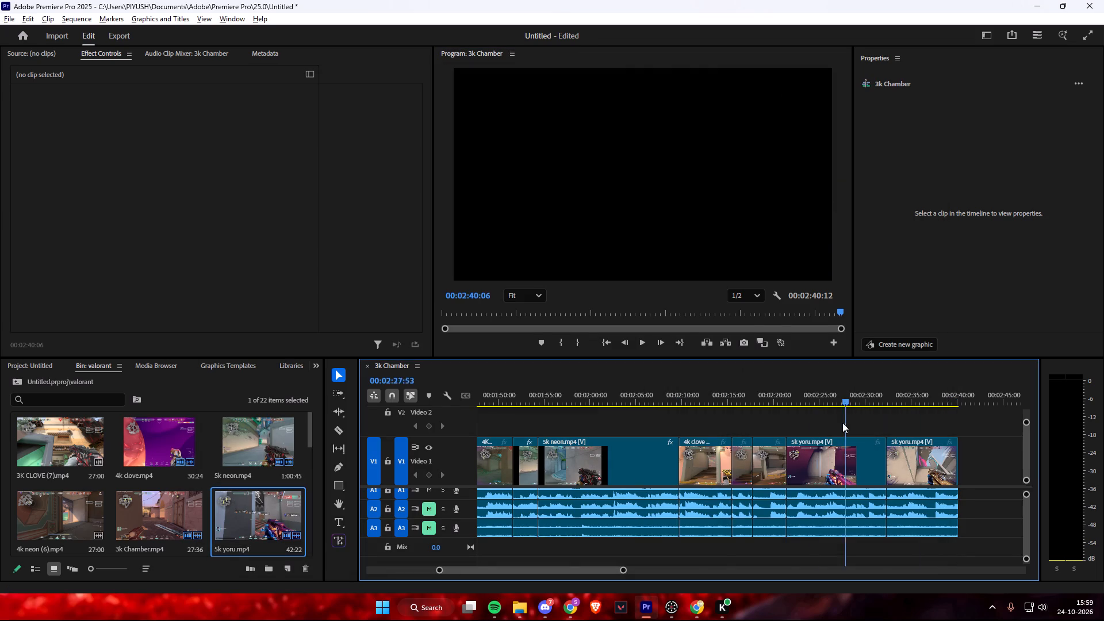
drag(842, 423, 446, 482)
click(114, 34)
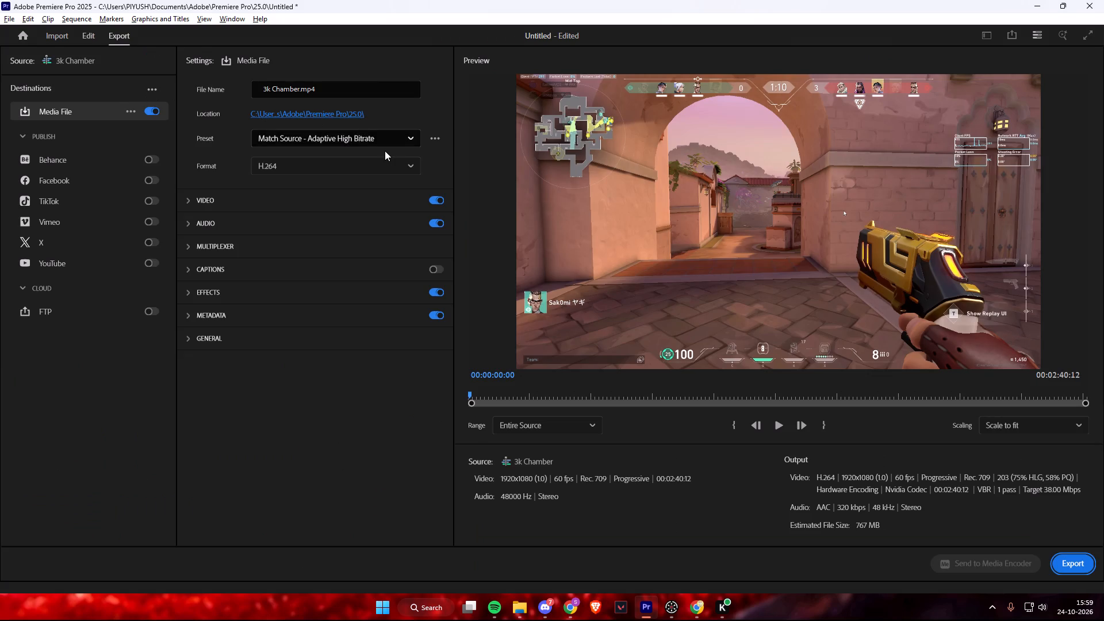
Review the cut in the export preview from the start, skipping ahead to about 1:24 and stopping at 1:37.
key(space)
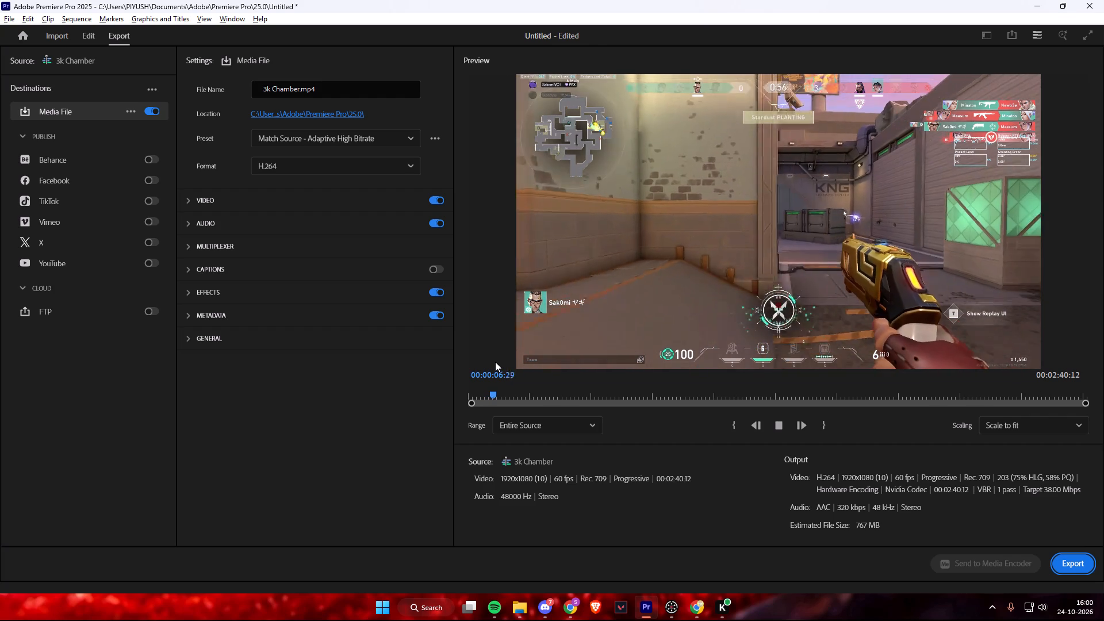
click(1088, 39)
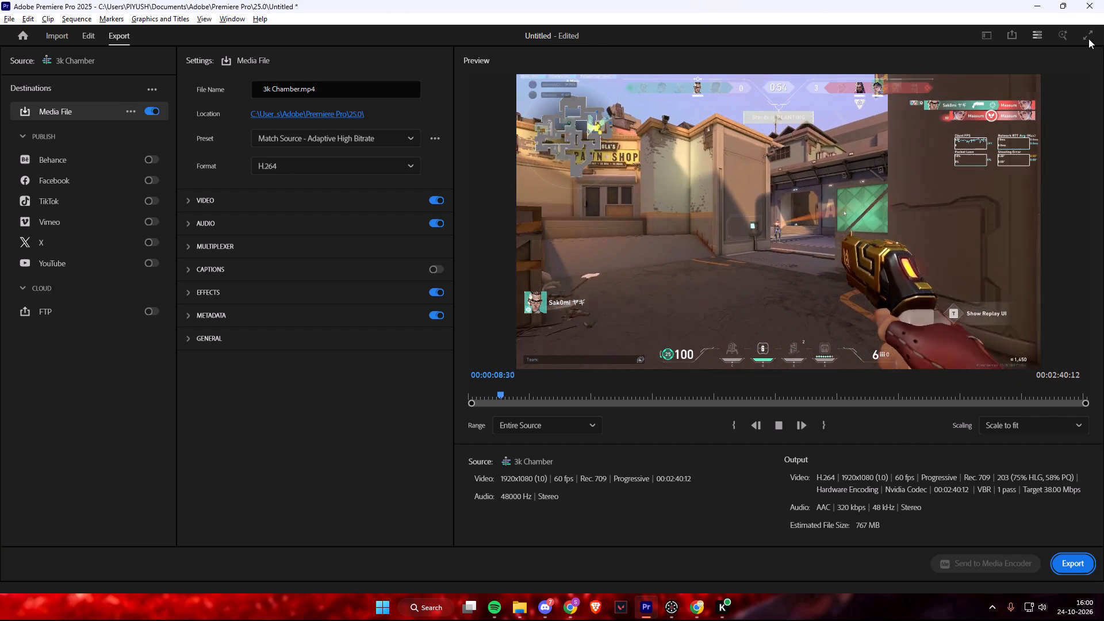
click(1089, 33)
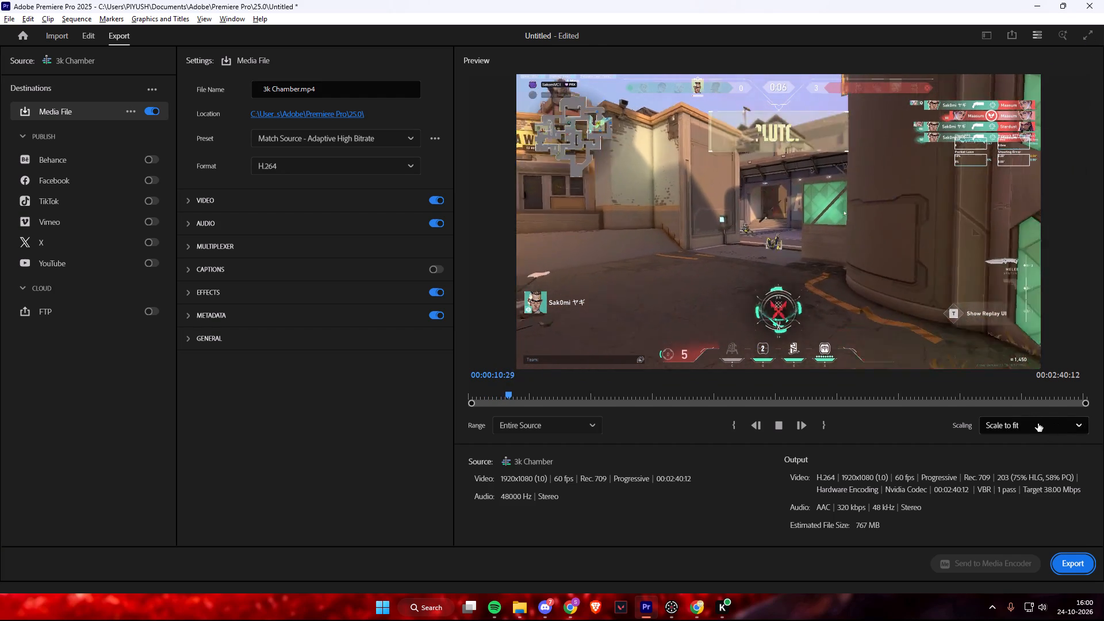
click(546, 425)
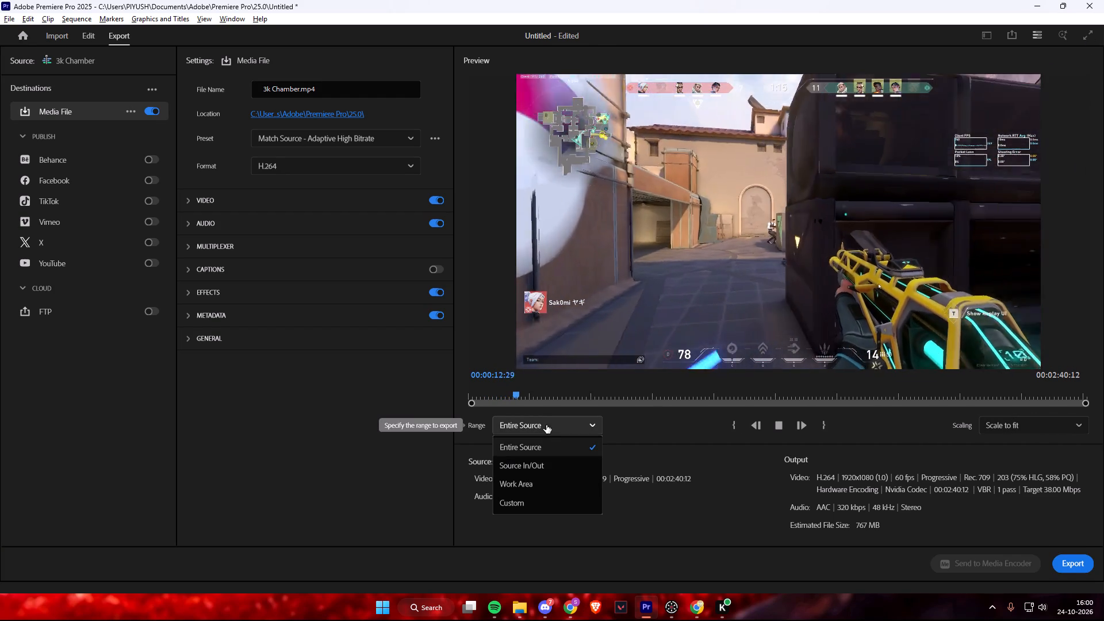
click(546, 425)
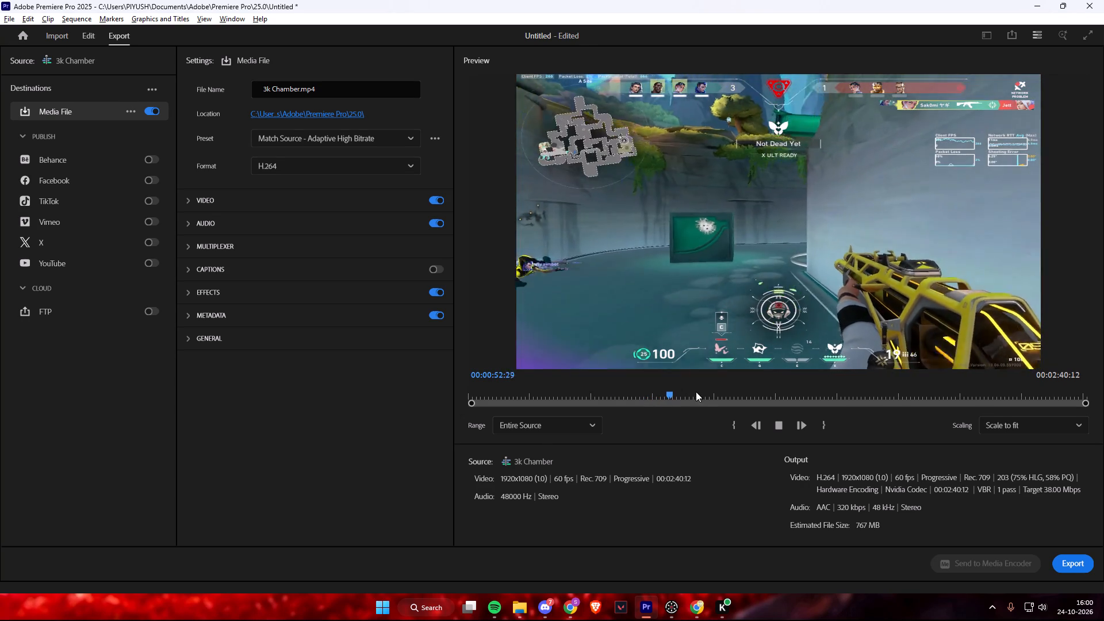
click(704, 396)
drag(711, 395, 746, 396)
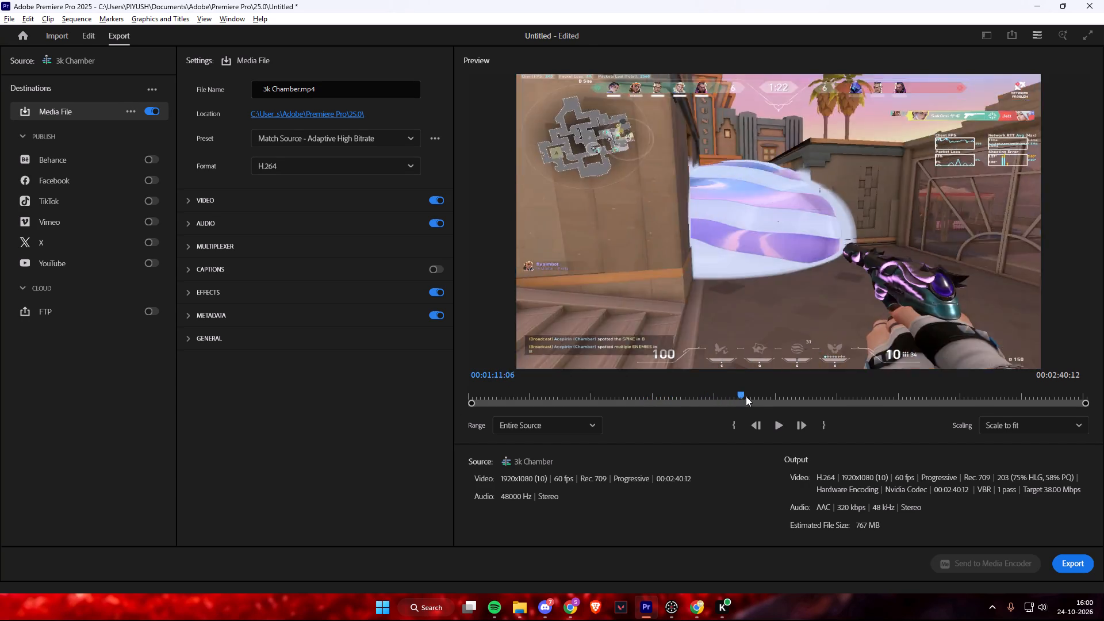
drag(746, 396, 791, 397)
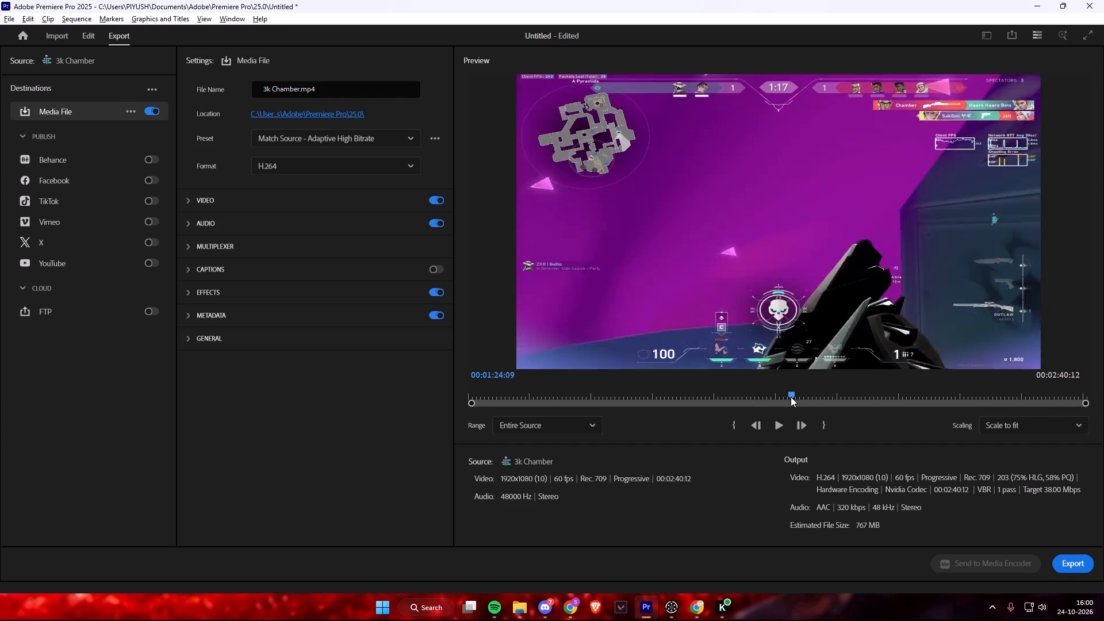
drag(791, 397, 788, 397)
key(space)
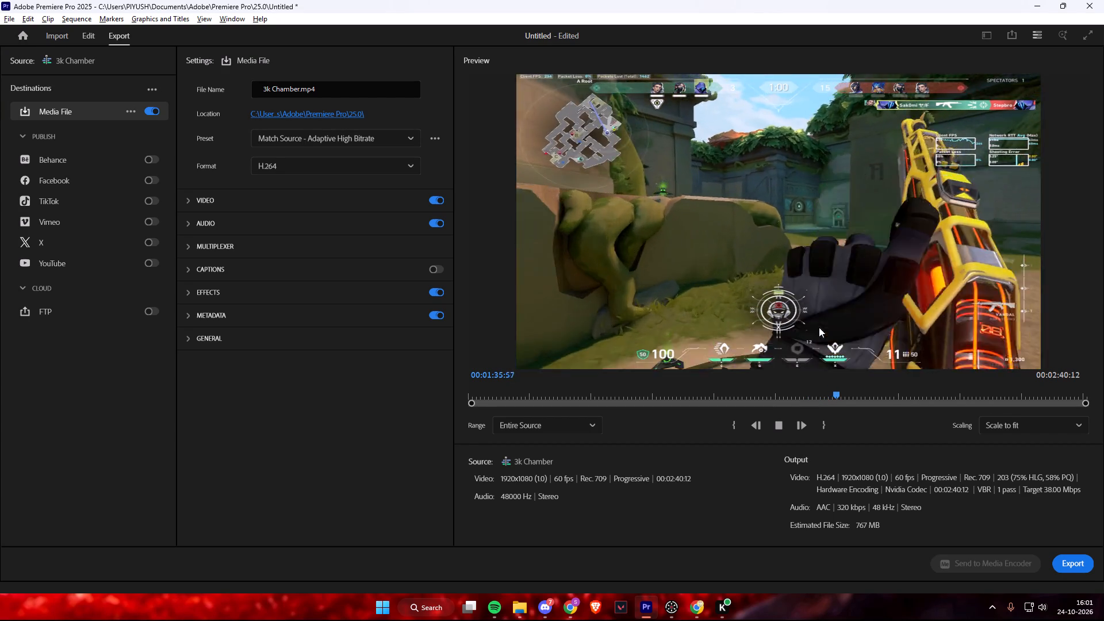
key(space)
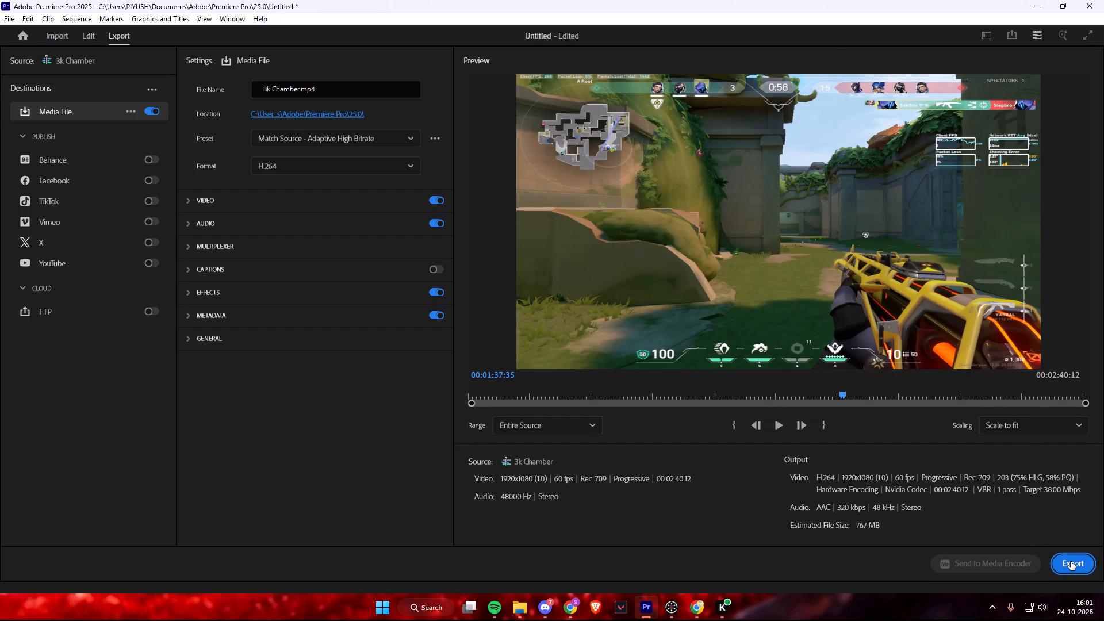
Expand the video export settings to show the additional options and enable Use Maximum Render Quality.
click(988, 567)
click(319, 203)
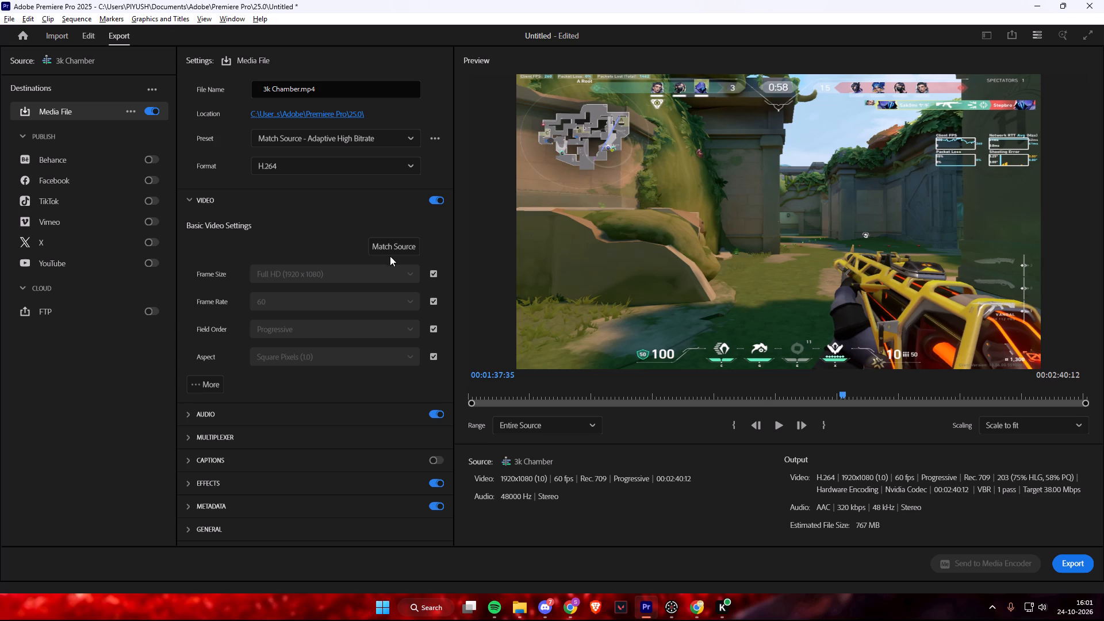
click(201, 388)
scroll(267, 417, down, 1)
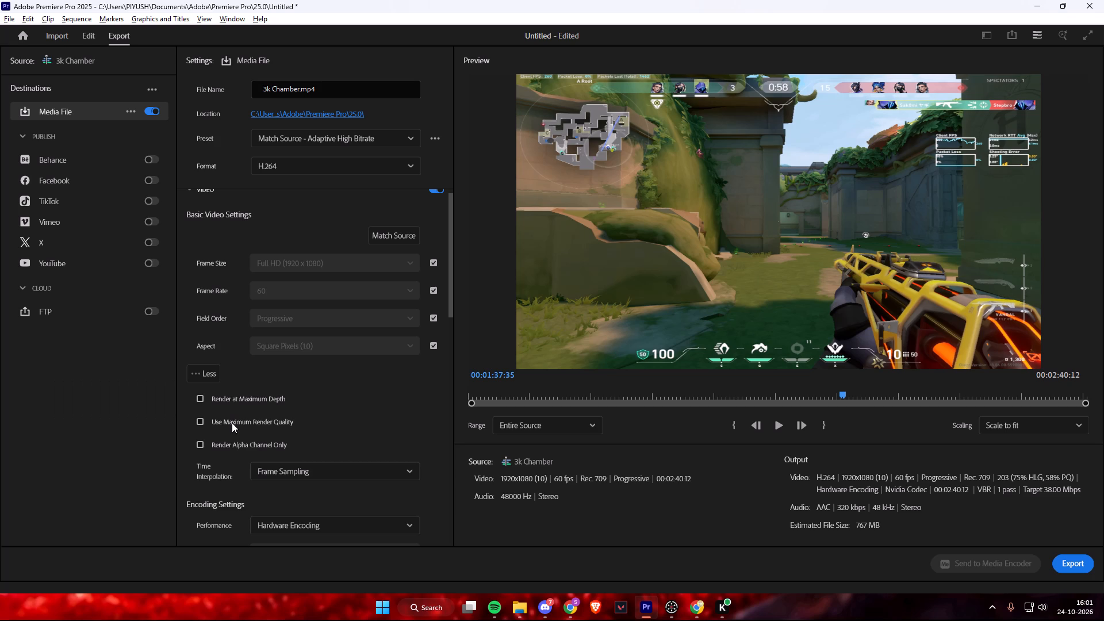
click(202, 420)
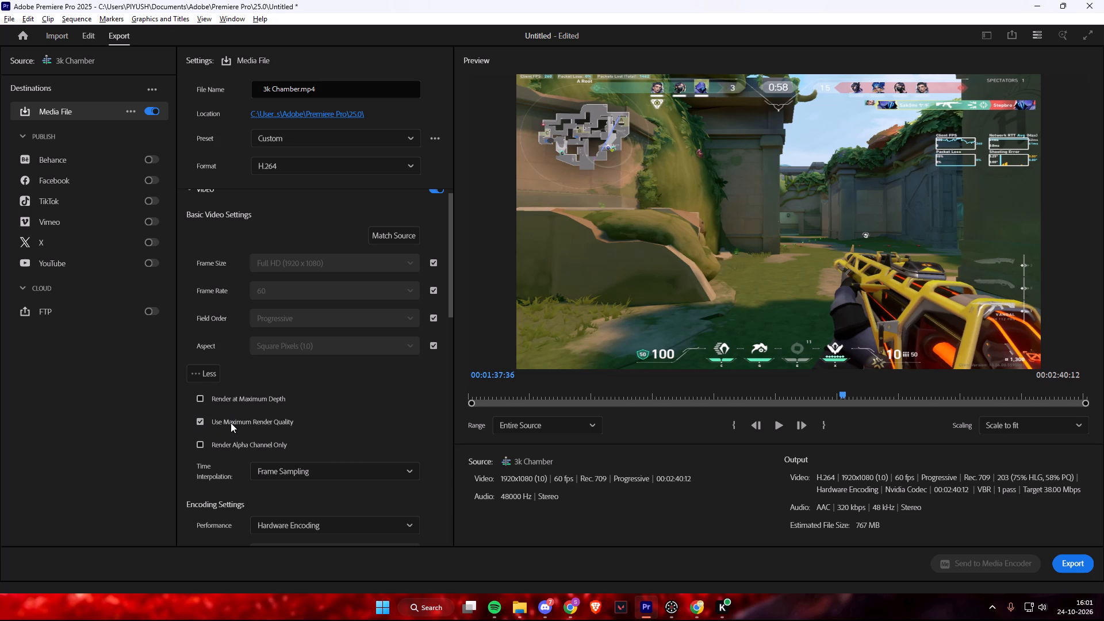
Look through the remaining video export settings, from encoding and colour volume down to bitrate, advanced and VR options.
scroll(231, 423, down, 5)
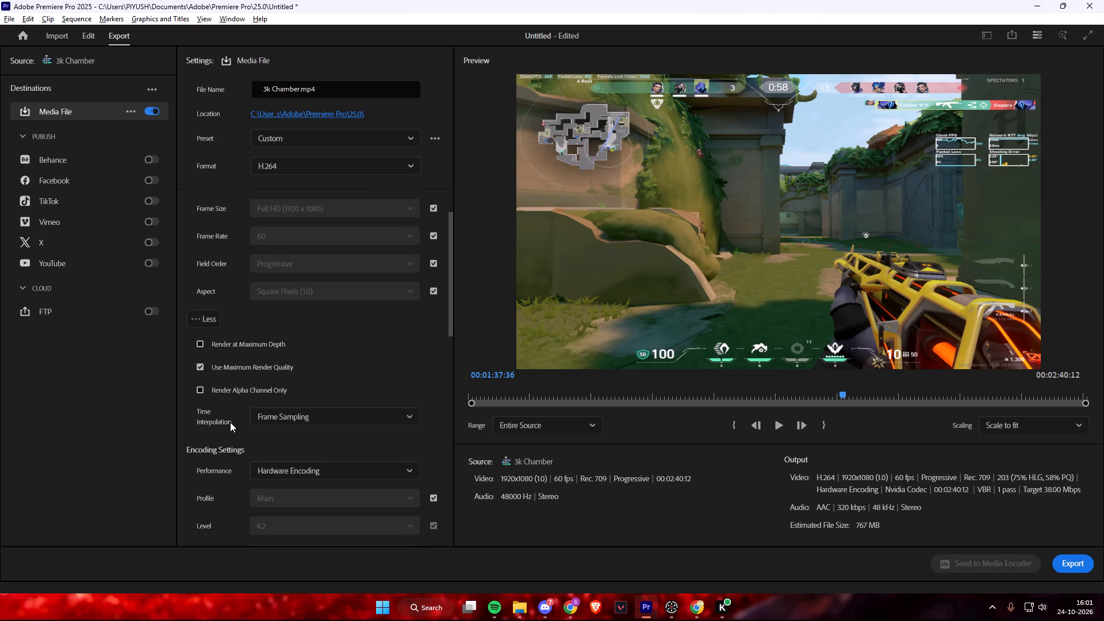
scroll(230, 422, down, 12)
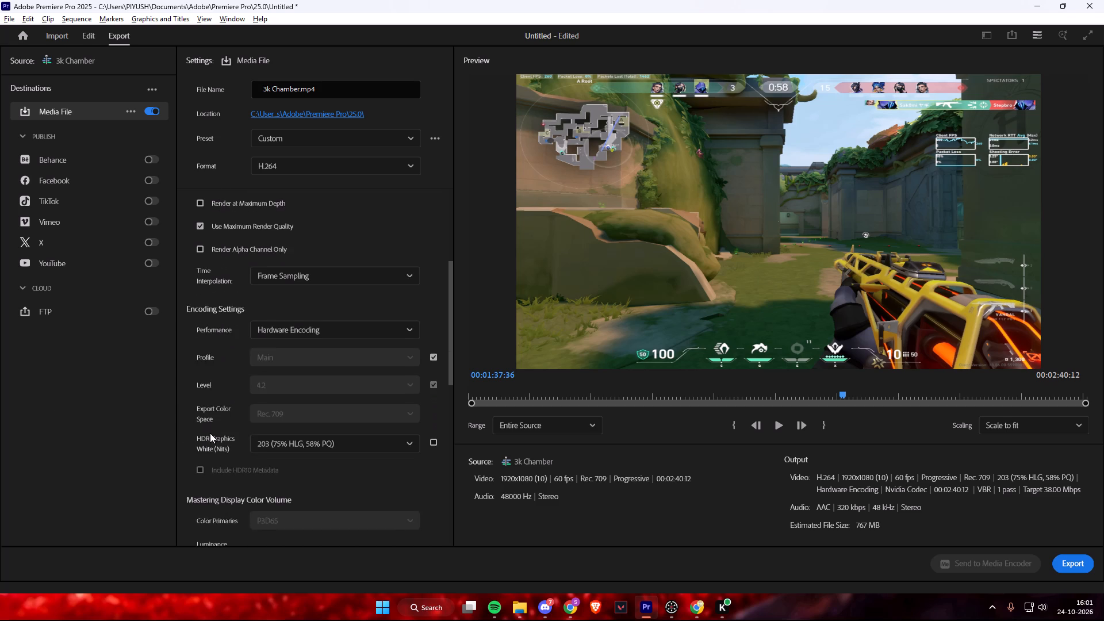
scroll(210, 433, down, 16)
scroll(210, 434, down, 14)
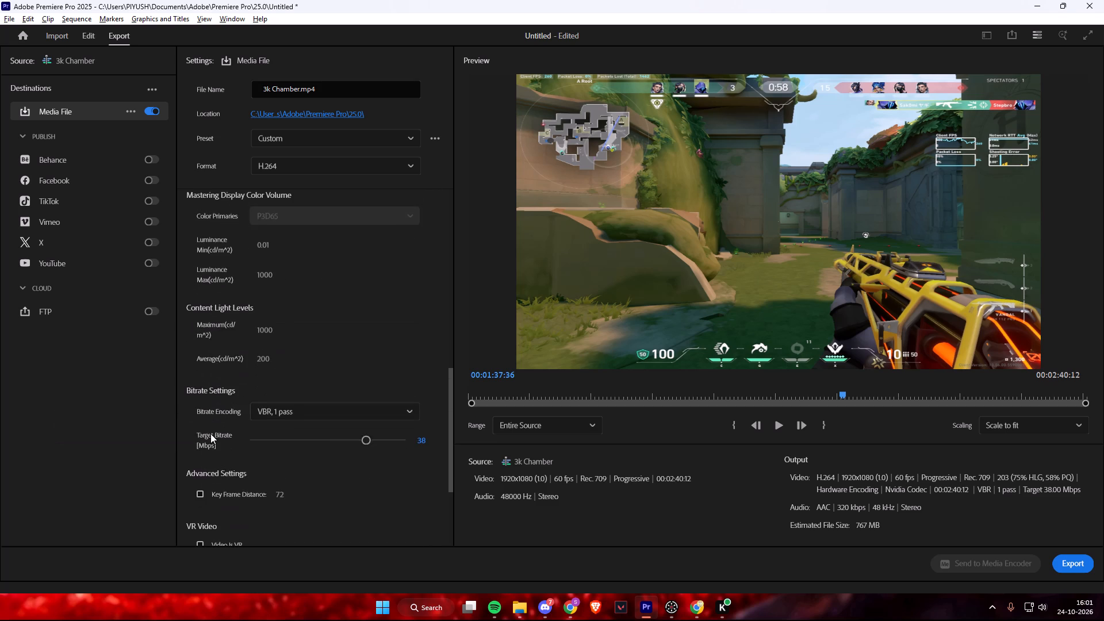
scroll(210, 434, down, 14)
scroll(210, 434, down, 7)
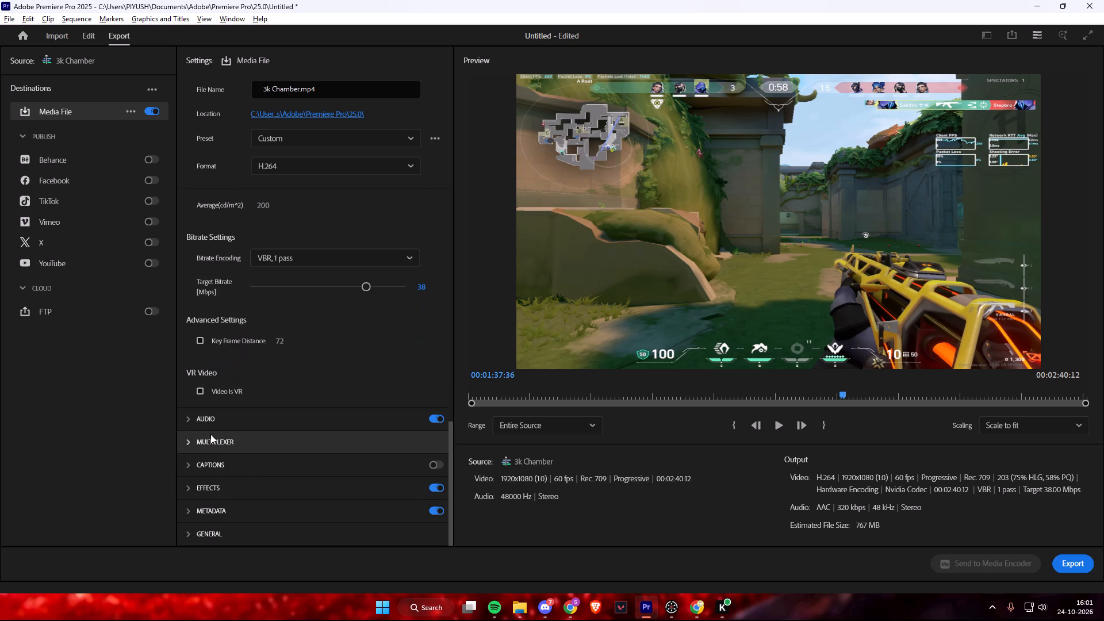
Expand the audio export settings and check the available bitrate options without choosing a different one.
click(186, 419)
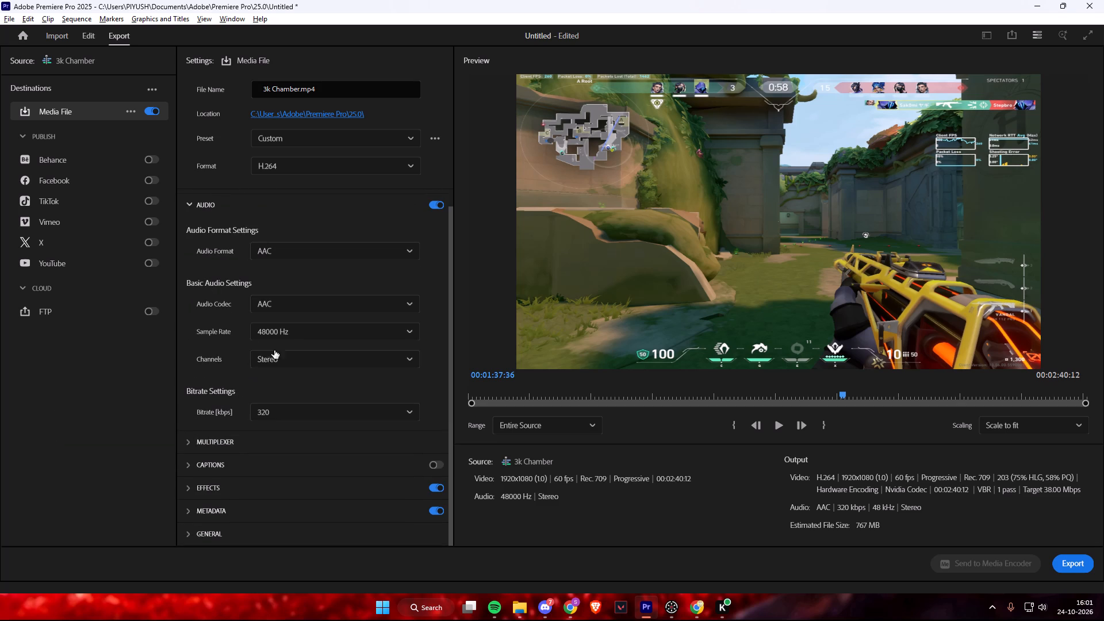
click(284, 416)
scroll(263, 473, down, 4)
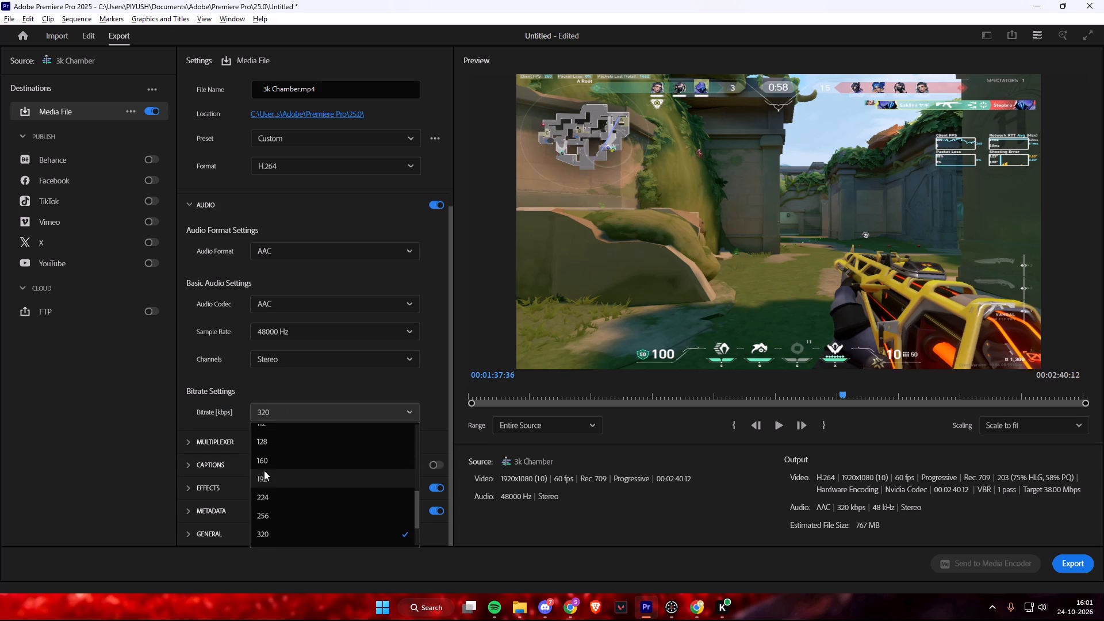
click(246, 375)
scroll(247, 424, down, 3)
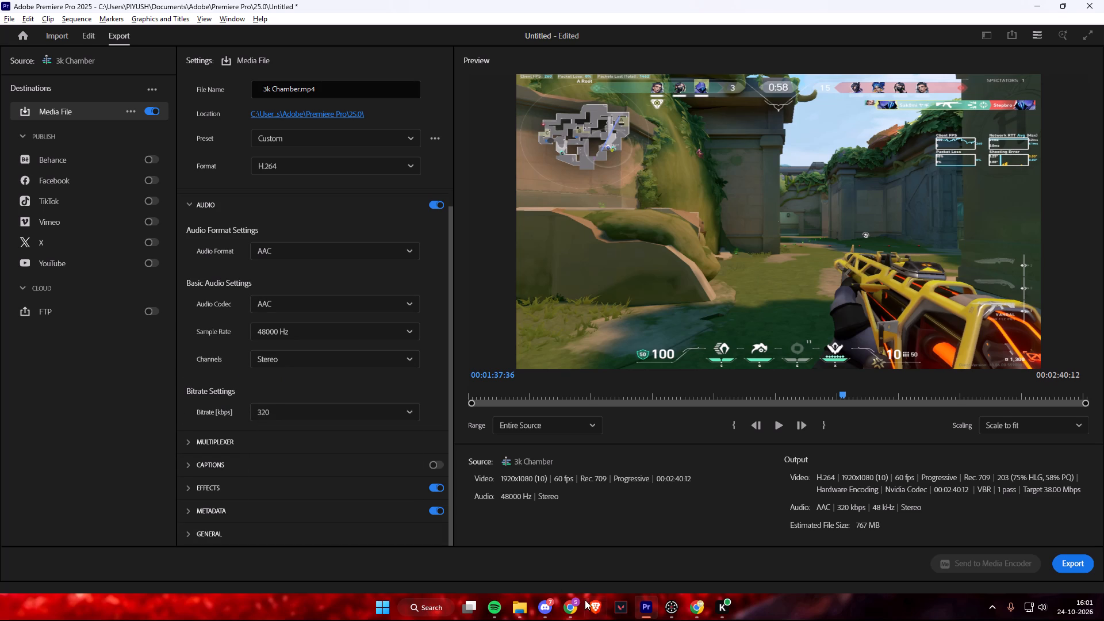
Switch to YouTube in Chrome and search for "how to render high quality in adobe premiere pro".
click(567, 547)
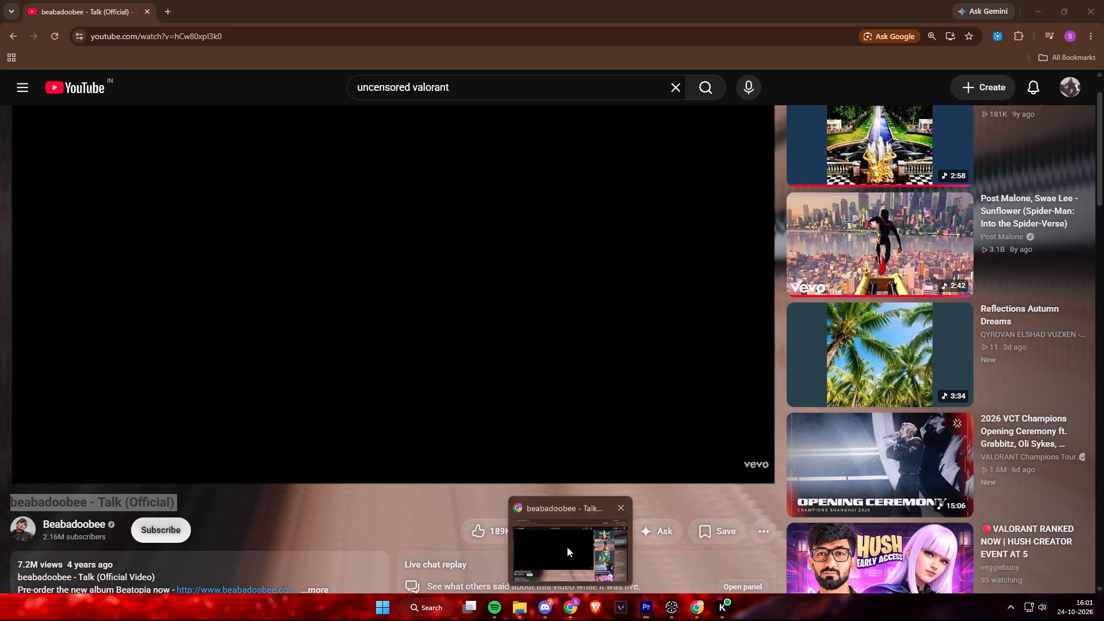
click(676, 91)
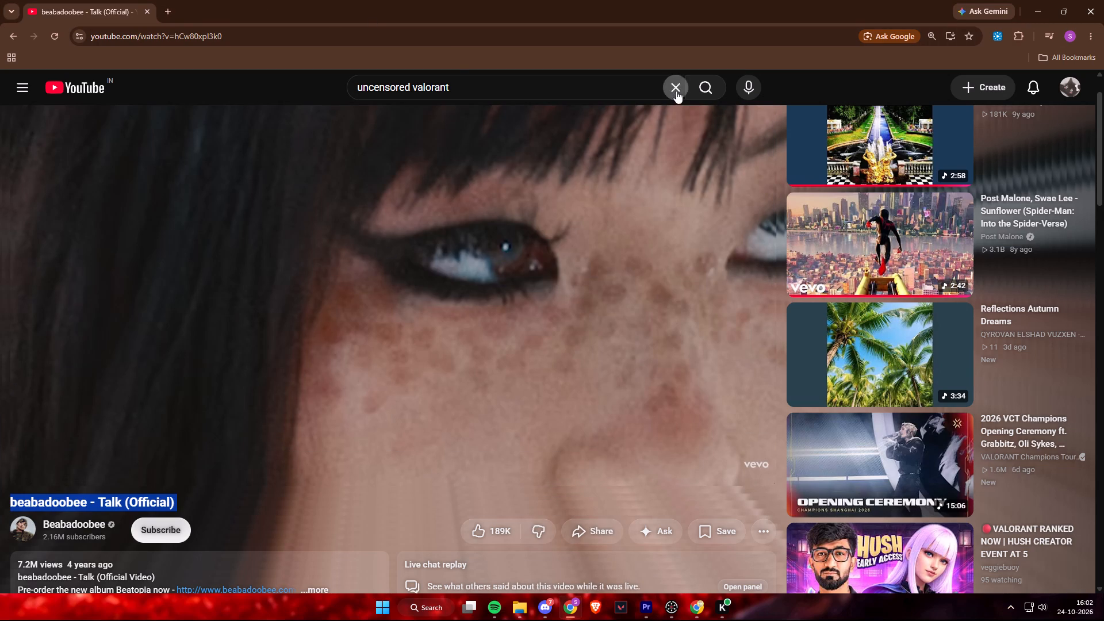
text(high qi)
key(BackSpace)
text(ualif)
key(BackSpace)
text(ty reder)
key(BackSpace)
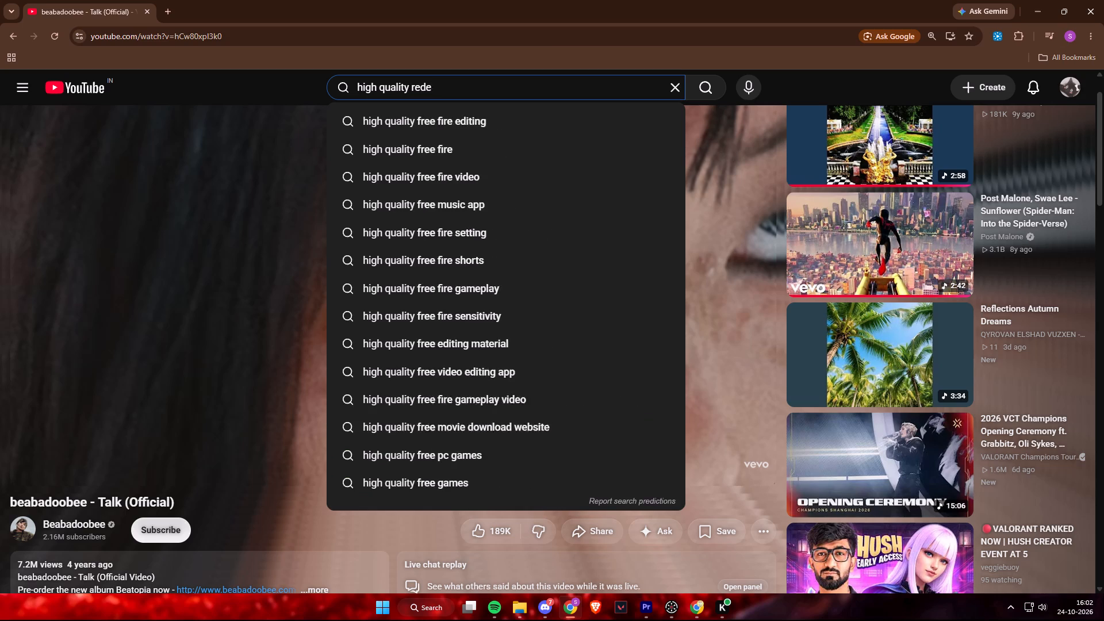
key(BackSpace)
key(BackSpace)
text(ner)
key(BackSpace)
key(BackSpace)
text(der in a)
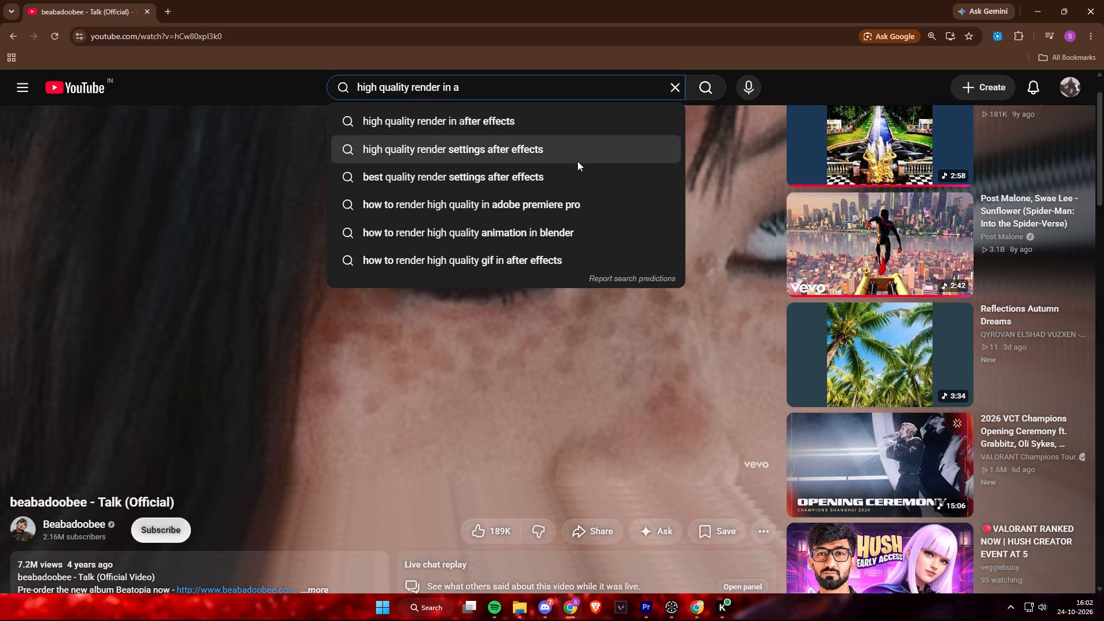
click(560, 194)
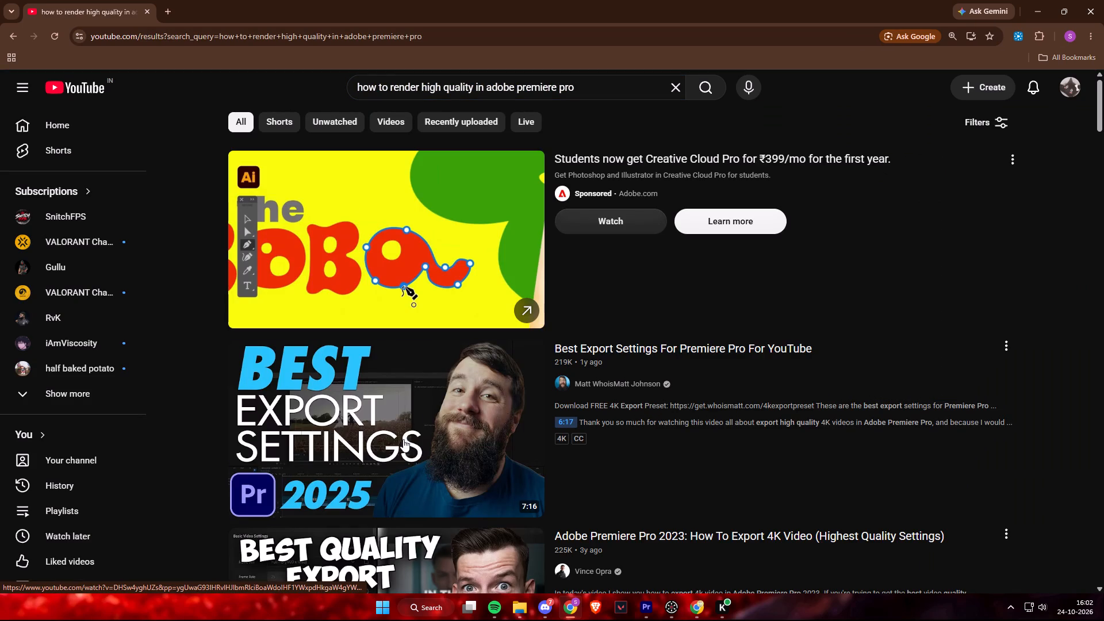
Open the video Best Export Settings For Premiere Pro For YouTube, skip to its 5:36 section on saving export settings, and pause after watching.
click(403, 439)
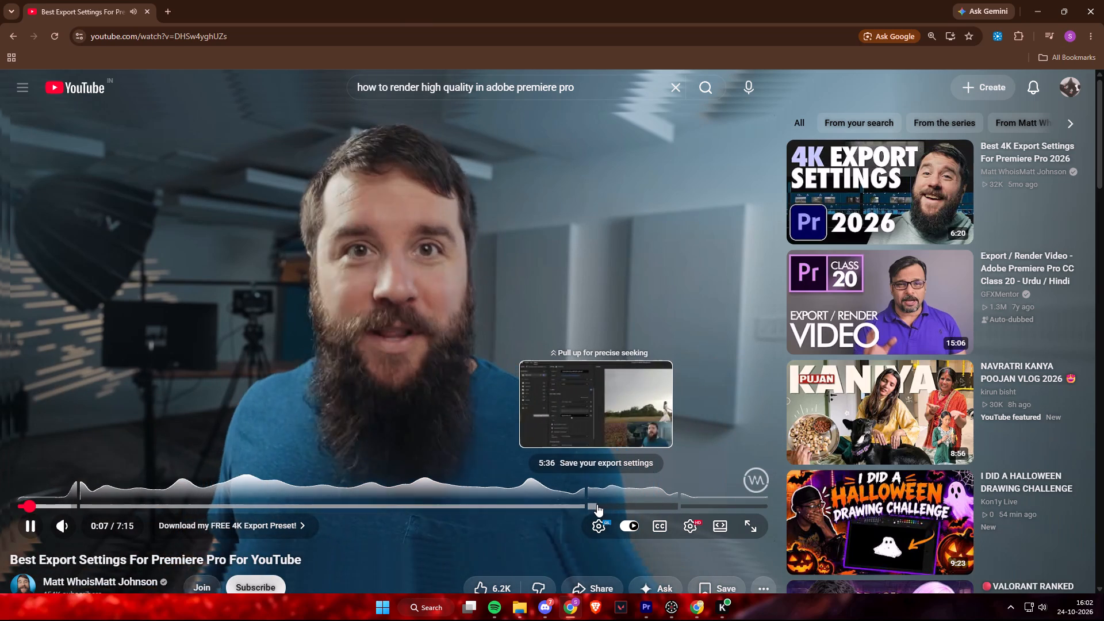
click(593, 507)
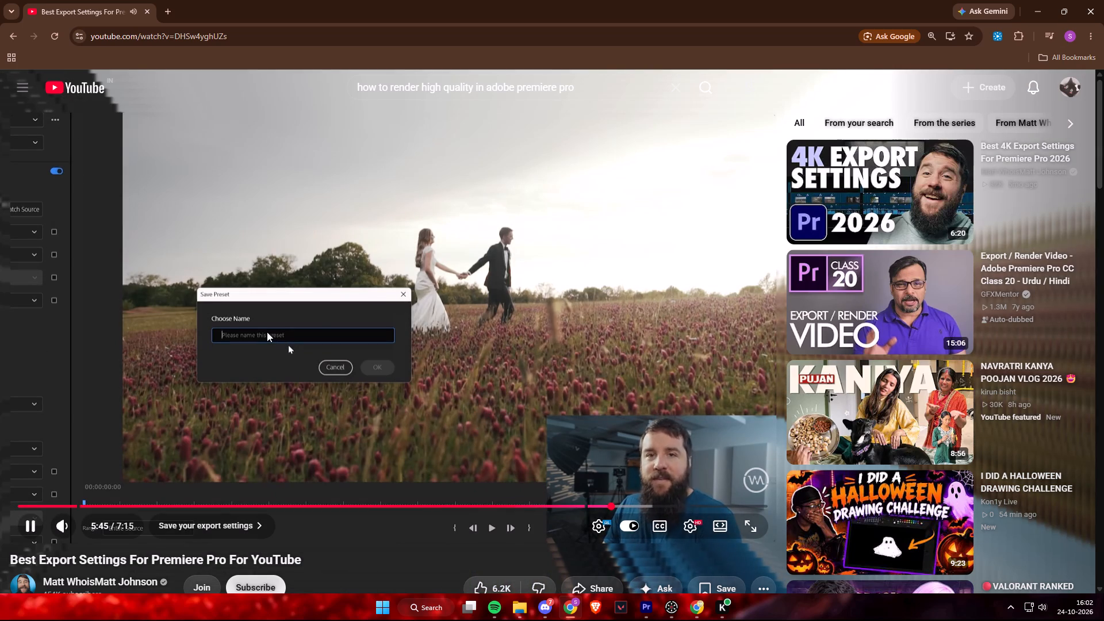
click(267, 331)
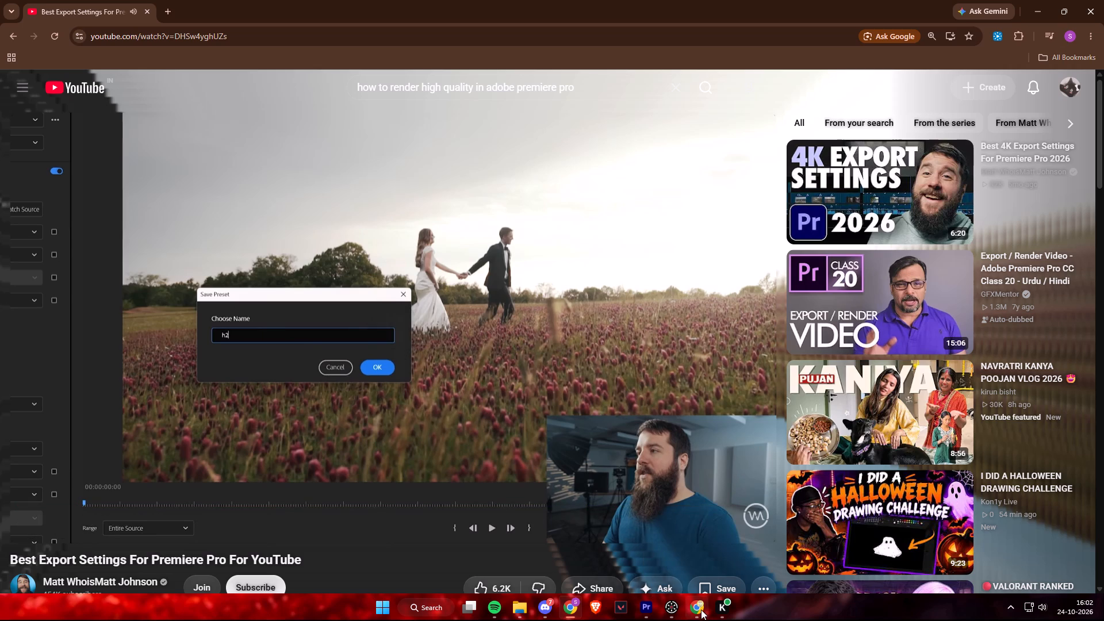
Back in Premiere Pro, save the current export settings as a preset named High Render.
click(643, 610)
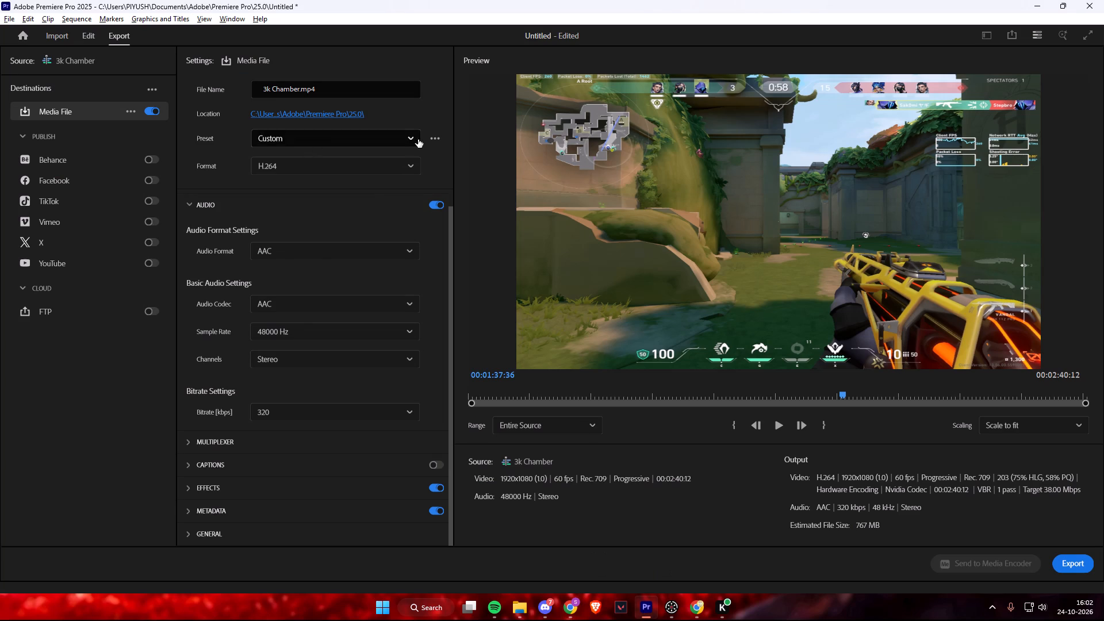
scroll(340, 227, up, 1)
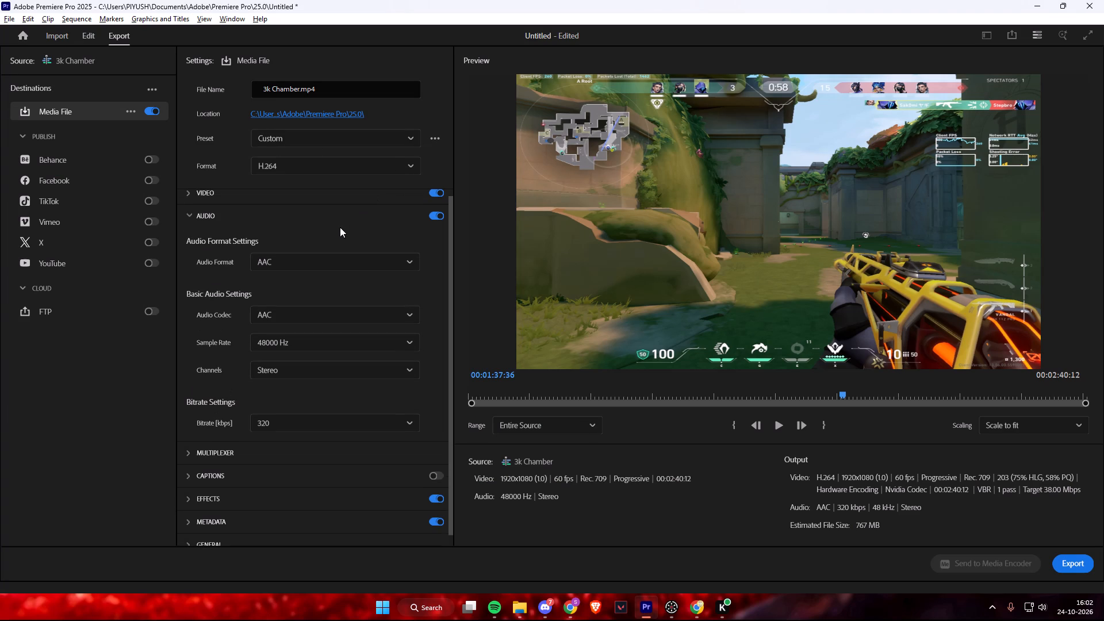
scroll(340, 227, up, 12)
click(432, 137)
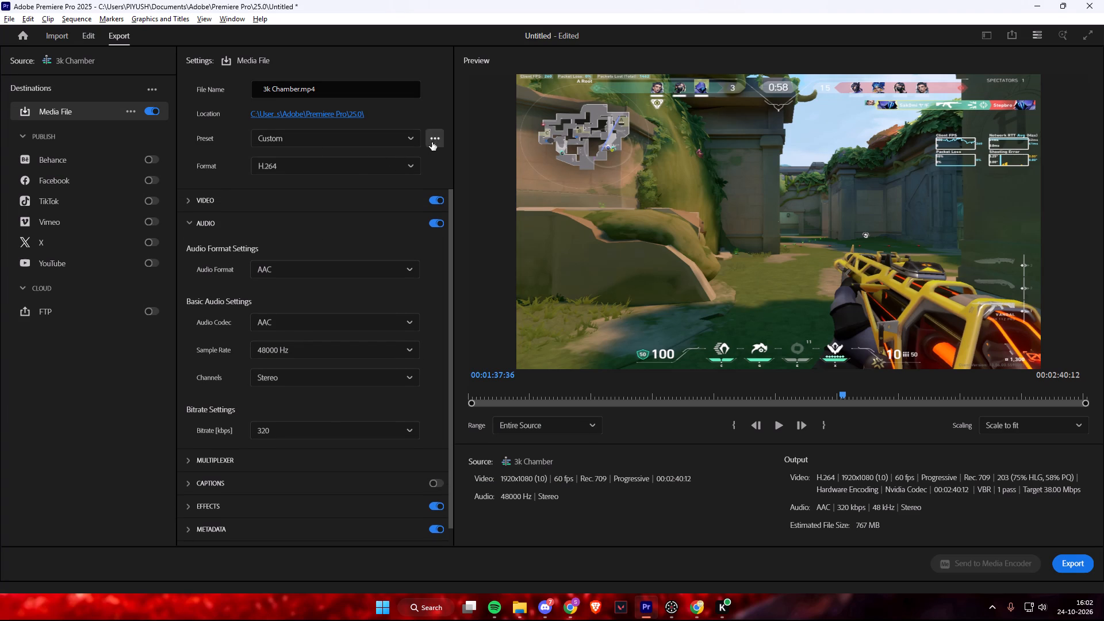
click(411, 167)
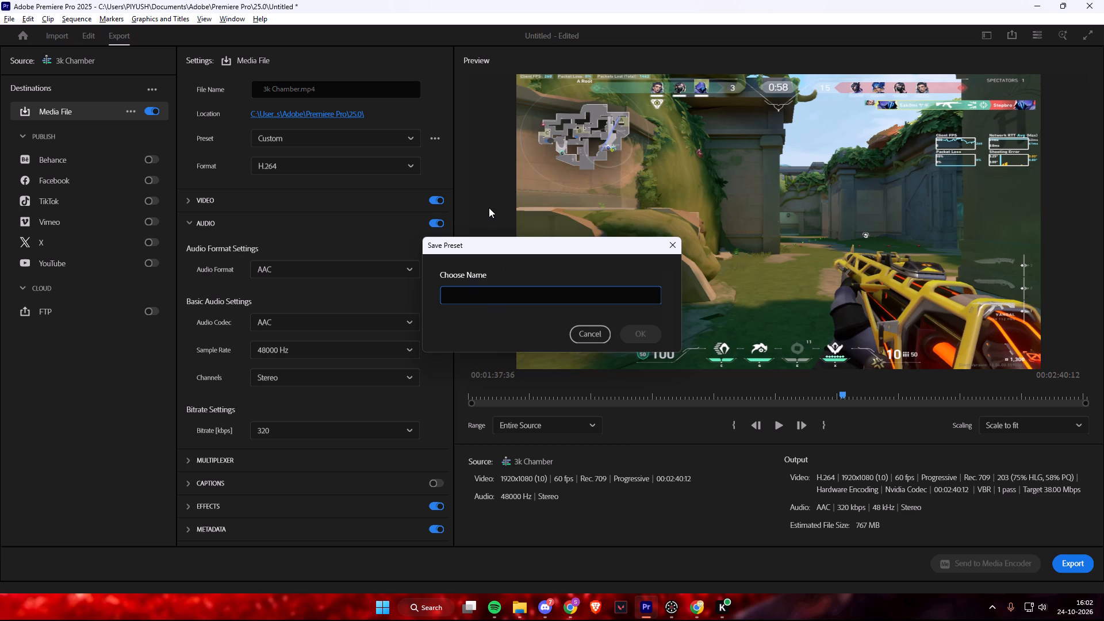
key(shift+v)
key(BackSpace)
text(High Render)
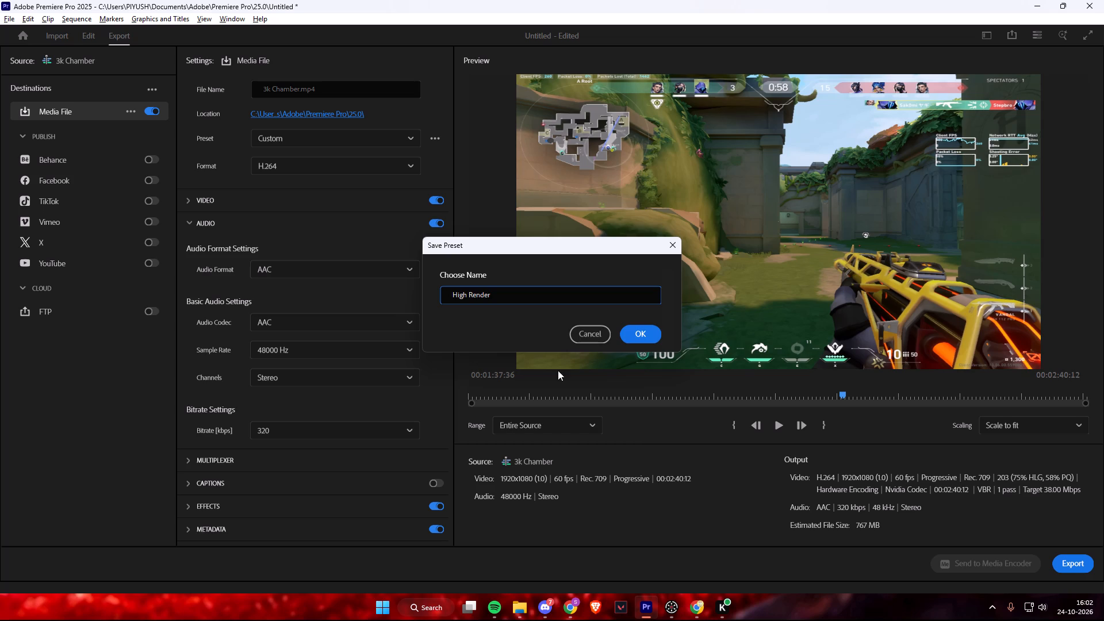
click(644, 329)
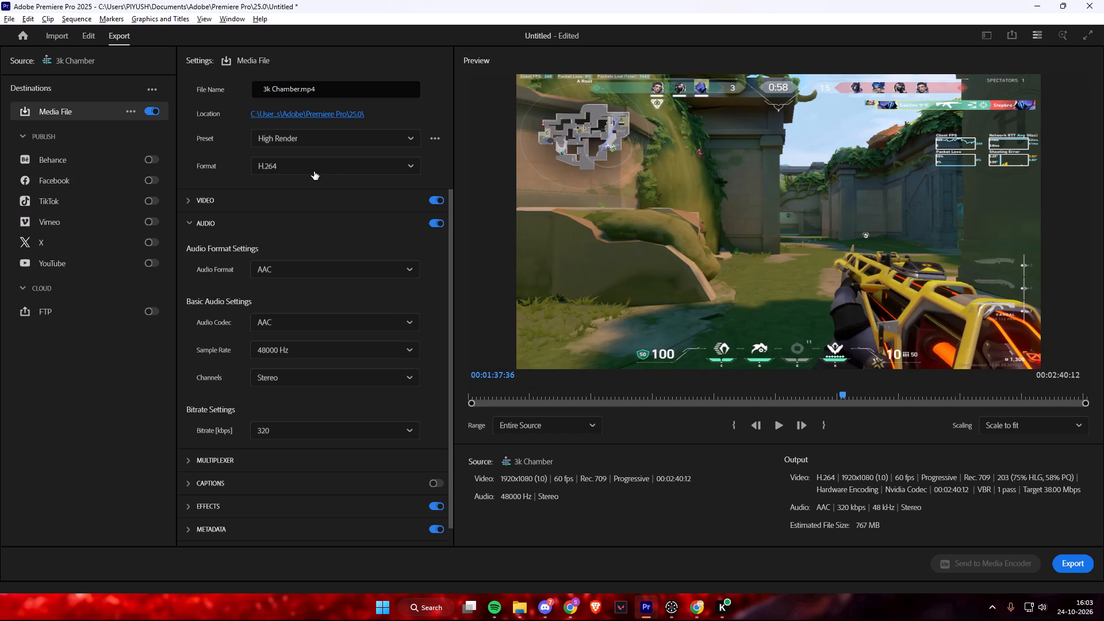
Return to the YouTube tutorial, resume it, jump back to about 1:13 and watch the export settings section until 1:25, then pause.
key(alt+Tab)
key(space)
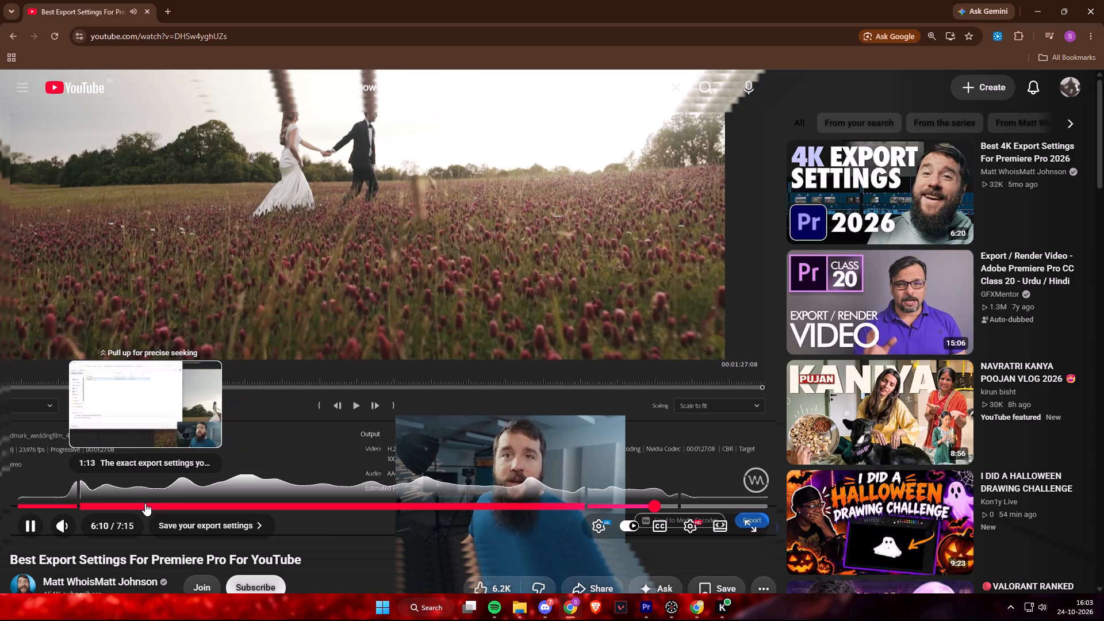
click(144, 503)
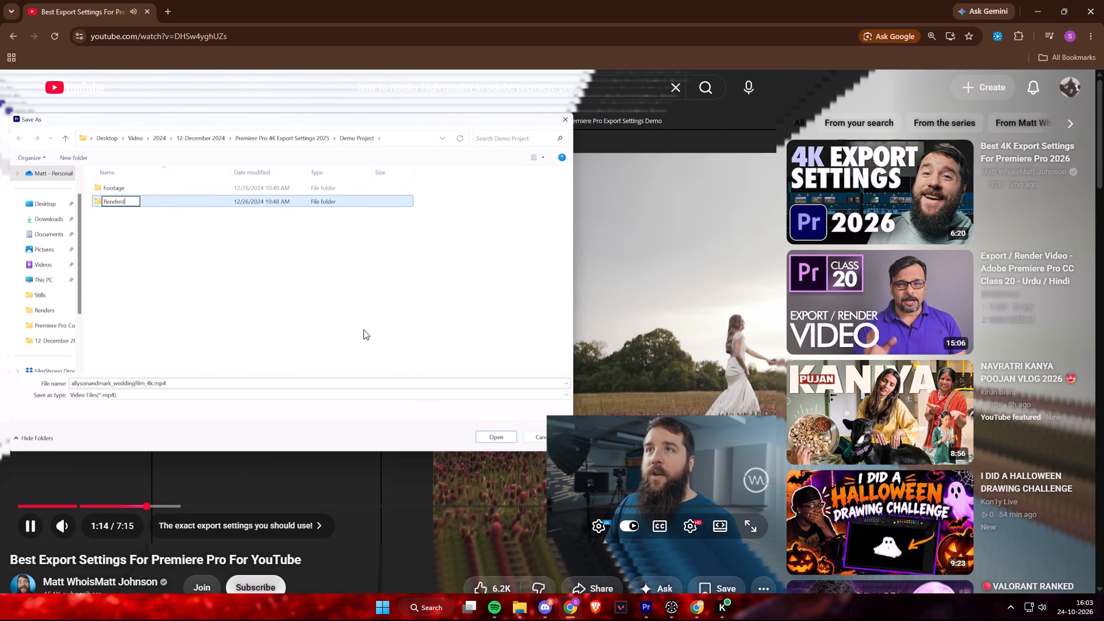
key(Right)
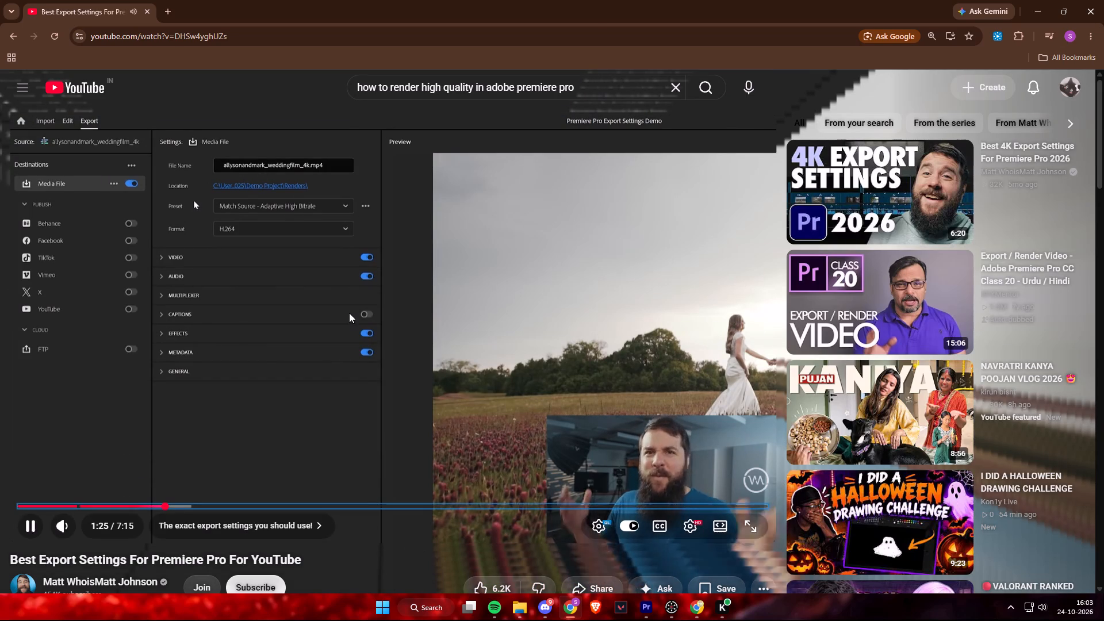
key(space)
Back in Premiere Pro, set the export location to a new folder named Adobe inside Videos.
key(alt+Tab)
click(321, 113)
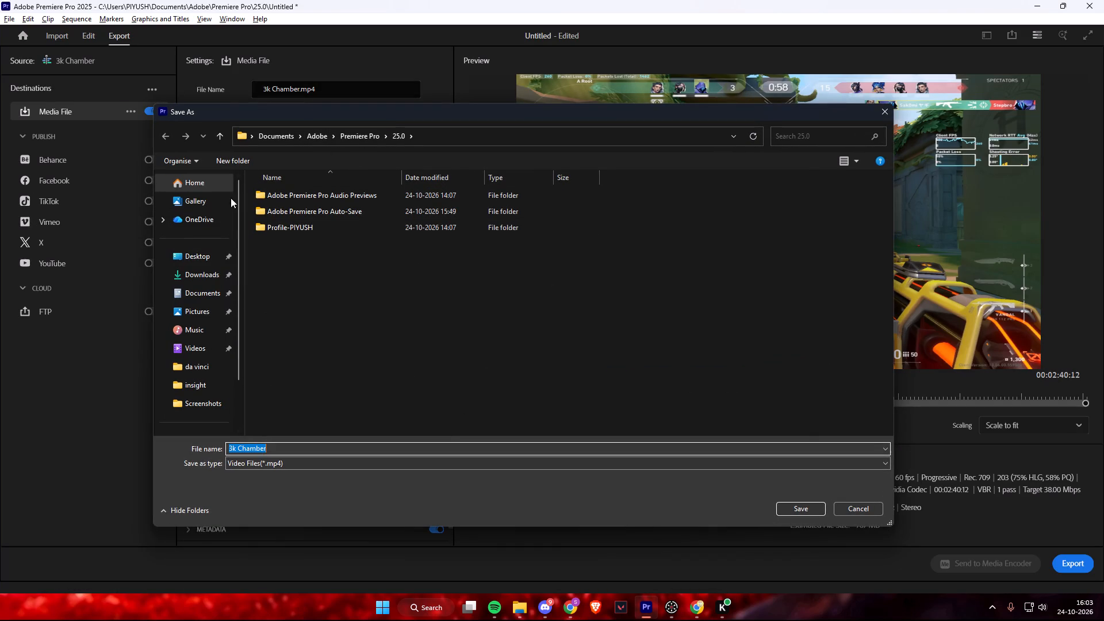
click(212, 343)
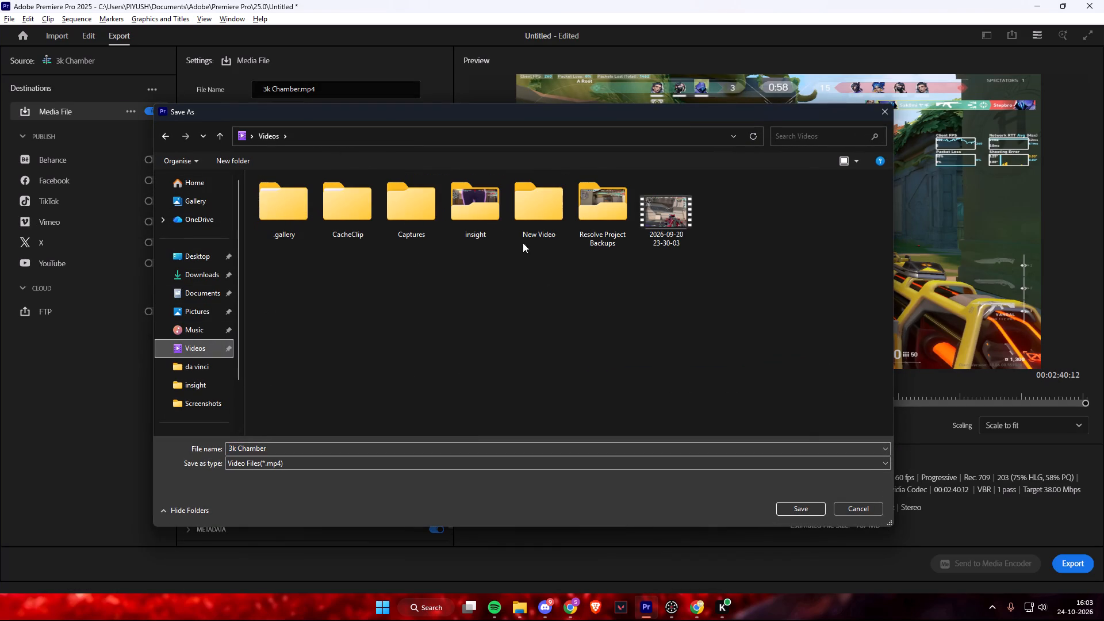
right_click(536, 293)
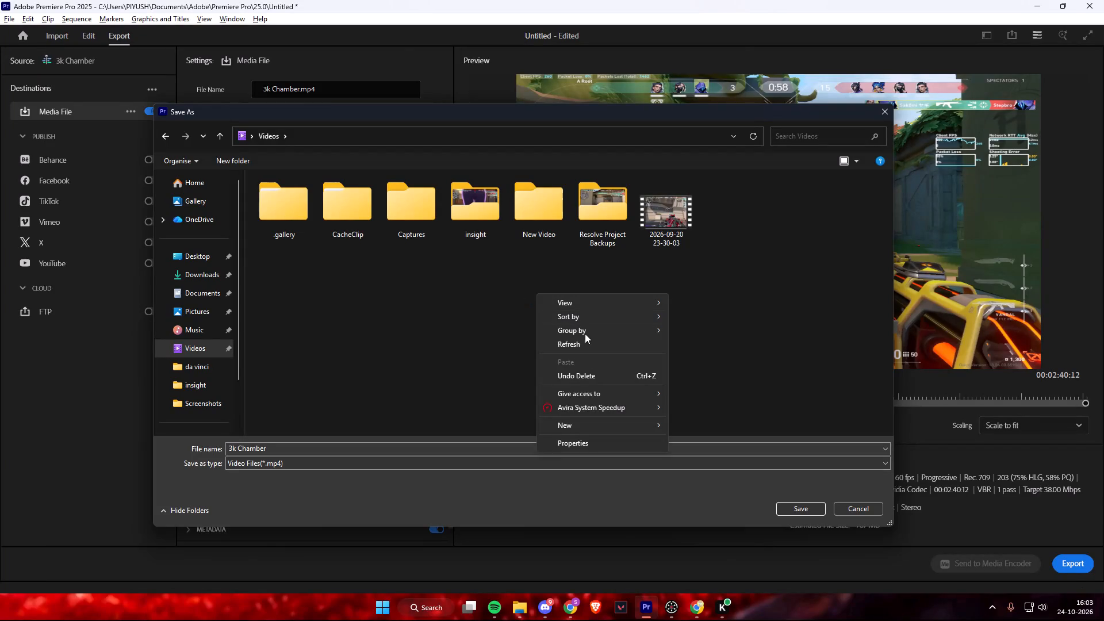
click(718, 428)
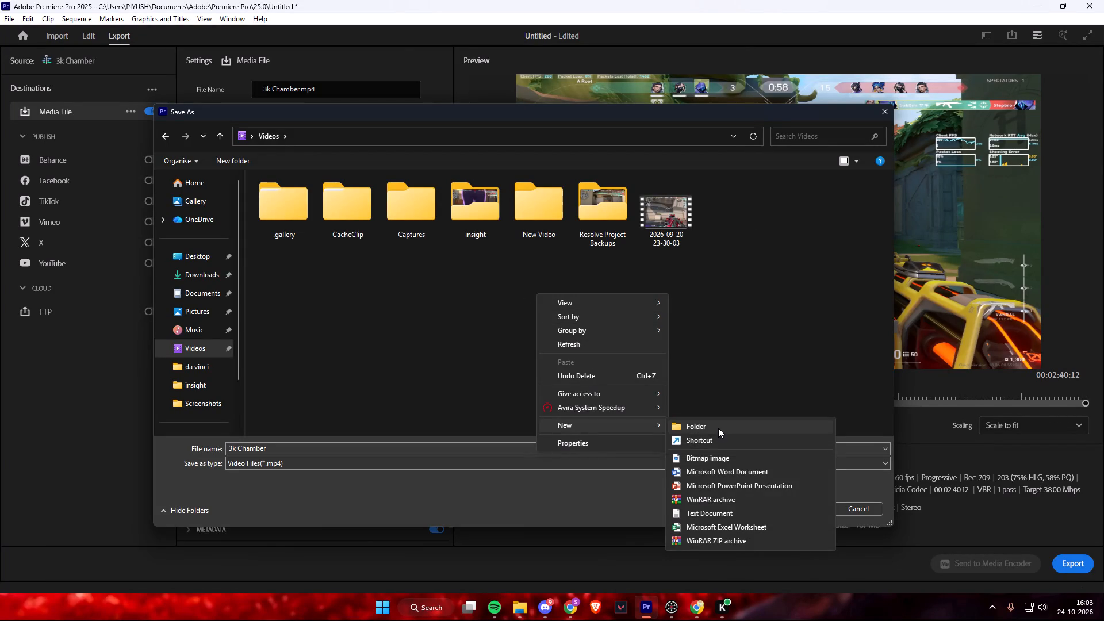
key(BackSpace)
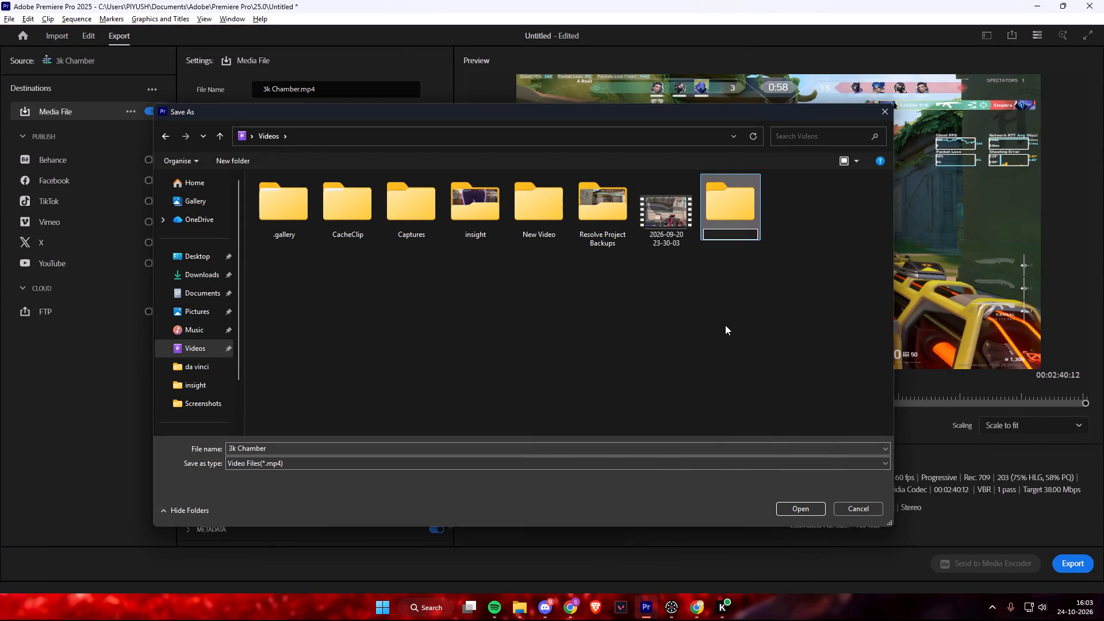
text(Adobe)
click(757, 313)
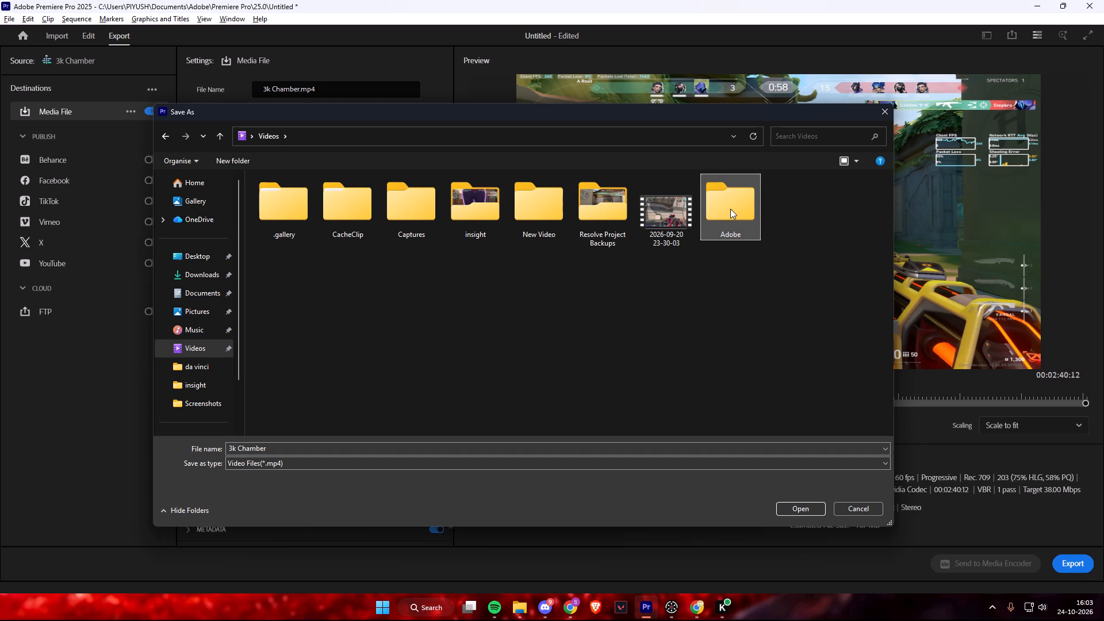
double_click(730, 209)
click(785, 510)
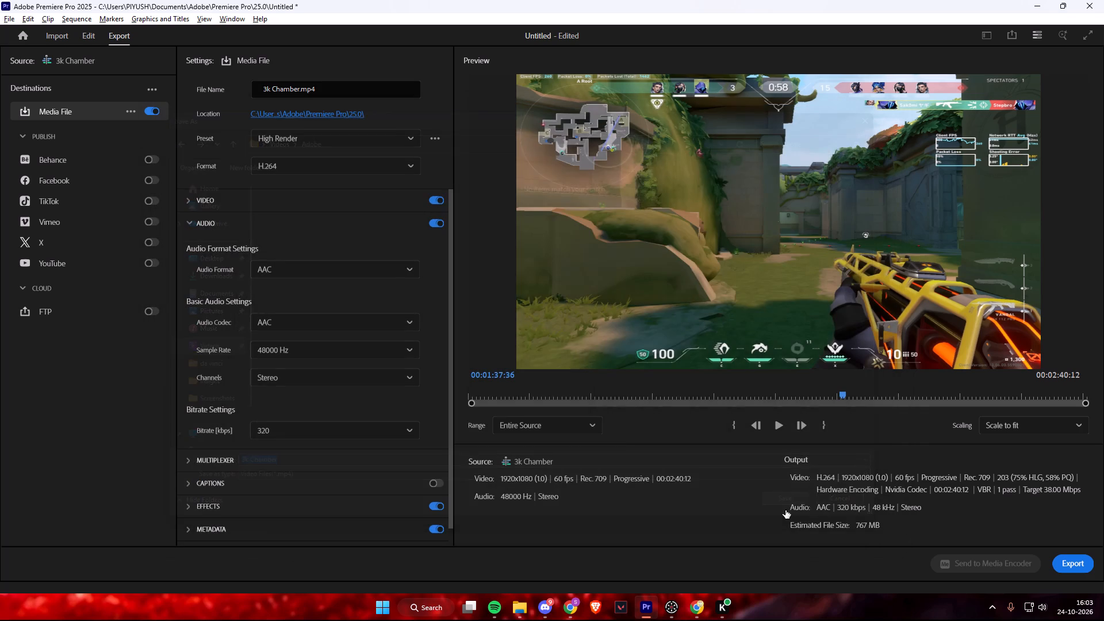
Rename the export file as New Valo Edit.
drag(338, 89, 251, 86)
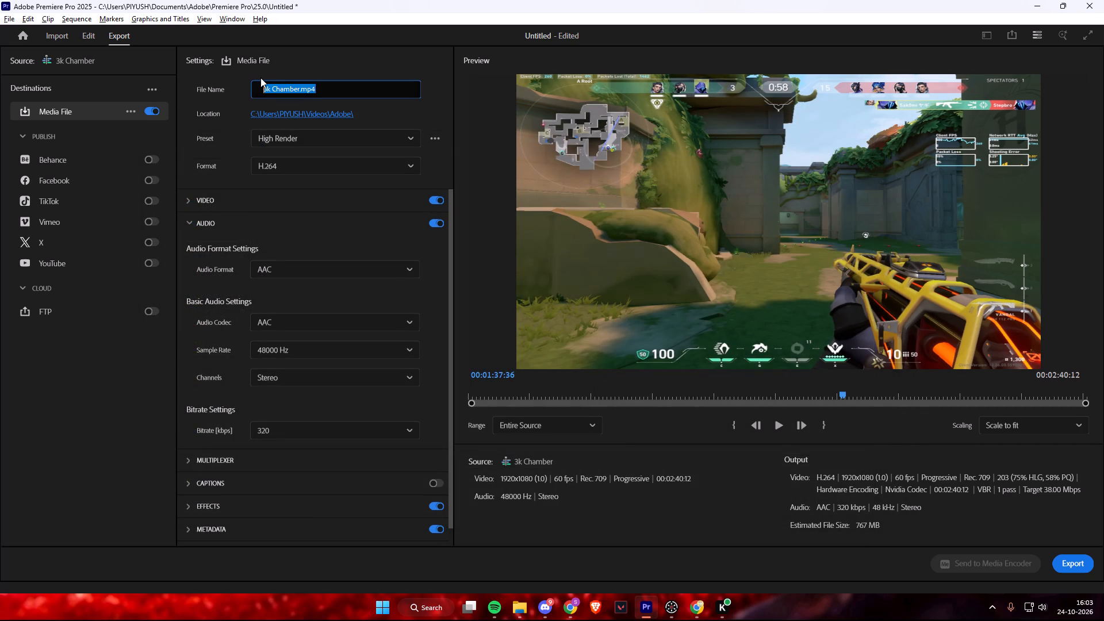
key(BackSpace)
key(shift+n)
text(ew)
key(space)
text(Valo)
key(space)
text(Edit)
scroll(389, 19, up, 1)
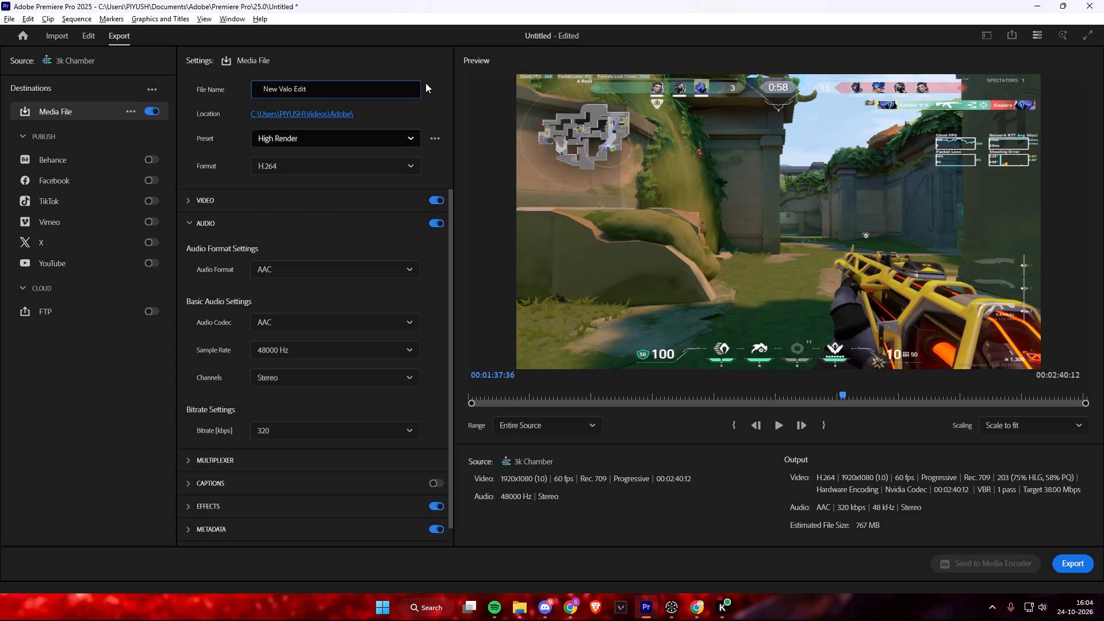
click(432, 67)
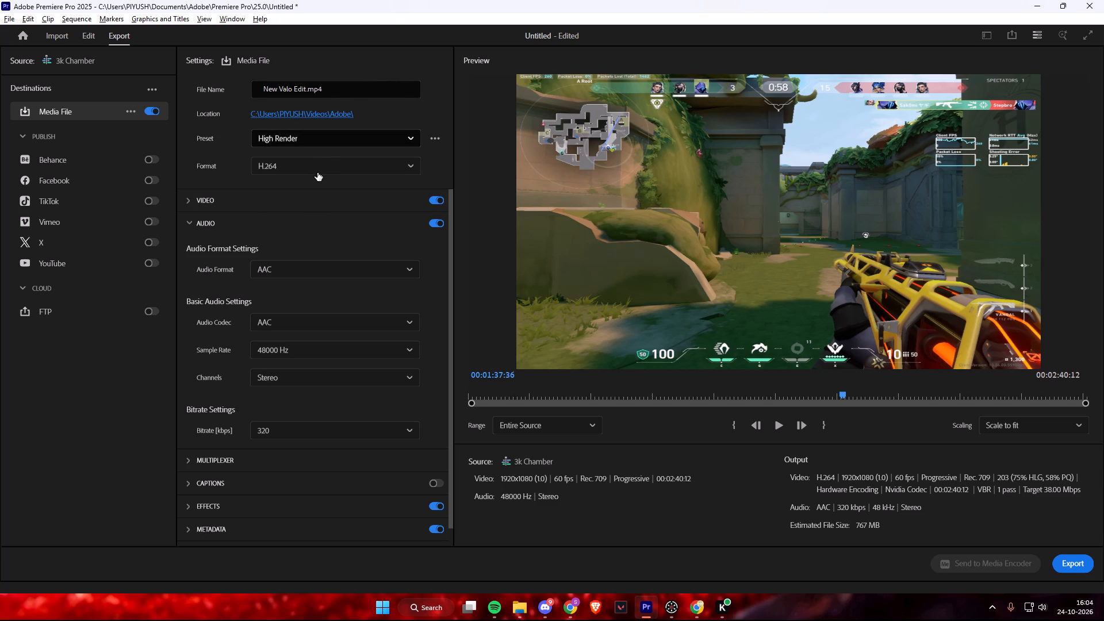
Return to the YouTube tutorial, resume it, skip ahead through the basic video settings section to 2:11, and pause.
key(alt+Tab)
click(489, 182)
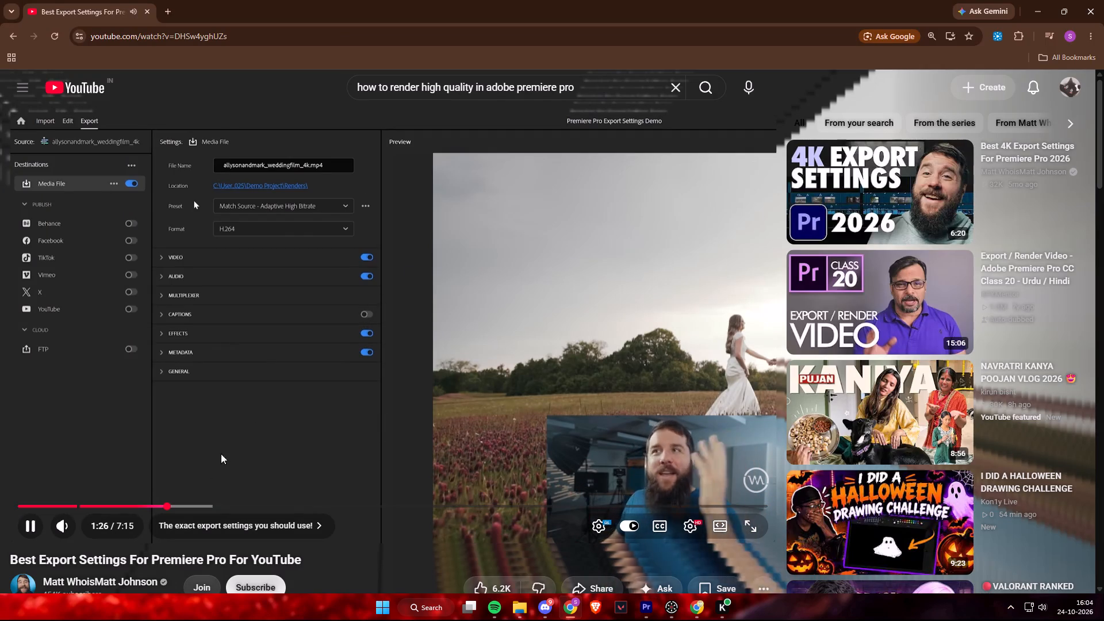
click(182, 504)
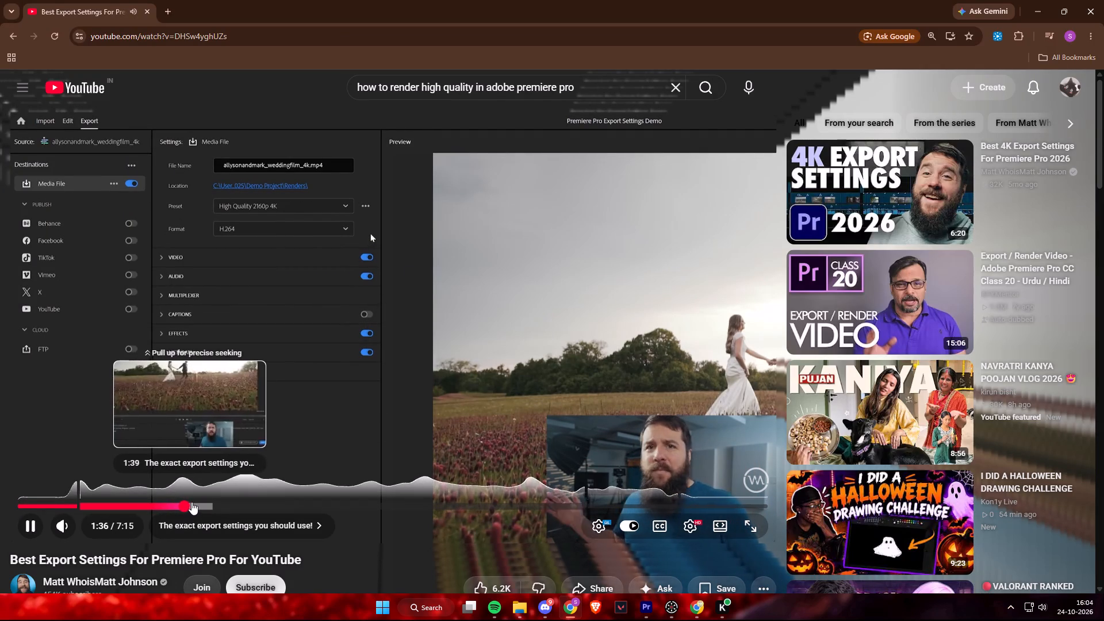
click(194, 502)
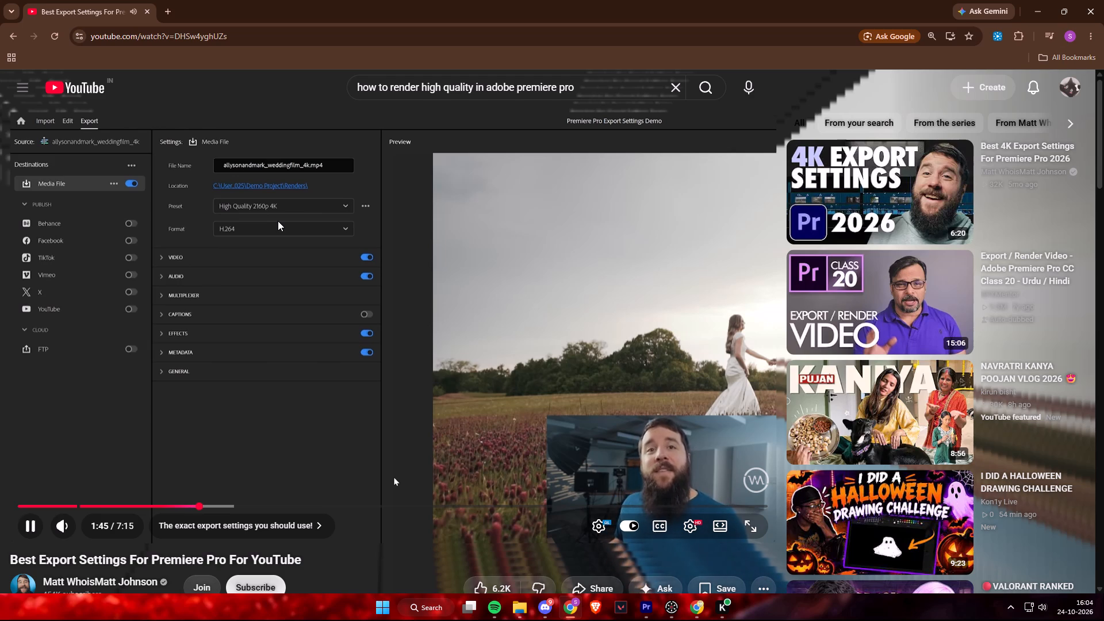
key(Right)
key(Right)
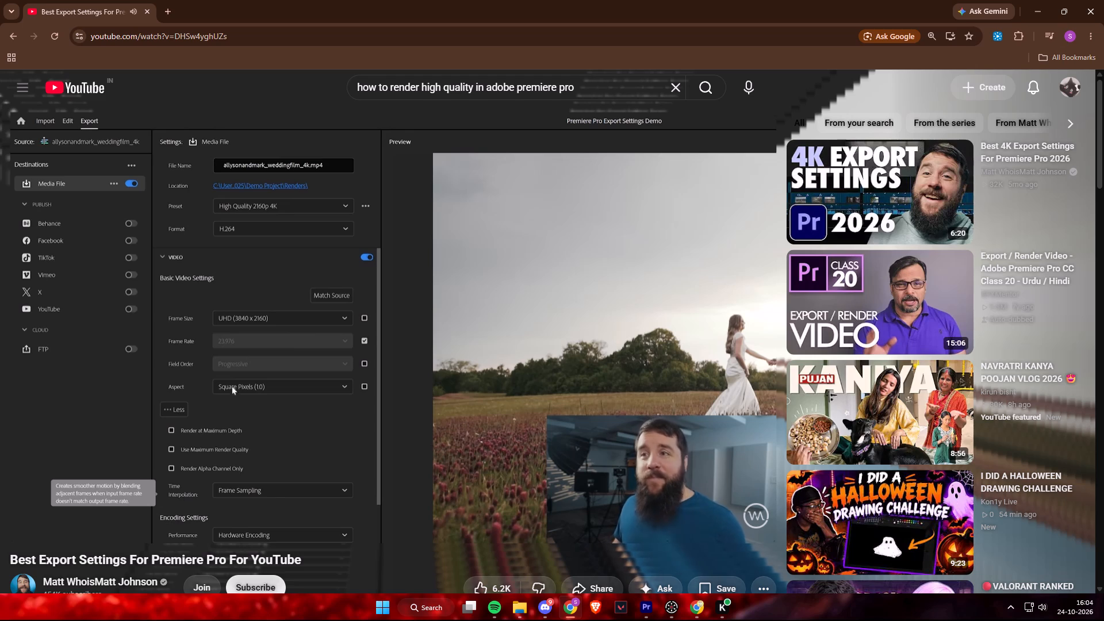
key(Right)
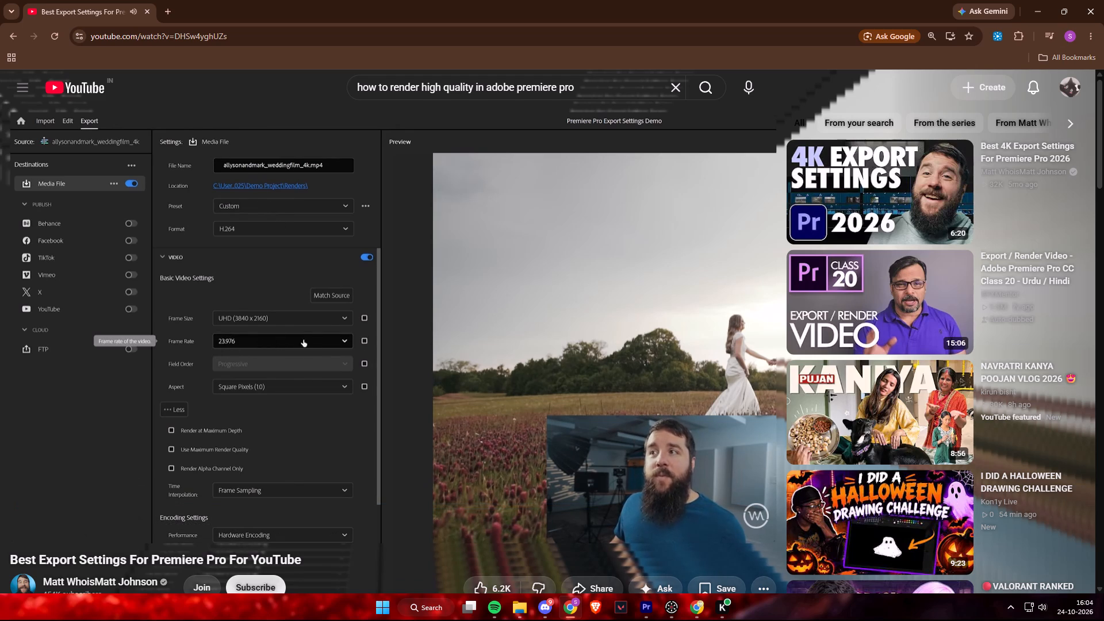
key(Left)
key(Left)
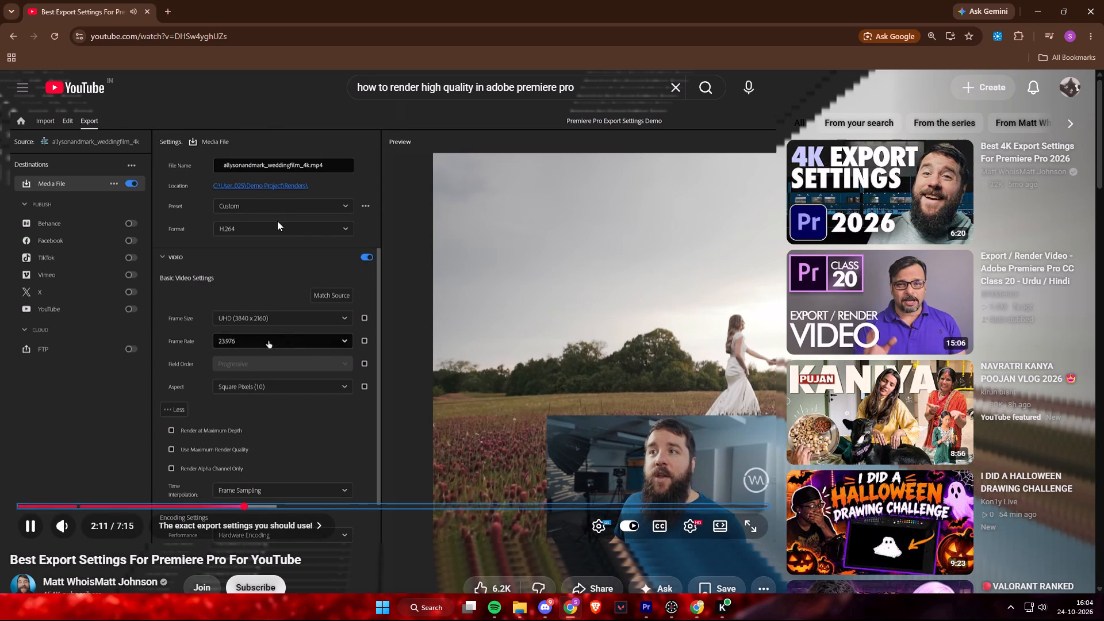
key(space)
In Premiere Pro's video export settings, unlink the frame size from the source, keeping Full HD (1920 x 1080).
key(alt+Tab)
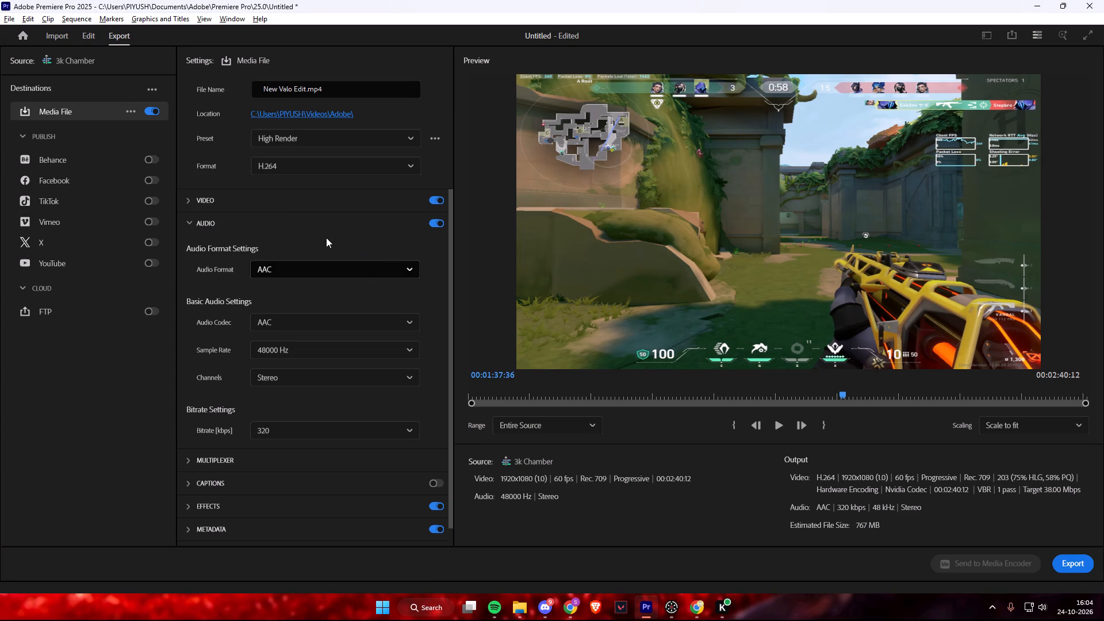
click(264, 201)
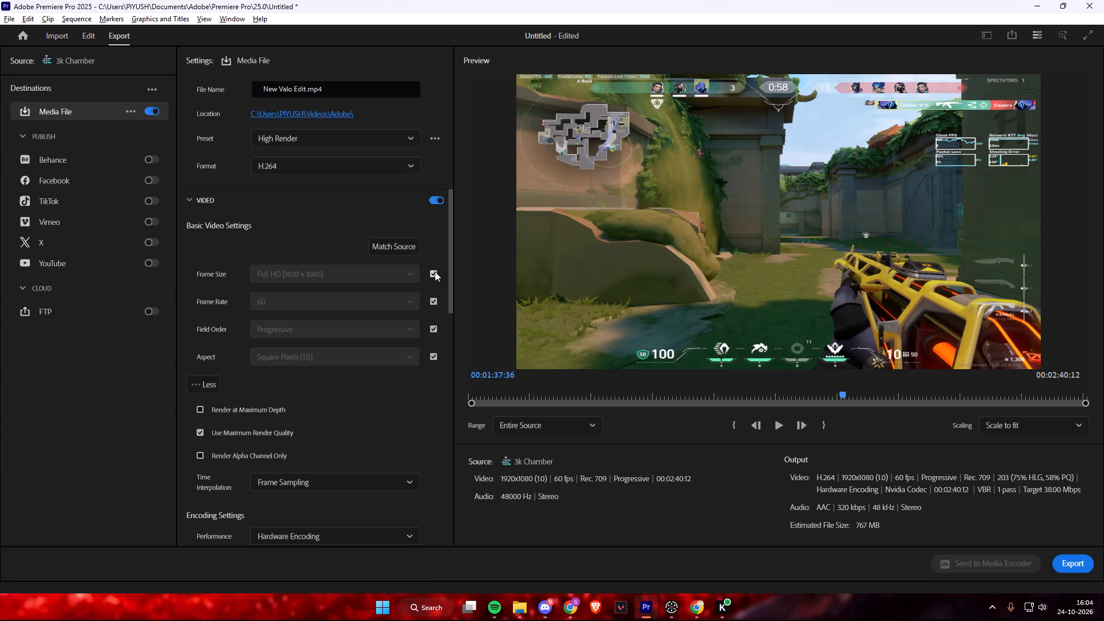
click(434, 271)
click(385, 278)
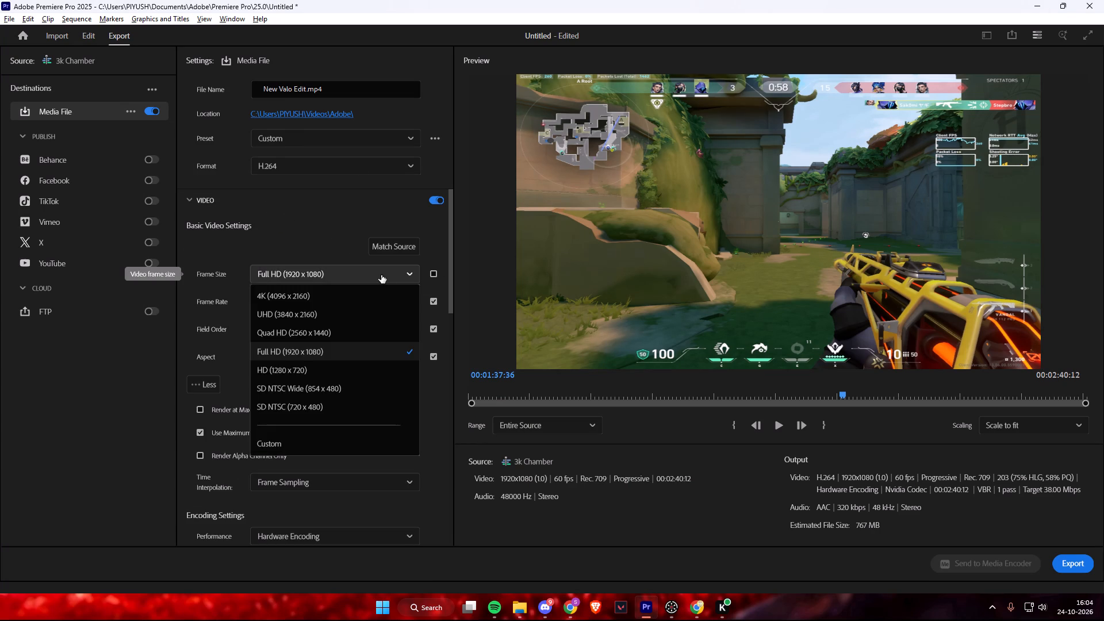
click(381, 275)
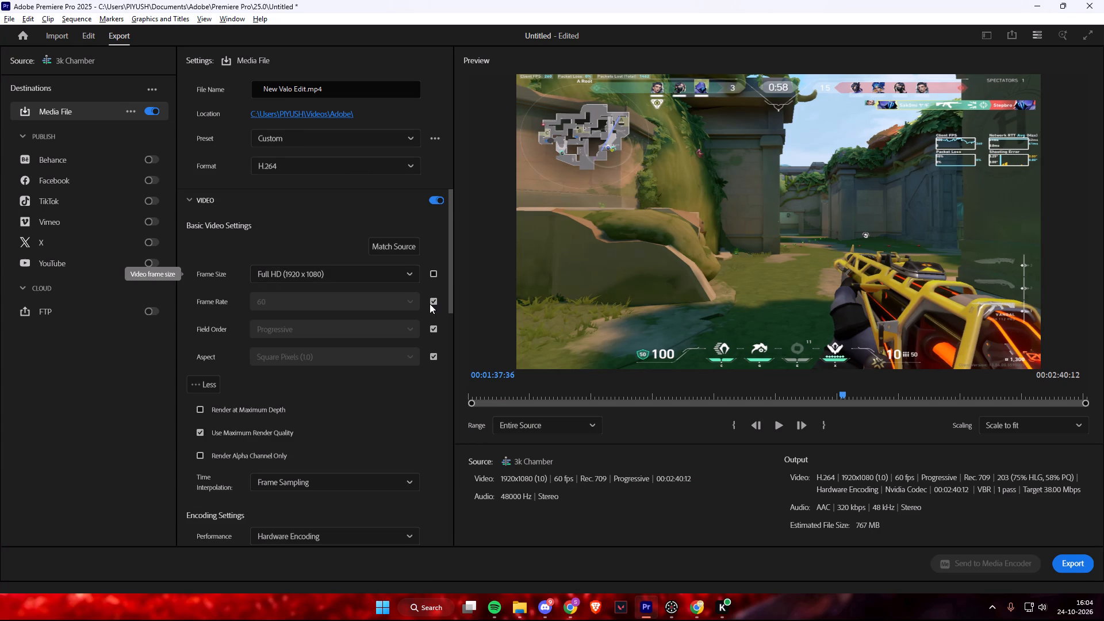
Unlink the export frame rate from the source and look through the available rates, keeping 60.
click(433, 301)
click(380, 300)
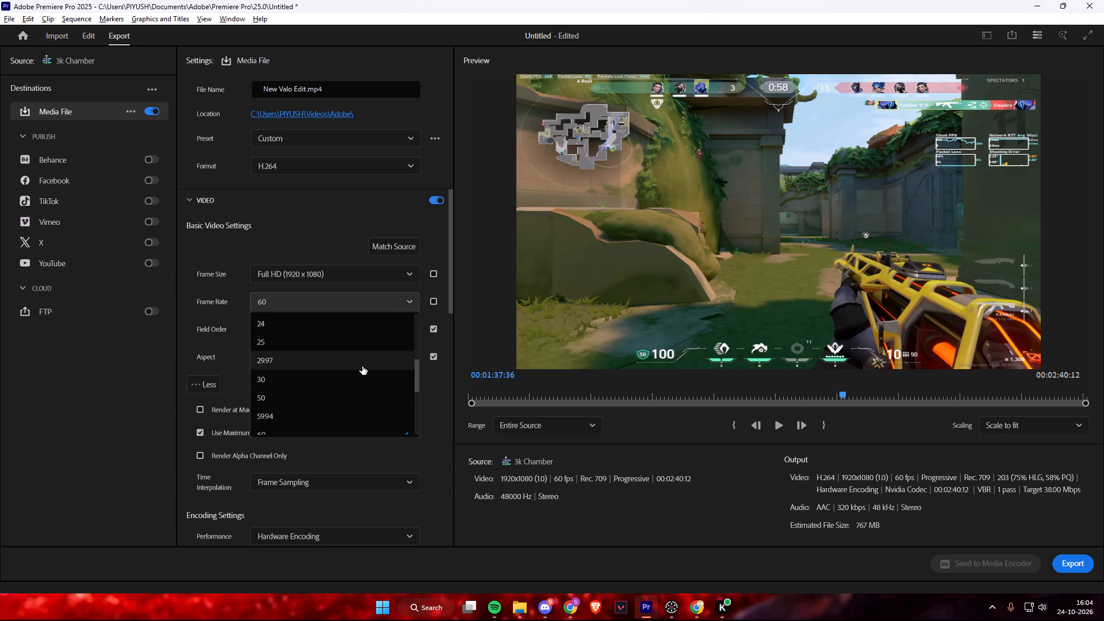
scroll(362, 366, down, 12)
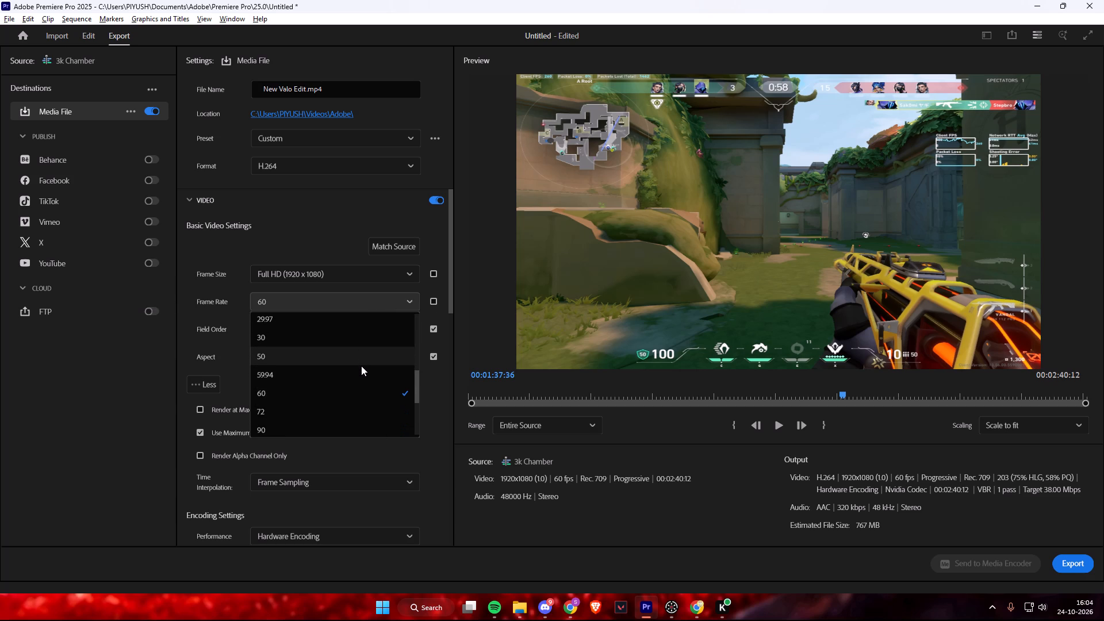
scroll(361, 366, down, 19)
scroll(361, 367, down, 6)
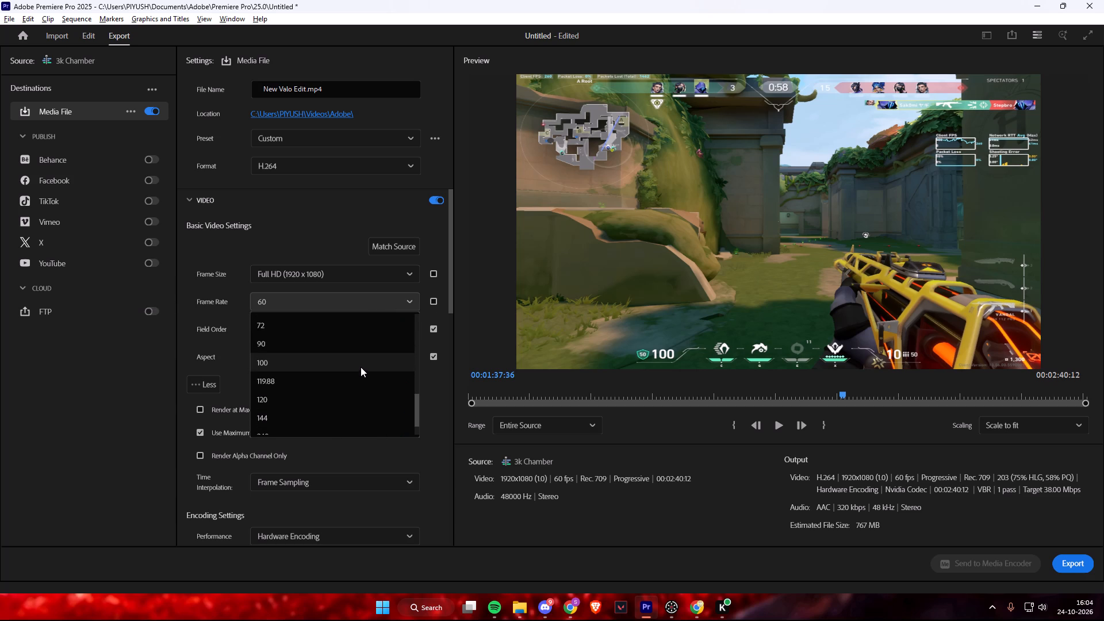
scroll(361, 367, down, 14)
click(272, 232)
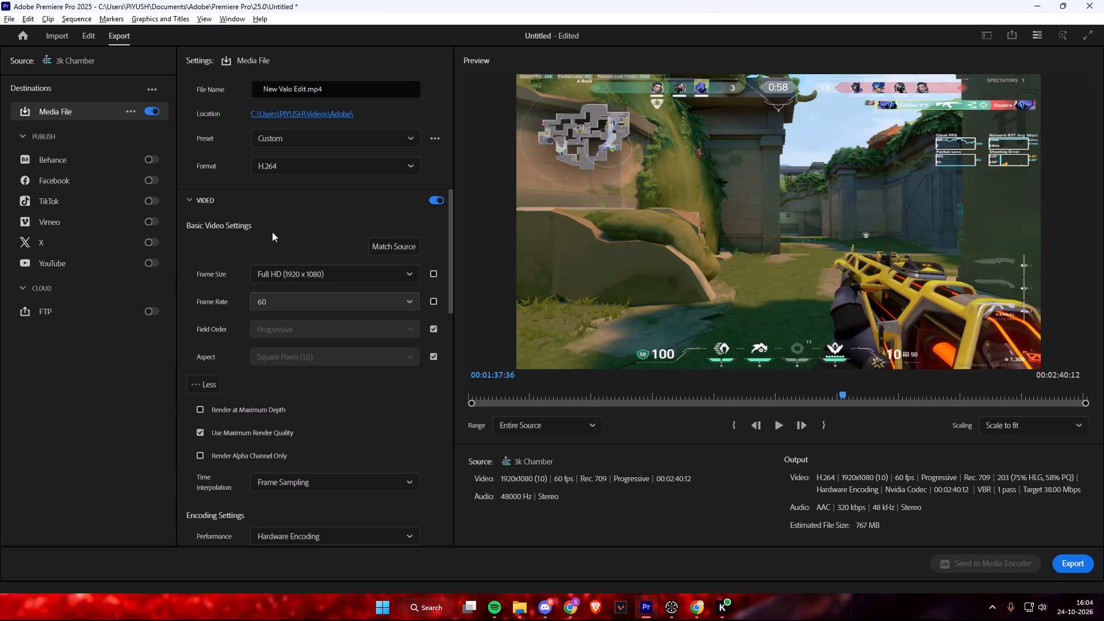
Resume the YouTube tutorial until about 2:19, and enable Render at Maximum Depth in Premiere Pro's export settings.
key(alt+Tab)
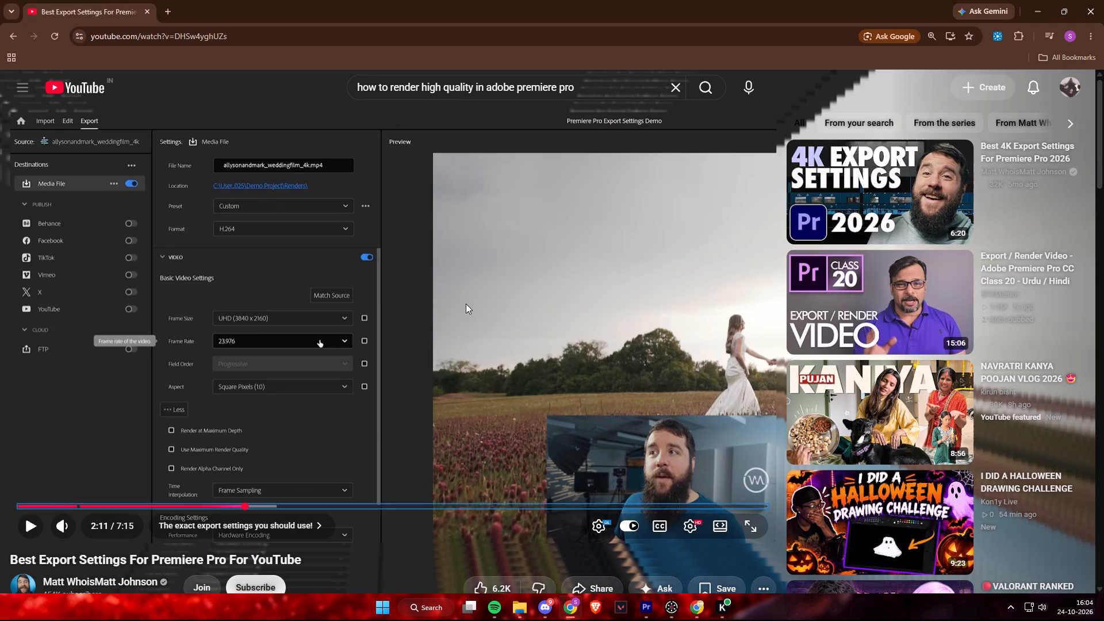
click(466, 304)
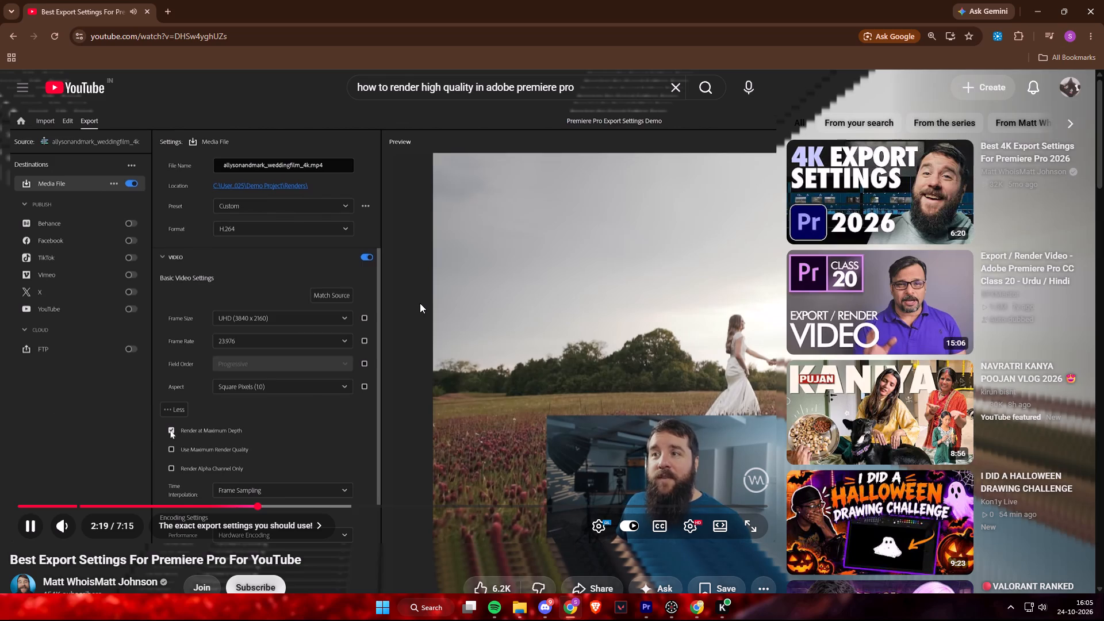
key(alt+Tab)
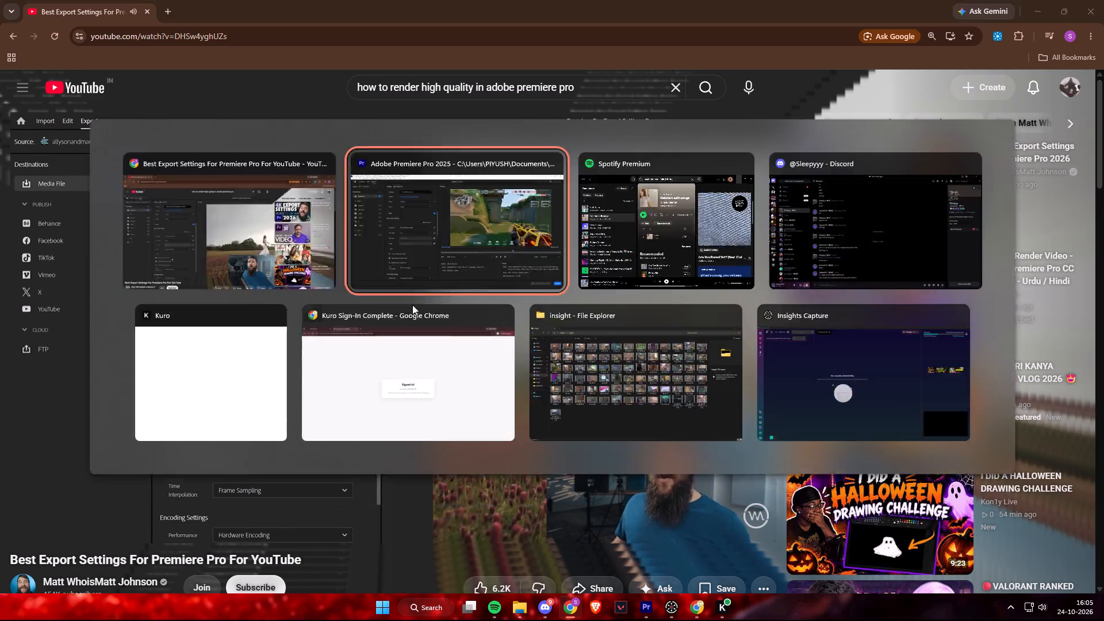
click(202, 408)
Follow the tutorial's encoding settings section to about 2:35 and check the encoding Performance options in Premiere Pro, keeping Hardware Encoding.
scroll(328, 393, down, 1)
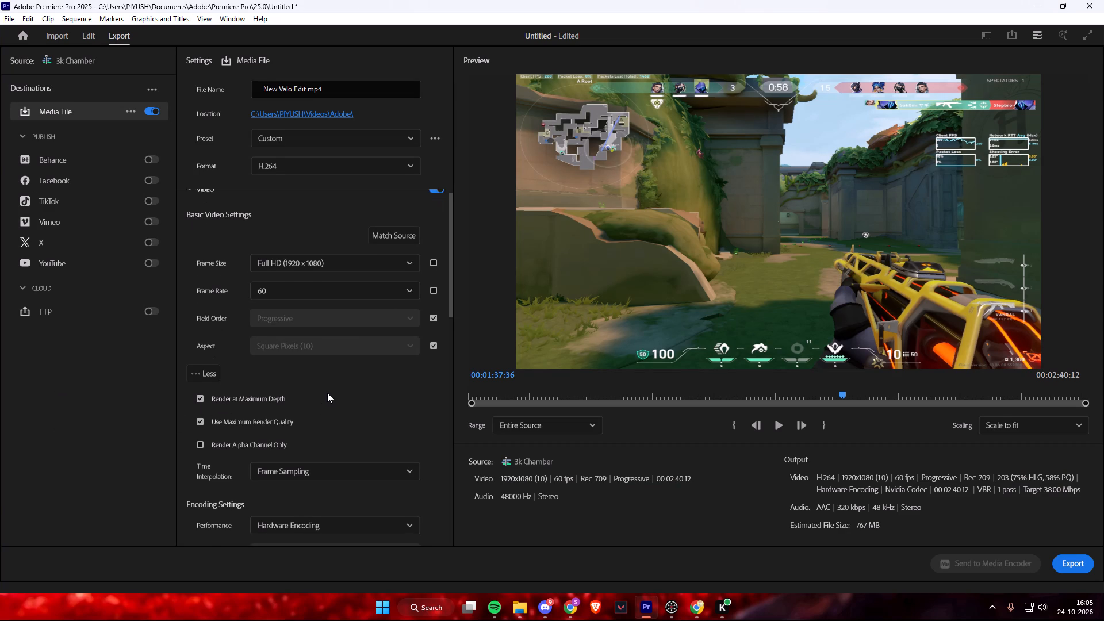
scroll(327, 393, down, 3)
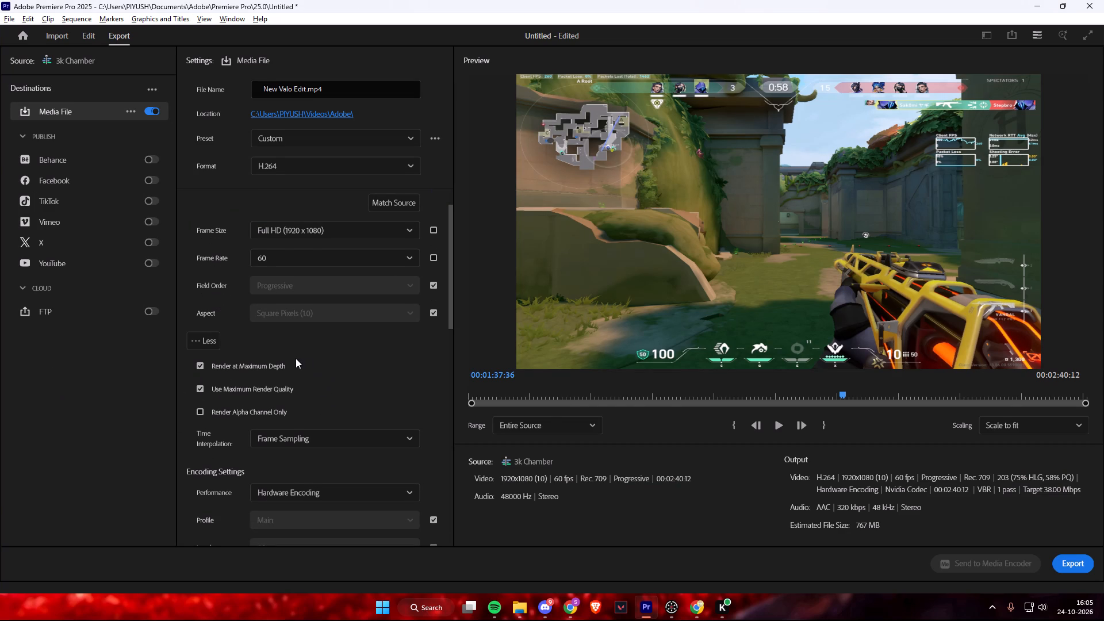
key(alt+Tab)
key(alt+Tab)
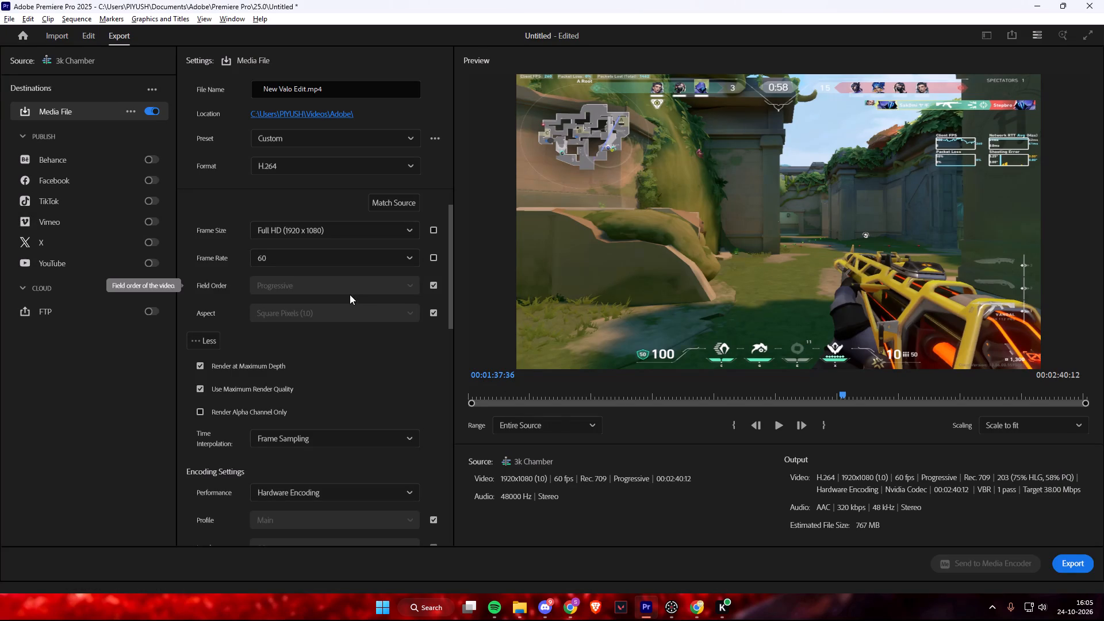
key(alt+Tab)
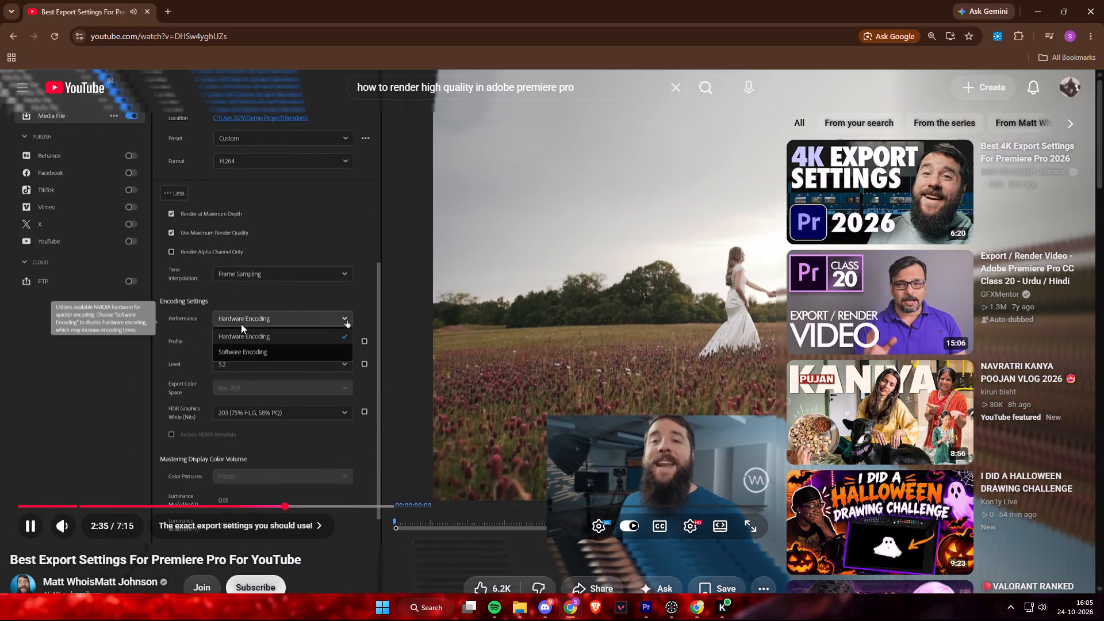
key(alt+Tab)
scroll(316, 356, down, 3)
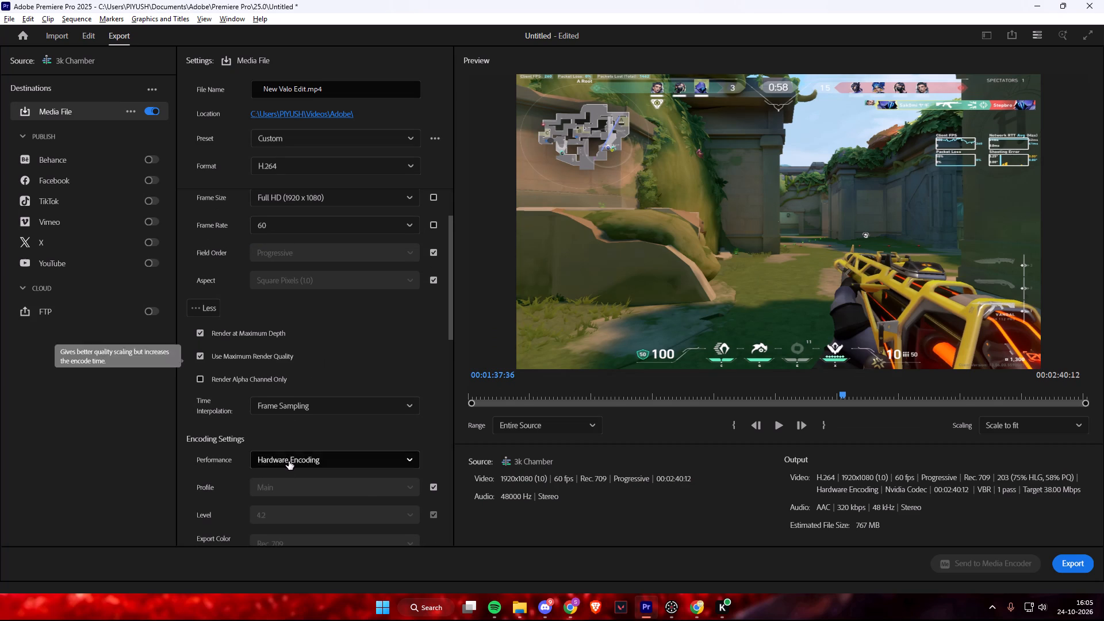
click(289, 460)
click(289, 438)
scroll(290, 435, down, 2)
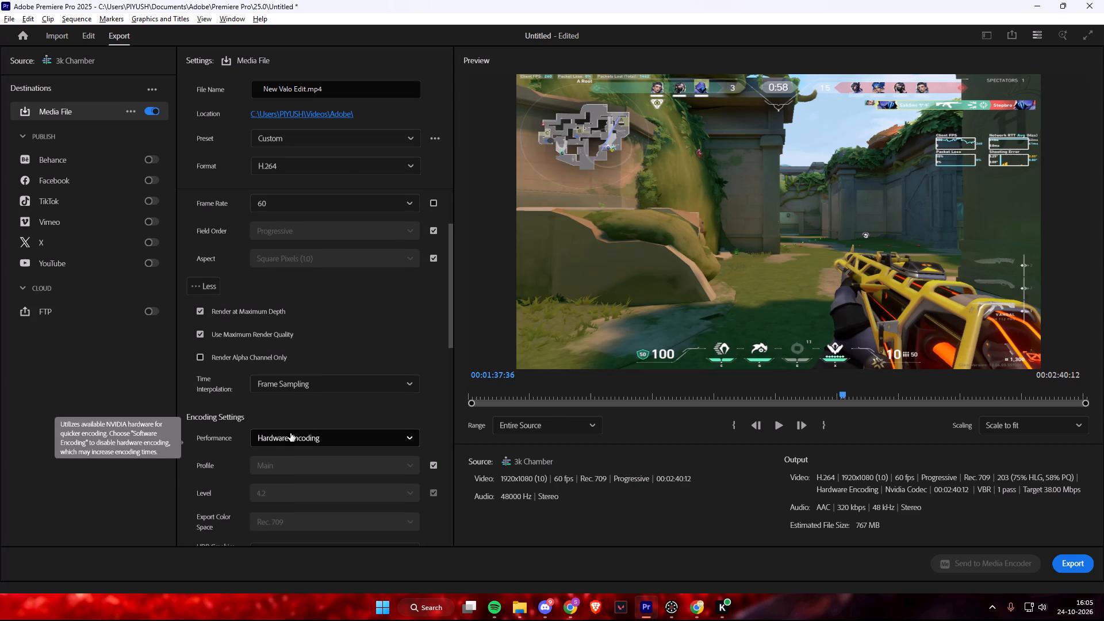
Return to the YouTube tutorial and continue watching its encoding settings section.
key(alt+Tab)
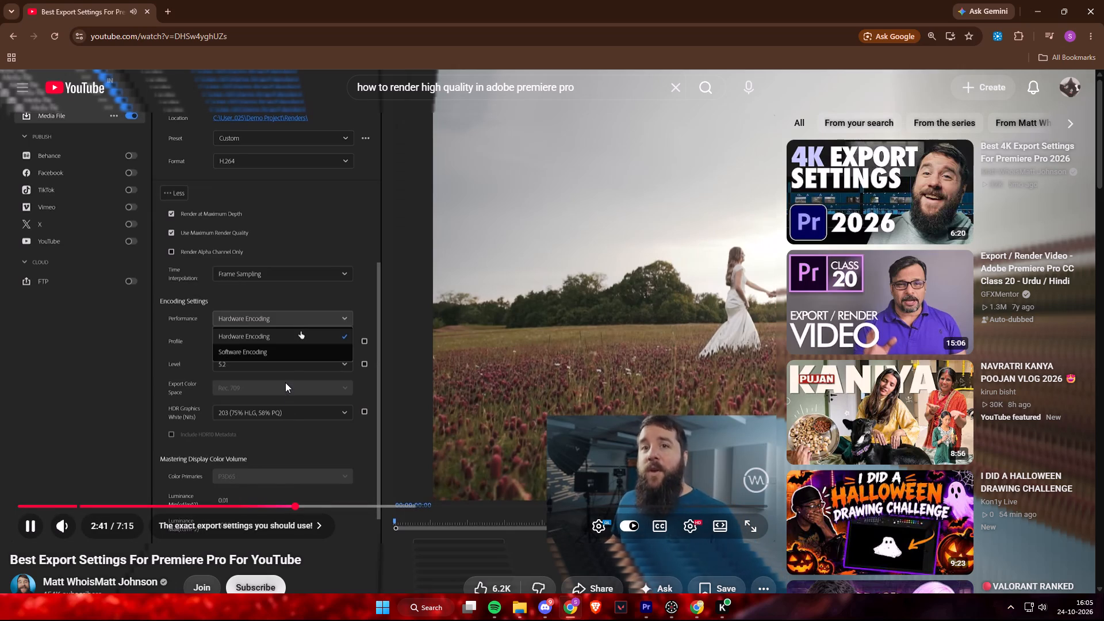
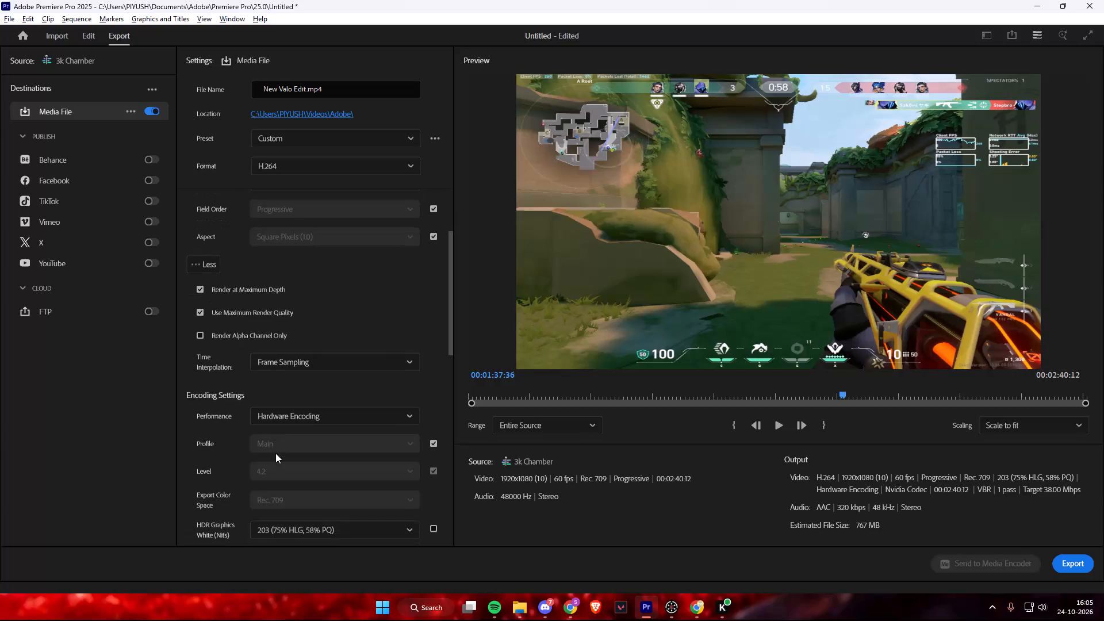
Unlink the encoding Profile from the source settings and set it to High.
click(432, 440)
click(385, 450)
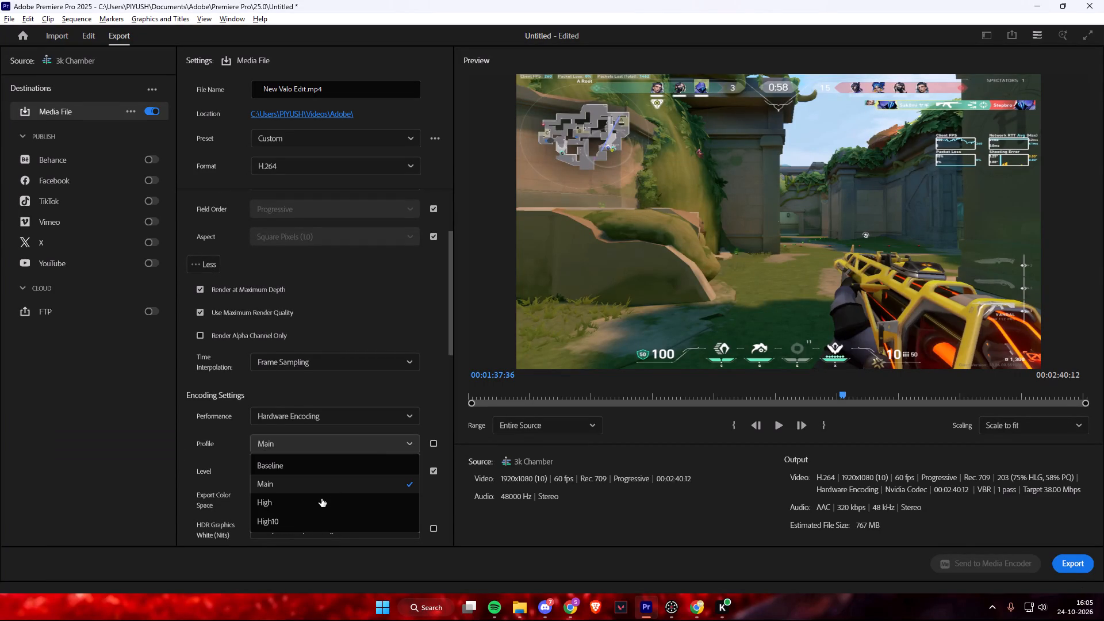
click(319, 502)
Unlink the encoding Level from the source settings and set it to 5.2.
click(432, 469)
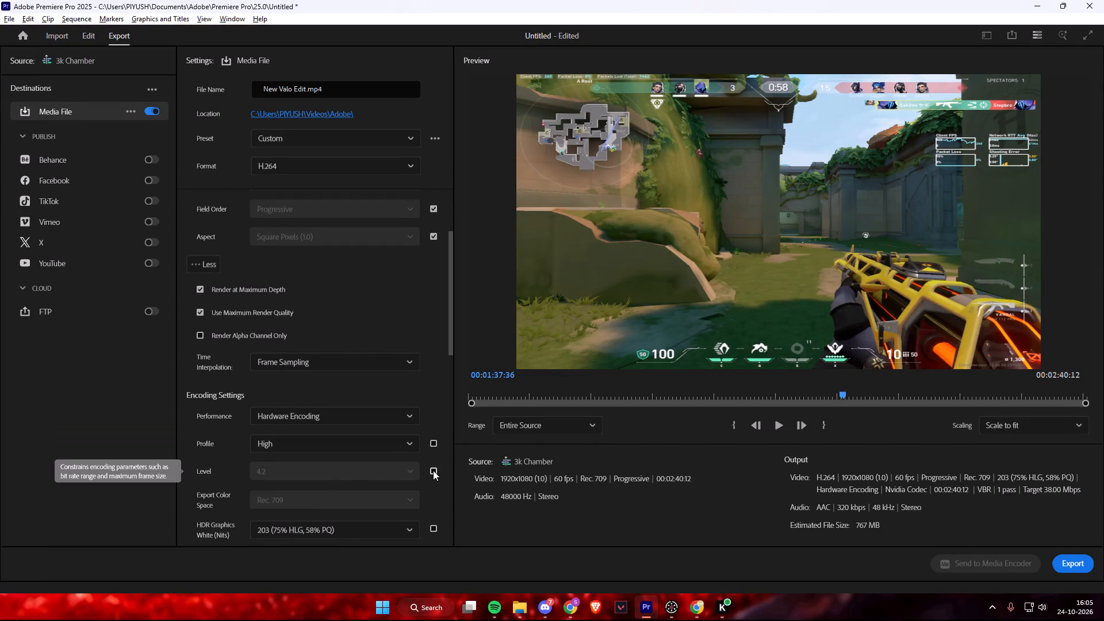
click(385, 470)
scroll(366, 483, down, 2)
scroll(198, 517, down, 2)
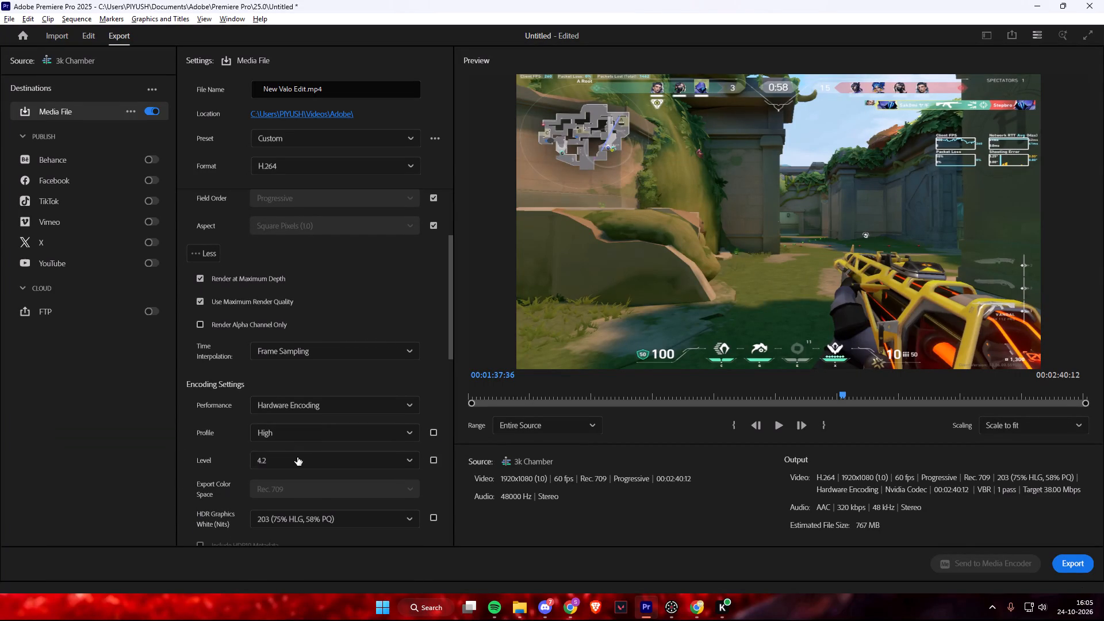
click(297, 457)
scroll(278, 504, down, 9)
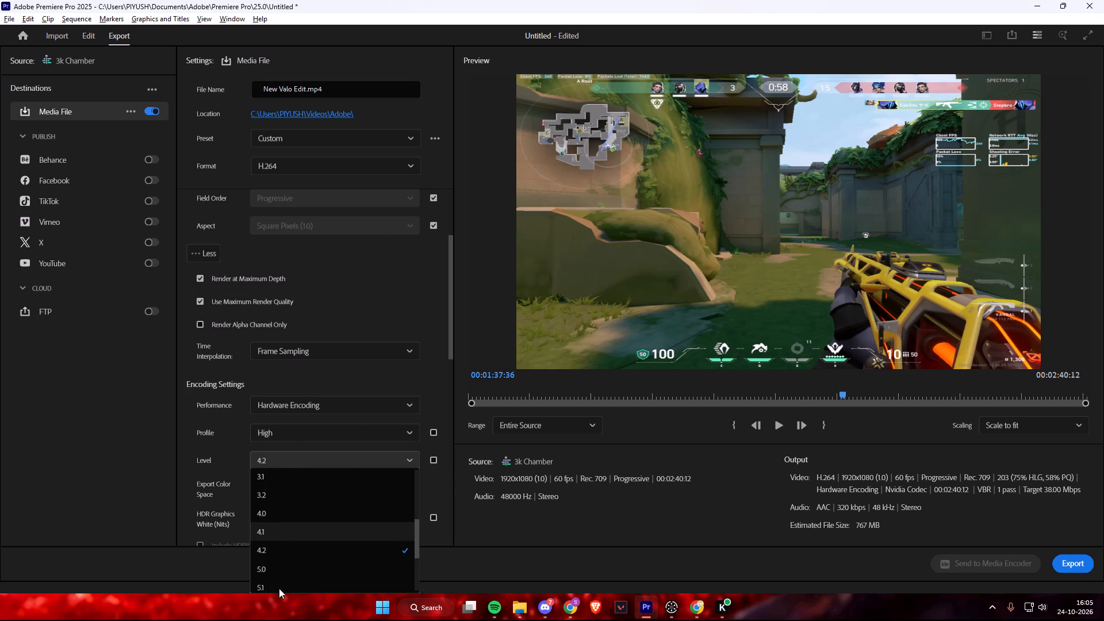
scroll(282, 567, down, 3)
click(276, 587)
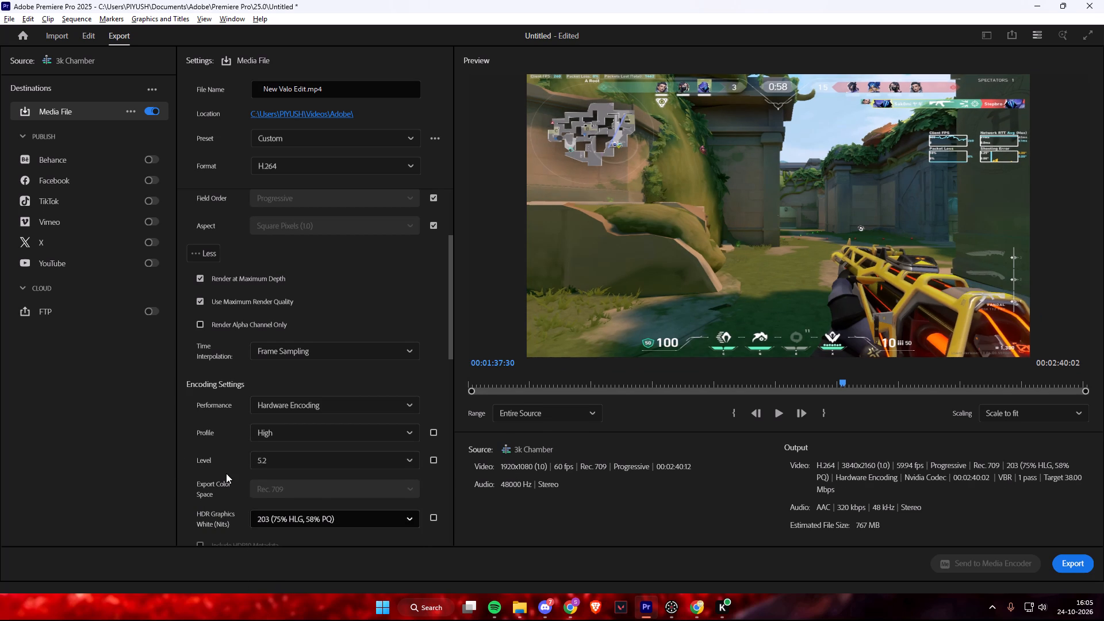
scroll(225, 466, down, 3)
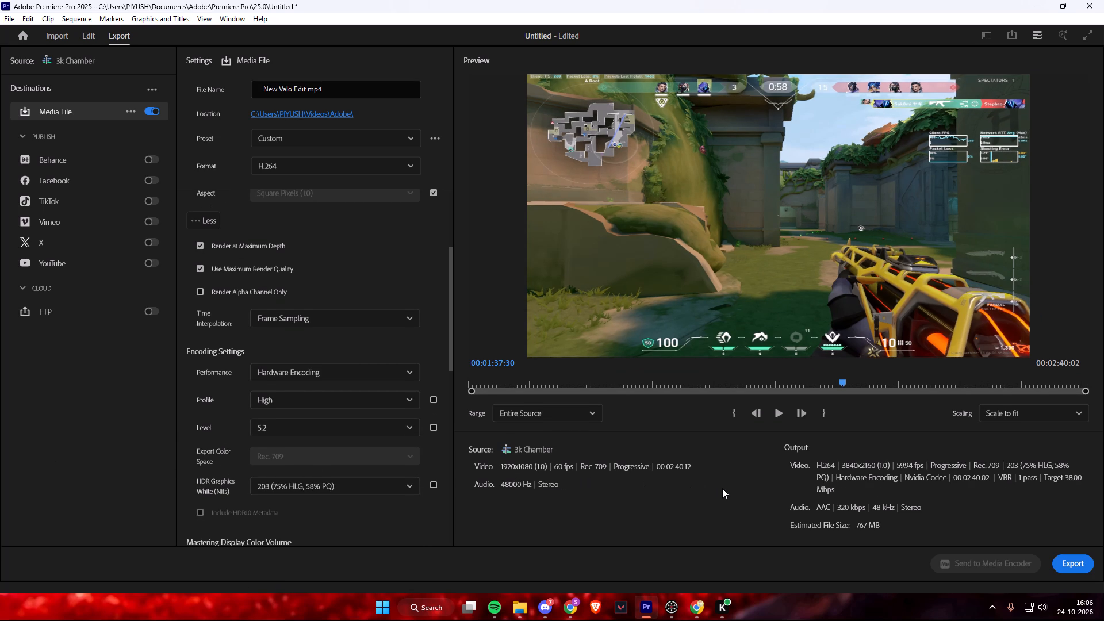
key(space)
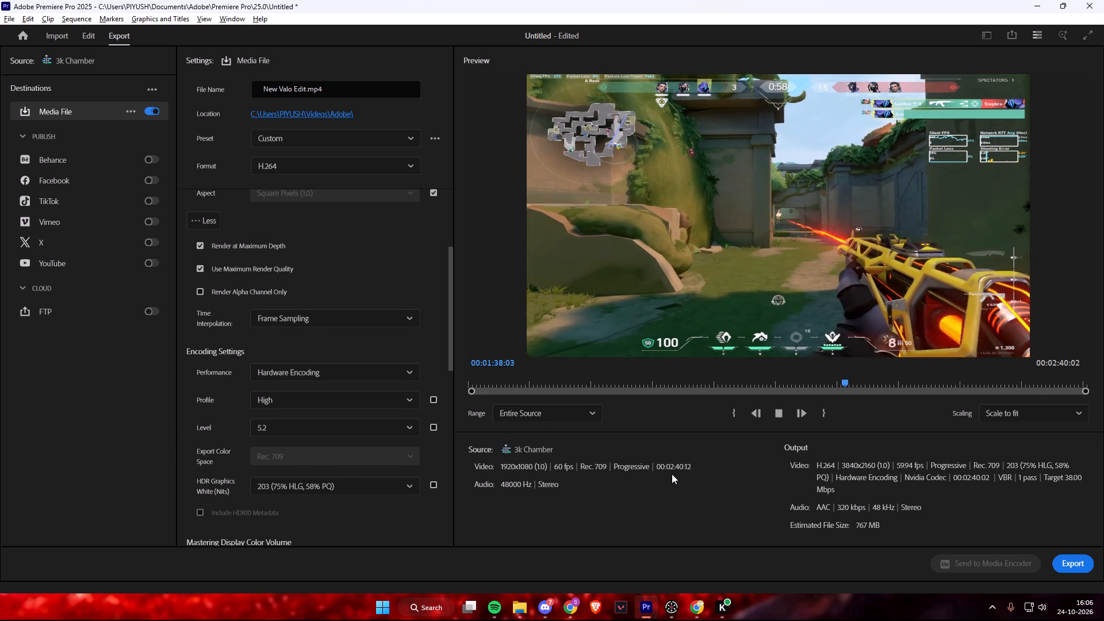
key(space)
Switch to Chrome and resume the YouTube tutorial on the best Premiere Pro export settings.
key(alt+Tab)
key(space)
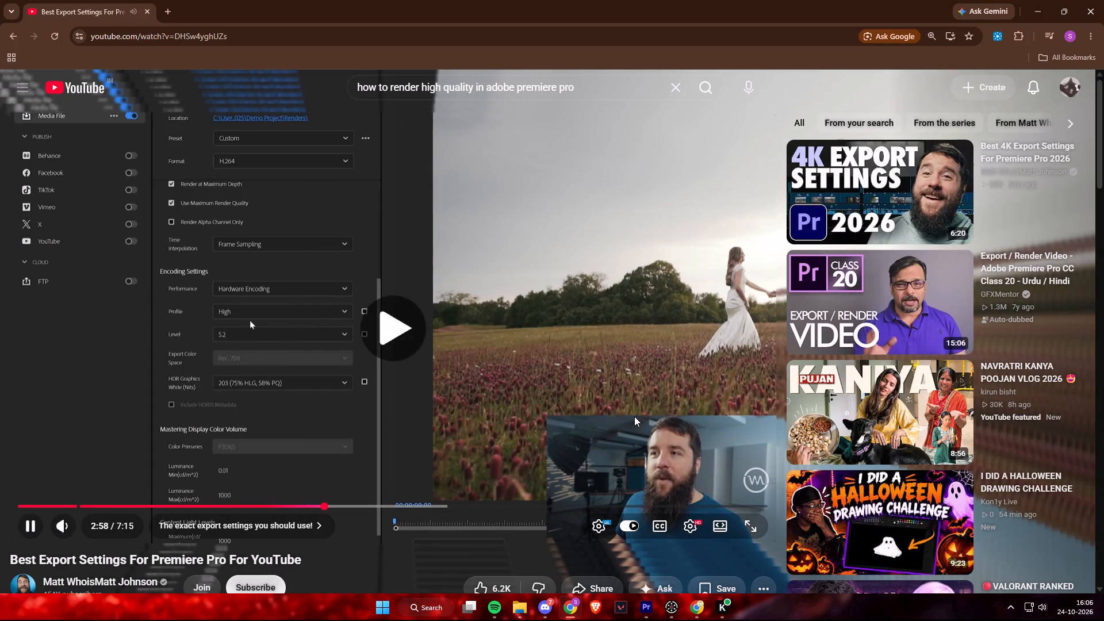
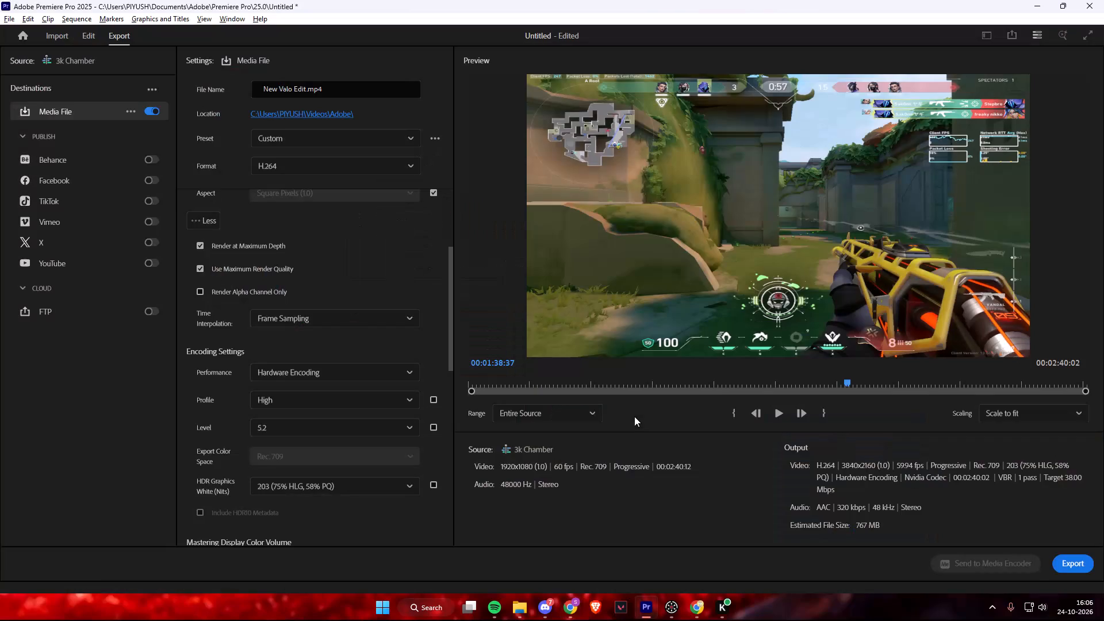
Set the bitrate encoding of the H.264 export to CBR.
scroll(261, 453, down, 9)
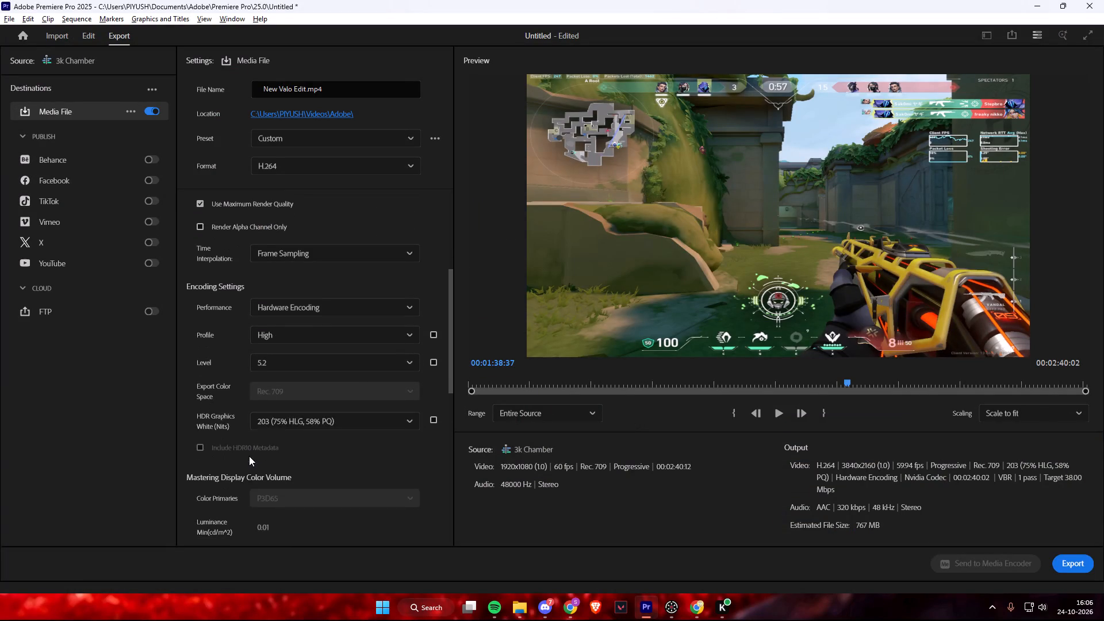
scroll(249, 456, down, 10)
scroll(272, 386, down, 9)
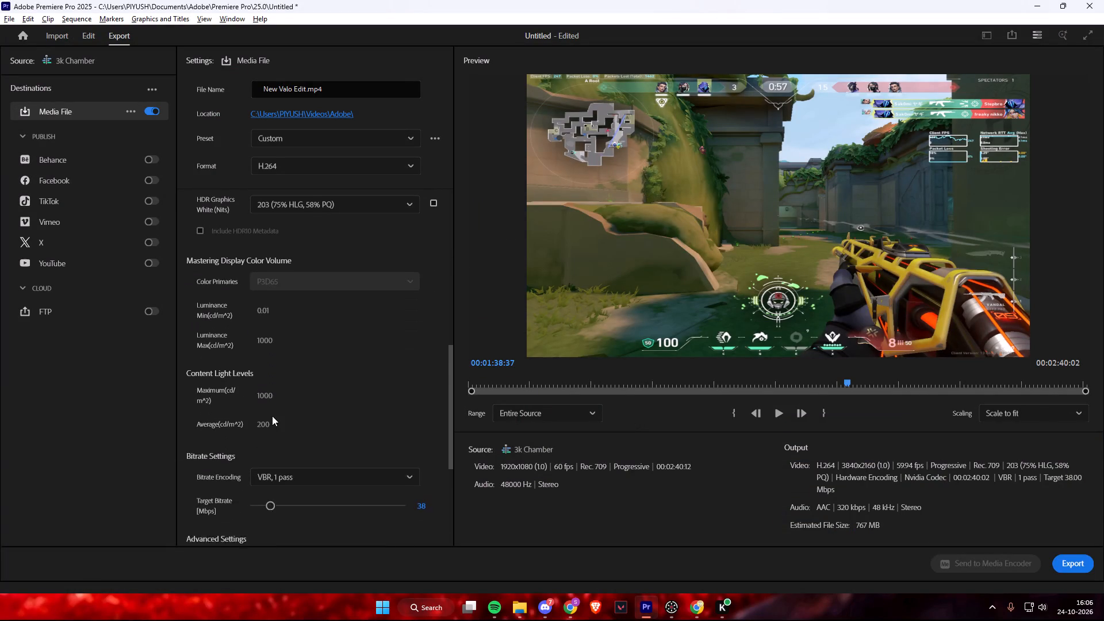
scroll(272, 416, down, 5)
click(263, 398)
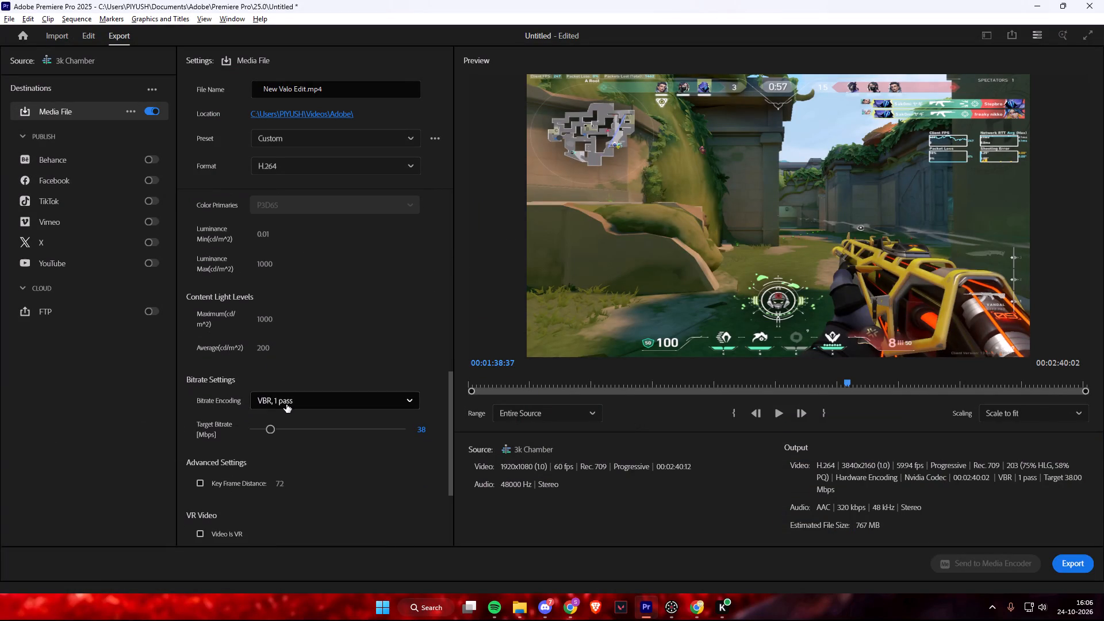
click(287, 404)
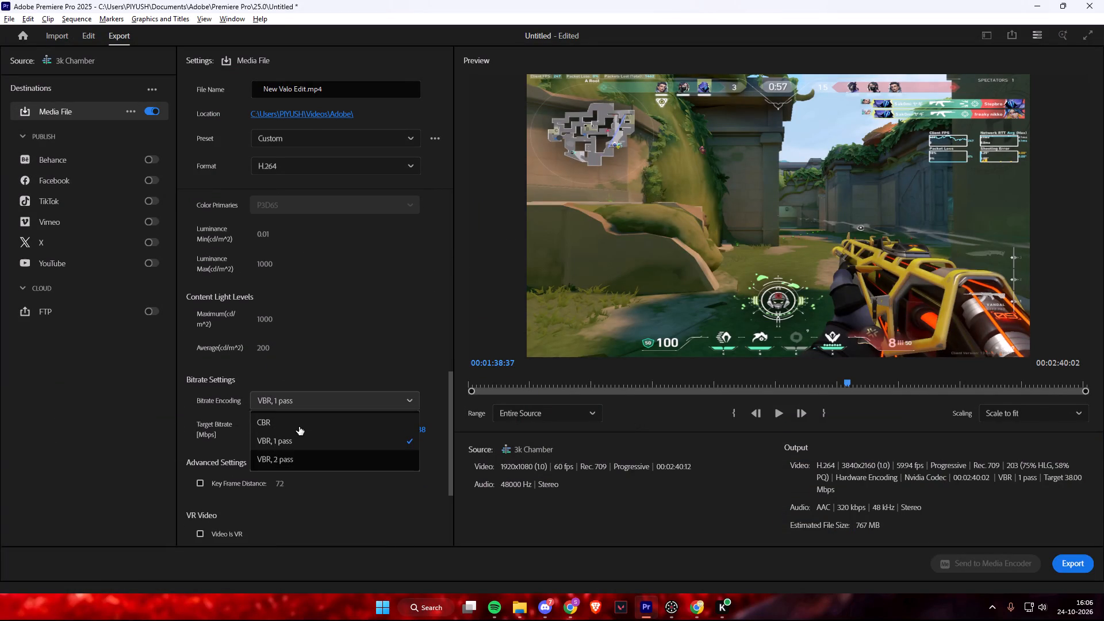
click(299, 427)
key(space)
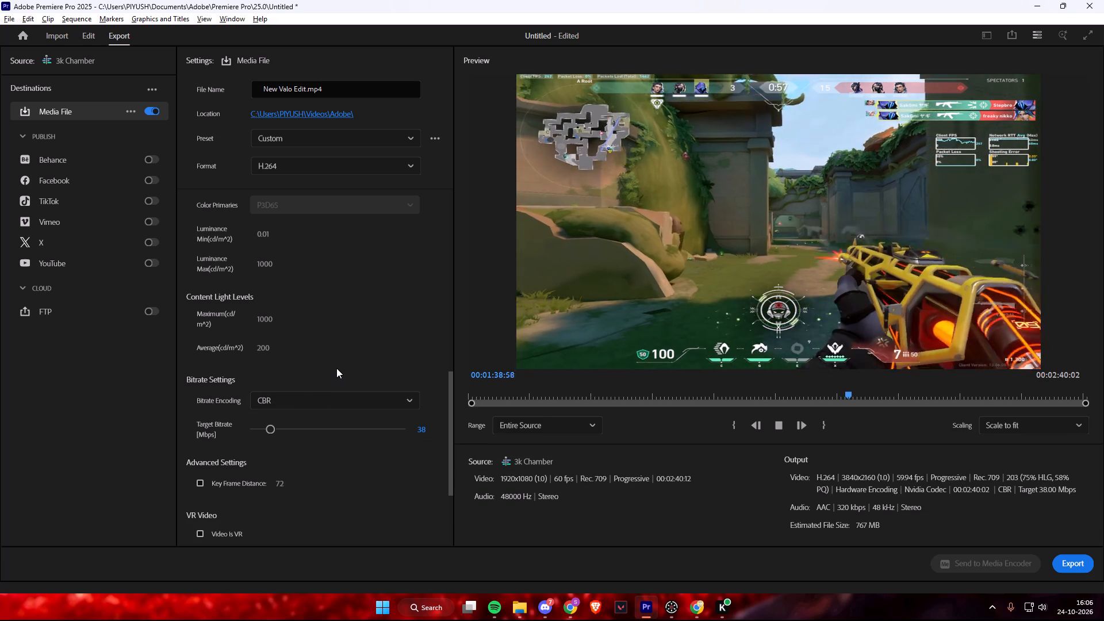
key(space)
Check the bitrate in the Chrome tutorial, return to Premiere Pro and set the target bitrate to 100 Mbps.
key(alt+Tab)
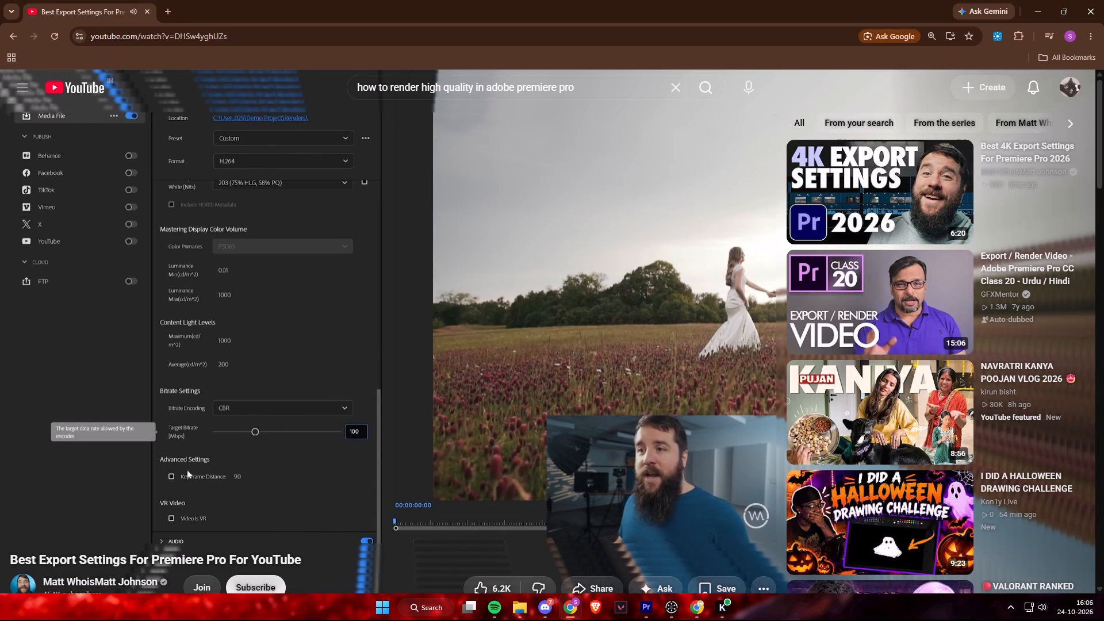
key(alt+Tab)
click(430, 431)
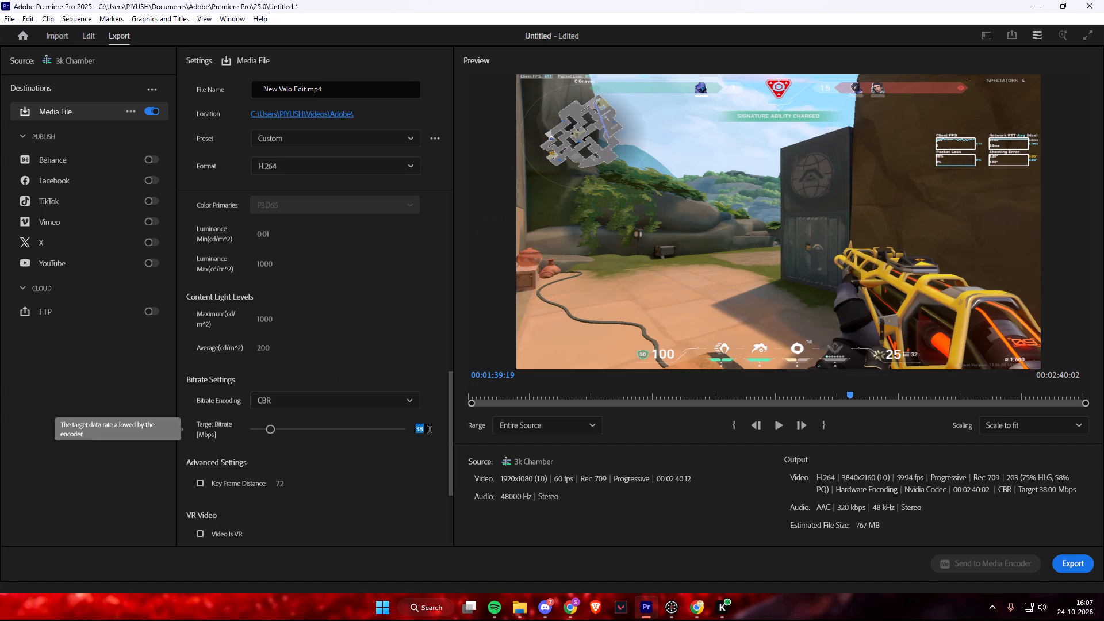
text(100)
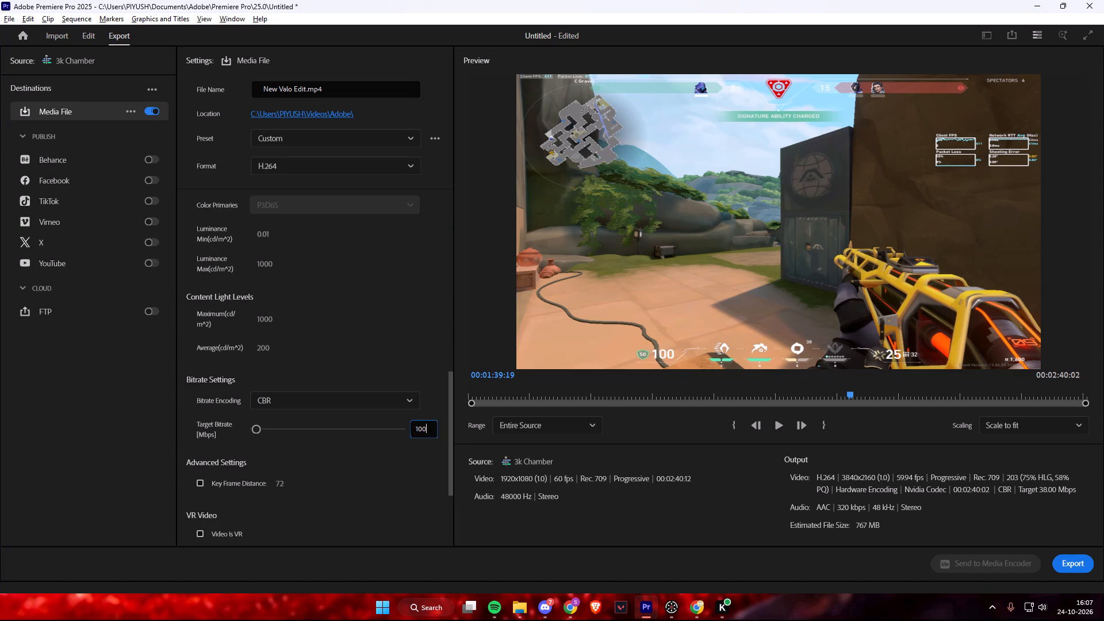
click(377, 451)
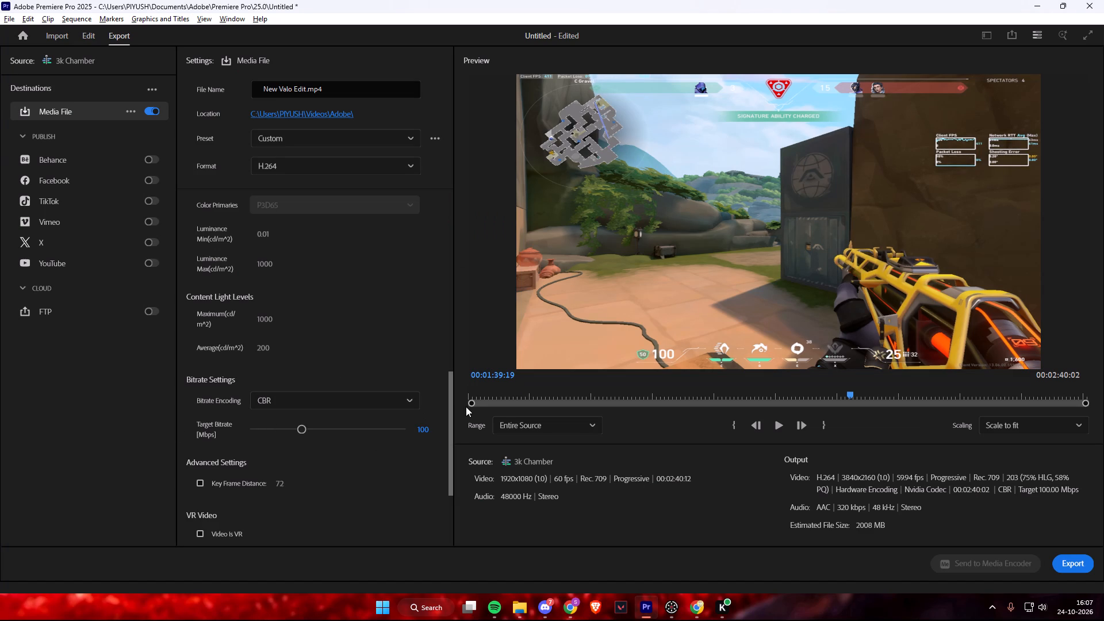
Switch between the YouTube tutorial in Chrome and Premiere Pro to compare the tutorial's output settings with the export settings.
key(alt+Tab)
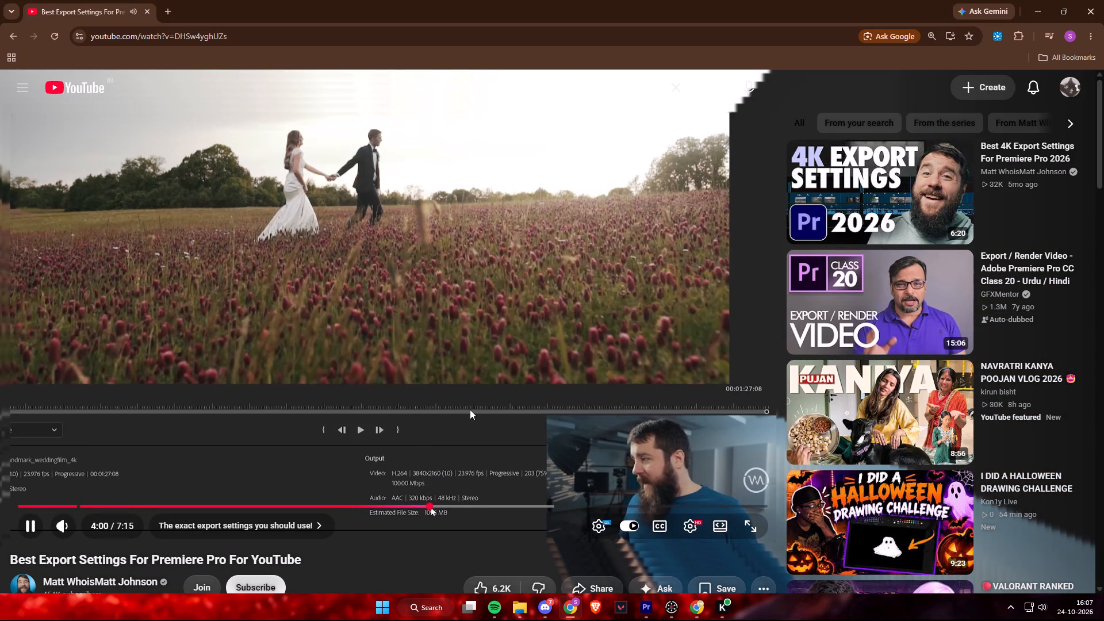
key(alt+Tab)
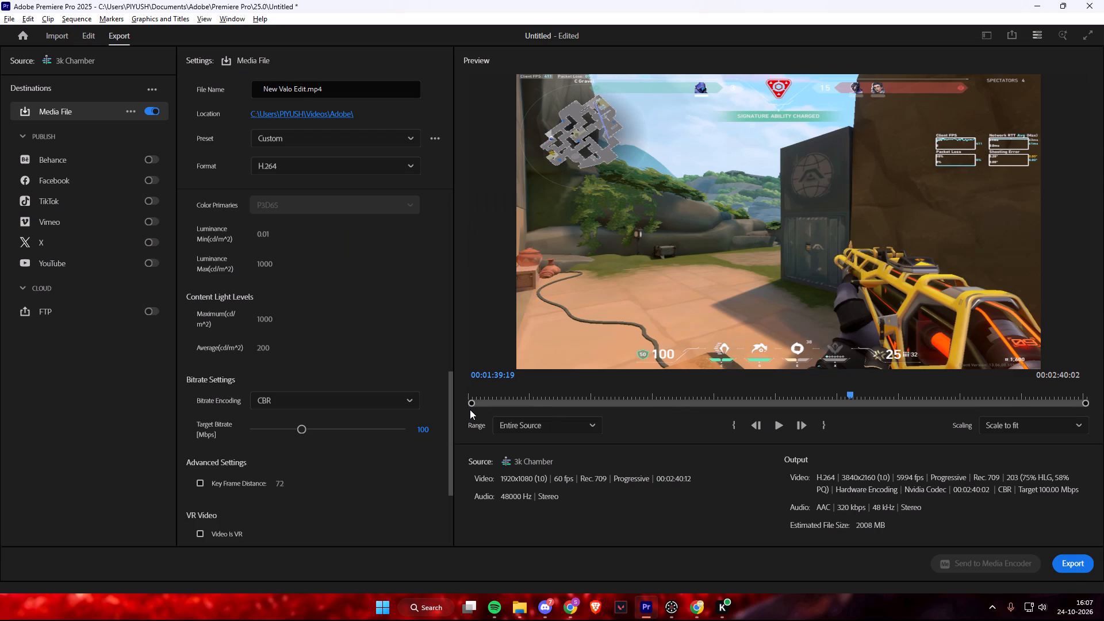
key(alt+Tab)
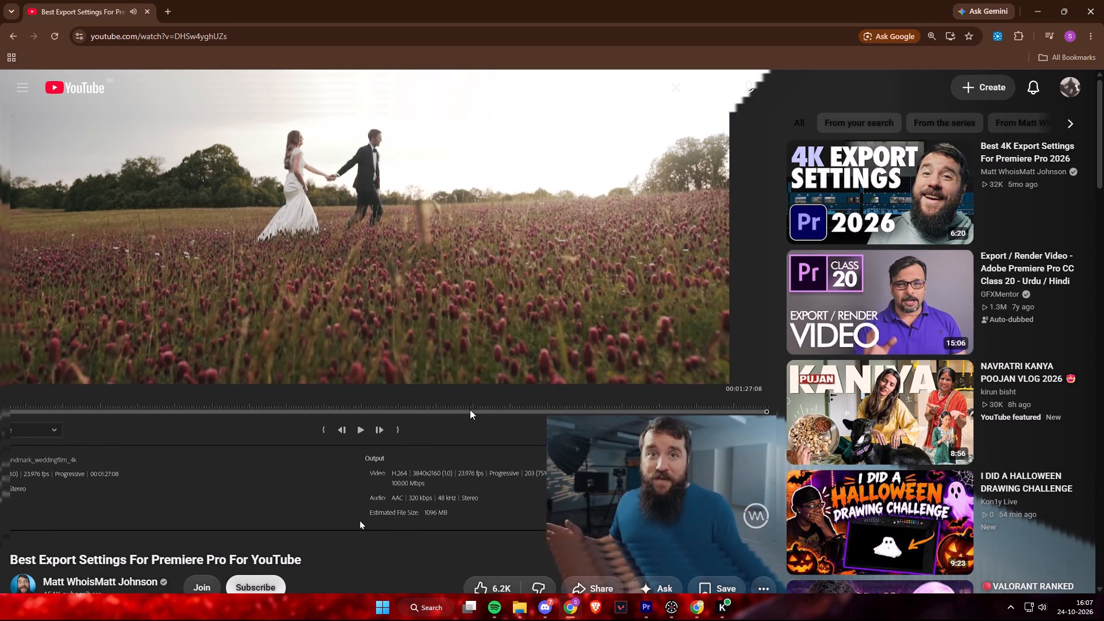
key(alt+Tab)
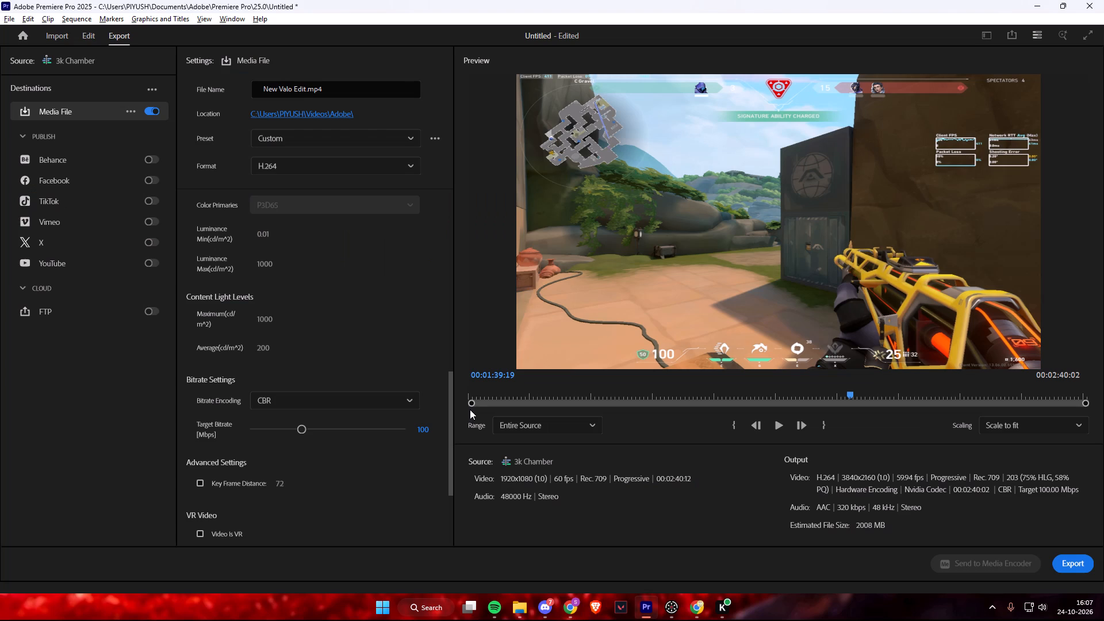
key(space)
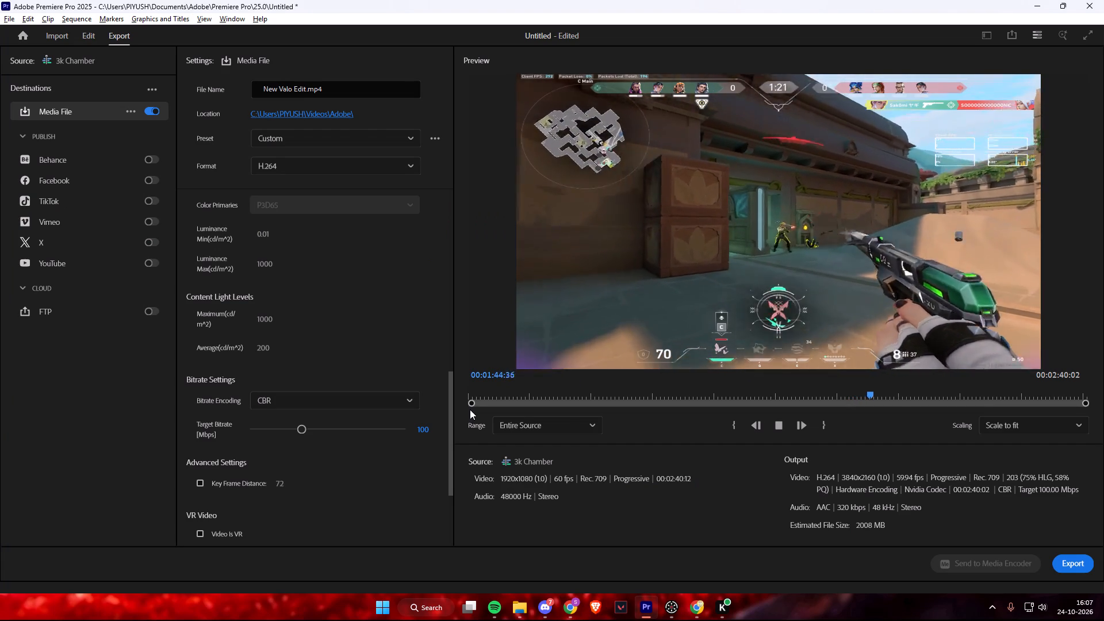
key(space)
key(alt+Tab)
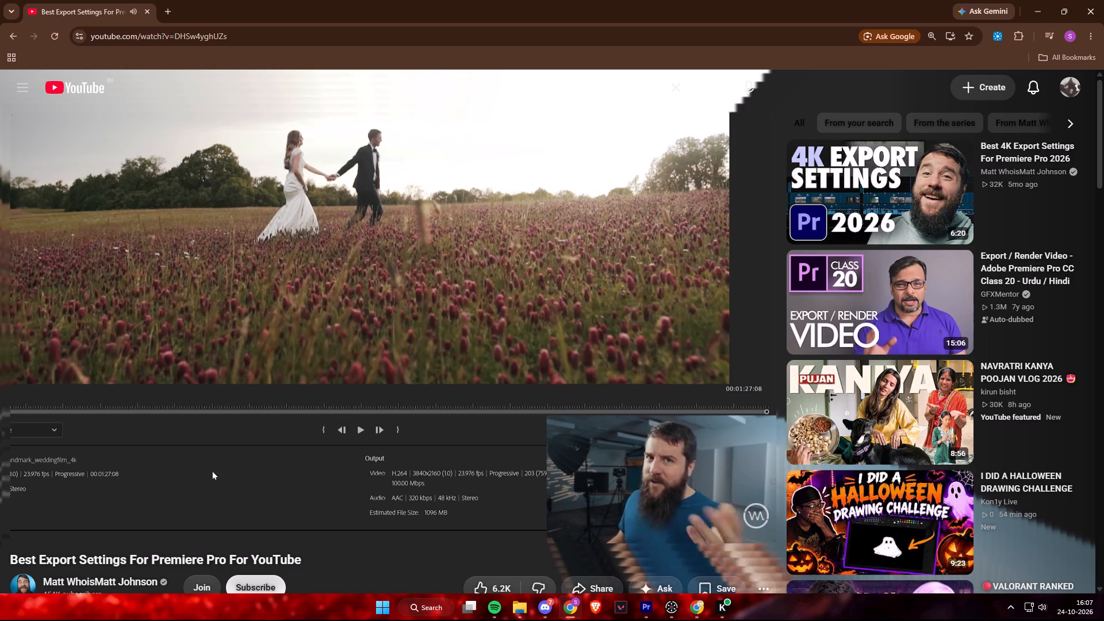
key(alt+Tab)
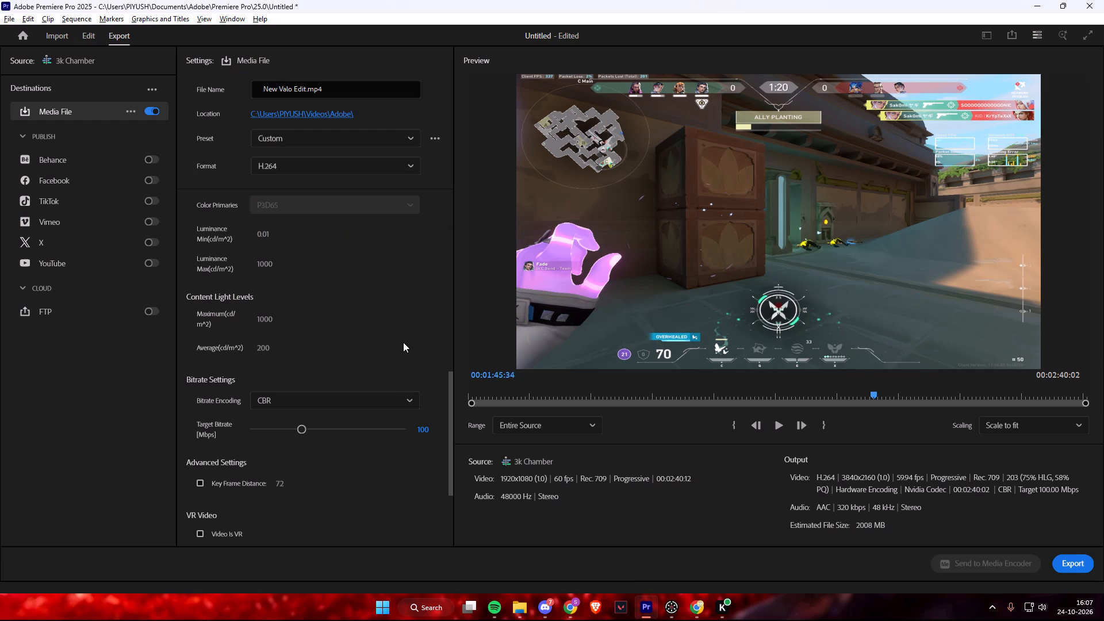
Set the export frame rate to 60 fps in the basic video settings.
scroll(357, 271, up, 20)
scroll(346, 279, up, 8)
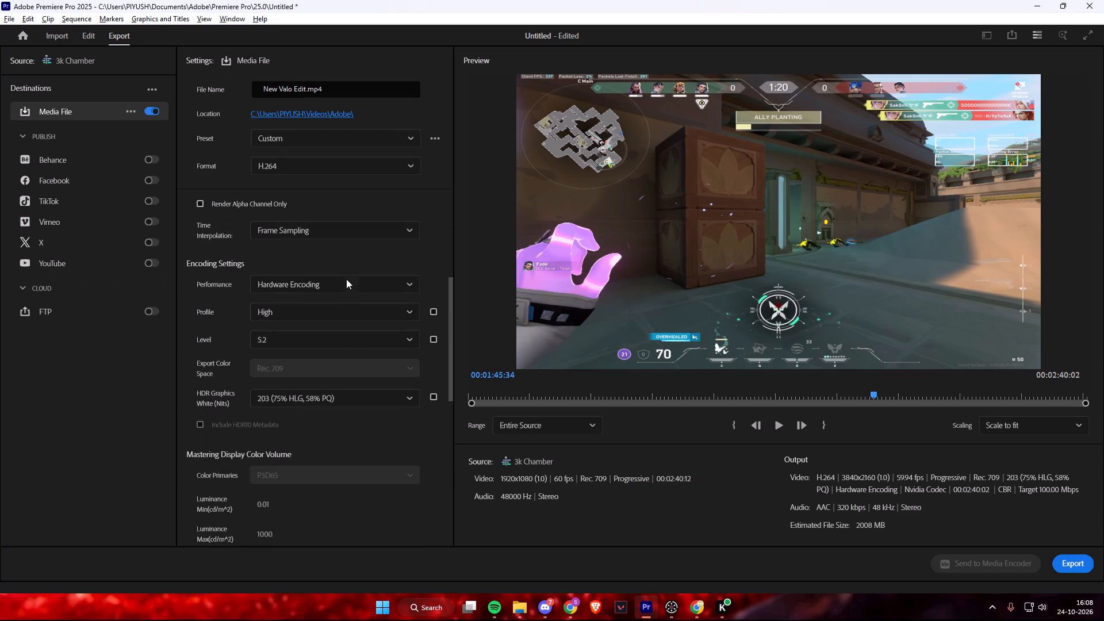
scroll(346, 278, up, 16)
scroll(346, 278, up, 8)
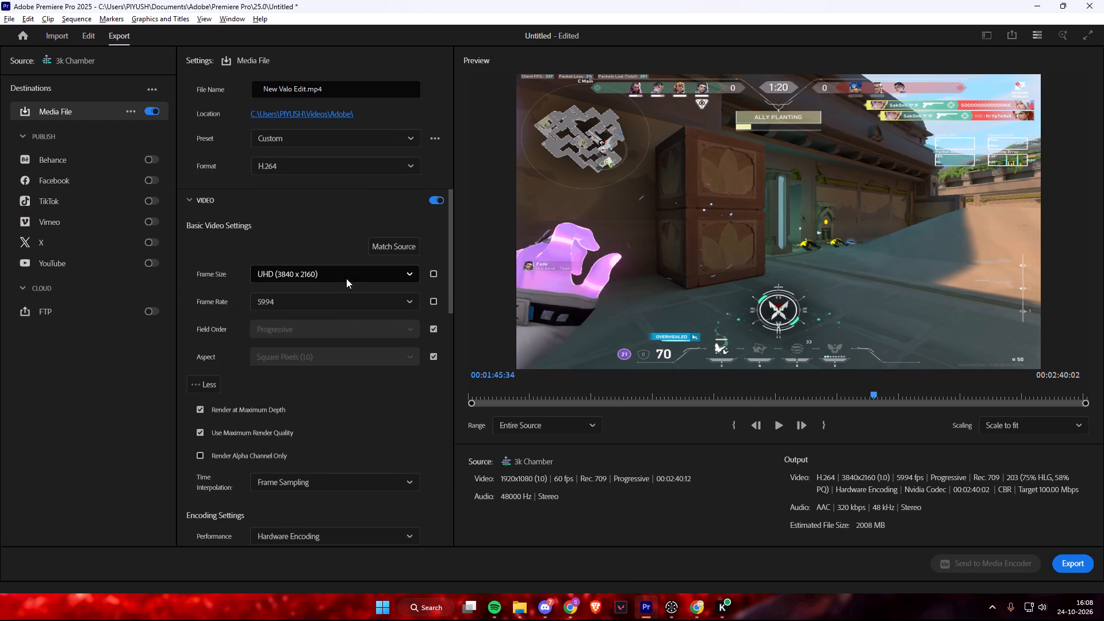
scroll(346, 278, up, 7)
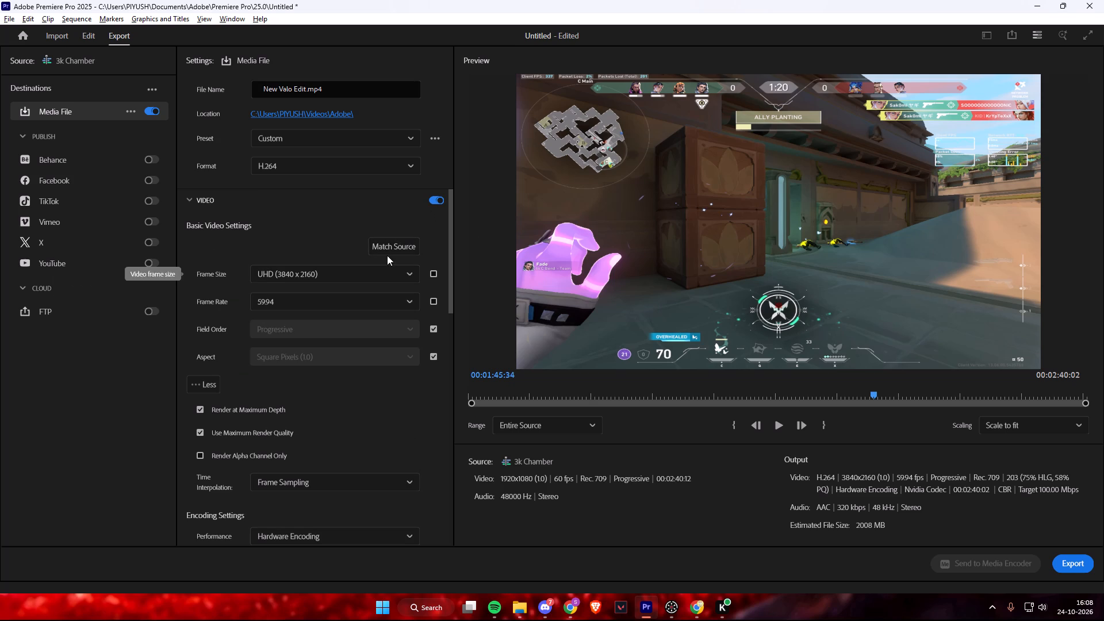
click(357, 302)
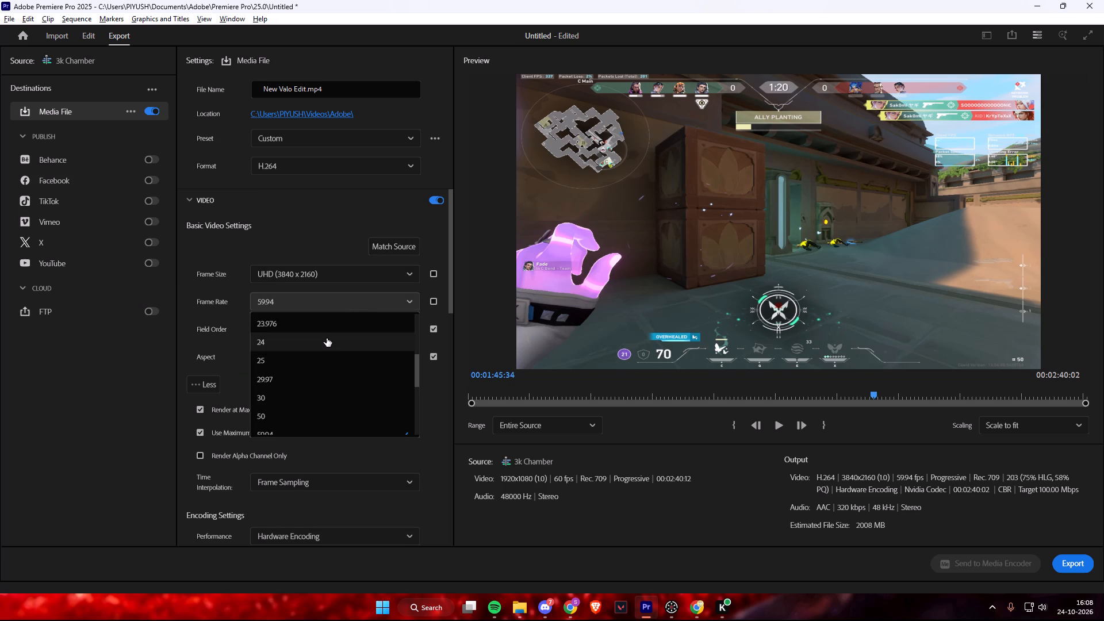
scroll(315, 347, down, 2)
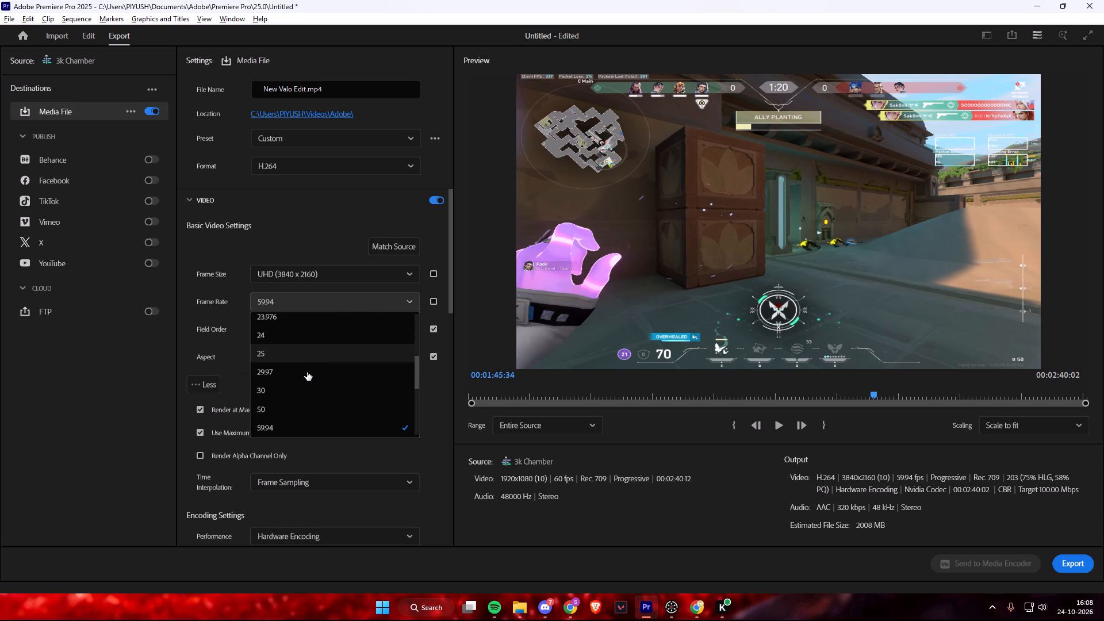
click(307, 372)
click(316, 302)
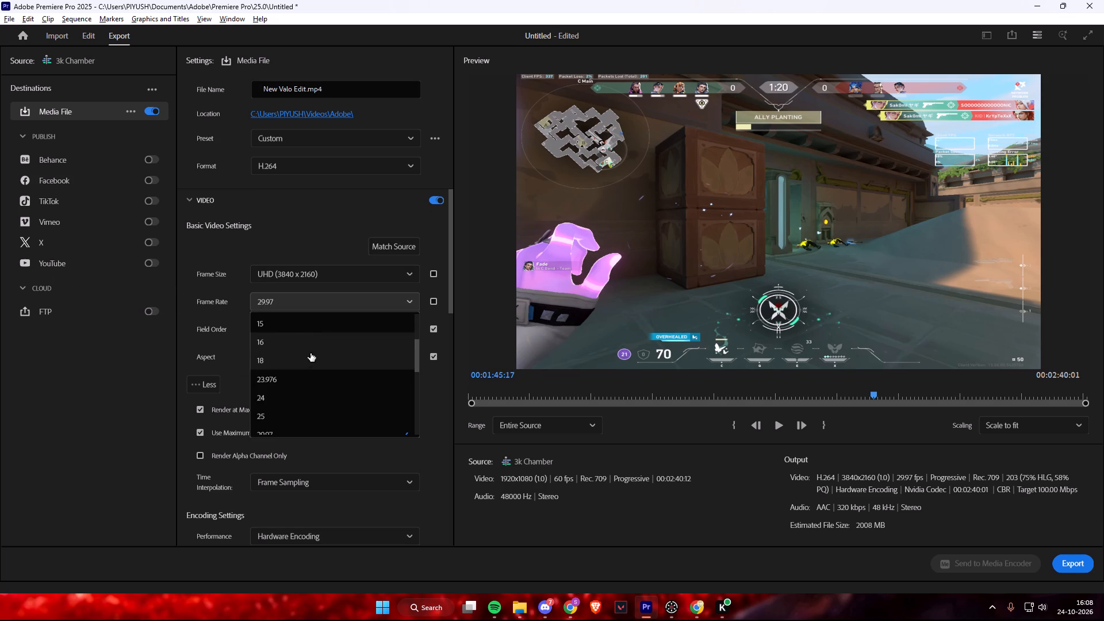
scroll(302, 385, down, 10)
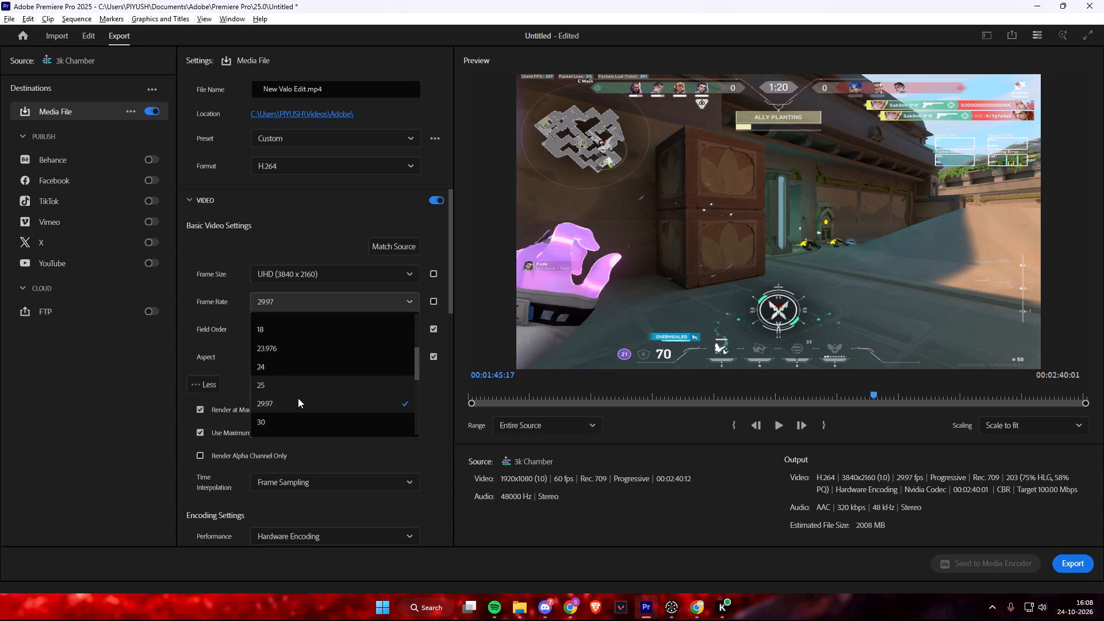
scroll(298, 400, down, 15)
click(287, 424)
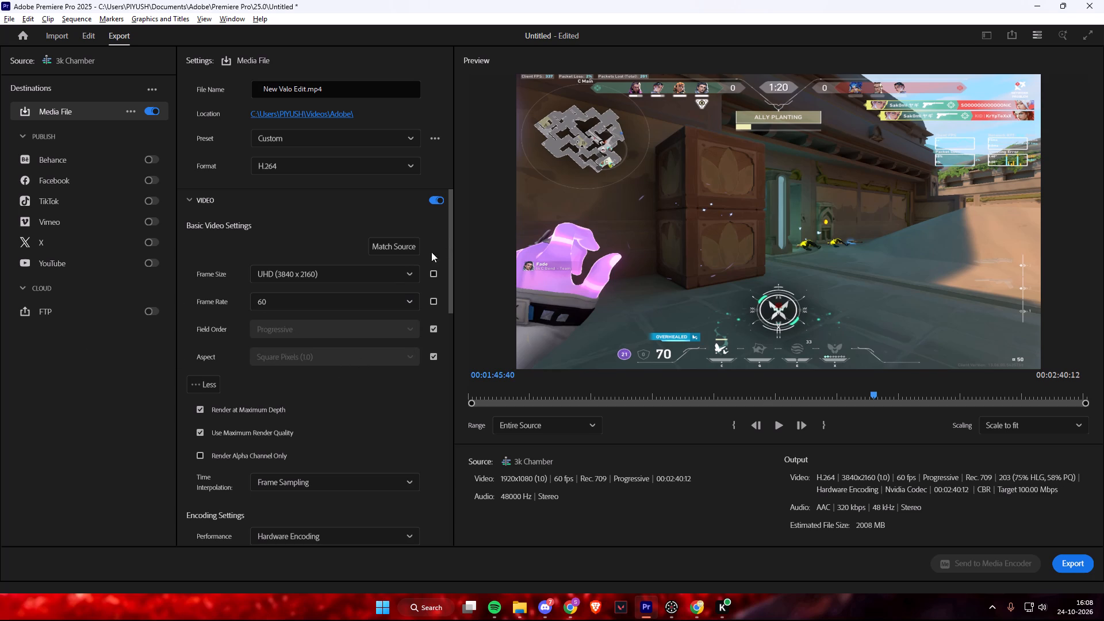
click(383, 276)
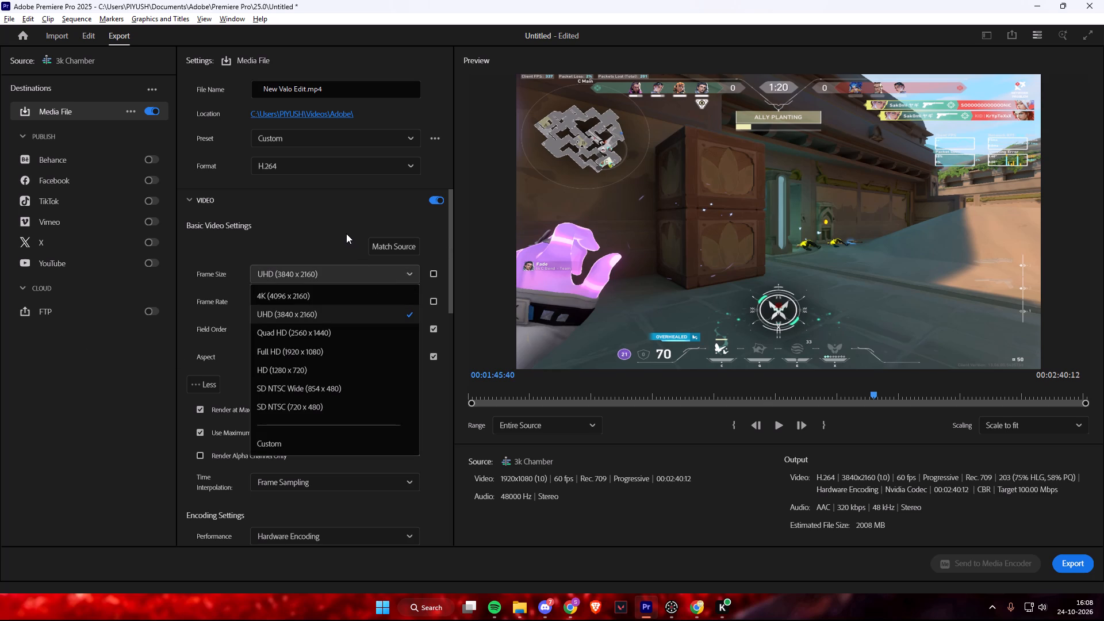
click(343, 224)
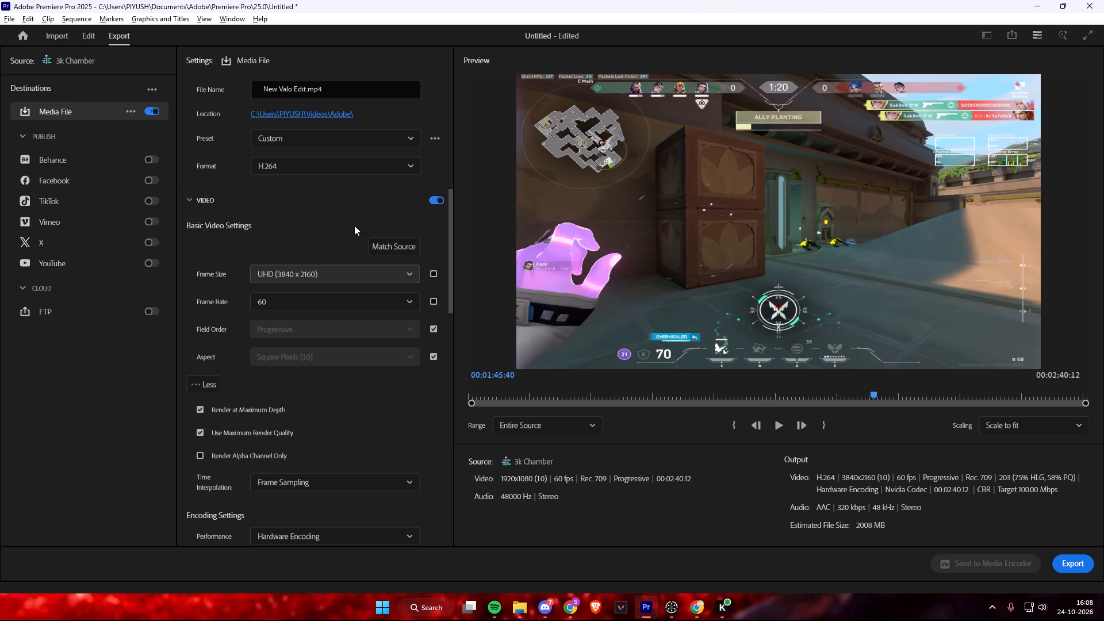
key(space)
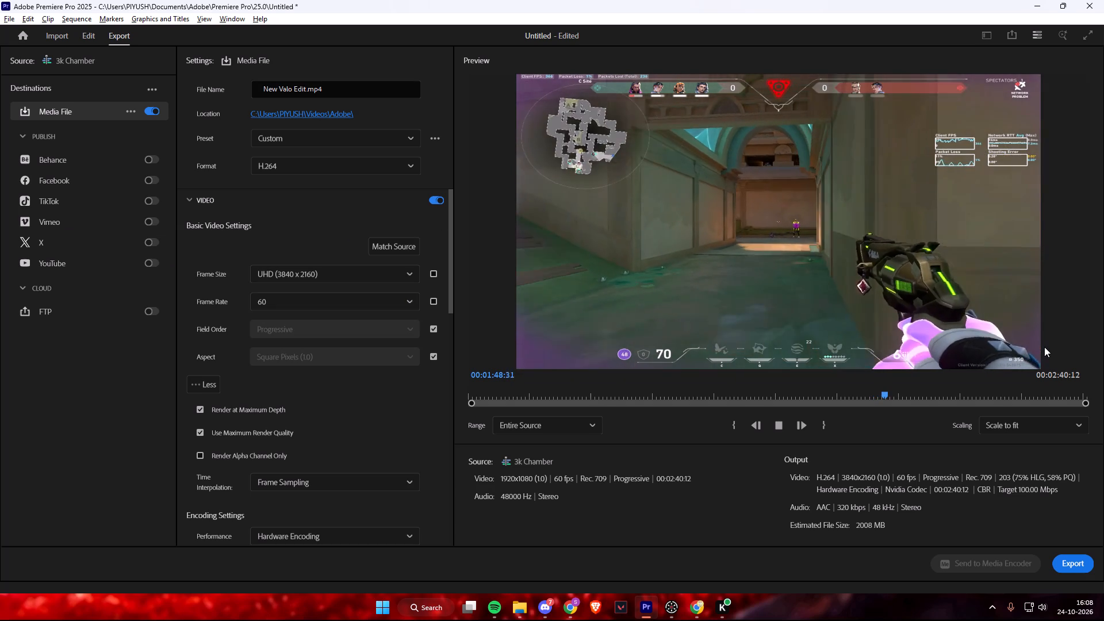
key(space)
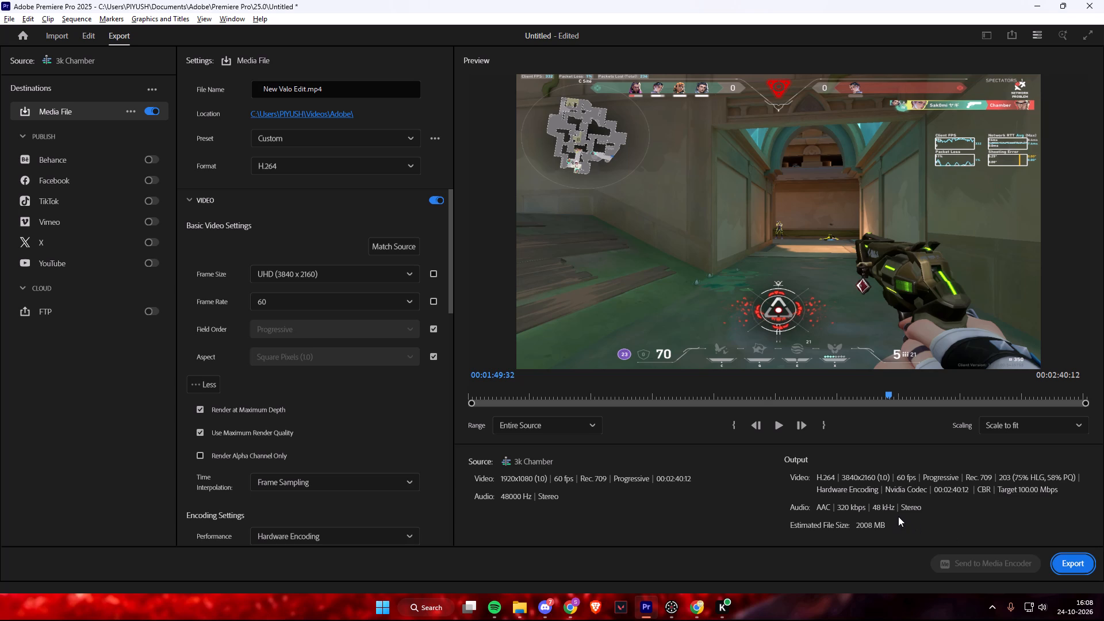
Switch to Chrome and pause the YouTube tutorial on export settings.
click(572, 604)
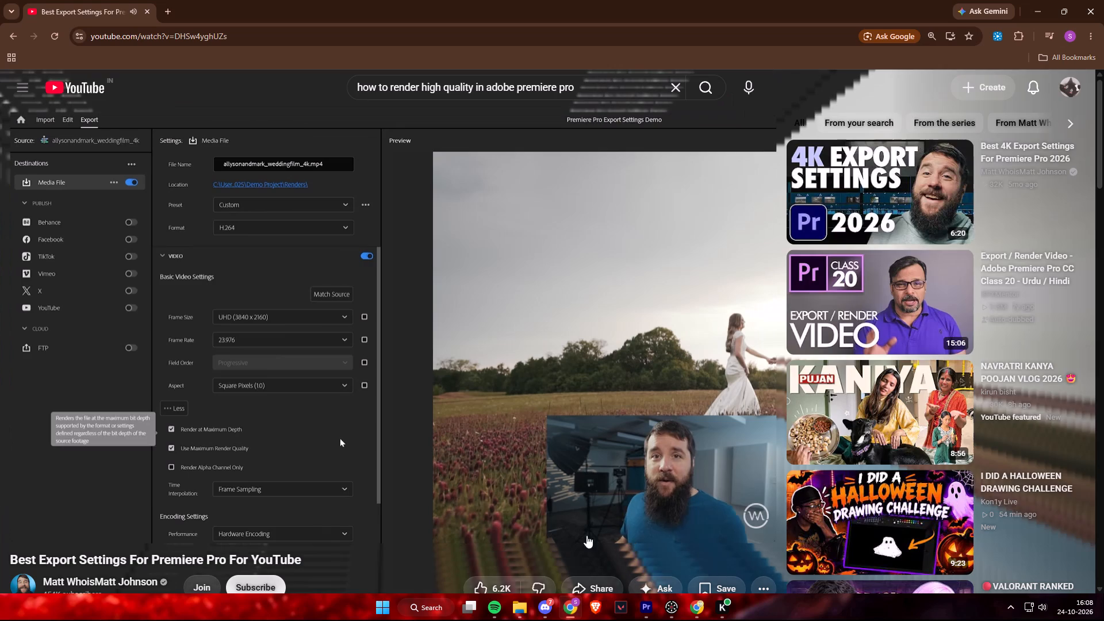
click(561, 405)
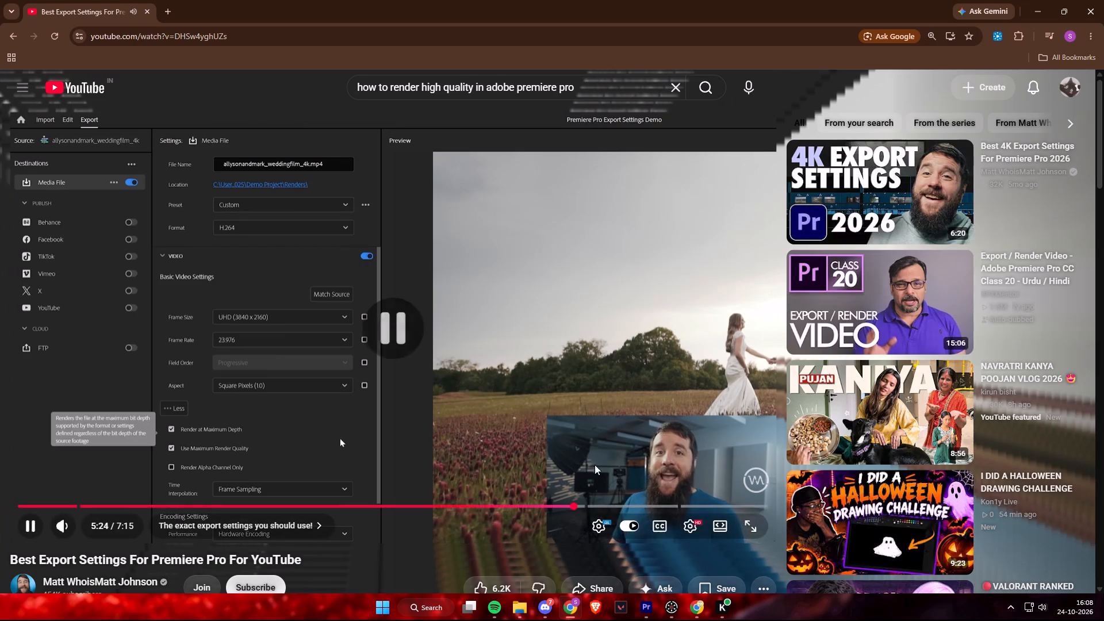
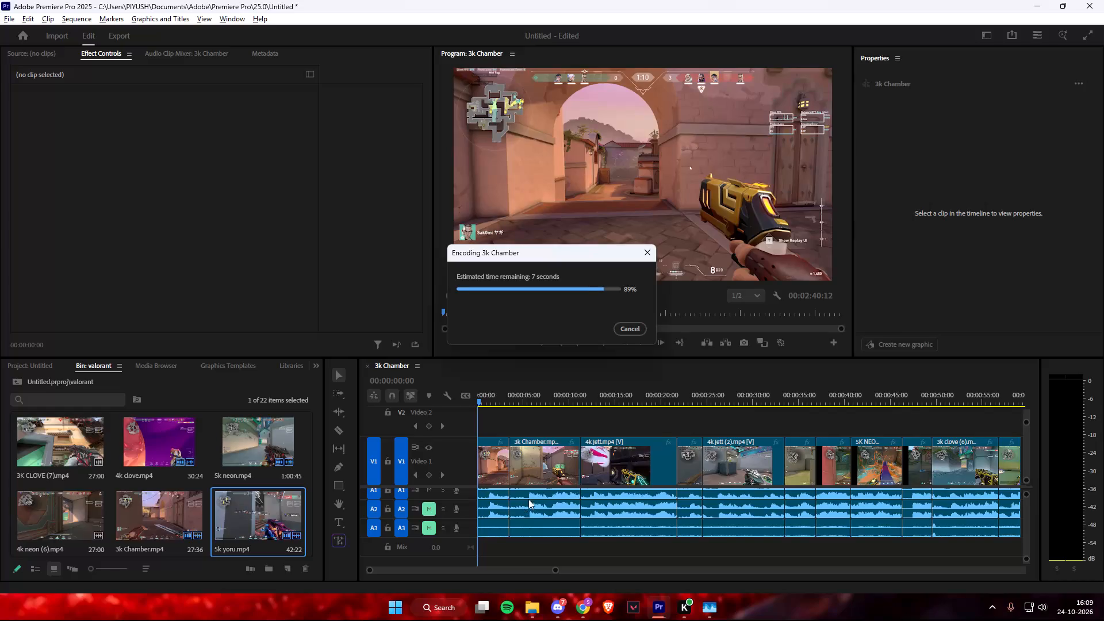
Switch to File Explorer, check the export files in the Adobe folder under Videos, and return to Premiere Pro.
click(527, 616)
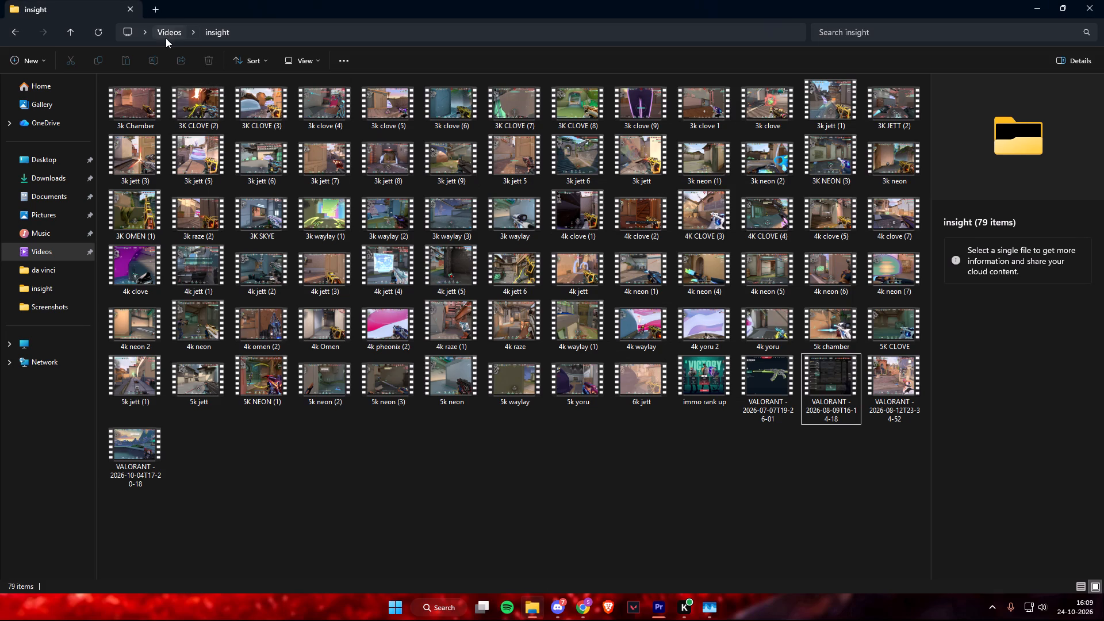
click(164, 37)
click(508, 121)
click(485, 231)
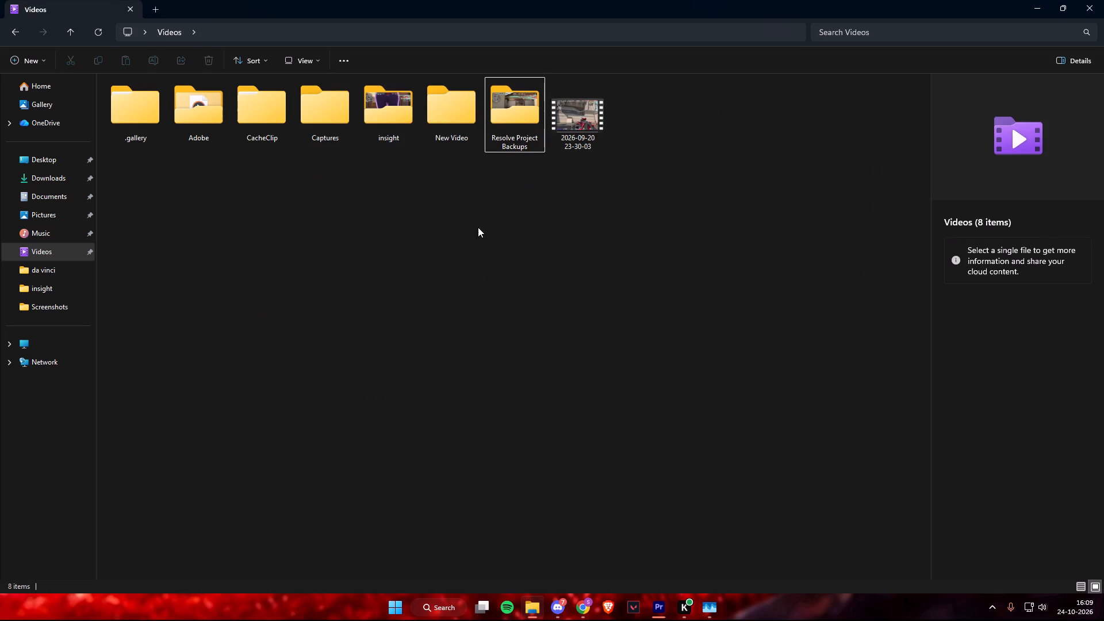
double_click(197, 128)
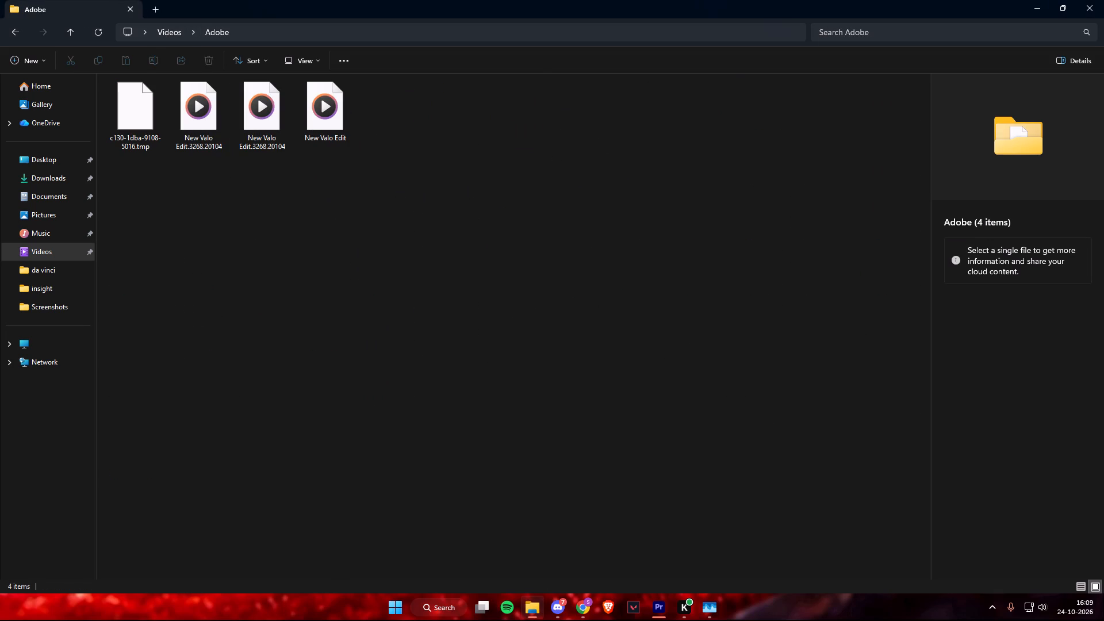
click(1041, 5)
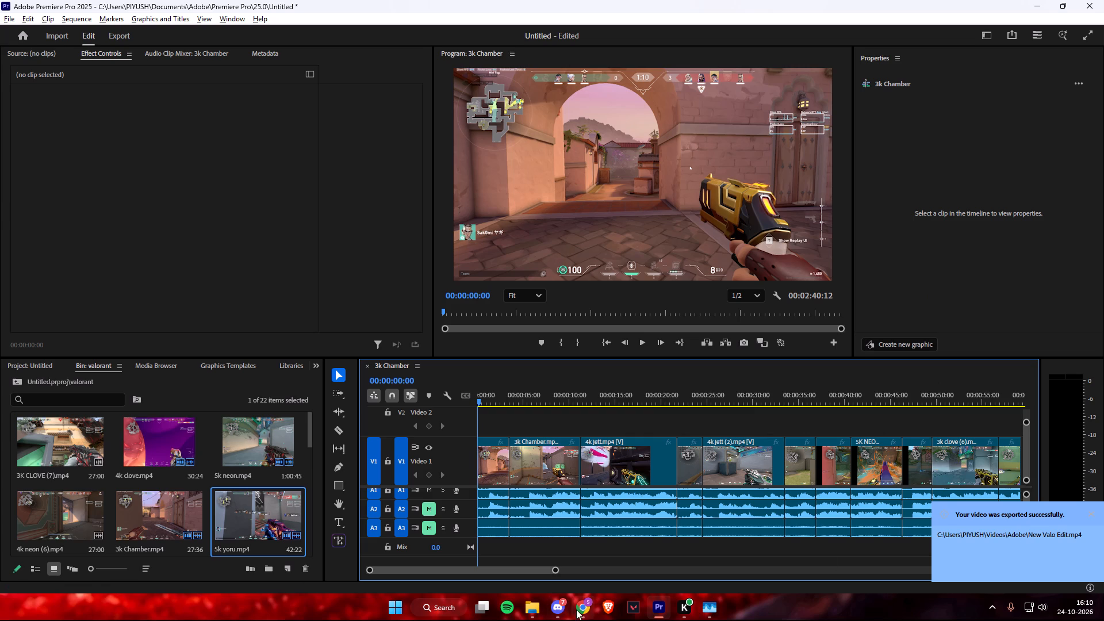
Switch back to File Explorer and play the exported New Valo Edit video in full screen.
click(535, 608)
double_click(136, 87)
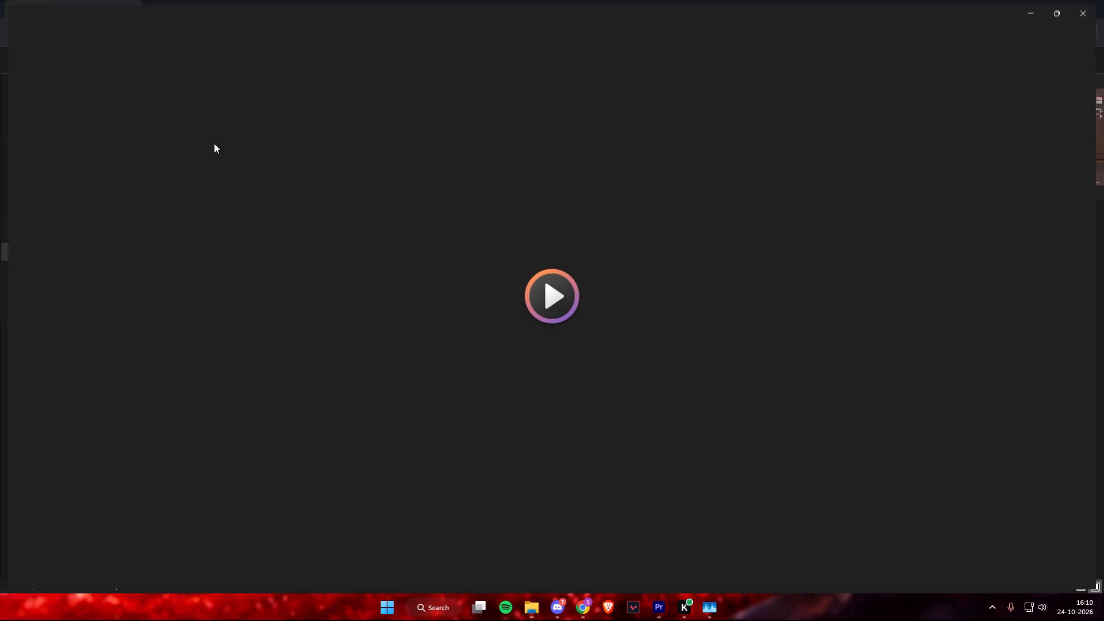
click(1047, 567)
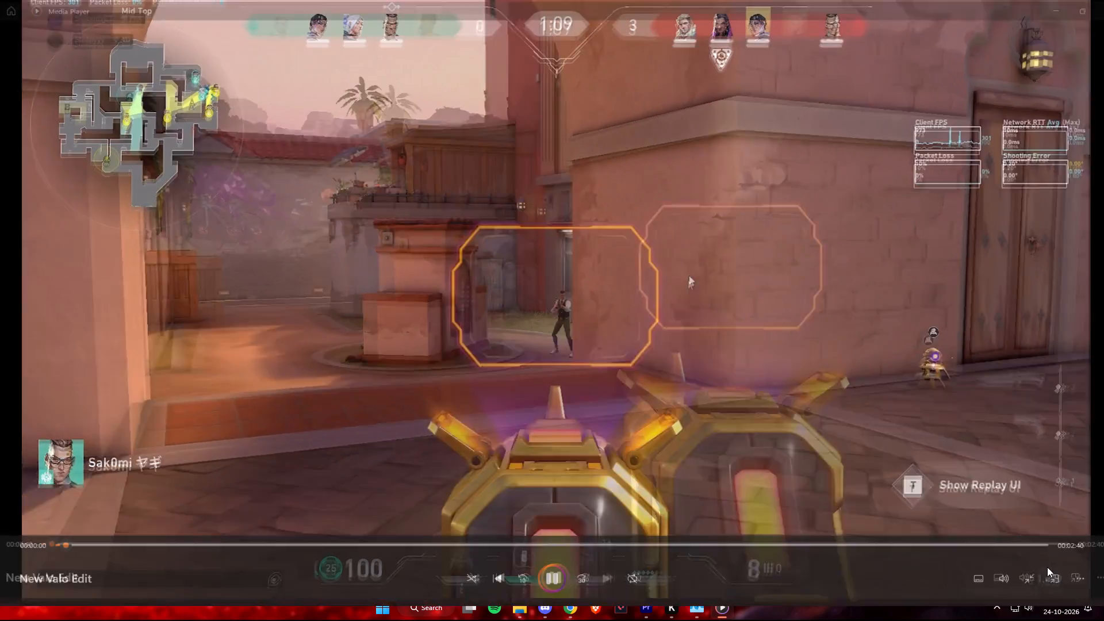
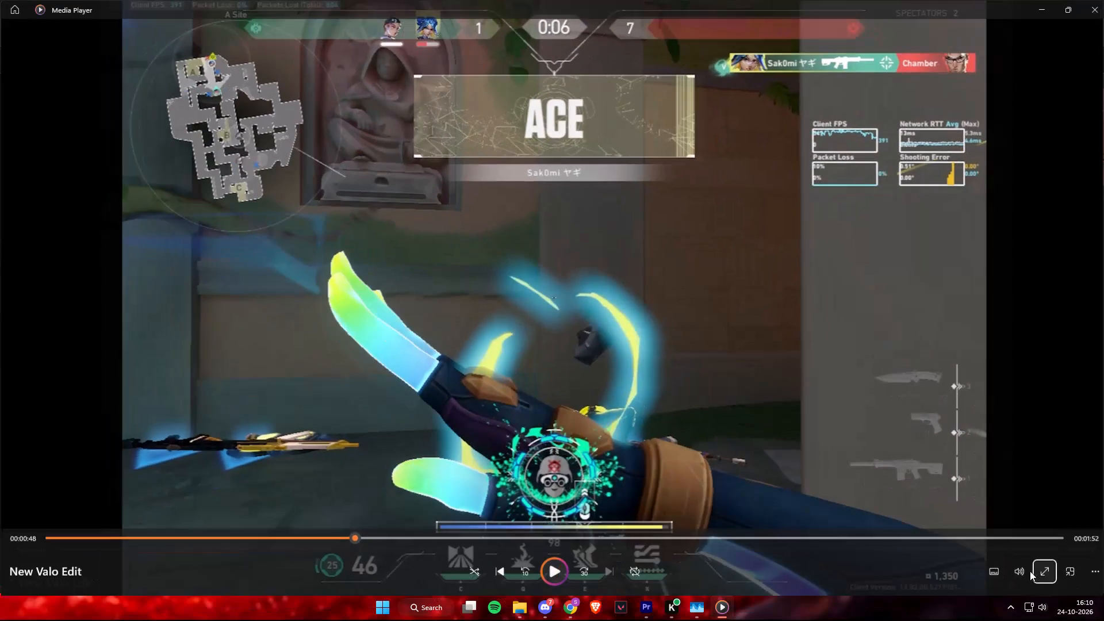
Close the video player and delete the exported New Valo Edit file from the Adobe folder.
click(1103, 0)
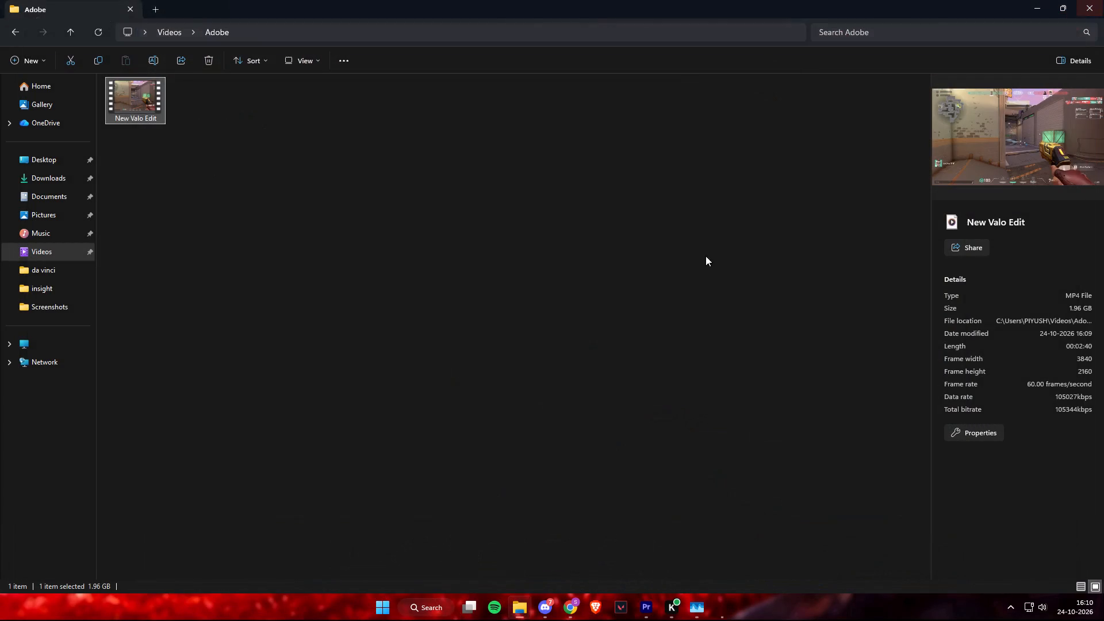
right_click(145, 120)
click(319, 130)
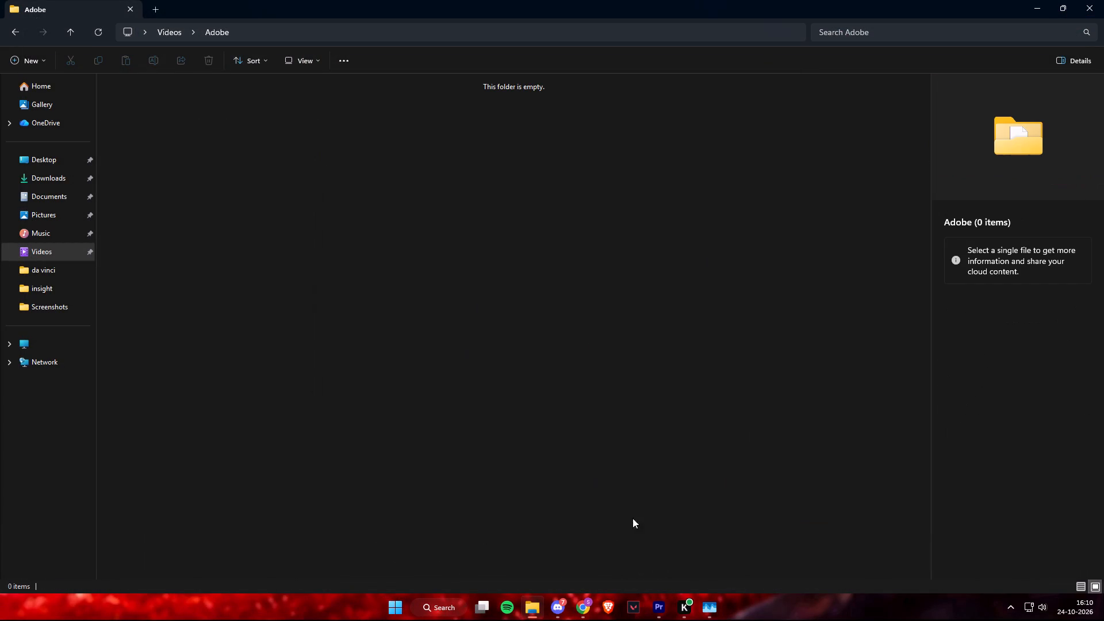
Switch to Premiere Pro and, for the 5K NEON clip ending near 00:00:40, turn off Uniform Scale and set Scale Width to 125.
click(655, 606)
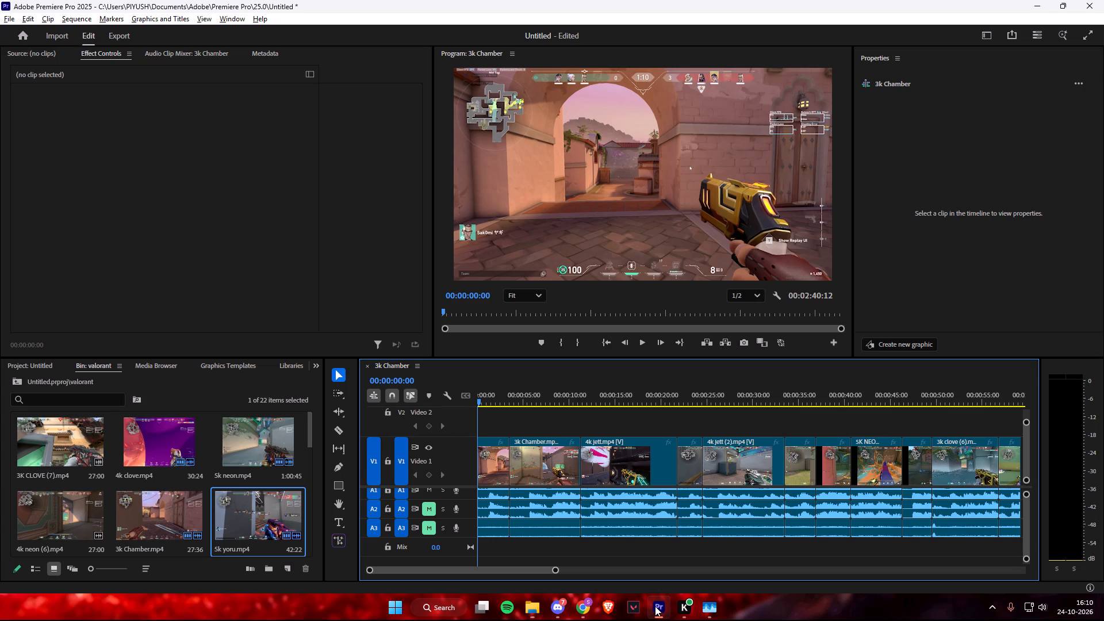
key(space)
drag(479, 400, 663, 400)
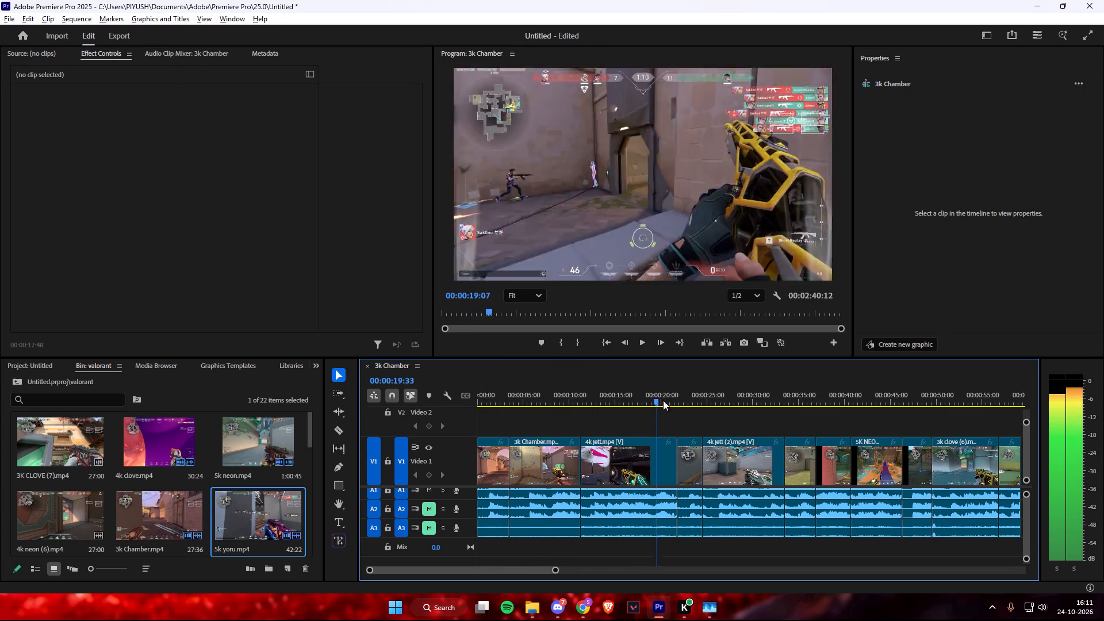
drag(663, 400, 658, 398)
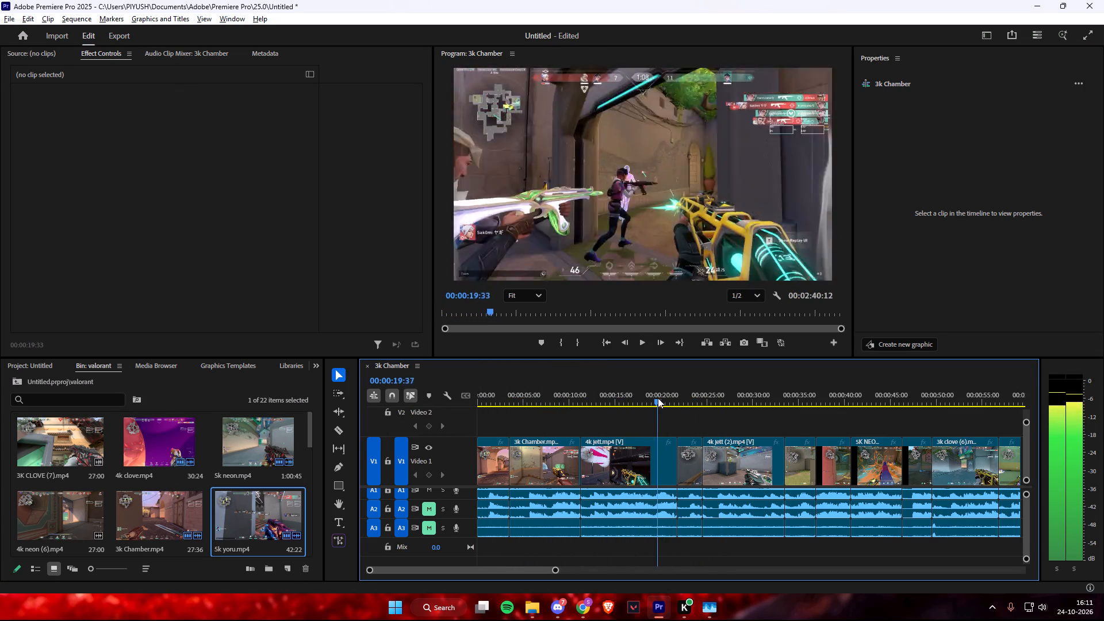
drag(658, 398, 858, 396)
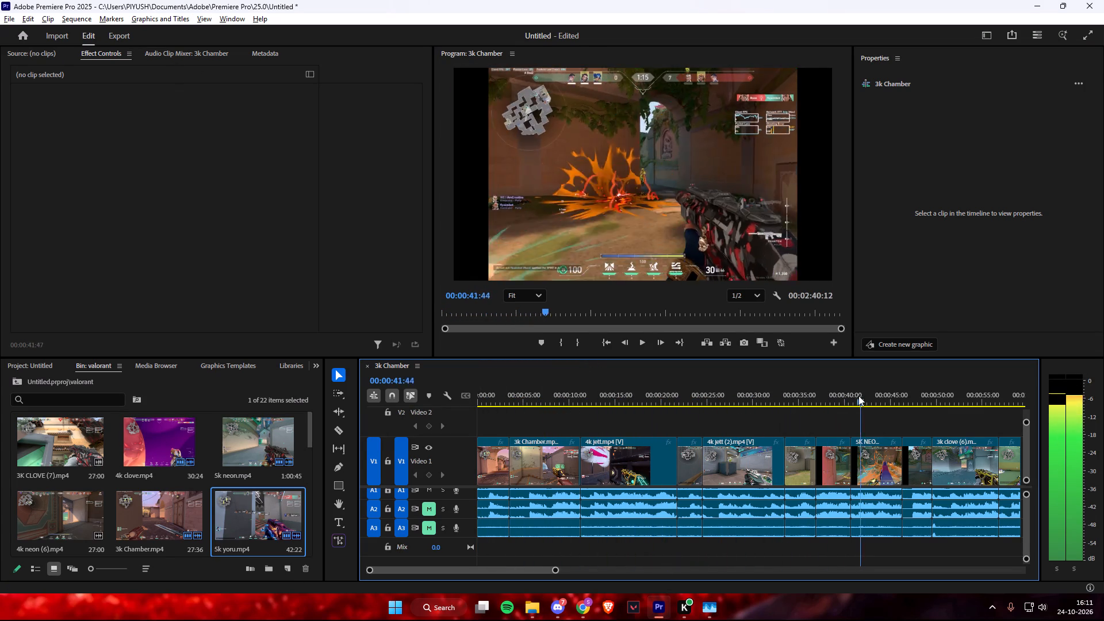
drag(858, 396, 845, 394)
key(space)
key(space)
click(833, 455)
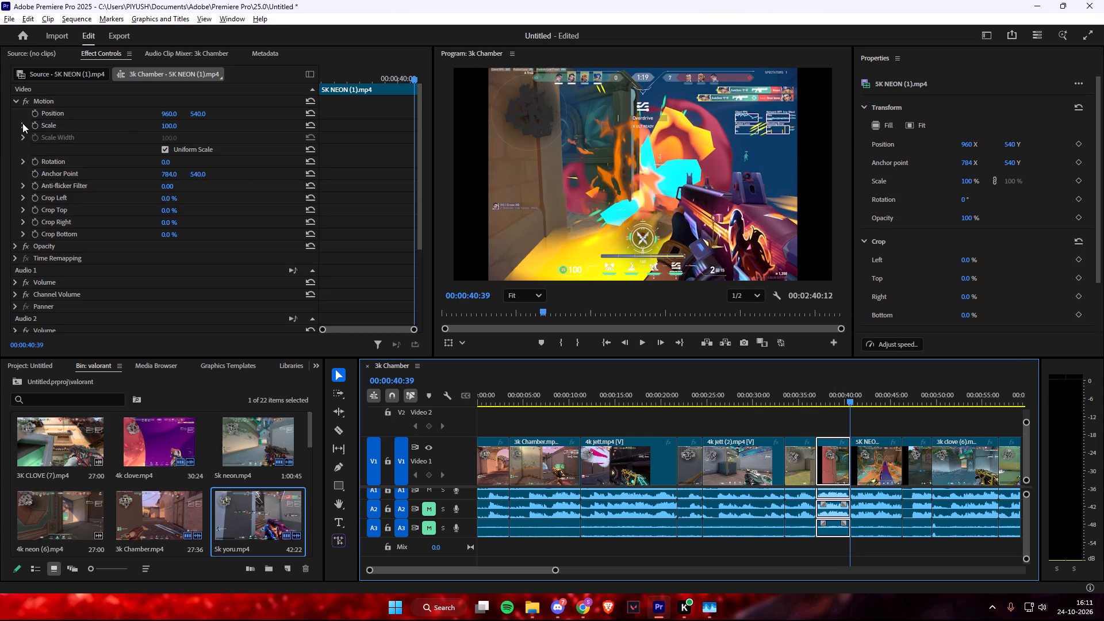
click(162, 149)
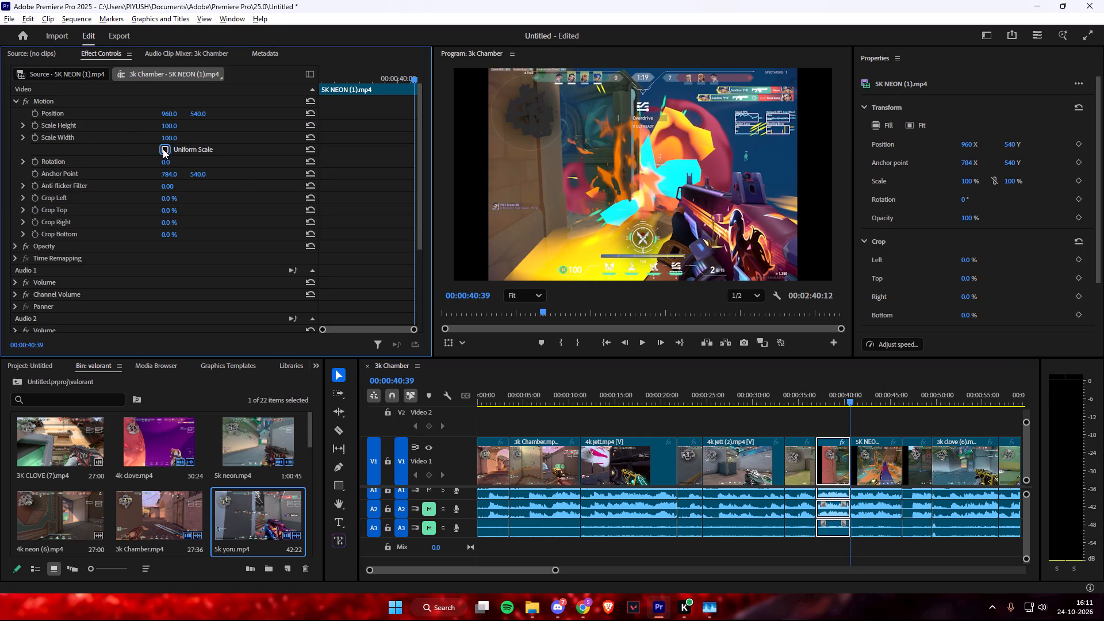
drag(172, 138, 179, 139)
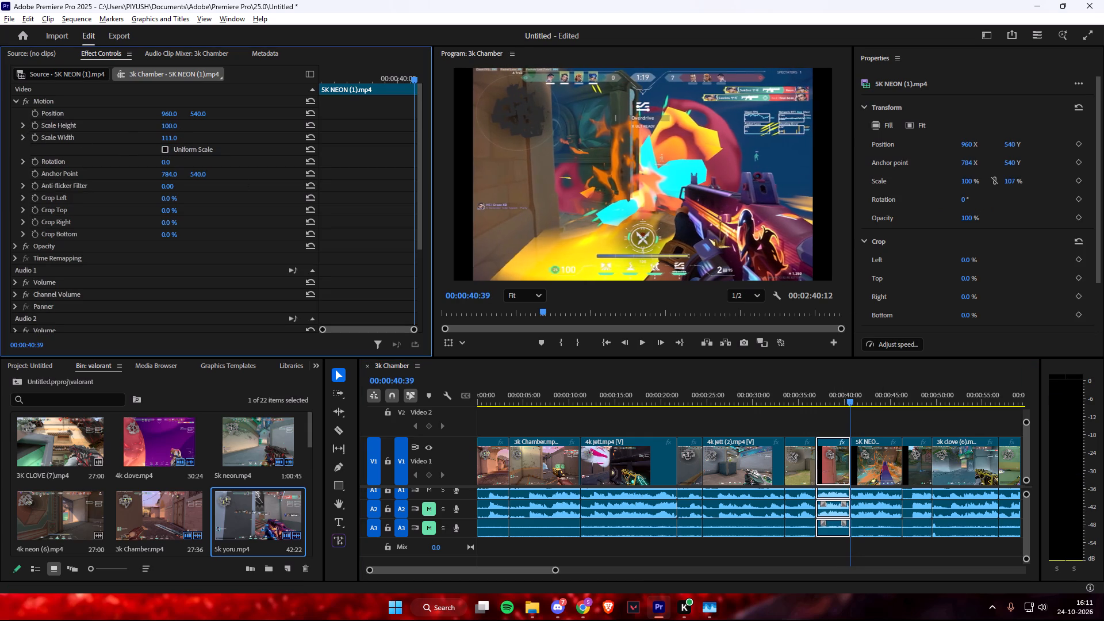
drag(179, 139, 189, 141)
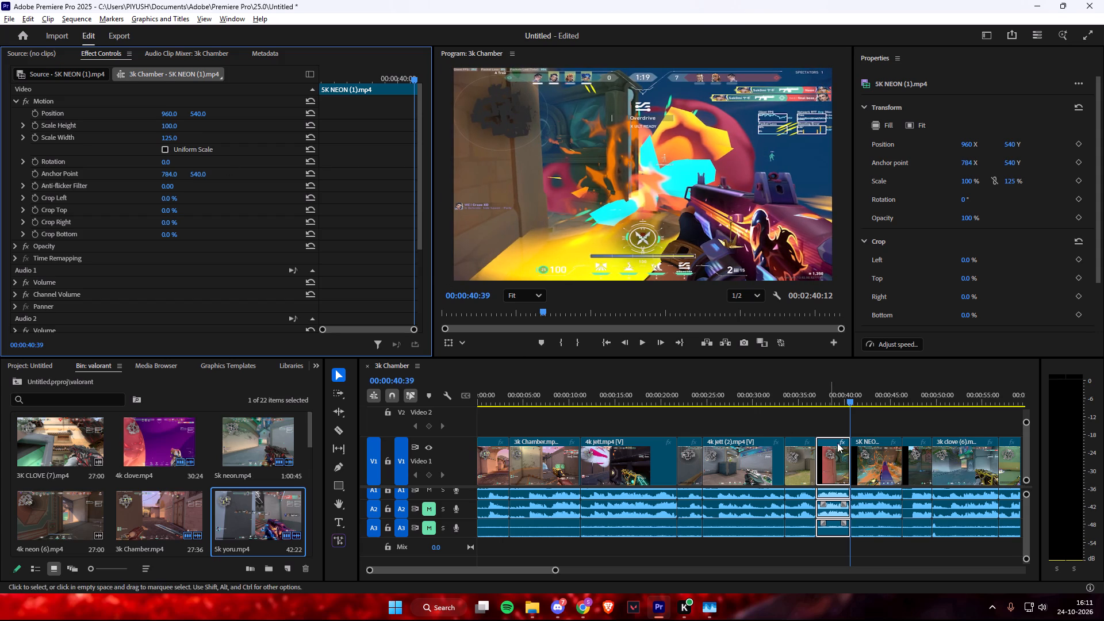
Copy the 125 Scale Width value to the 5K NEON clip at 00:00:41, with Uniform Scale turned off.
click(170, 137)
click(177, 136)
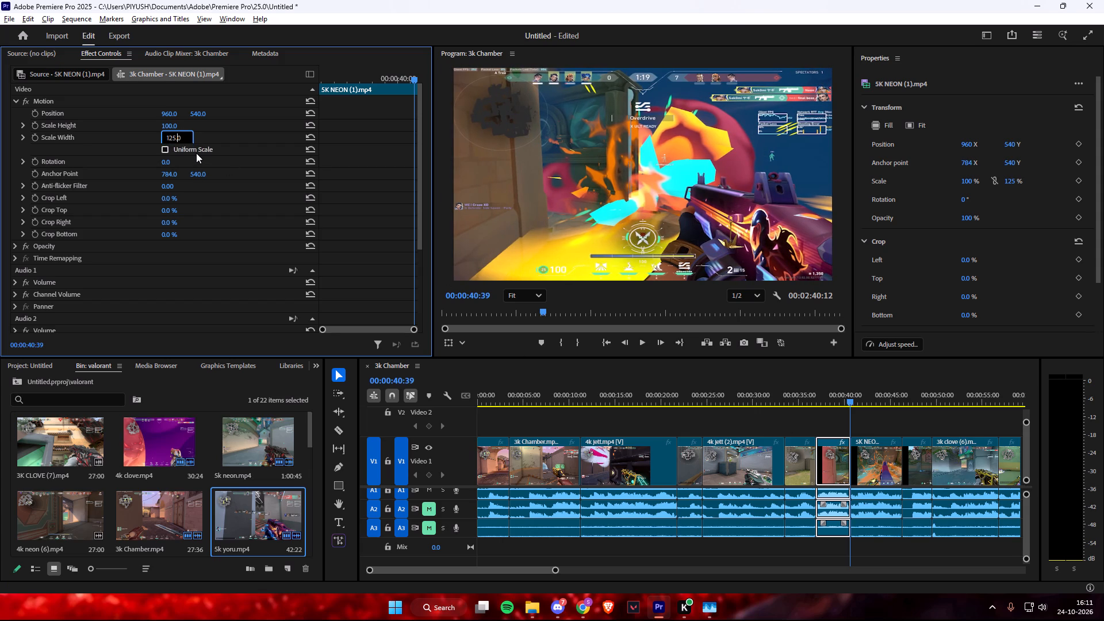
key(ctrl+a)
key(ctrl+c)
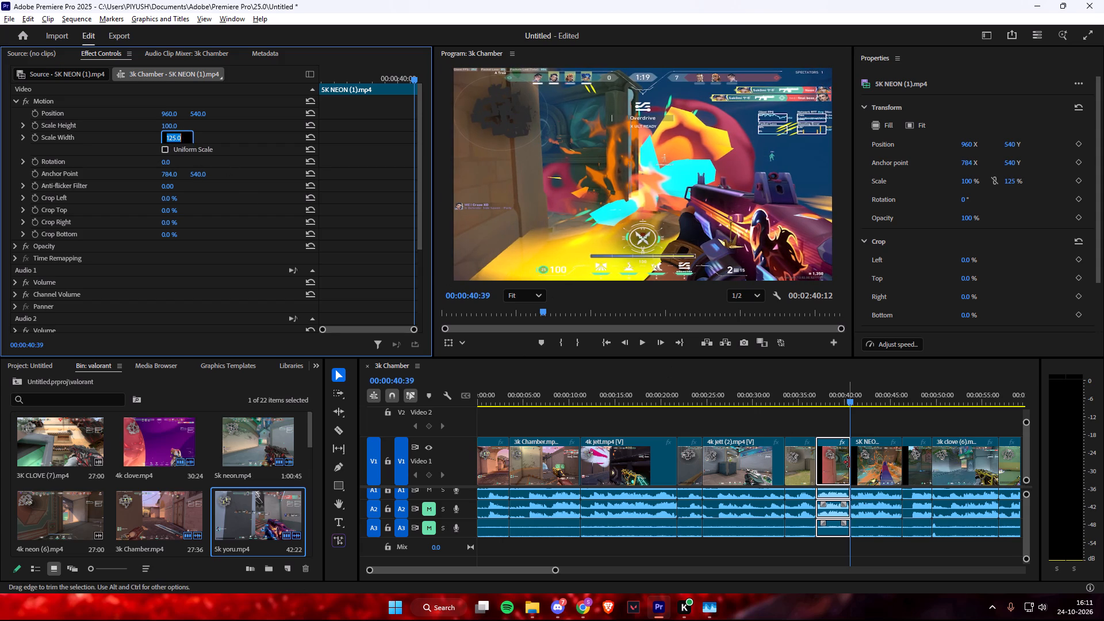
key(space)
click(860, 402)
click(869, 442)
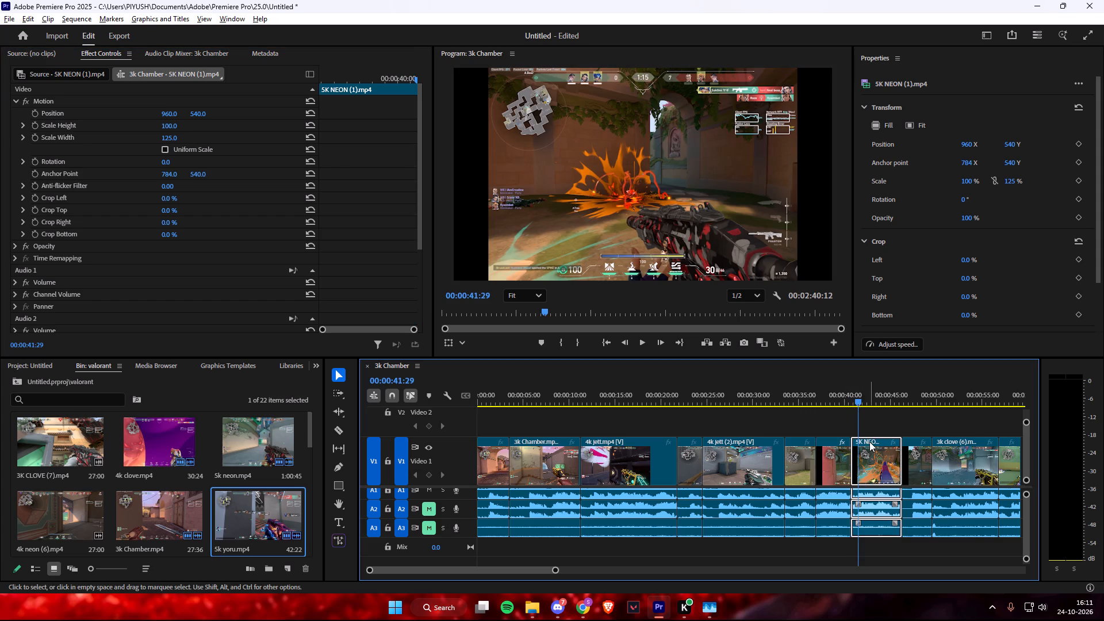
click(165, 152)
click(167, 139)
click(177, 136)
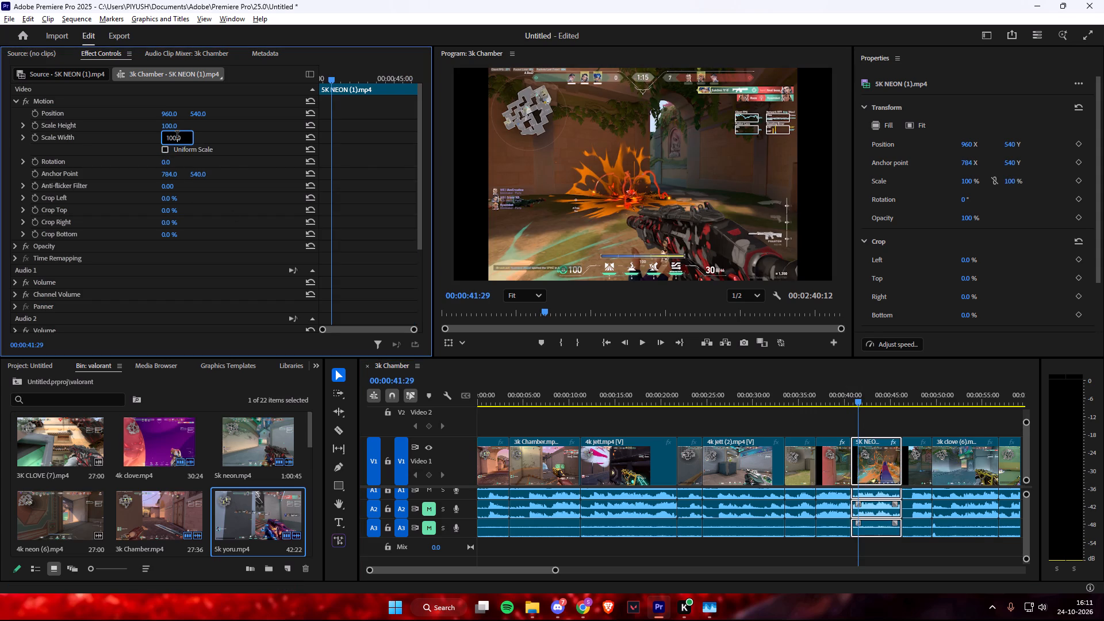
key(ctrl+a)
key(ctrl+v)
key(space)
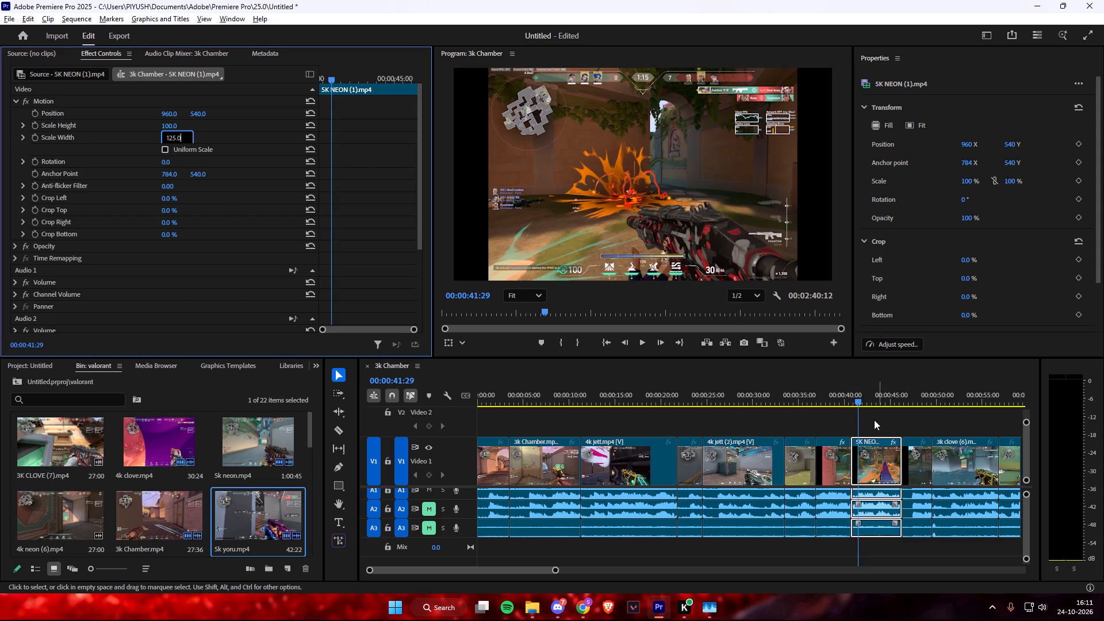
click(872, 416)
Turn off Uniform Scale for the 5K NEON clip at 00:00:47 and paste 125 as its Scale Width.
drag(857, 399, 889, 400)
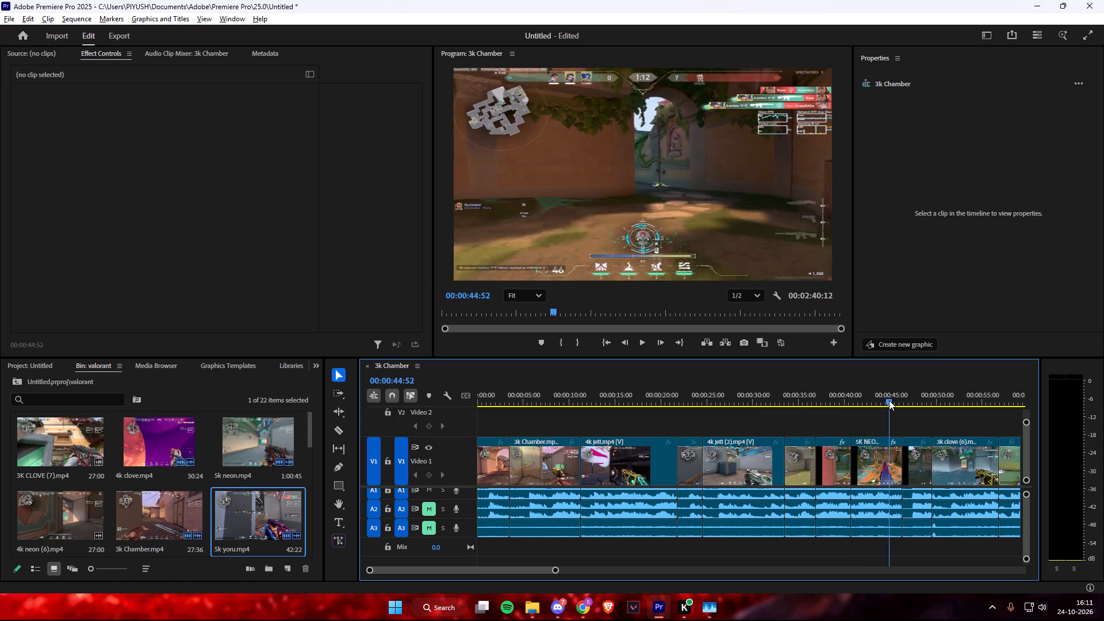
drag(889, 400, 908, 402)
drag(474, 569, 526, 566)
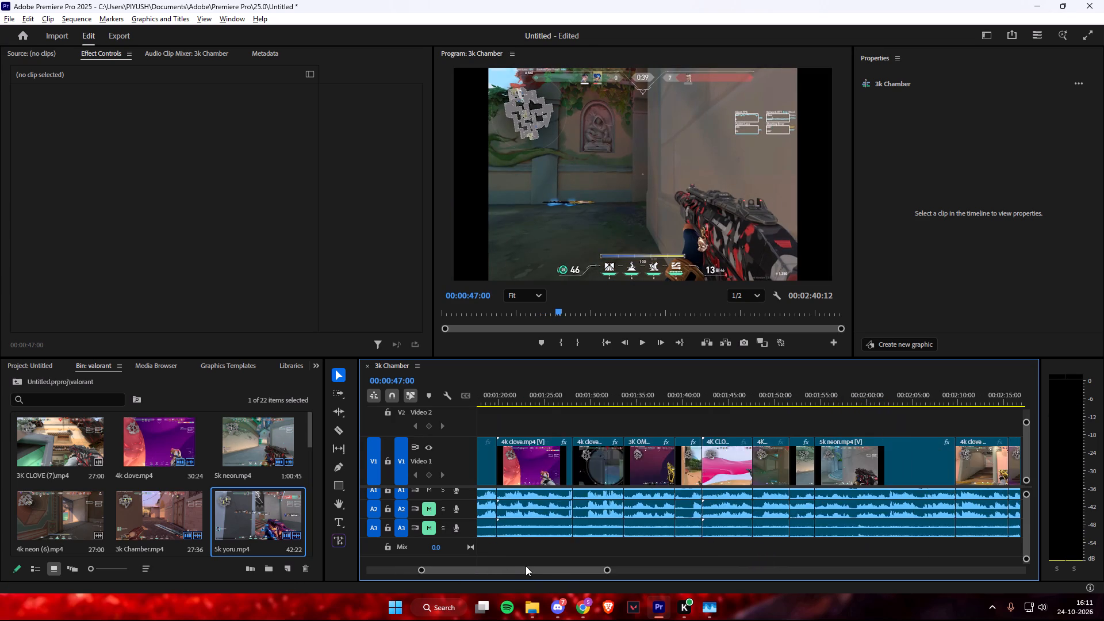
drag(526, 566, 496, 562)
click(618, 455)
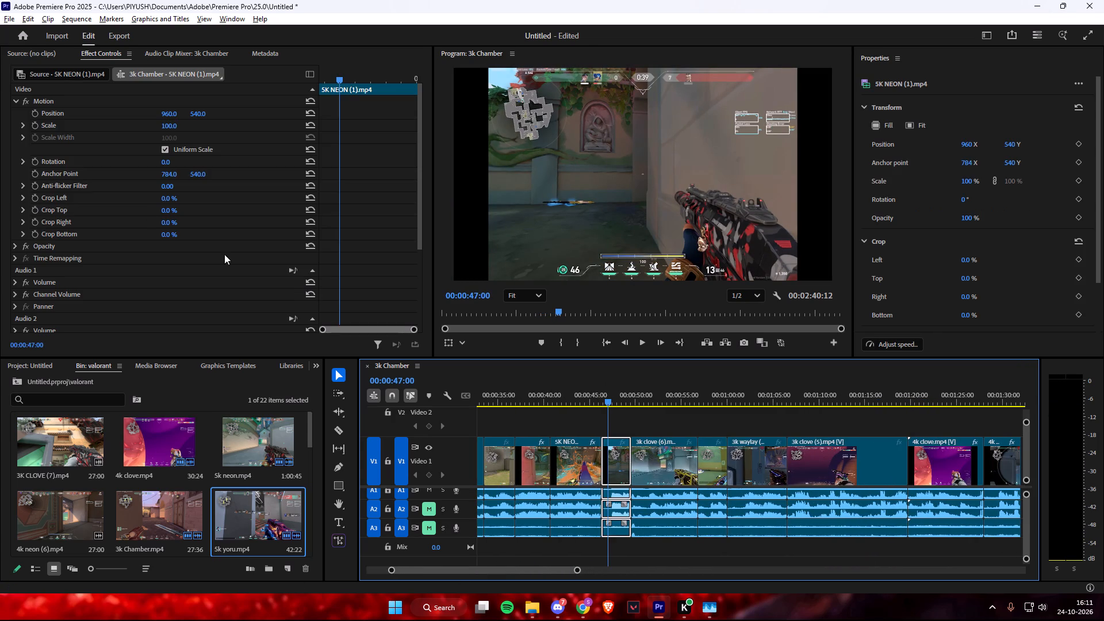
click(166, 148)
click(168, 139)
click(177, 136)
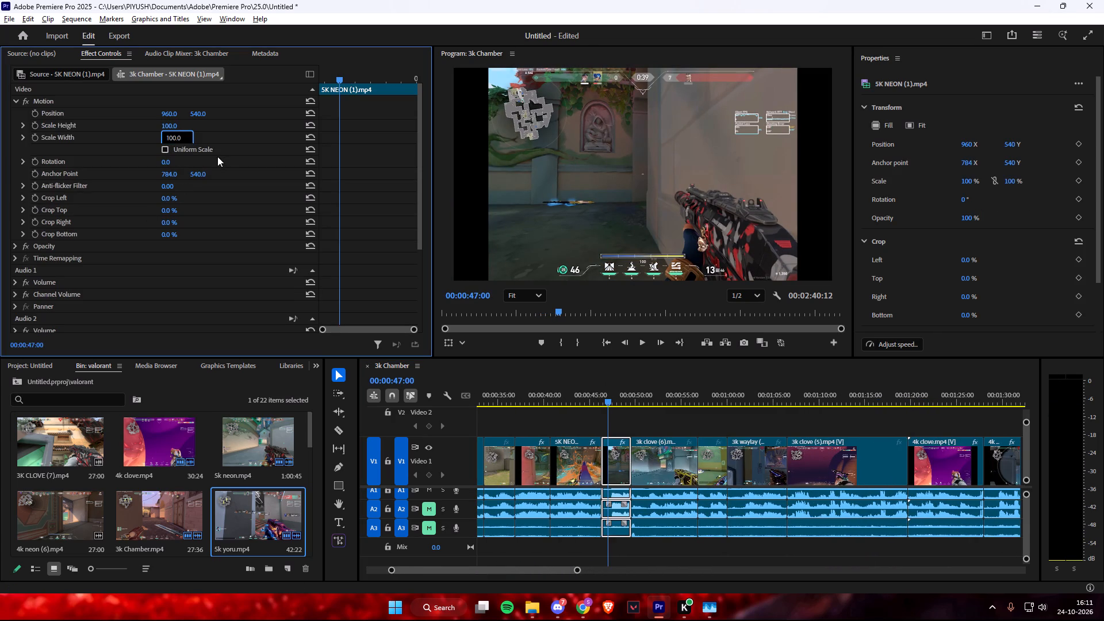
key(ctrl+a)
key(ctrl+v)
click(313, 41)
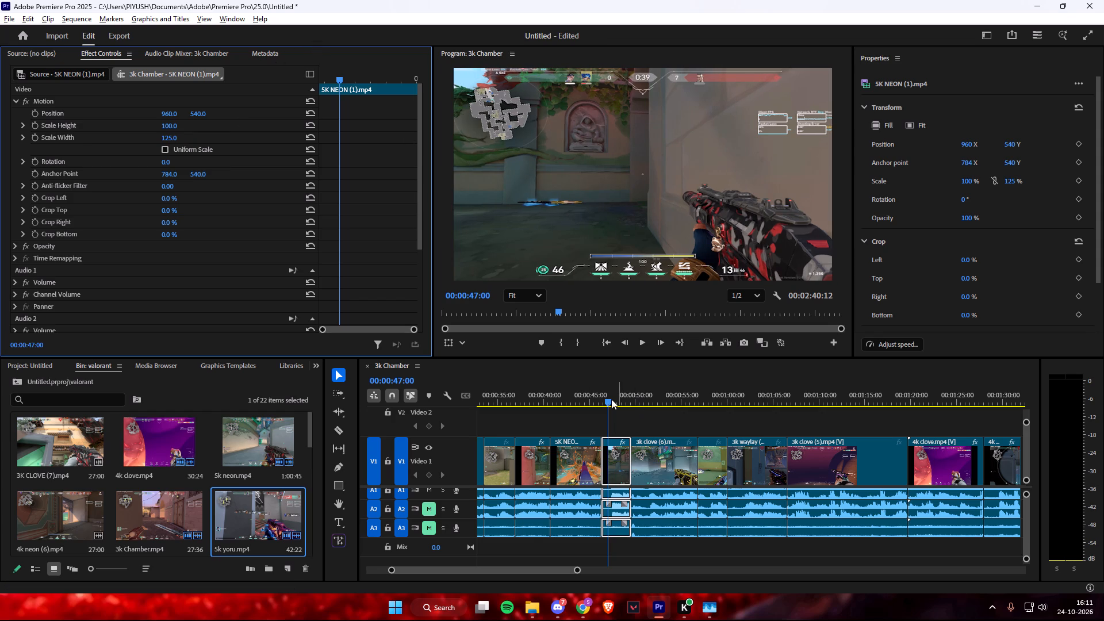
Scrub through the rest of the 3k Chamber sequence to check whether the remaining clips fill the frame.
drag(605, 398, 787, 402)
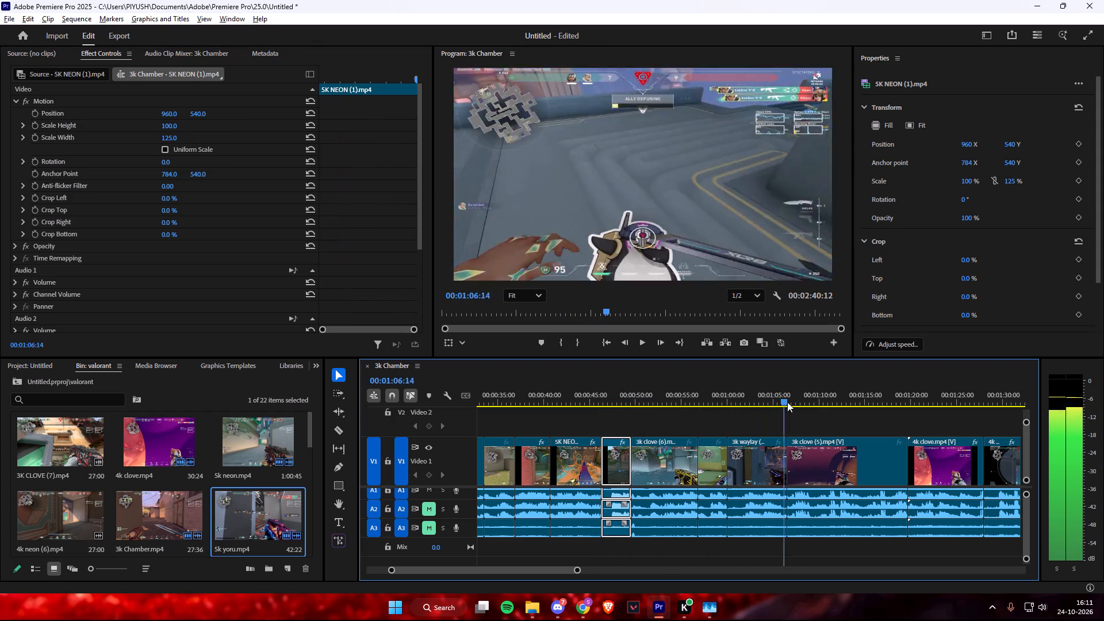
drag(787, 402, 927, 402)
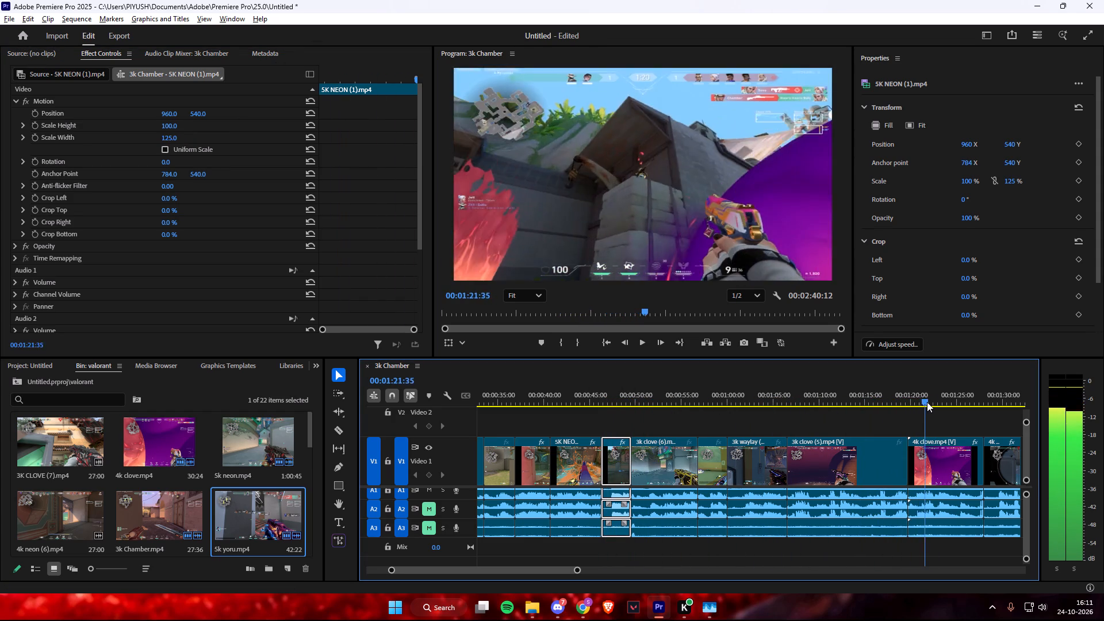
drag(927, 402, 964, 405)
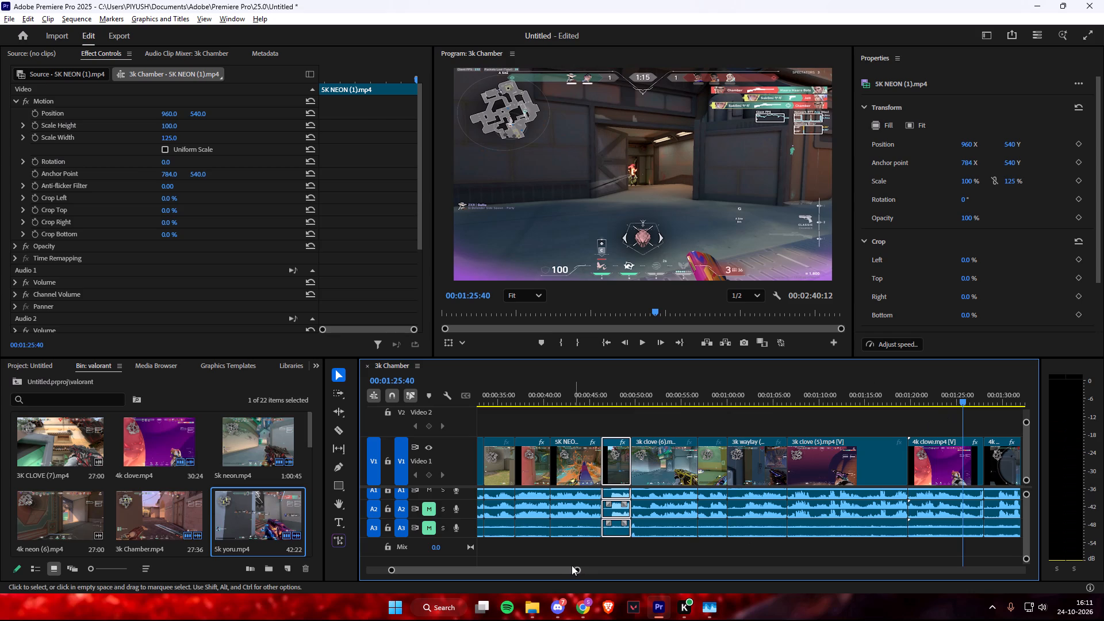
drag(571, 566, 602, 561)
drag(559, 570, 591, 567)
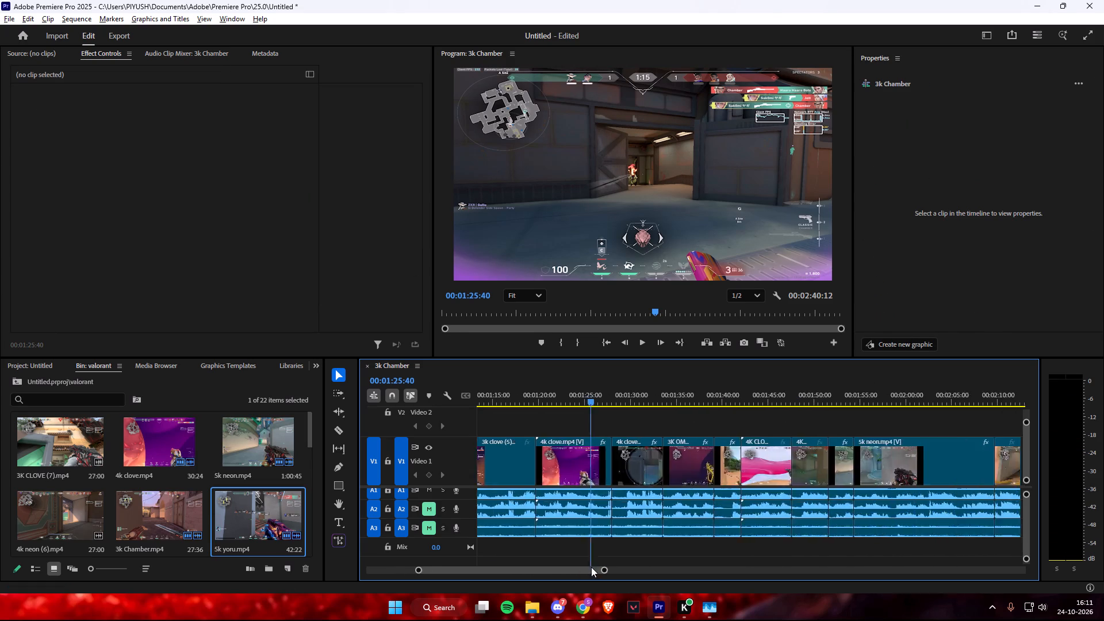
drag(591, 567, 585, 566)
drag(615, 401, 621, 402)
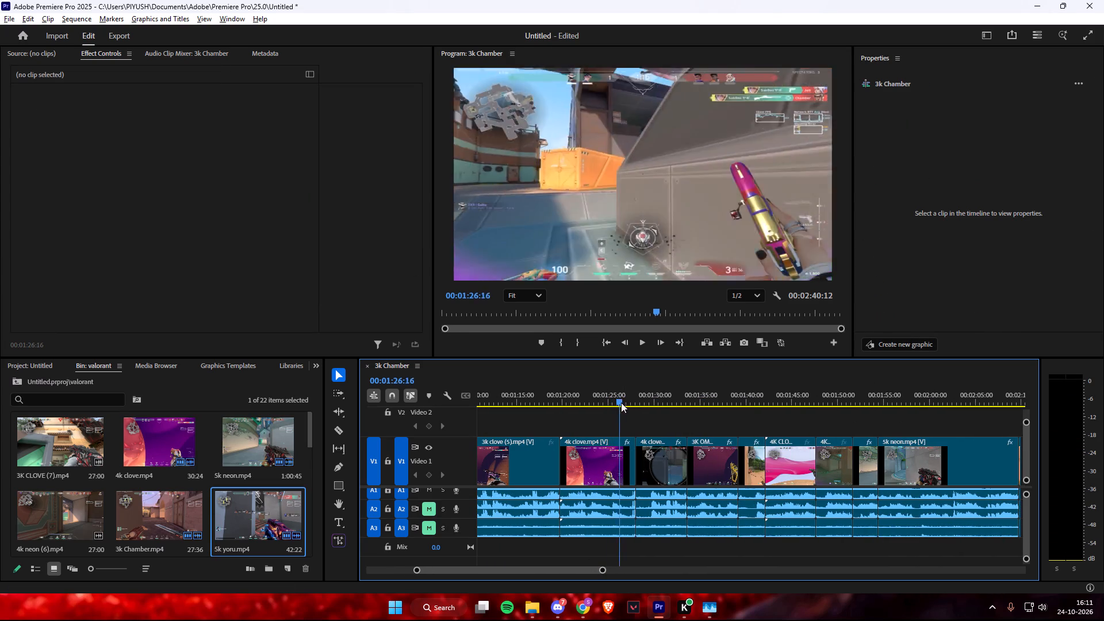
drag(621, 402, 883, 401)
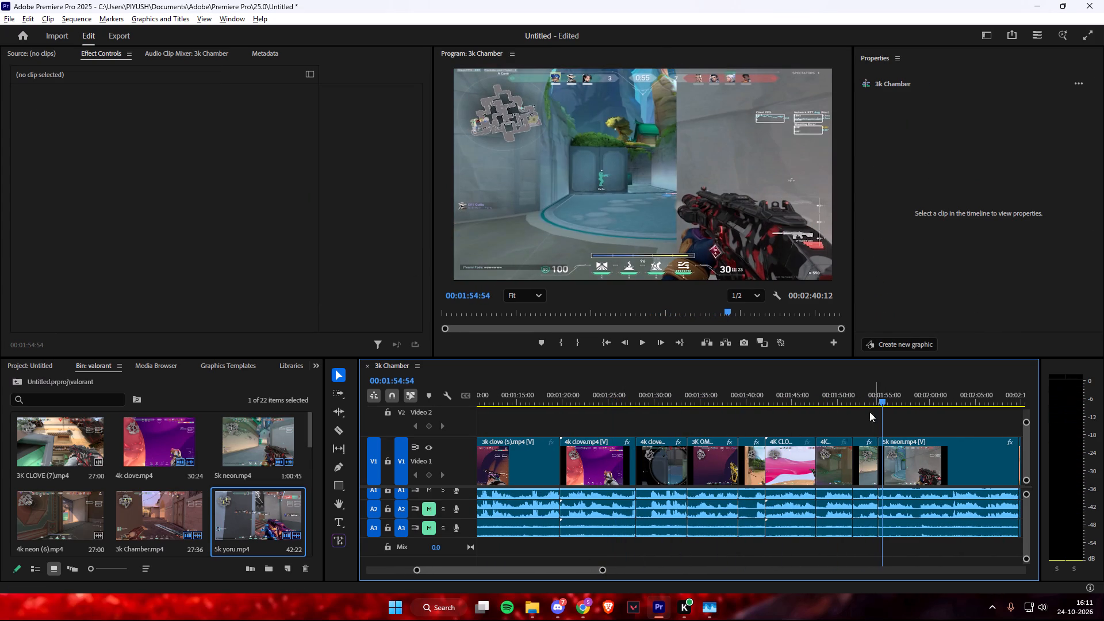
drag(596, 570, 622, 565)
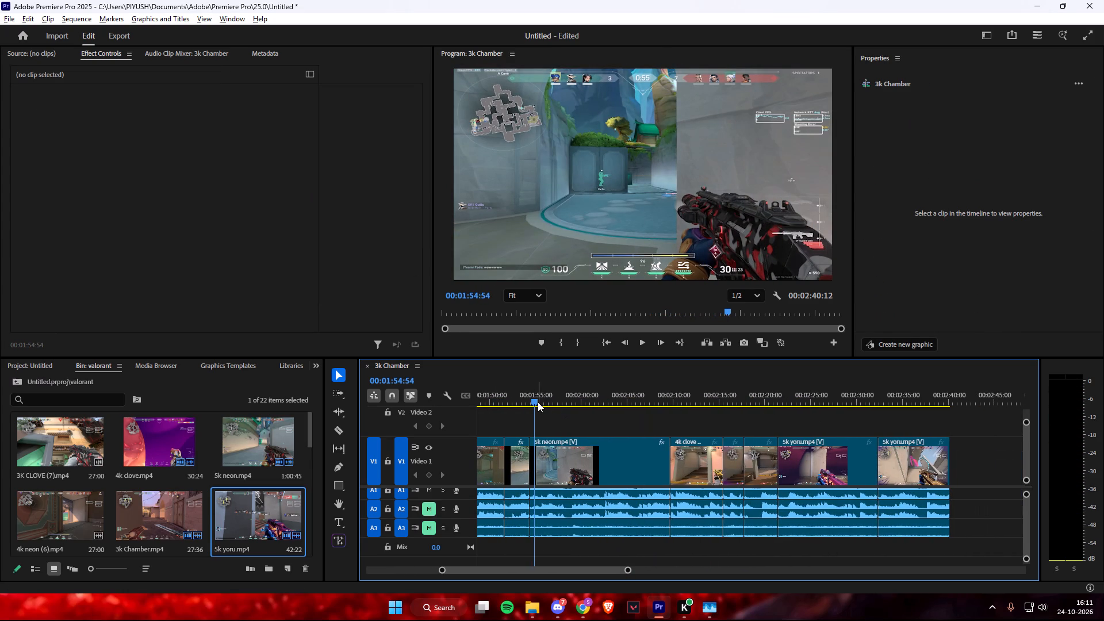
drag(537, 402, 842, 408)
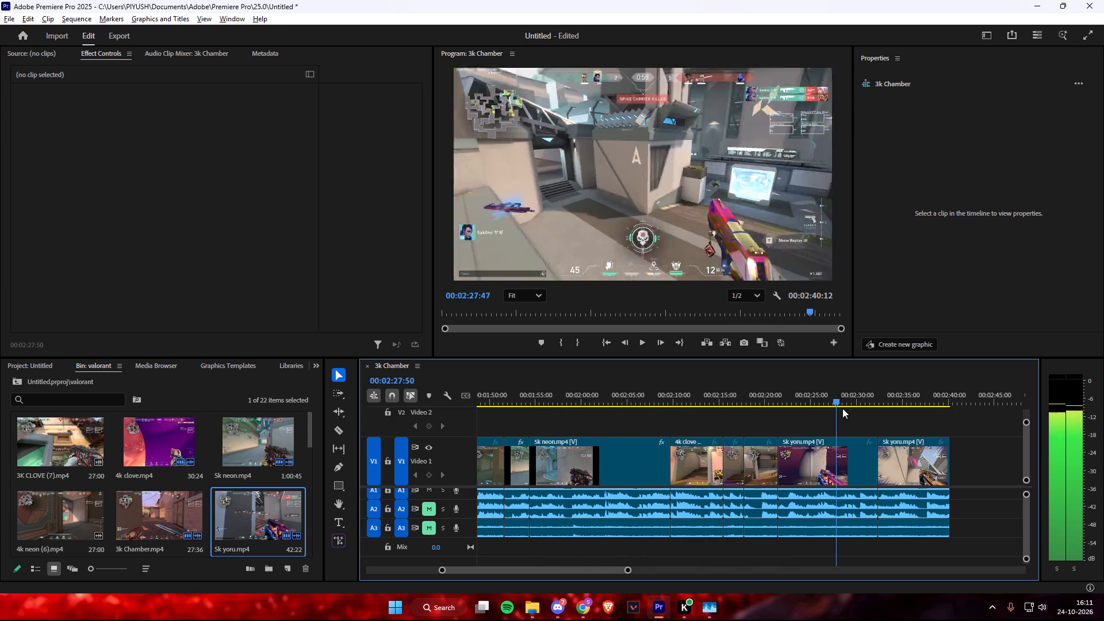
drag(842, 408, 849, 408)
drag(618, 568, 637, 563)
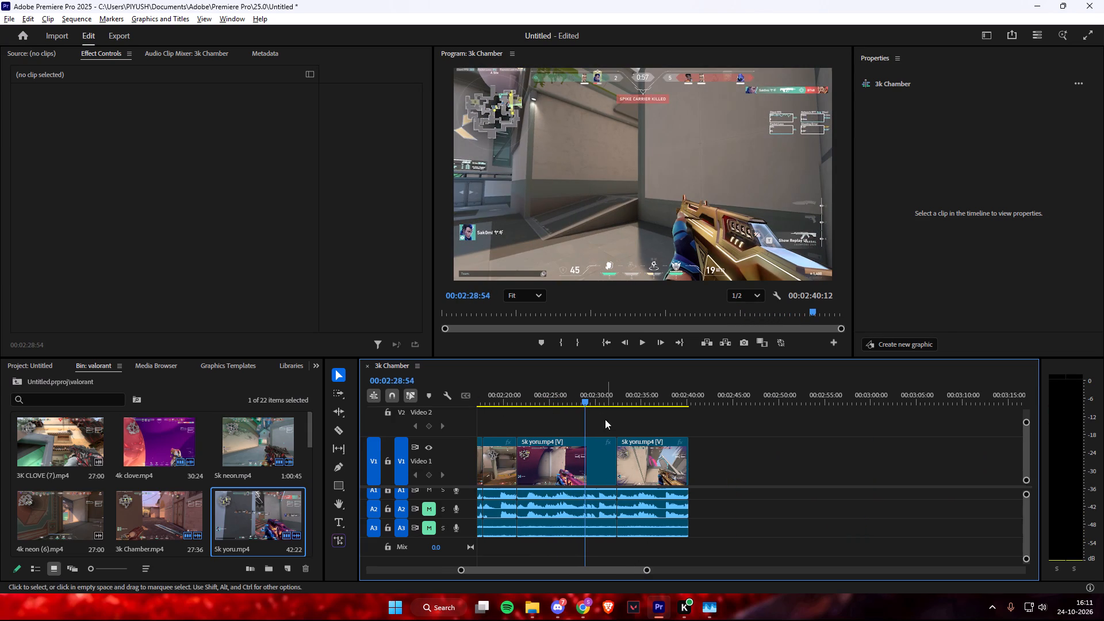
drag(586, 401, 621, 400)
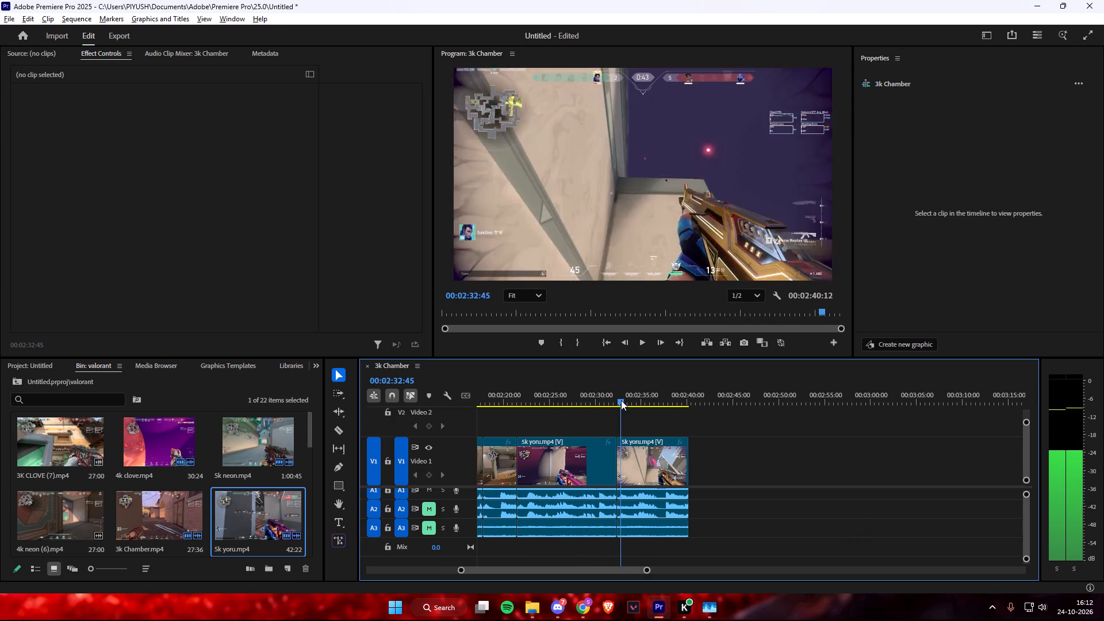
drag(621, 400, 608, 401)
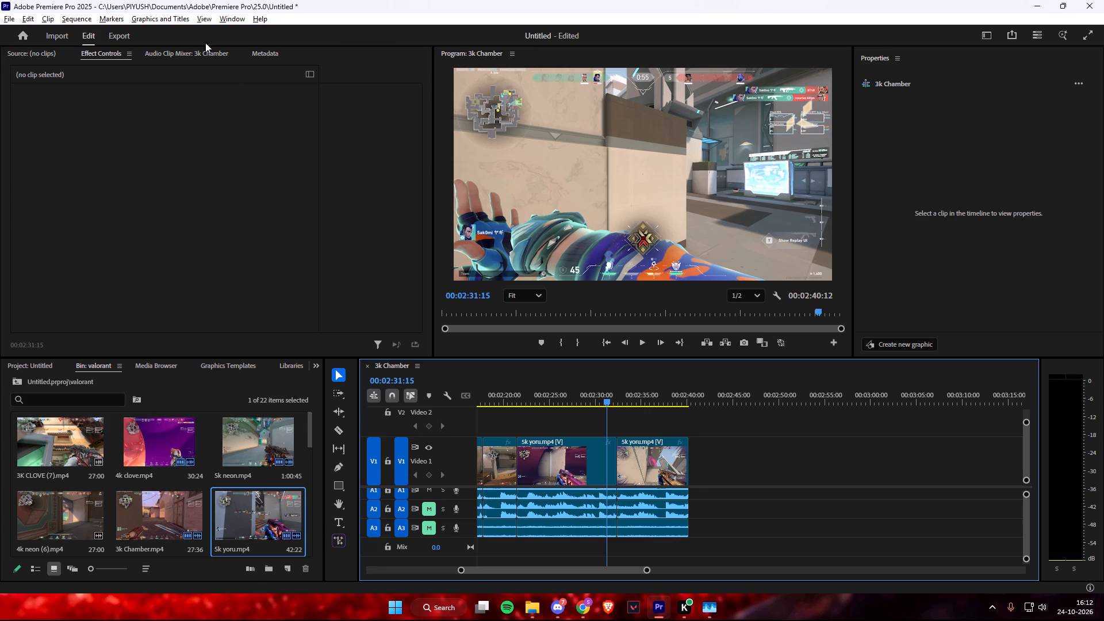
Open the export settings for the 3k Chamber sequence and name the output file New Valo edit.
click(118, 36)
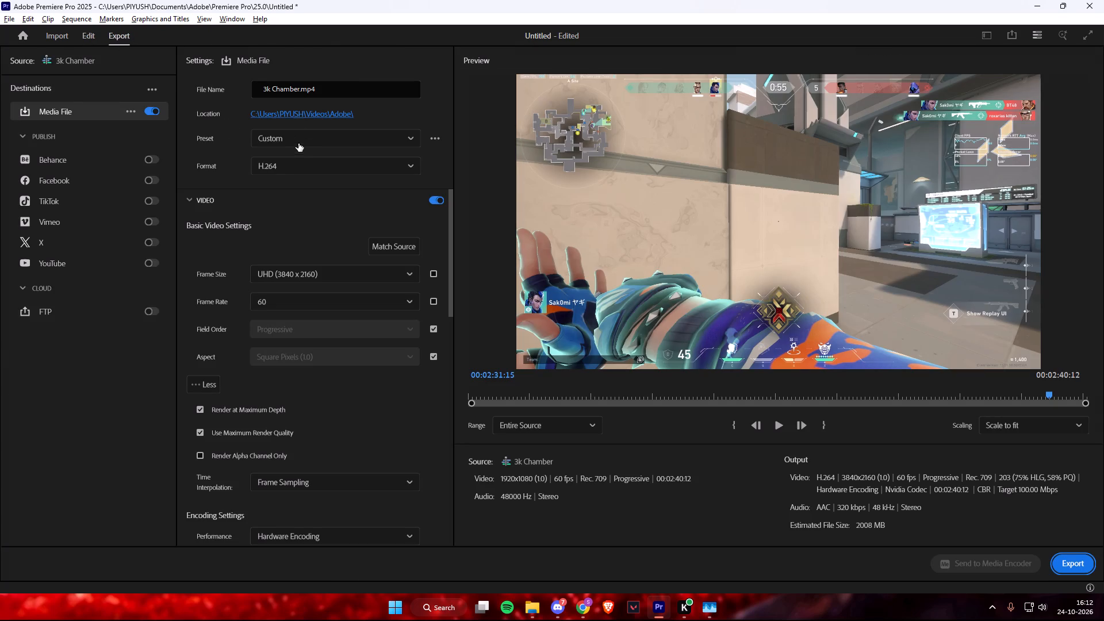
drag(329, 90, 235, 91)
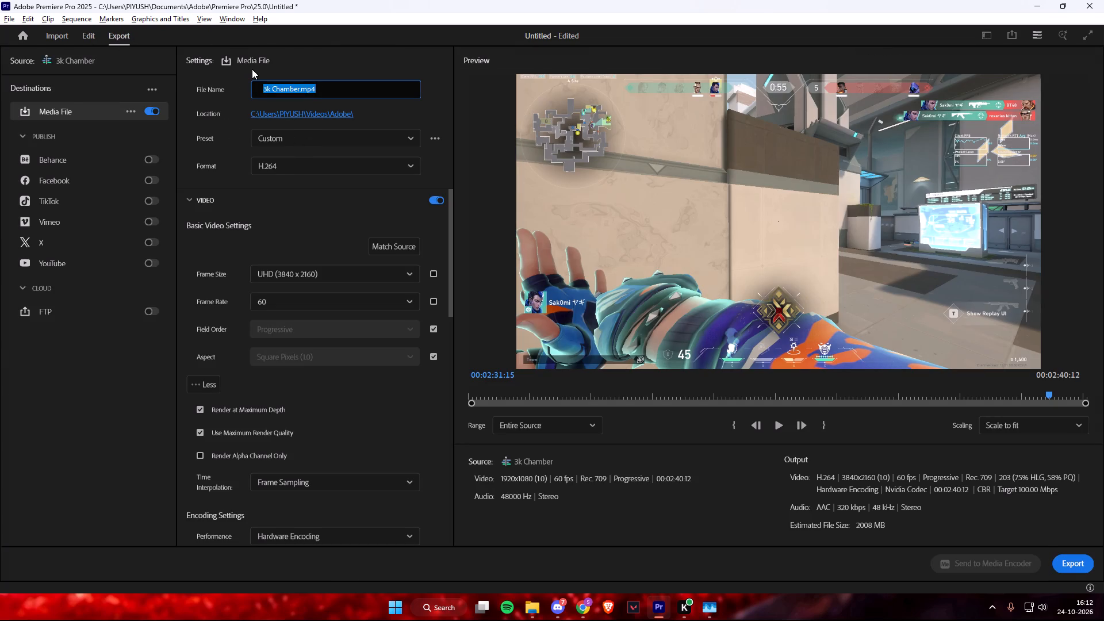
text(New)
key(space)
text(Valo edit)
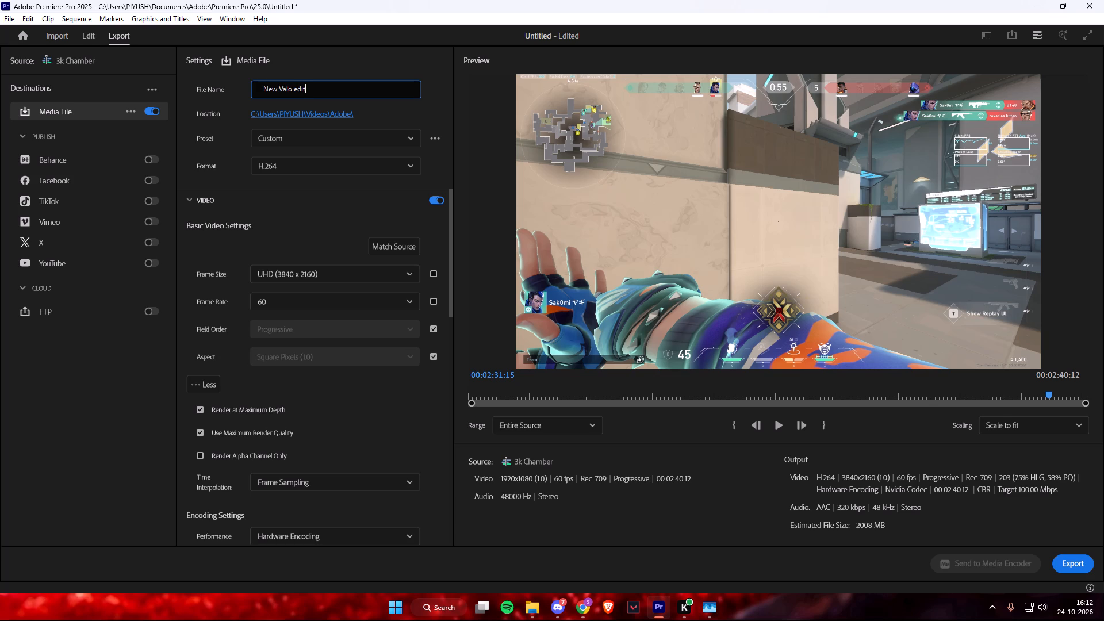
Apply the High Render preset to the media file export.
click(281, 140)
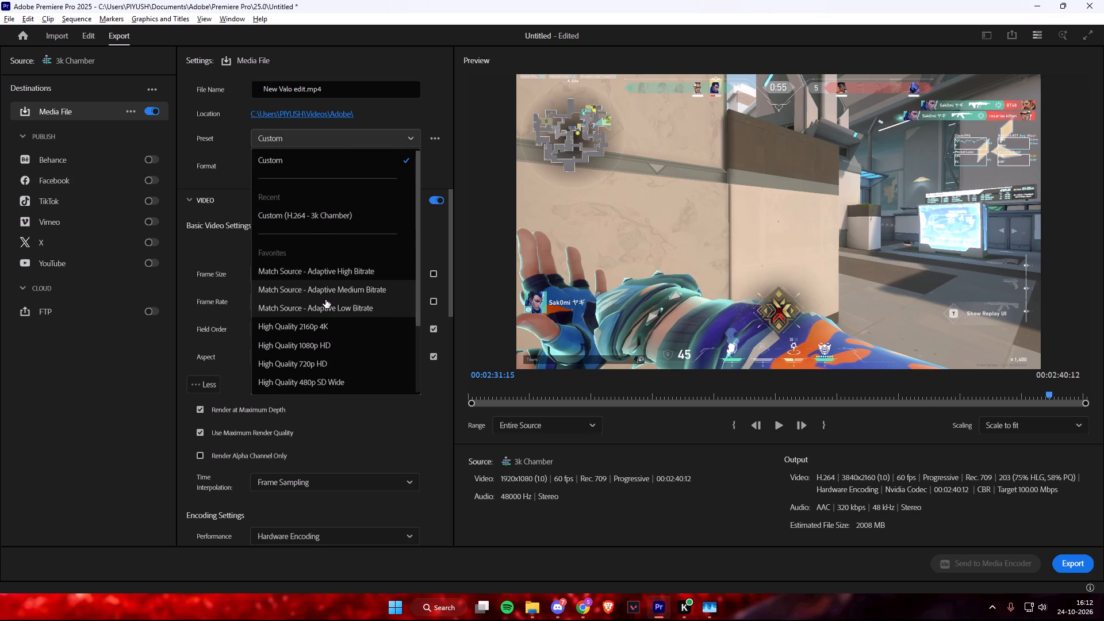
scroll(327, 375, down, 5)
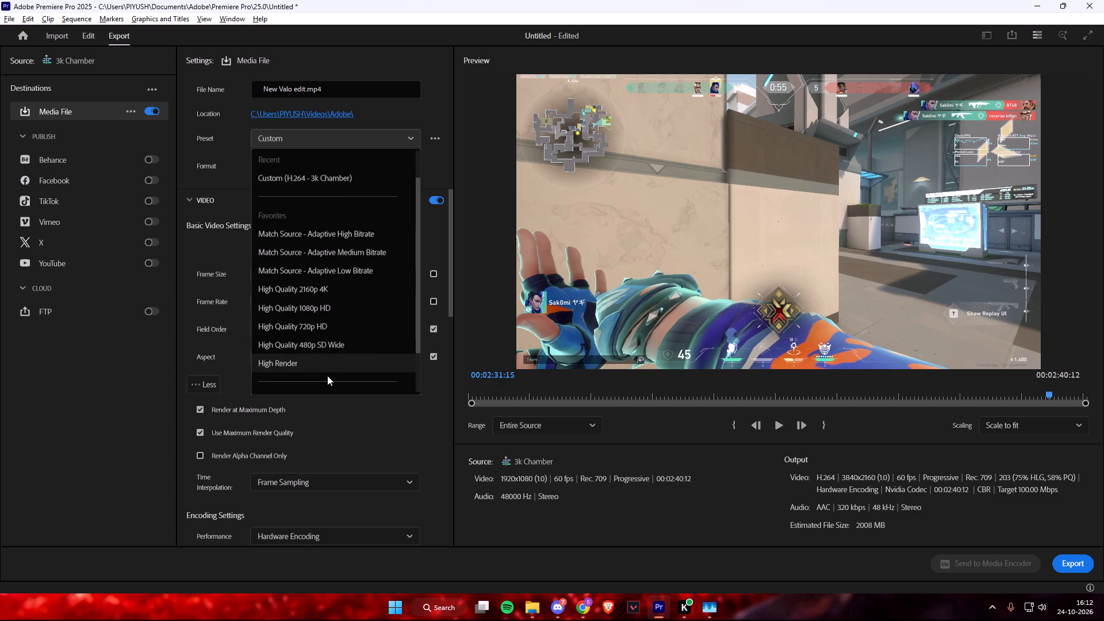
scroll(317, 362, down, 5)
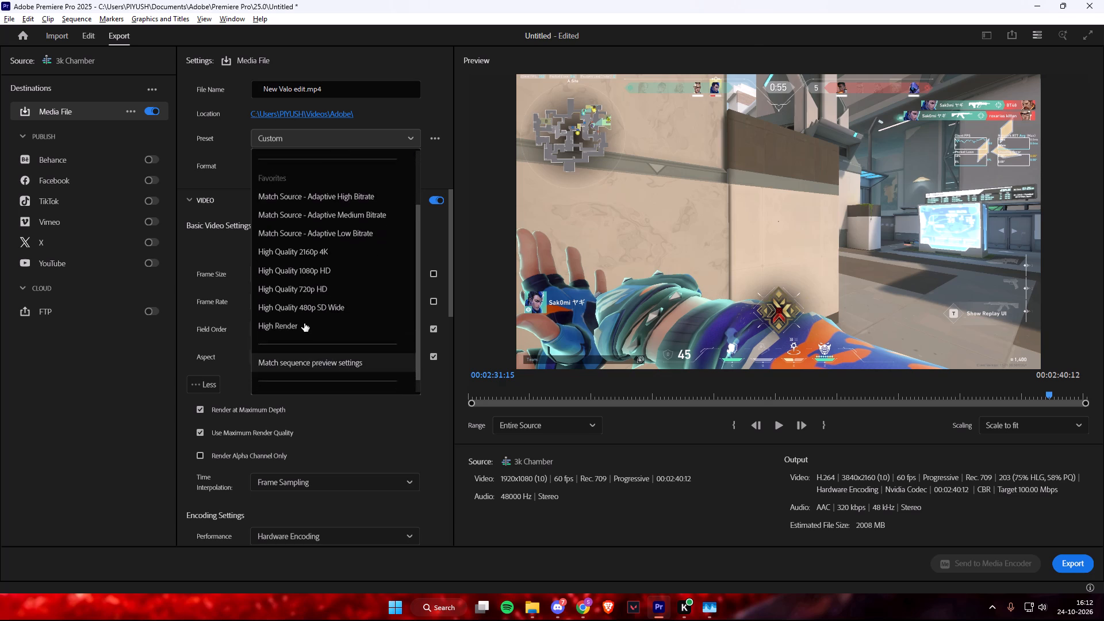
click(304, 323)
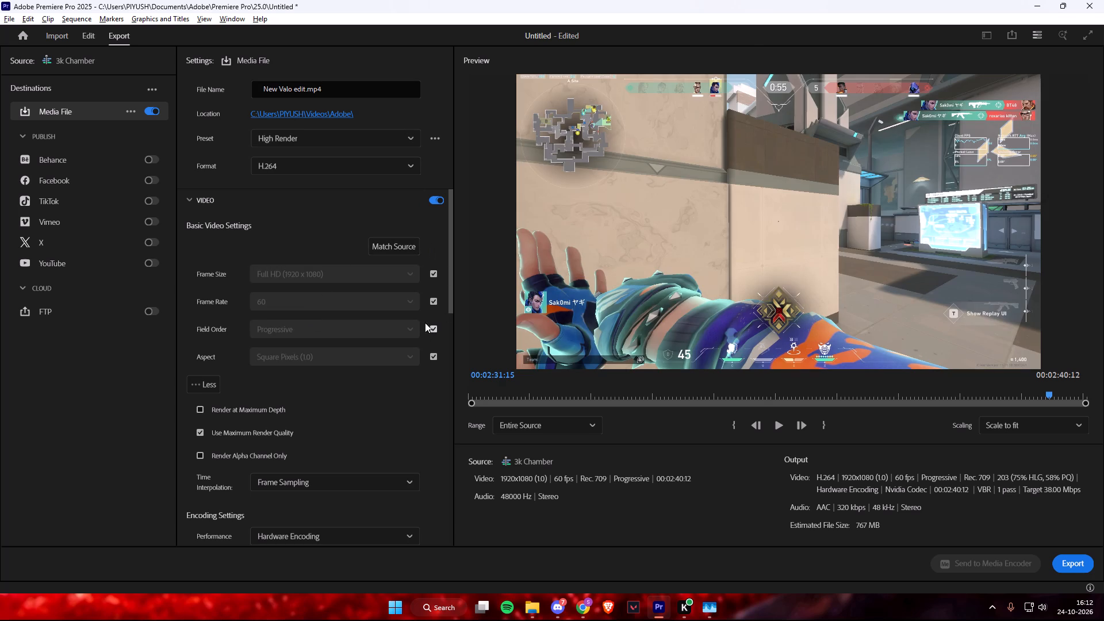
click(335, 136)
click(335, 136)
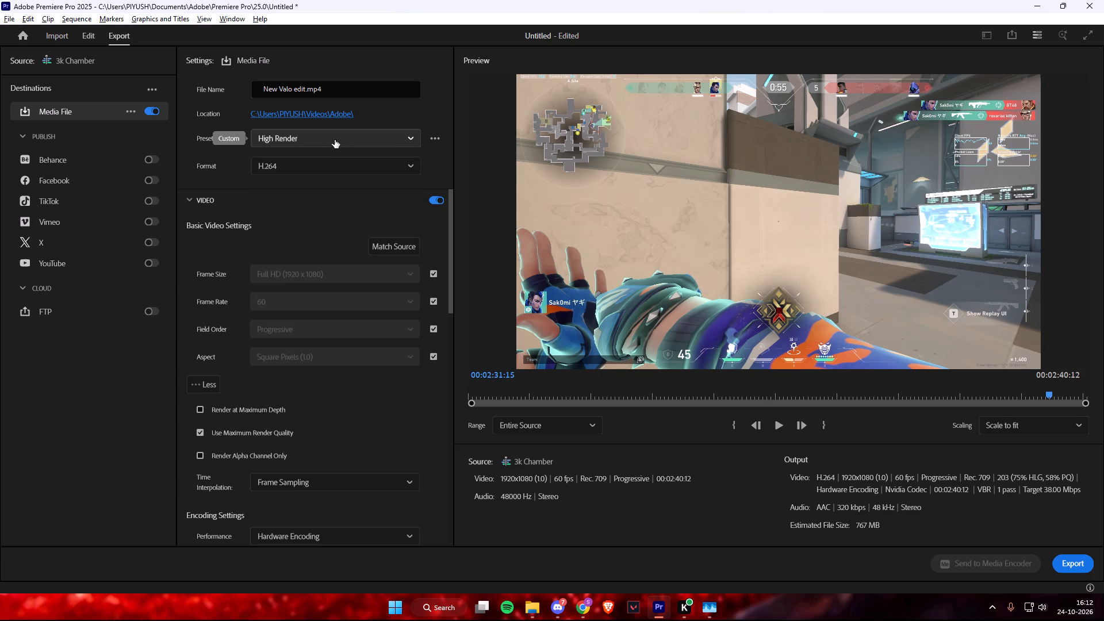
click(329, 217)
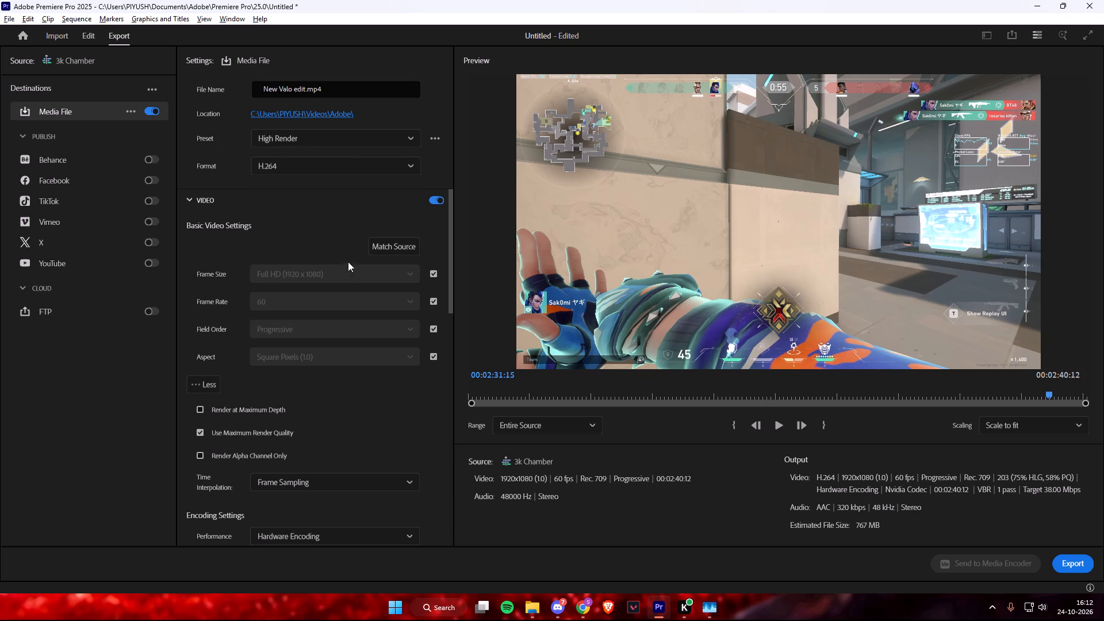
Enable Render at Maximum Depth in the basic video settings.
scroll(432, 275, down, 2)
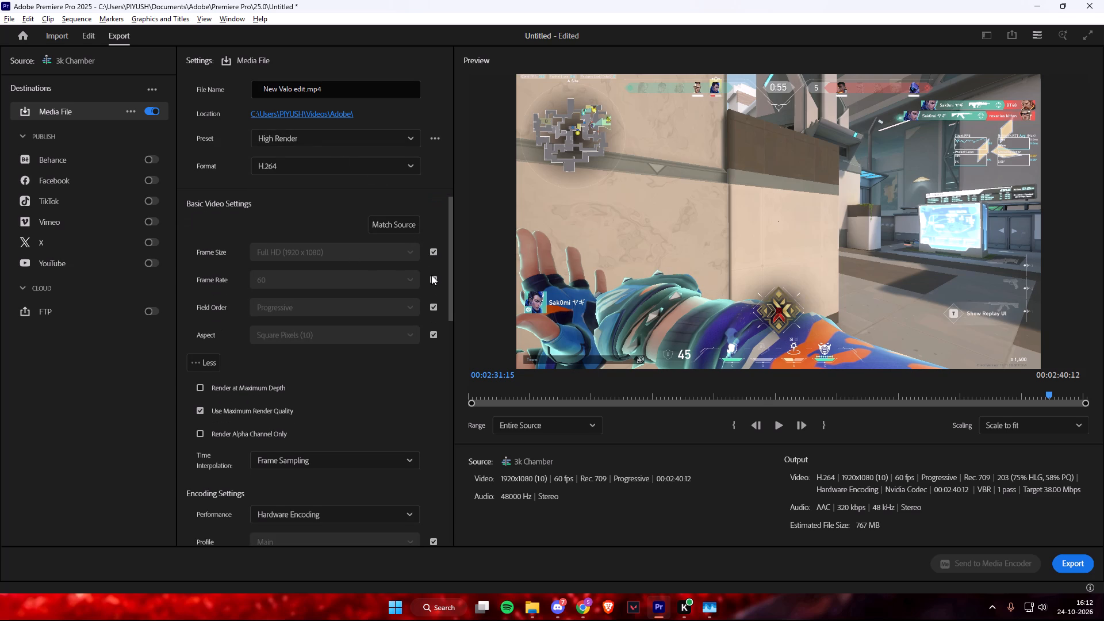
scroll(343, 359, down, 3)
click(202, 355)
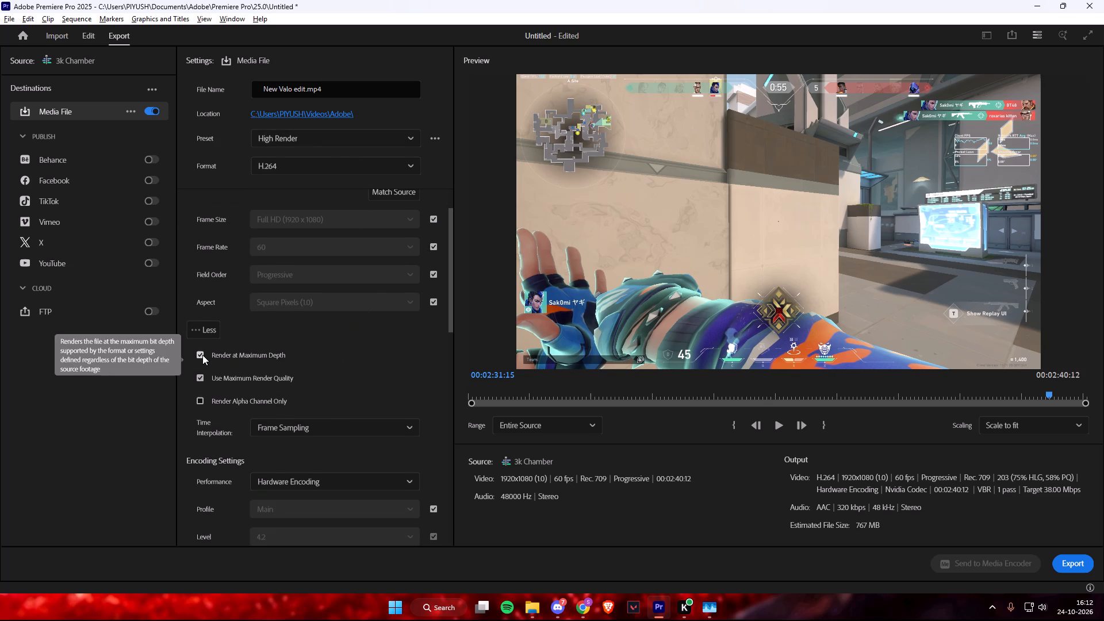
Unlock the encoding Profile and Level from the source and set them to High and 5.2.
scroll(279, 368, down, 1)
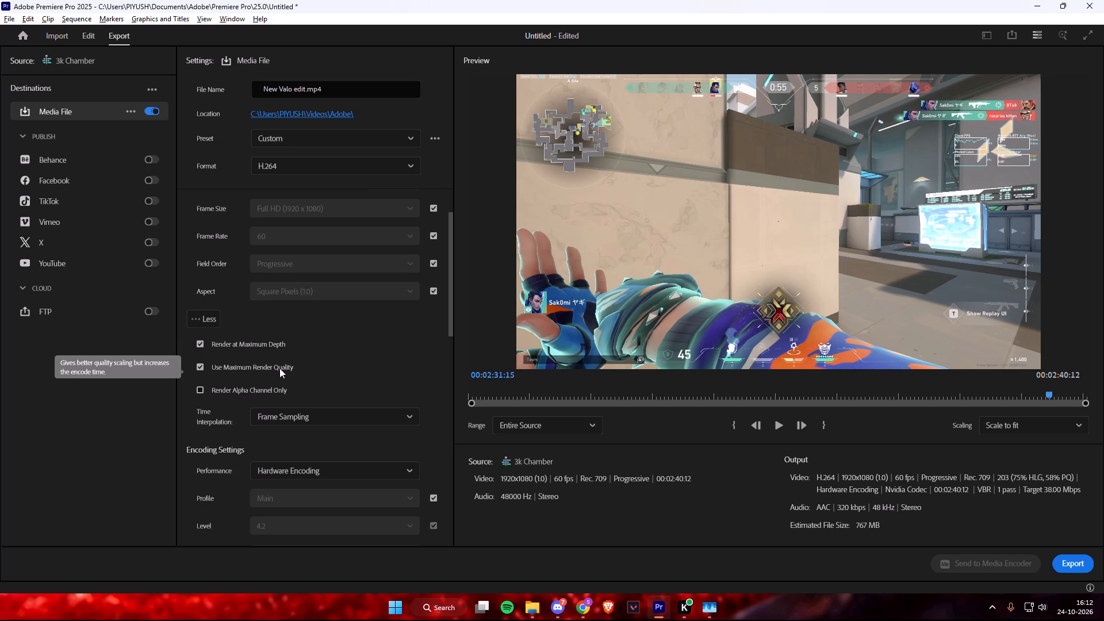
scroll(279, 368, down, 6)
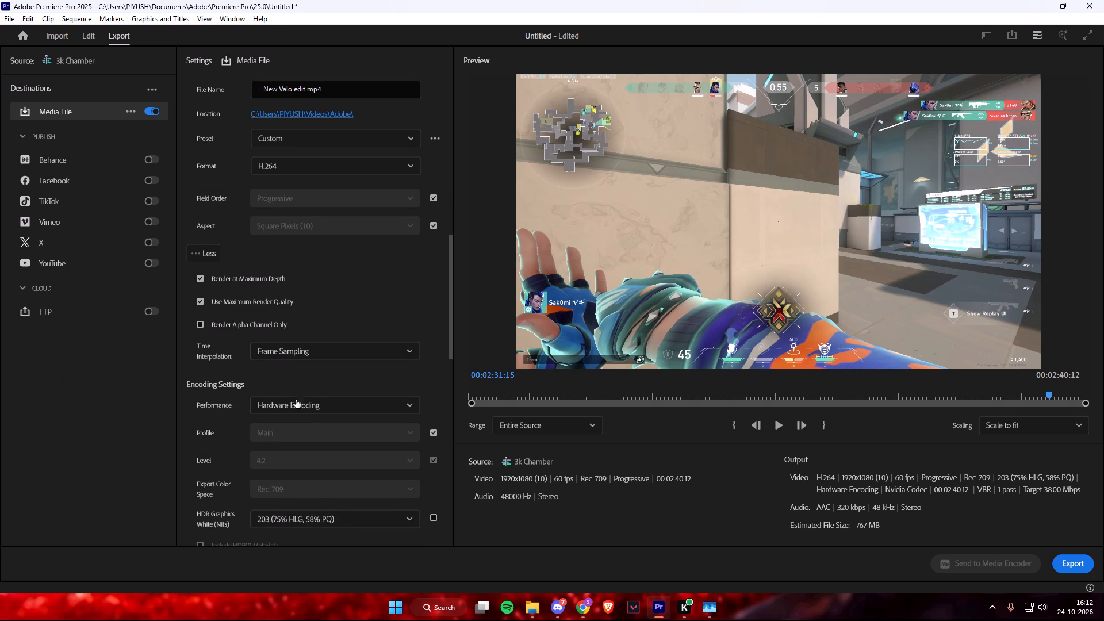
click(433, 430)
click(382, 430)
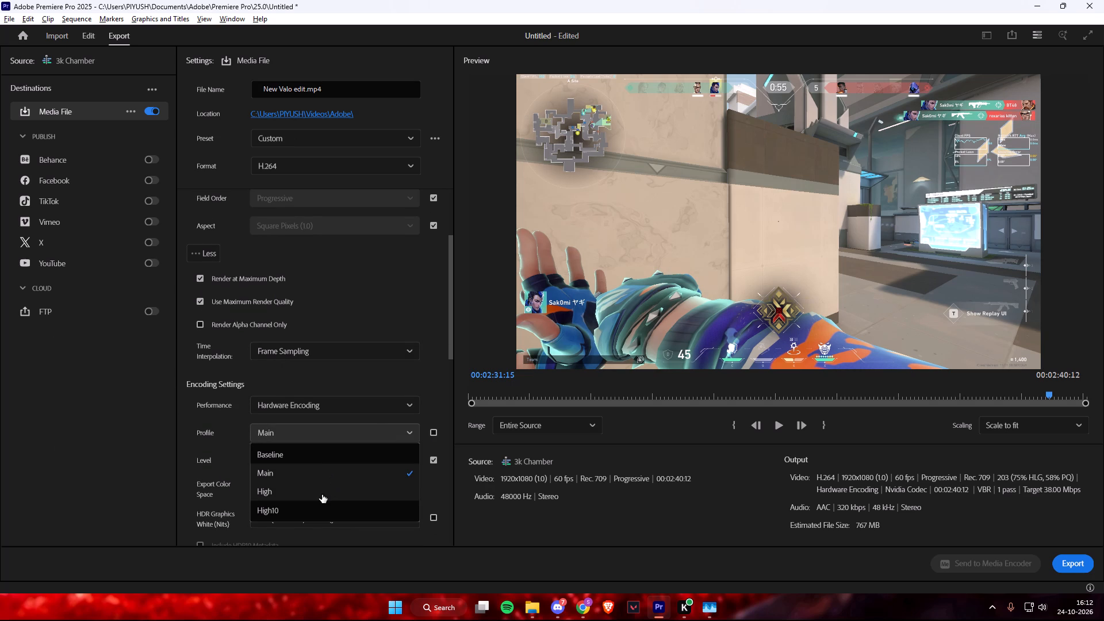
click(321, 495)
click(434, 457)
click(380, 457)
scroll(380, 457, down, 3)
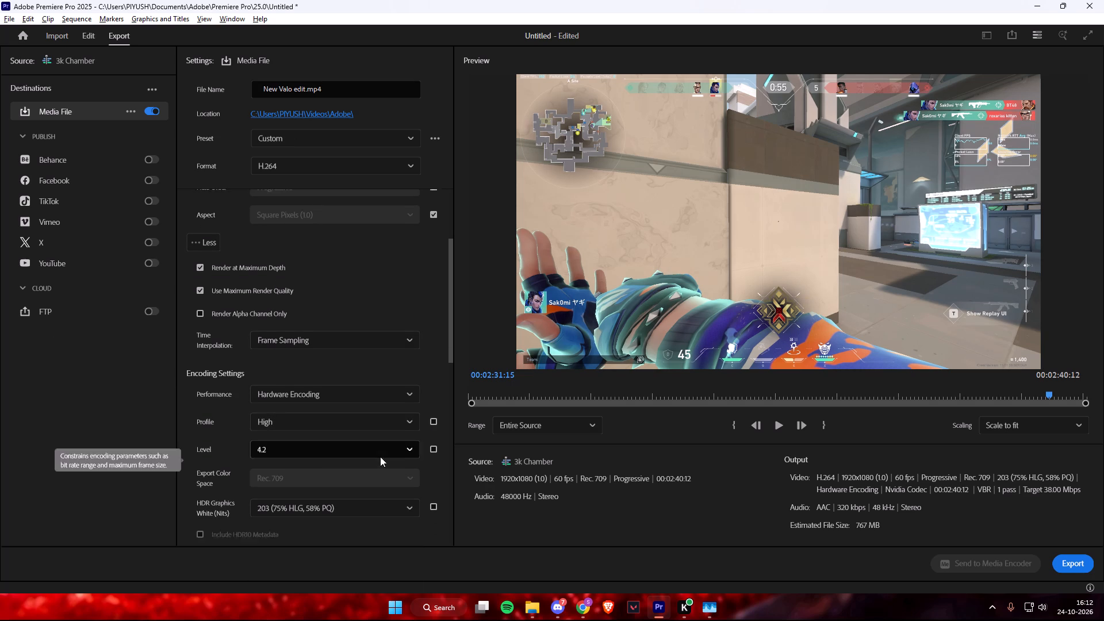
click(331, 436)
scroll(323, 457, down, 13)
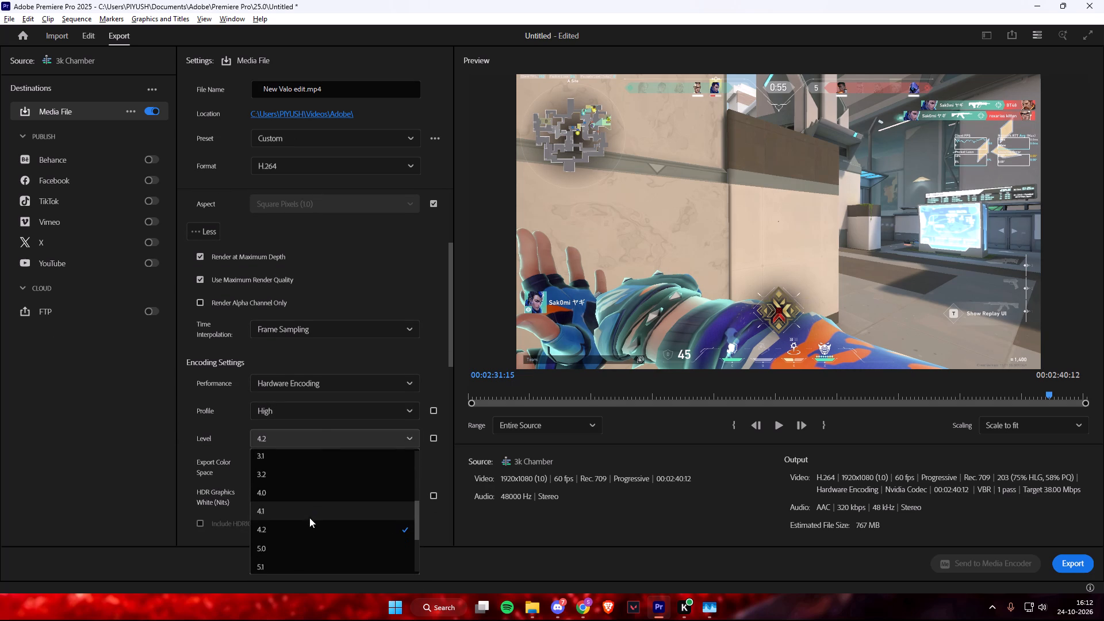
scroll(290, 535, down, 3)
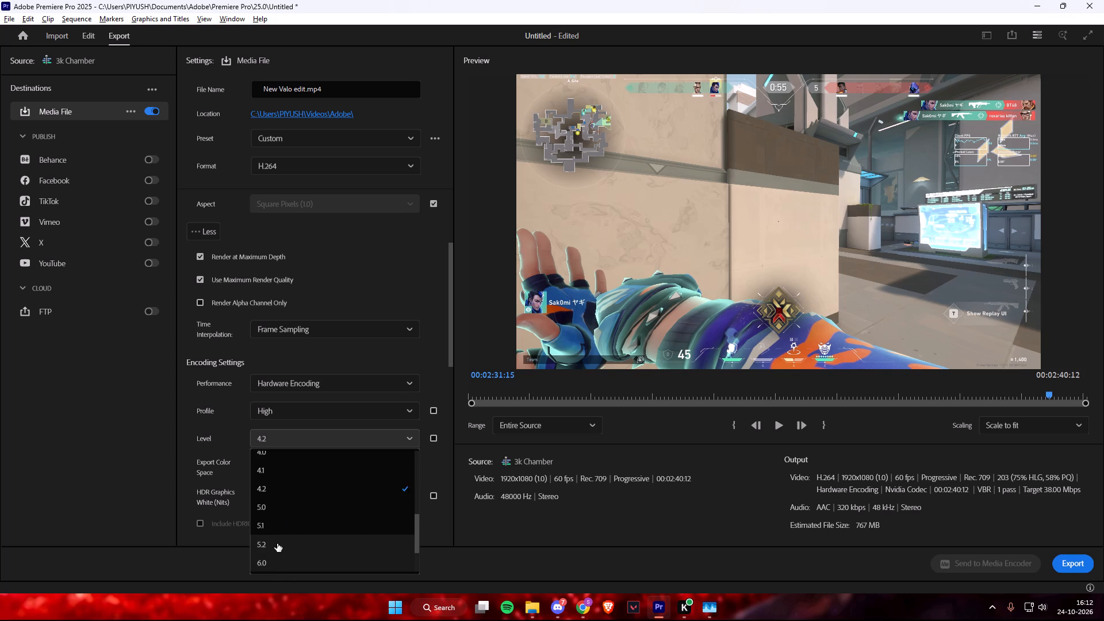
click(277, 543)
Set the bitrate encoding to CBR with a target bitrate of 100 Mbps.
scroll(299, 475, down, 5)
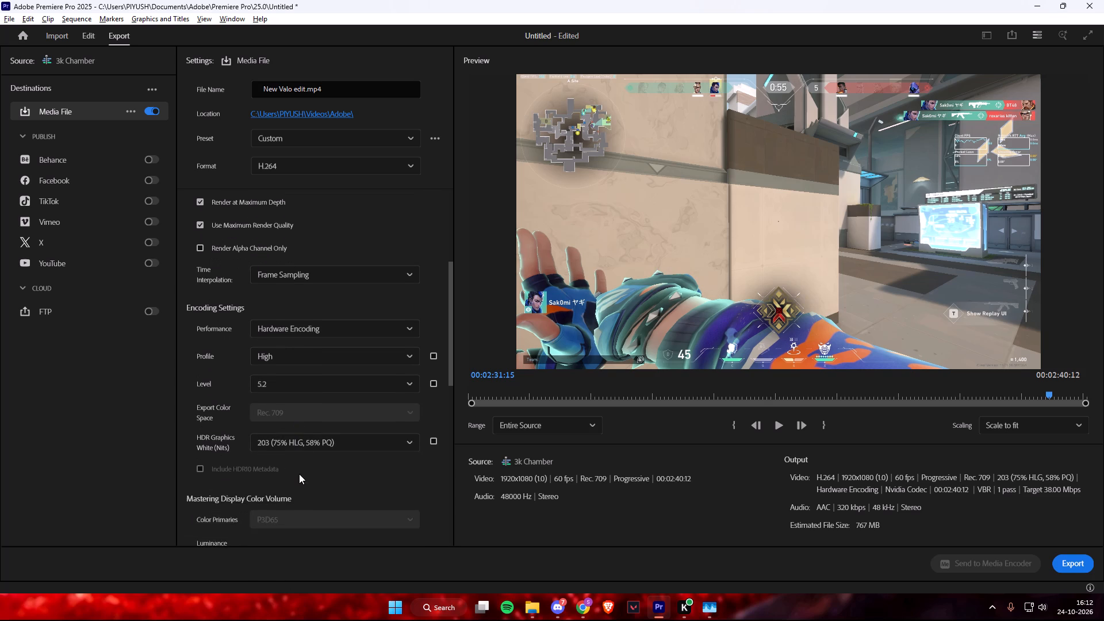
scroll(299, 476, down, 16)
scroll(293, 471, down, 6)
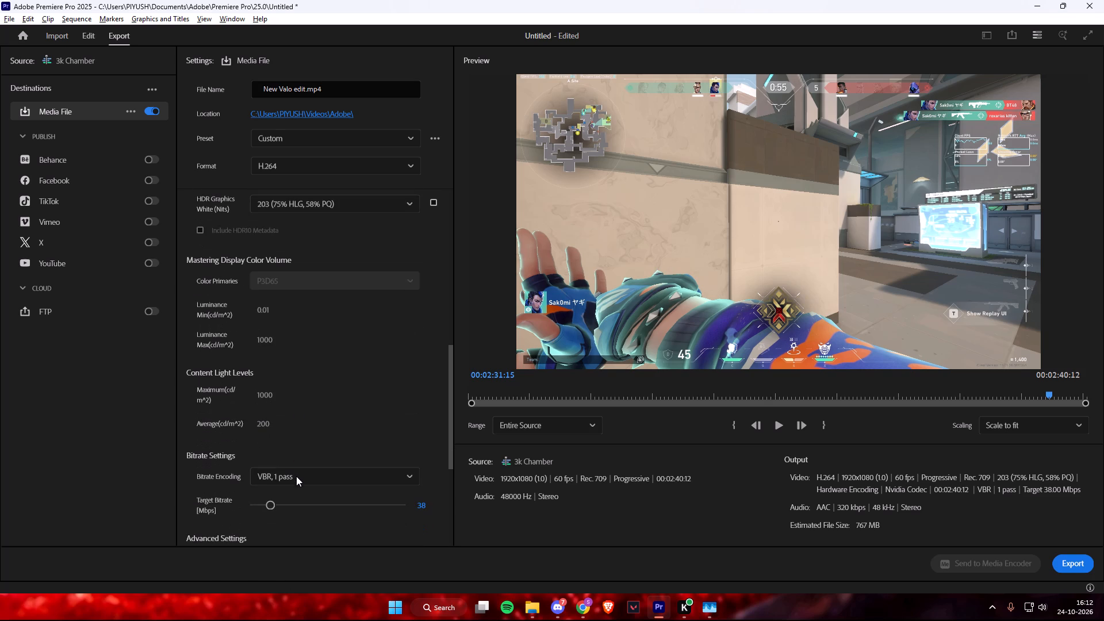
click(296, 476)
click(290, 474)
click(283, 494)
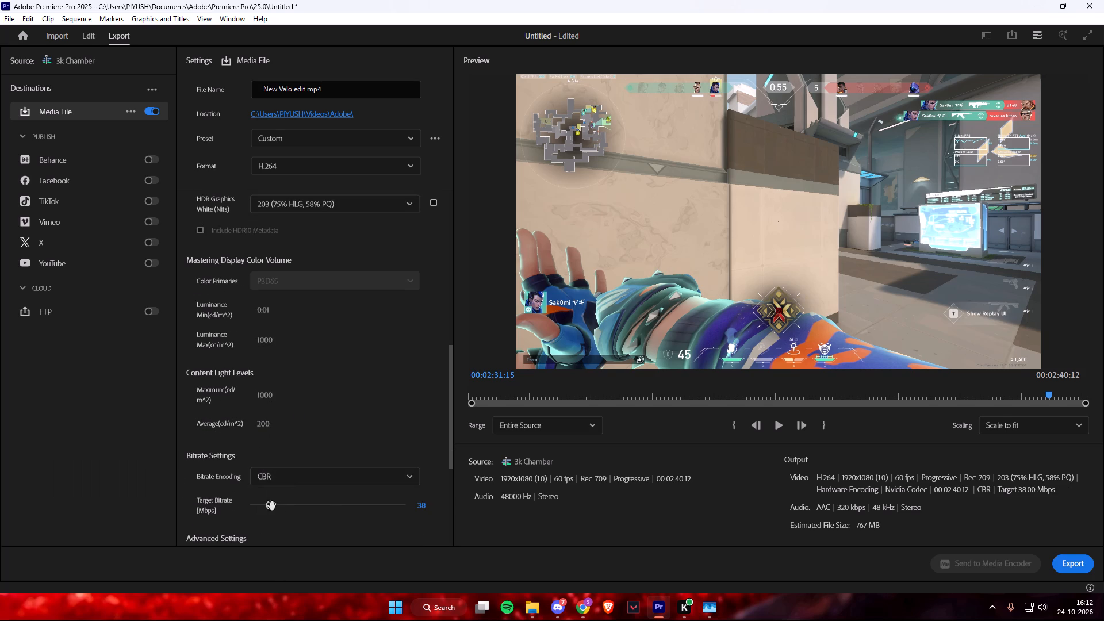
double_click(425, 505)
key(BackSpace)
key(BackSpace)
text(100)
click(435, 452)
Turn off source matching for Frame Size, Frame Rate and Aspect, leaving Field Order matched to the source.
scroll(419, 459, down, 2)
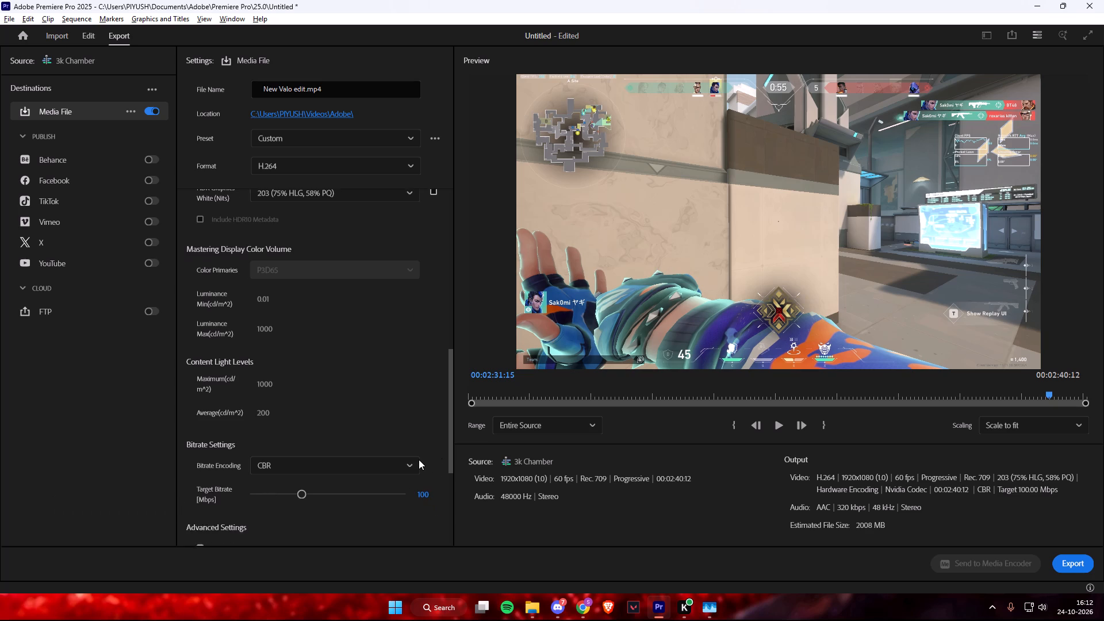
scroll(419, 459, down, 19)
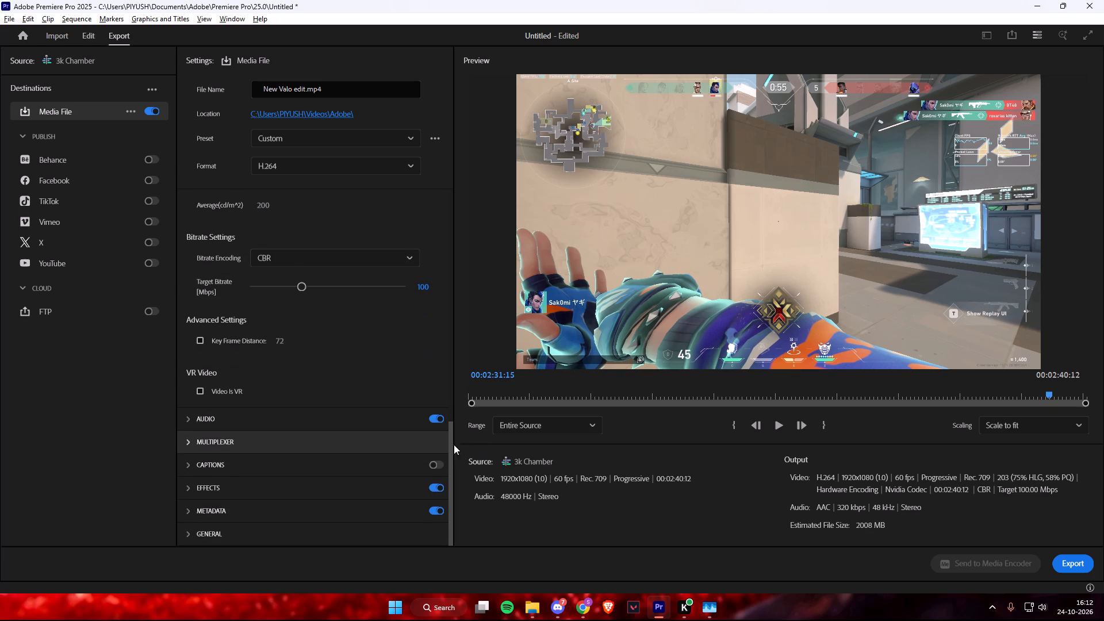
drag(451, 448, 446, 193)
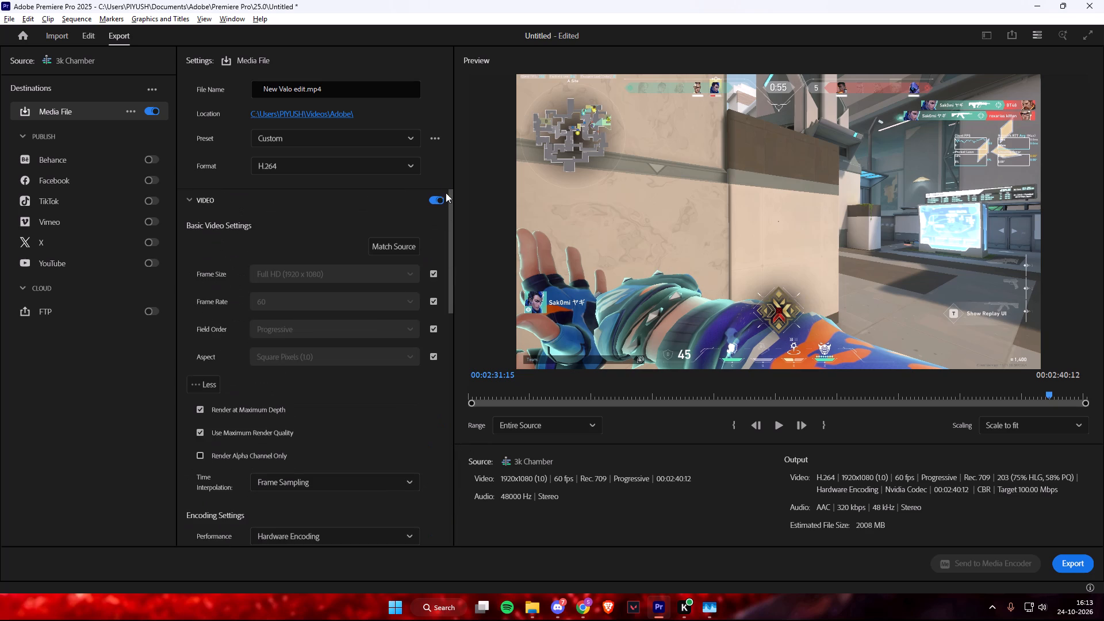
drag(446, 193, 443, 182)
click(430, 271)
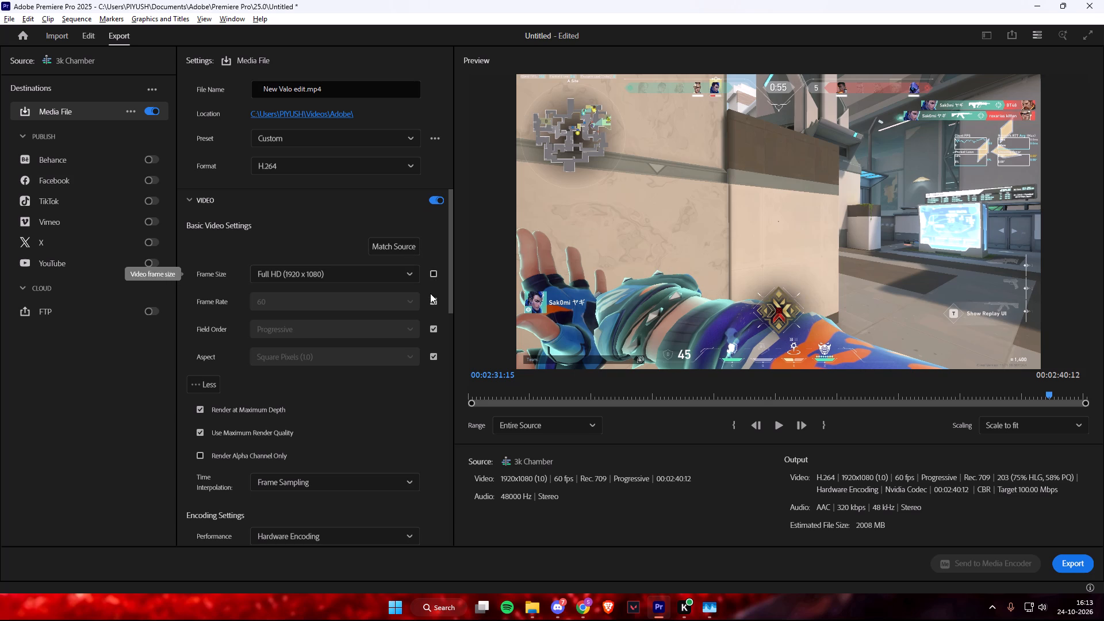
click(434, 300)
click(434, 325)
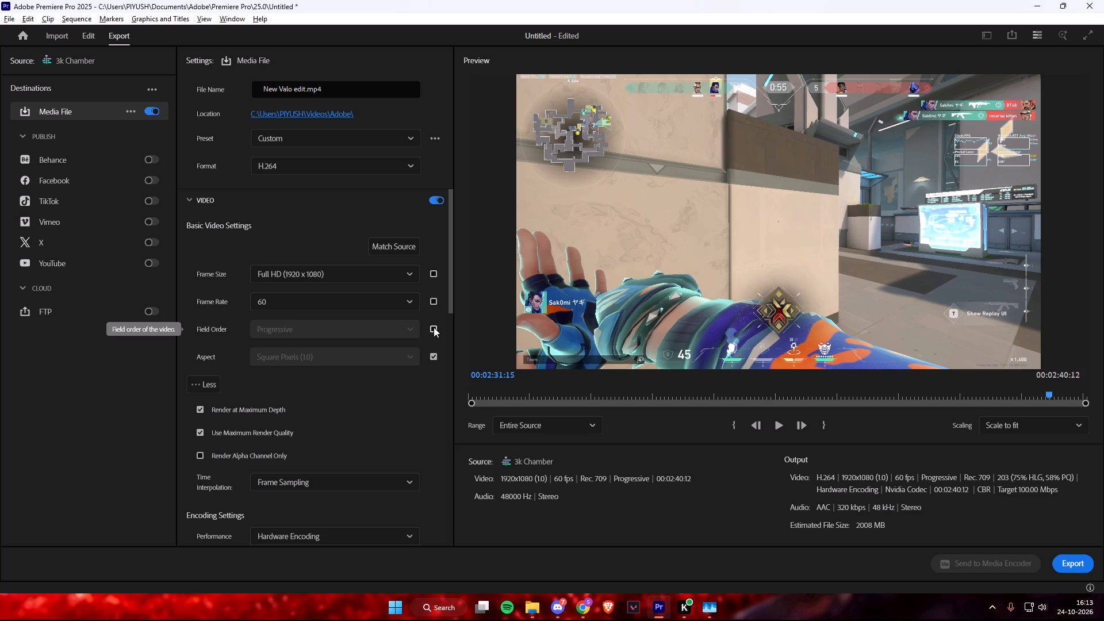
click(434, 356)
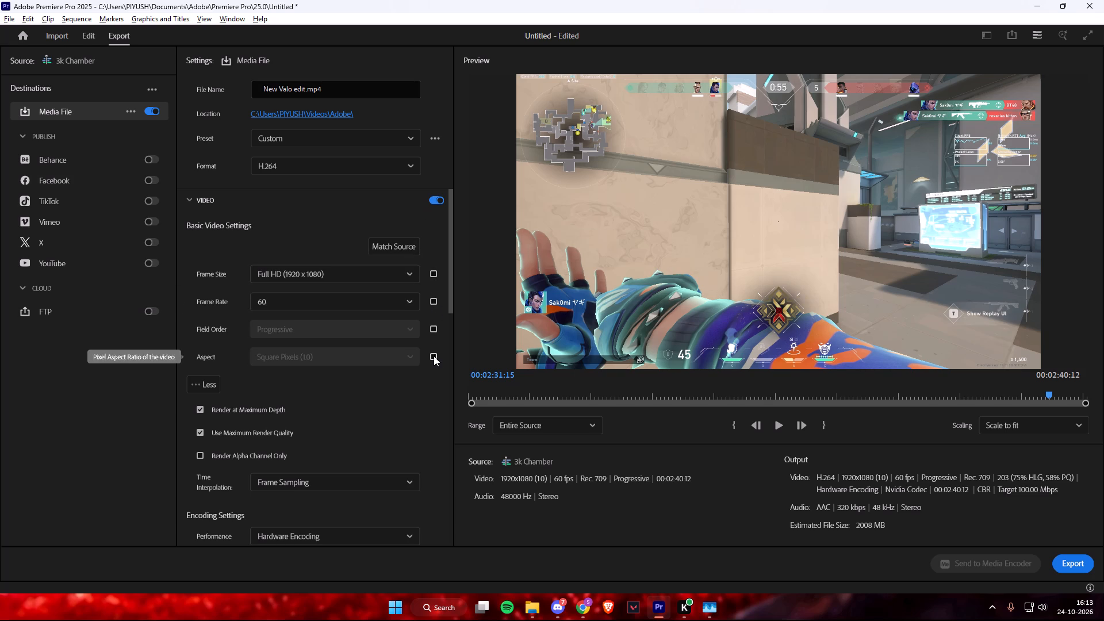
click(436, 328)
click(397, 295)
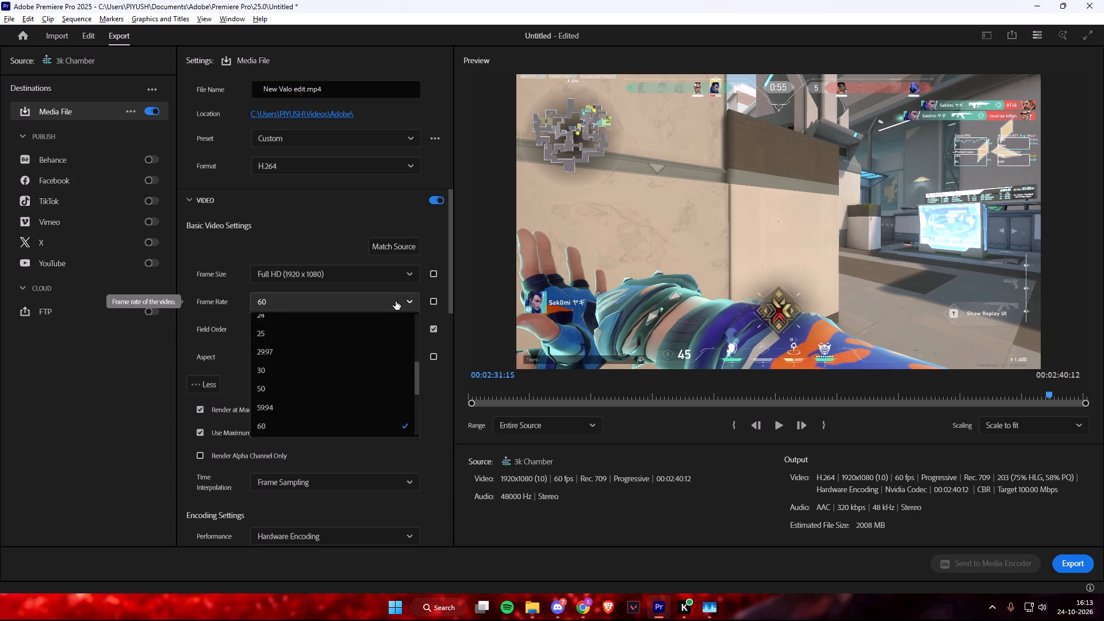
click(393, 299)
Review the time interpolation, encoding, HDR graphics white and bitrate options in the video export settings.
scroll(358, 410, down, 8)
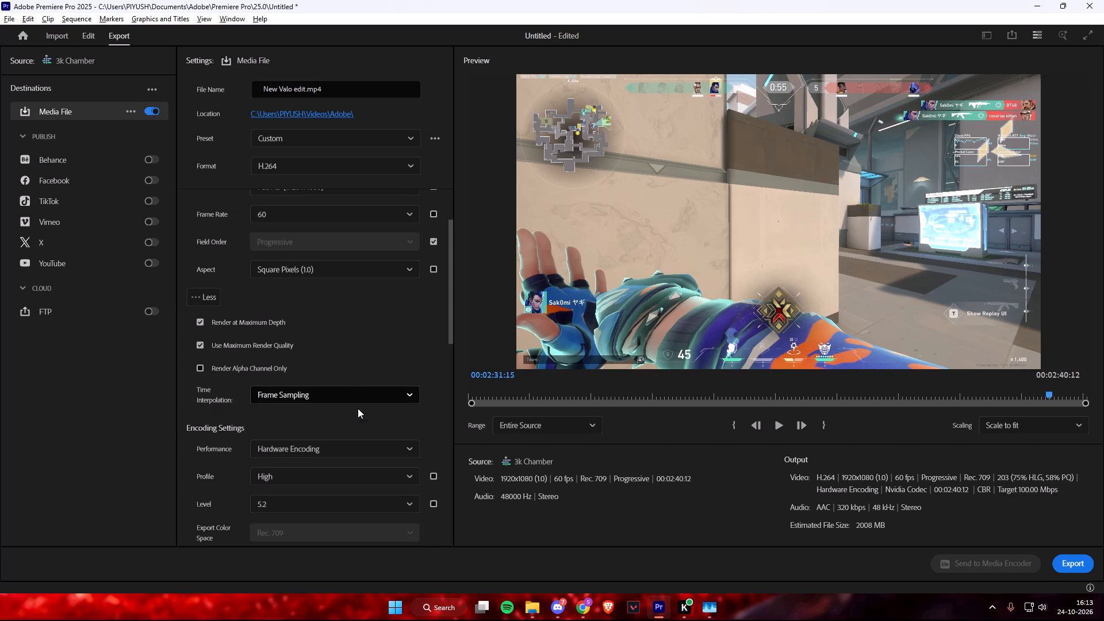
click(341, 388)
click(341, 389)
scroll(344, 405, down, 4)
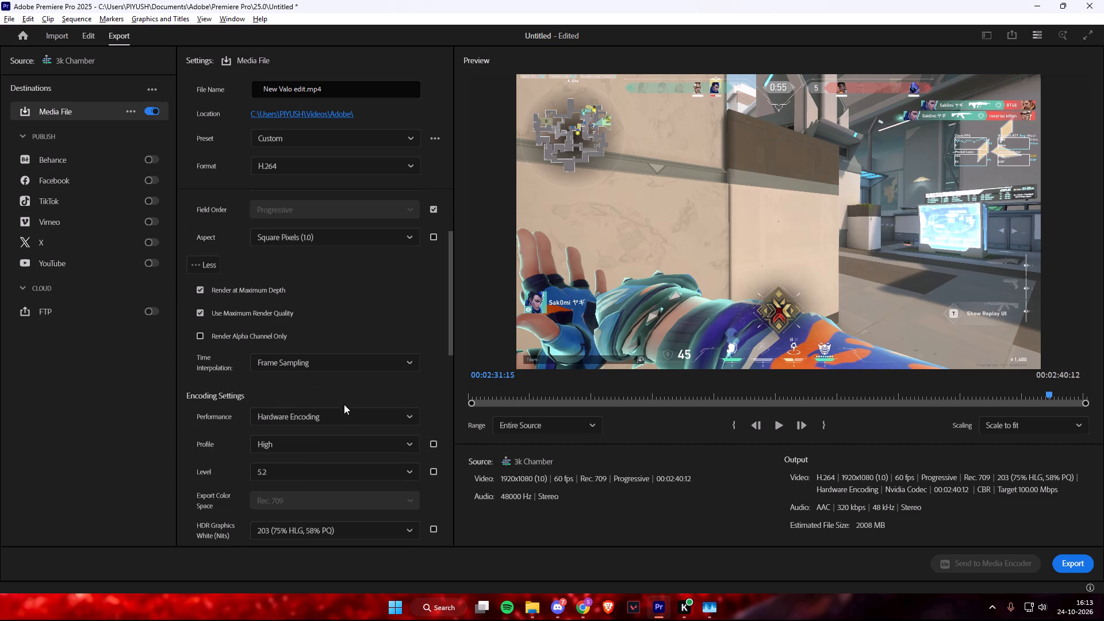
scroll(339, 406, down, 9)
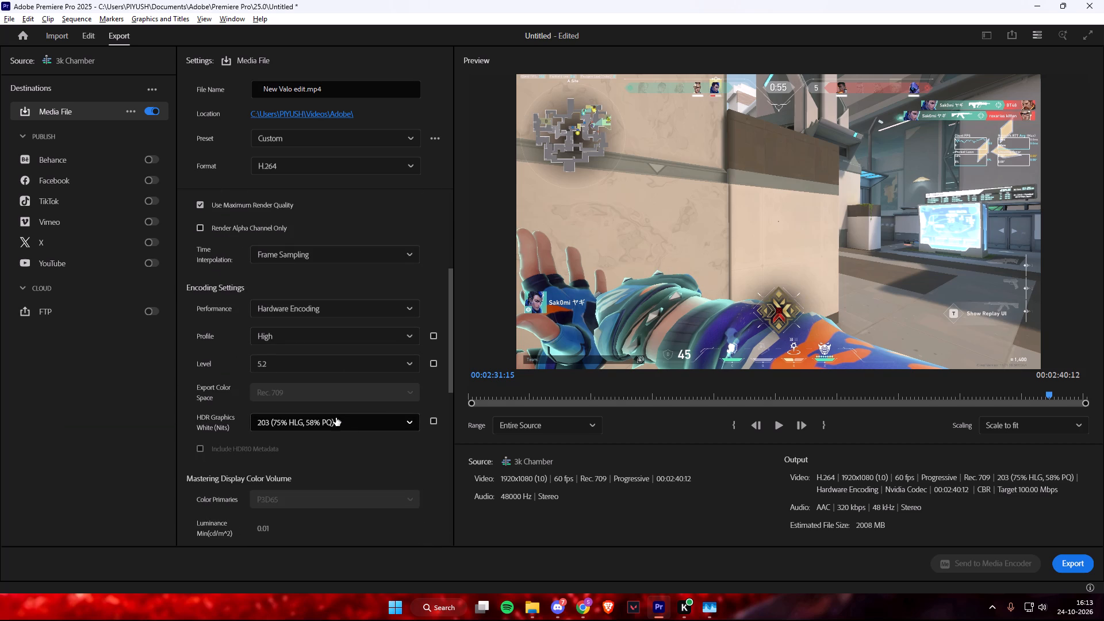
scroll(336, 416, down, 20)
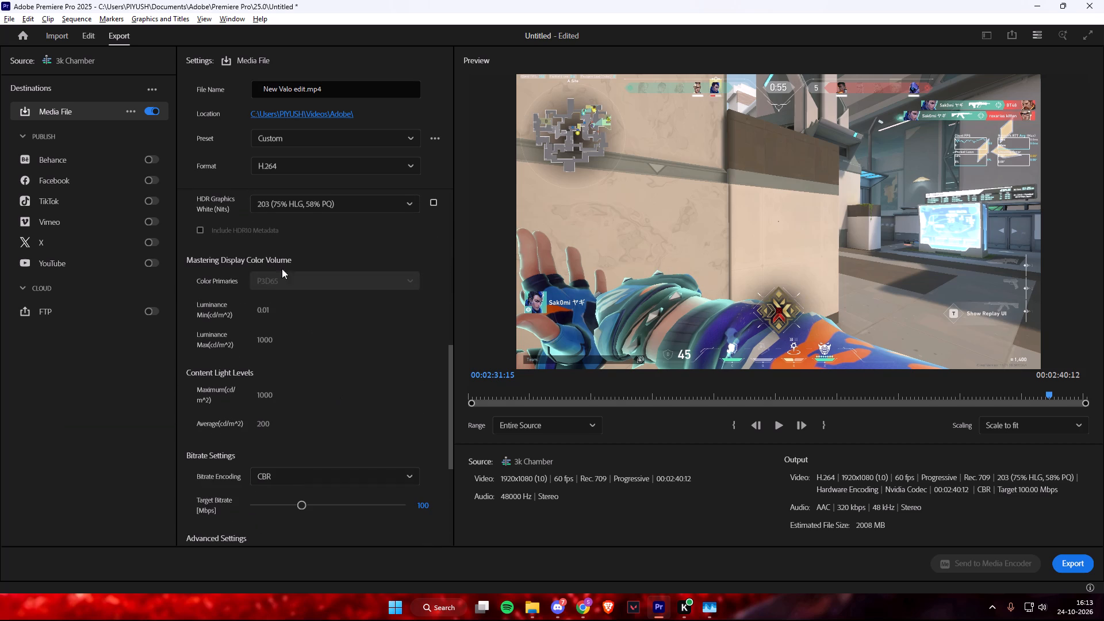
click(309, 209)
click(299, 200)
scroll(292, 300, down, 3)
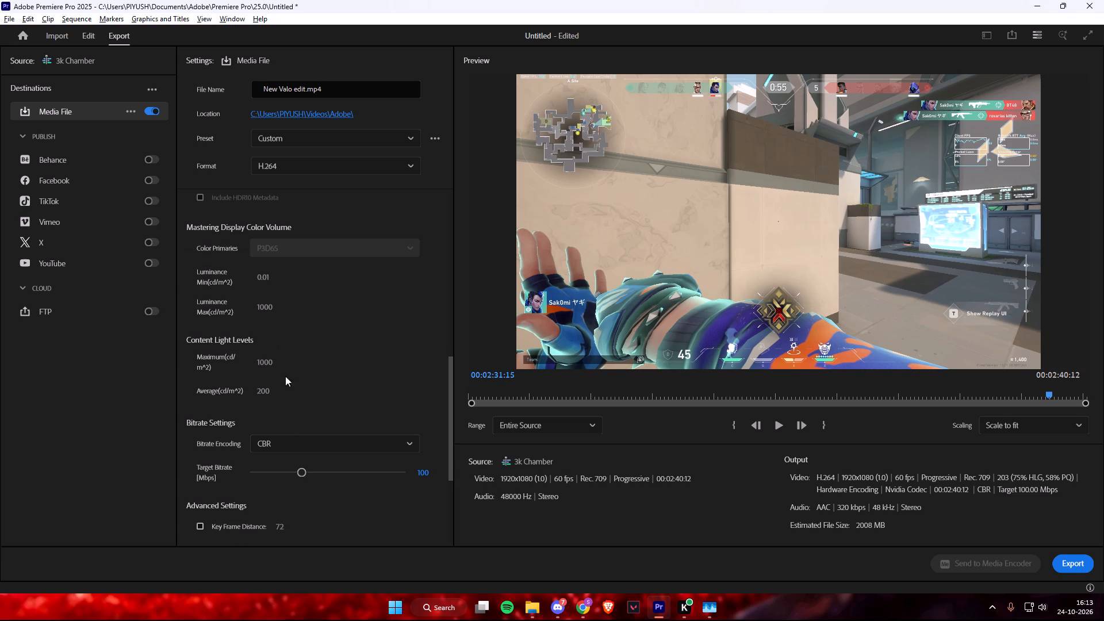
scroll(302, 400, up, 17)
scroll(299, 359, up, 7)
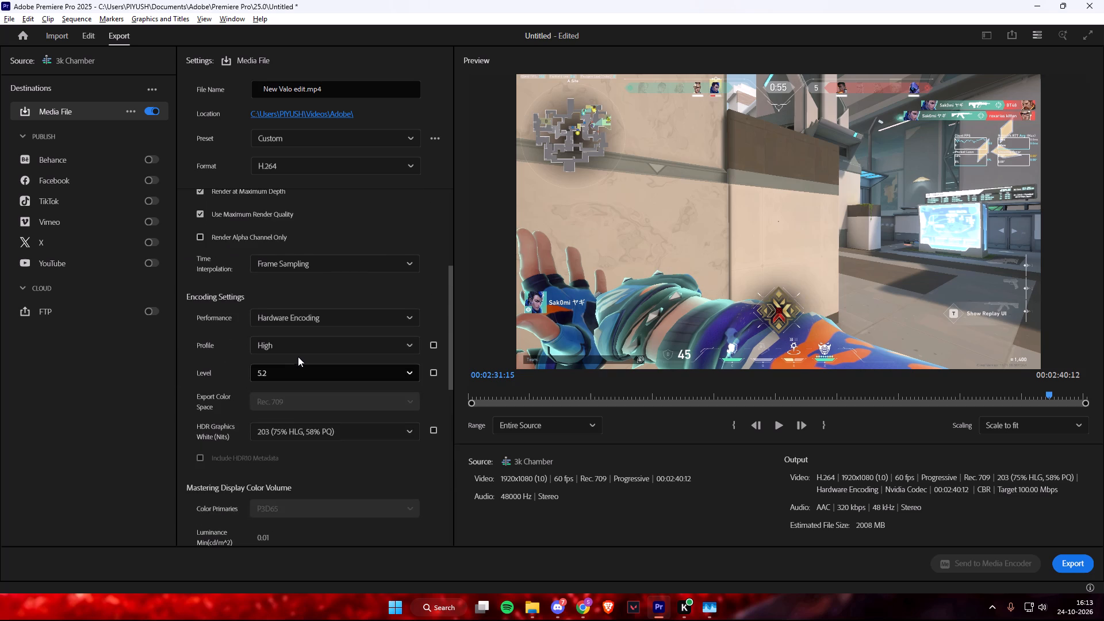
Set the export frame size to UHD (3840 x 2160) and play a short part of the preview.
scroll(297, 348, up, 19)
scroll(300, 335, up, 5)
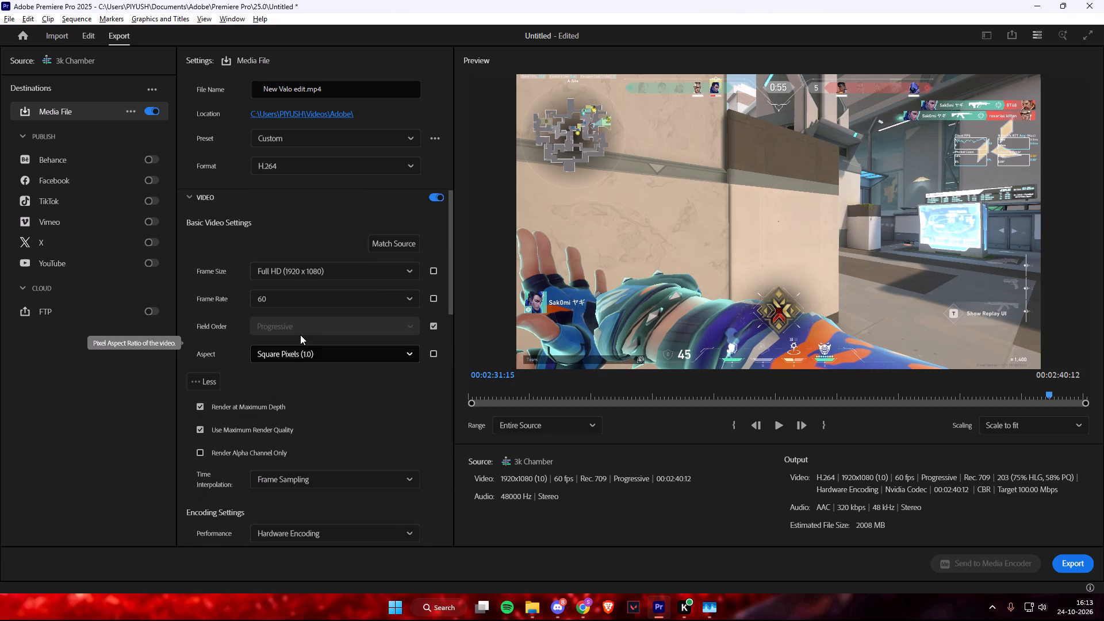
click(315, 263)
click(314, 272)
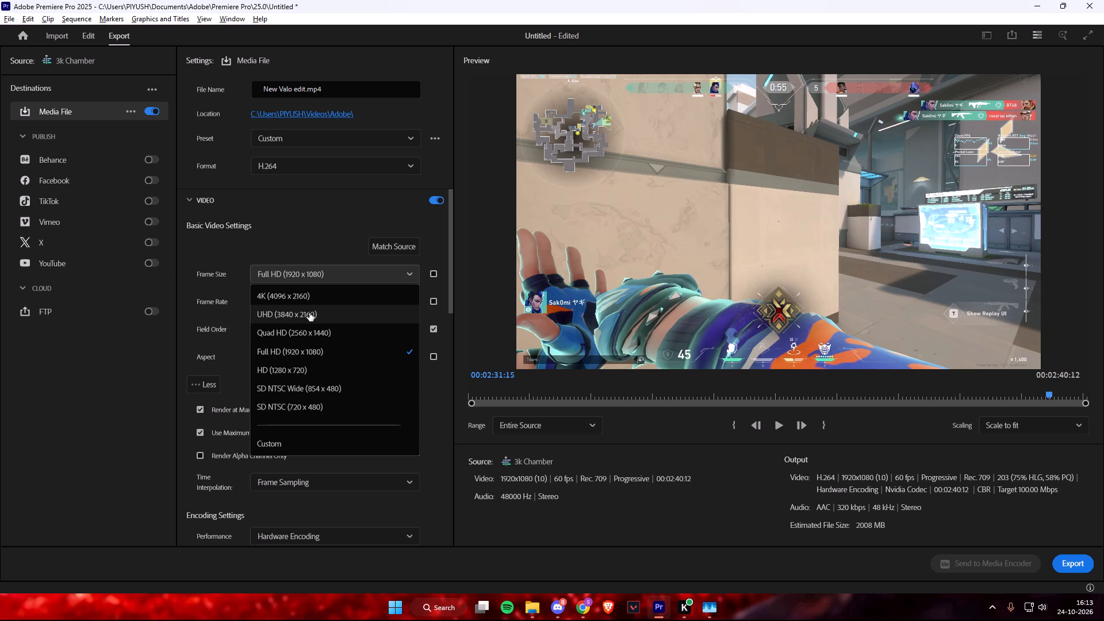
click(309, 313)
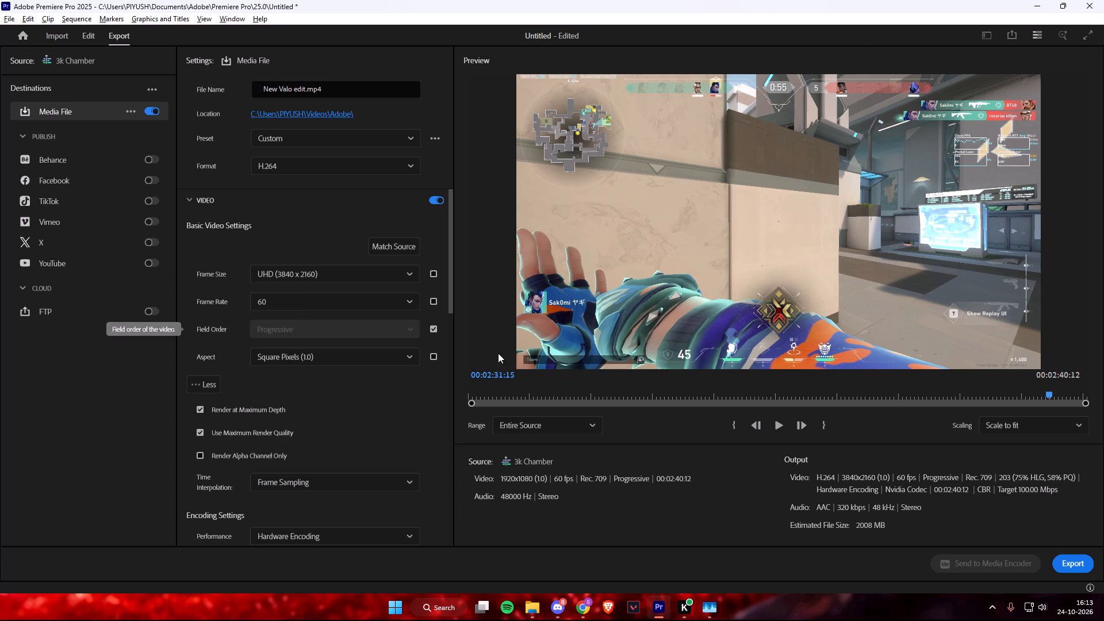
key(space)
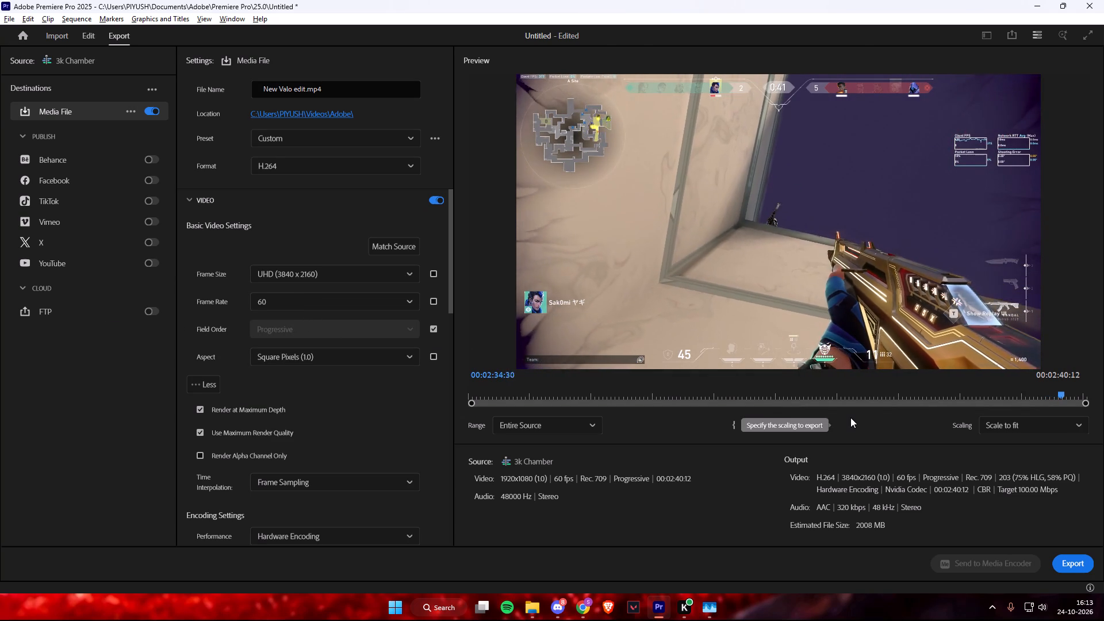
key(space)
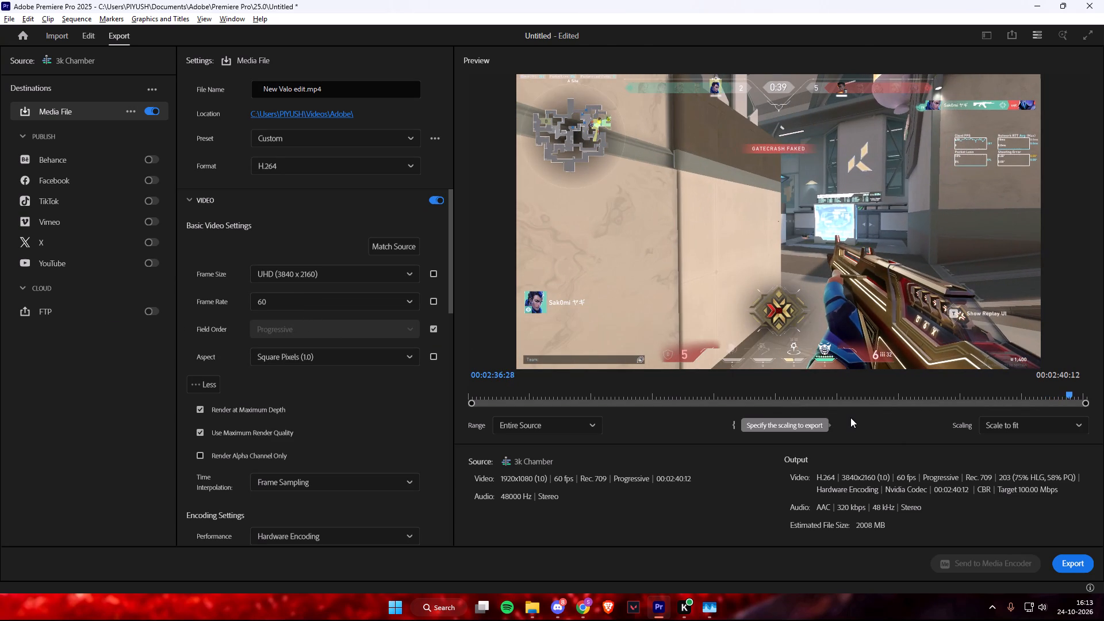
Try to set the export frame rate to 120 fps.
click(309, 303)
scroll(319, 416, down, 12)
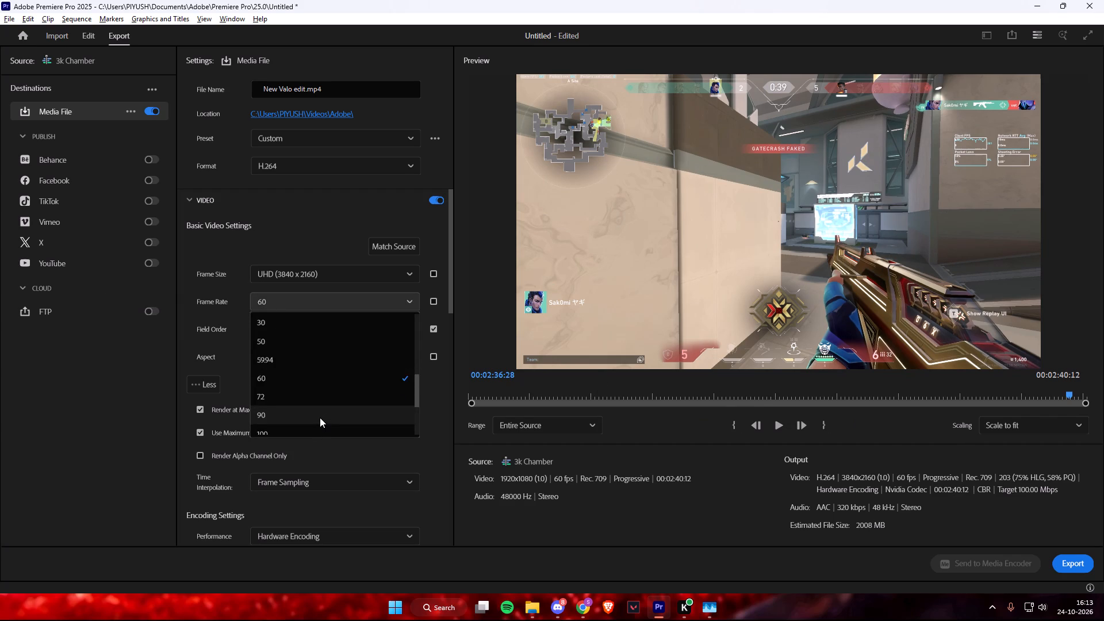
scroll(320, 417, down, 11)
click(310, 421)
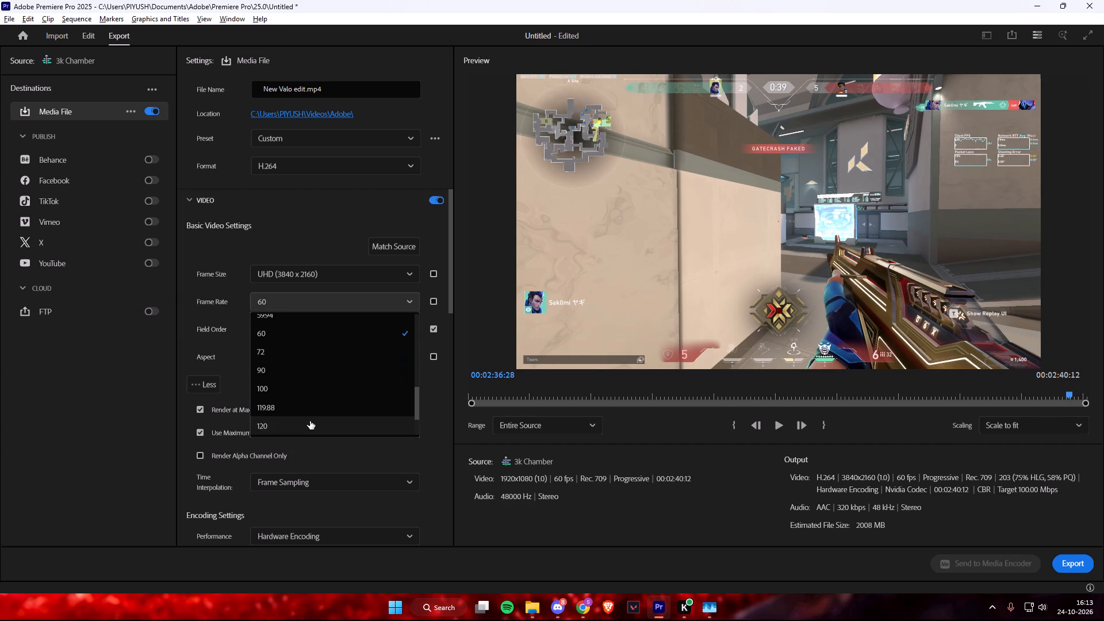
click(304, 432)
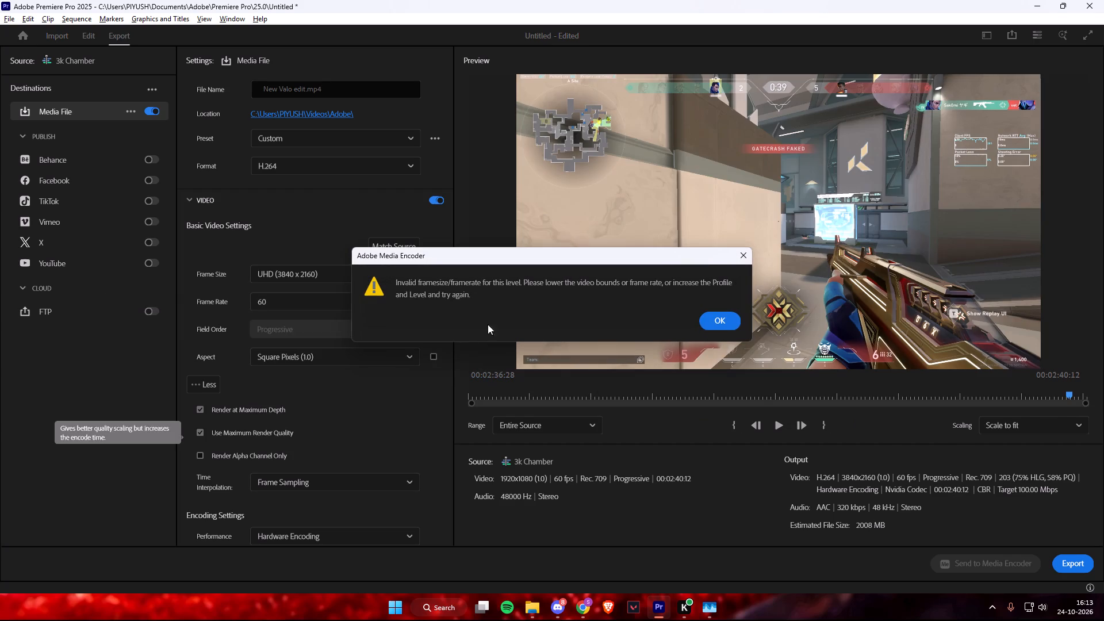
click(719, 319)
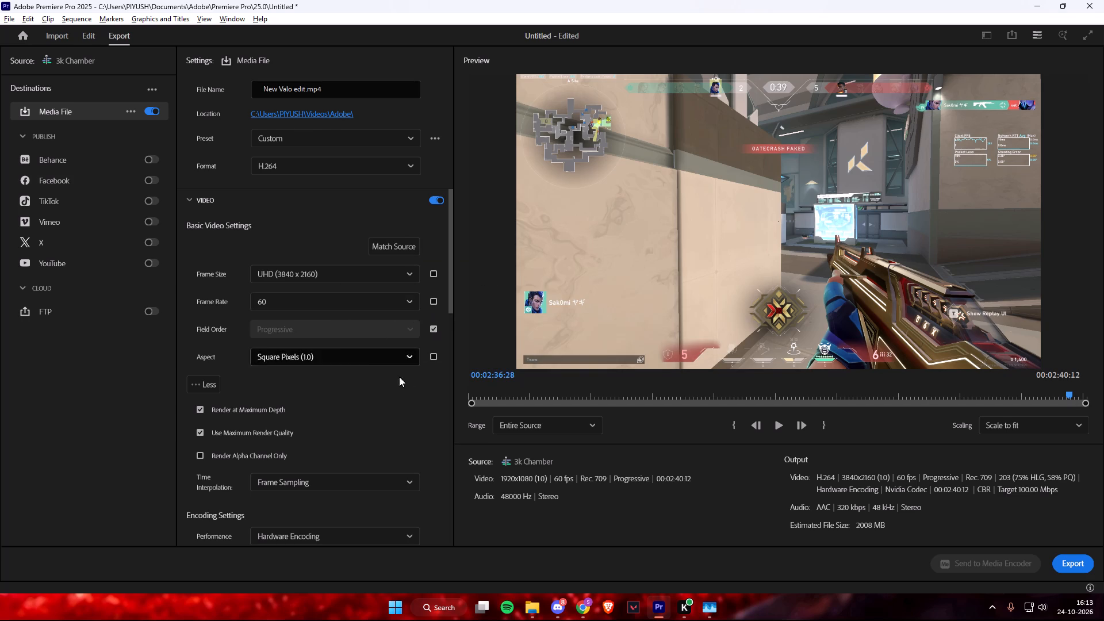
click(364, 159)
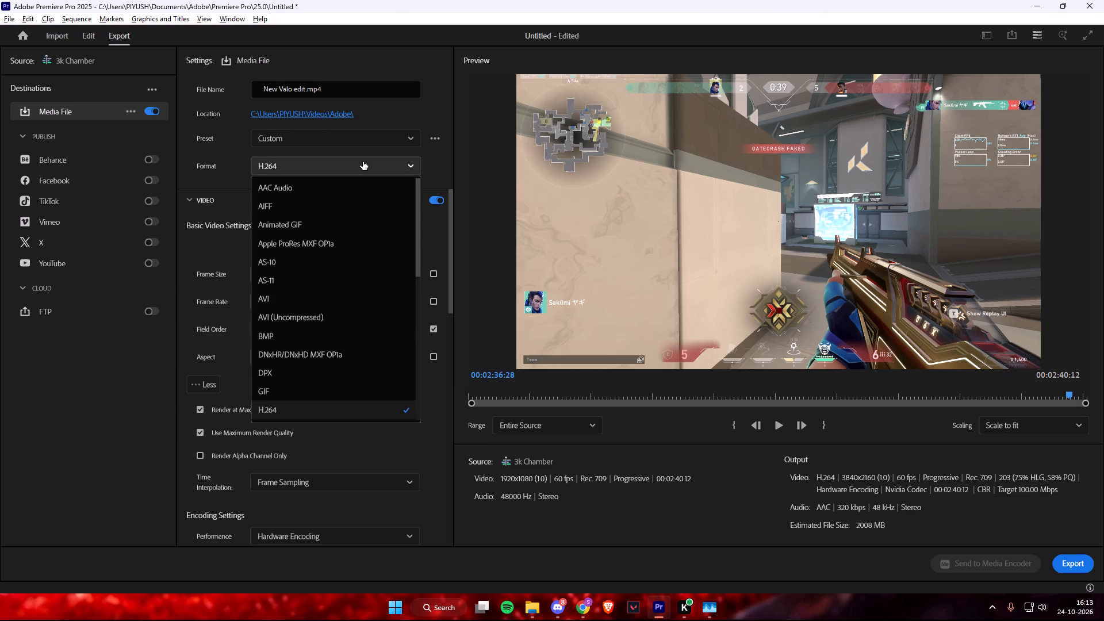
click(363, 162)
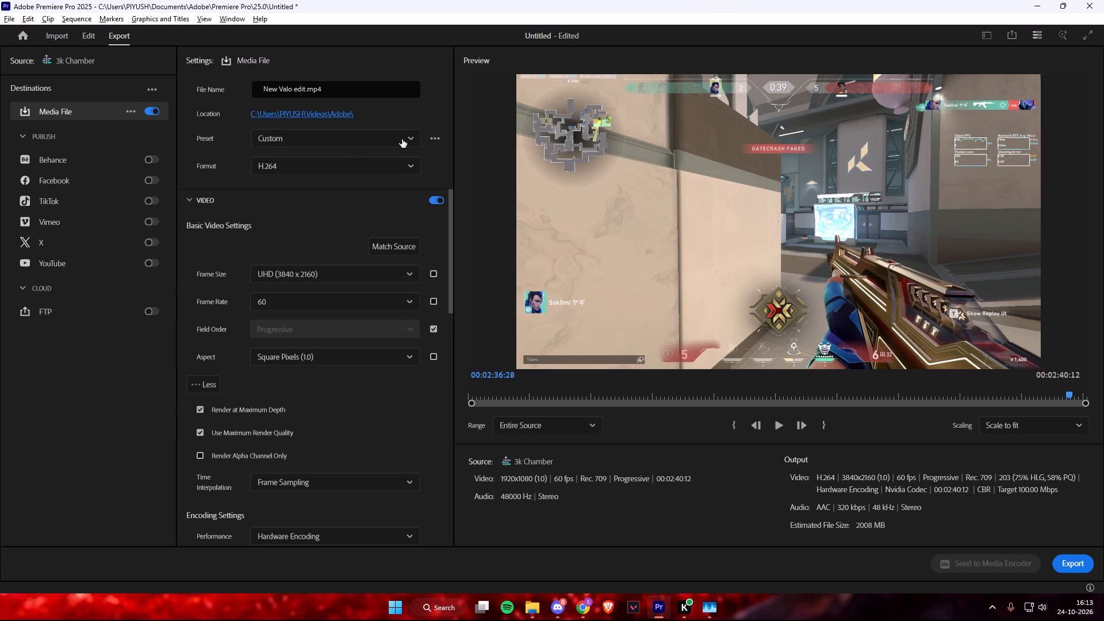
Save the current export settings as a preset named Highest Video Quality.
click(434, 141)
click(416, 164)
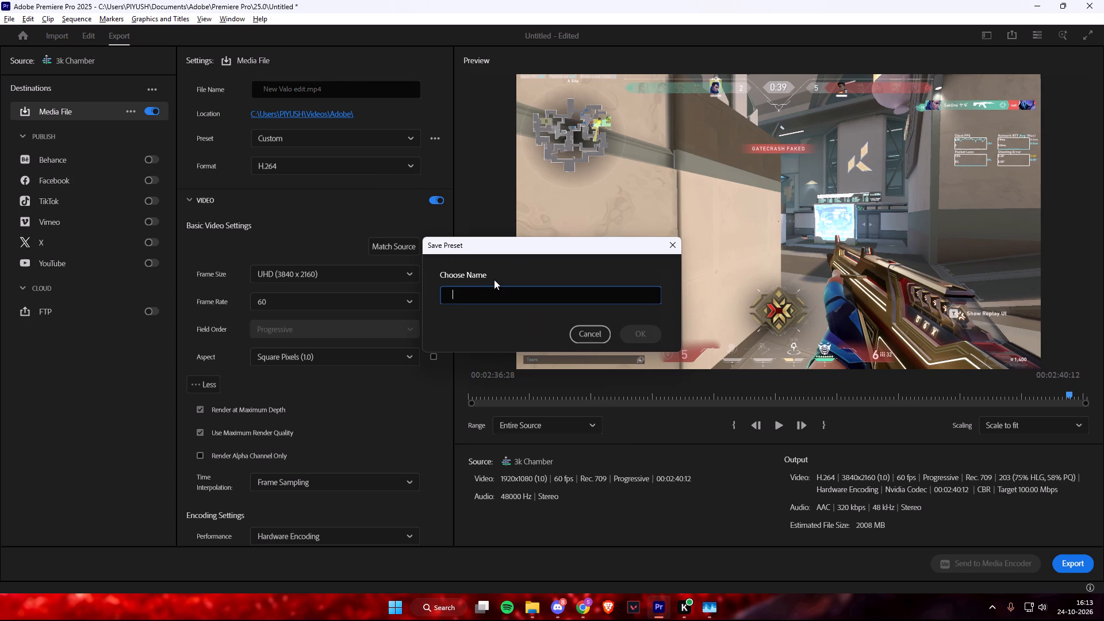
text(Highest)
key(space)
text(Video Quality)
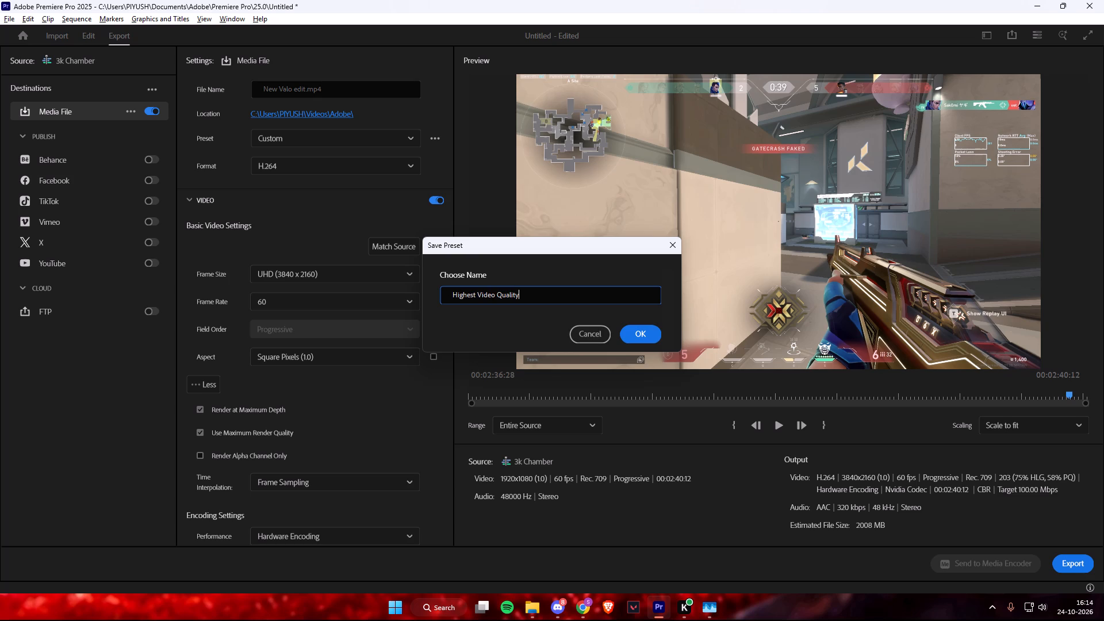
click(635, 332)
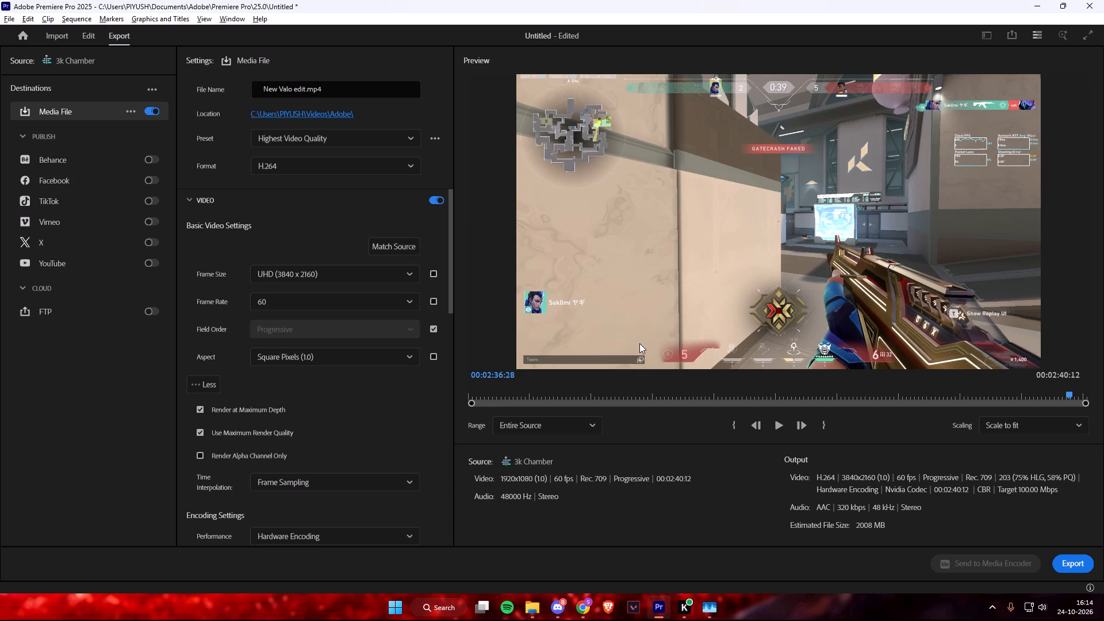
Play the last seconds of the preview and start exporting the 3k Chamber sequence as New Valo edit.mp4.
key(space)
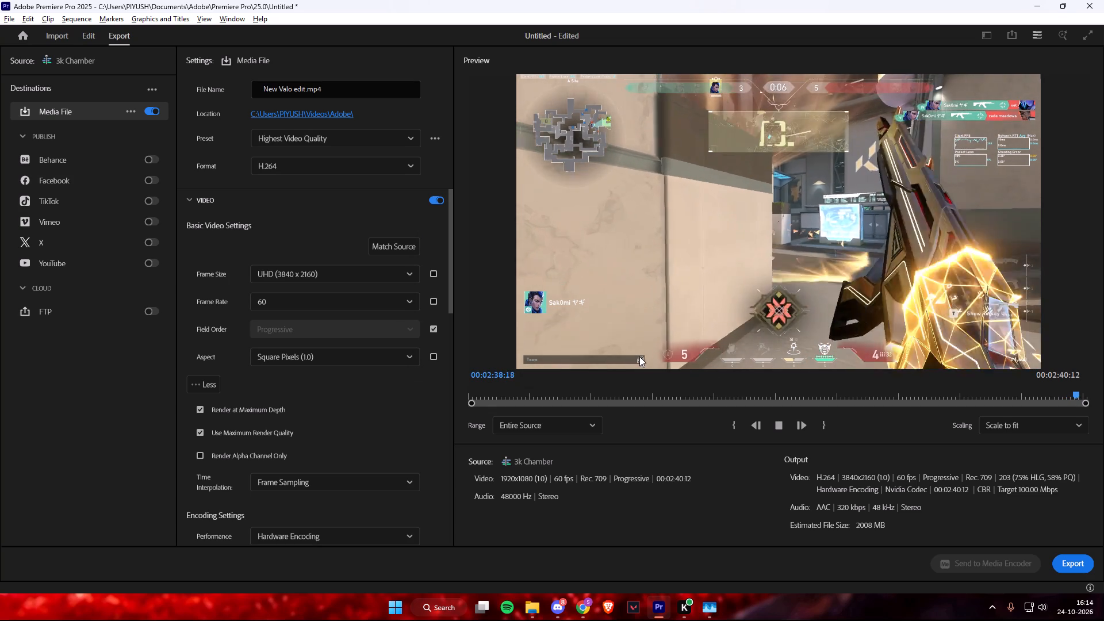
key(space)
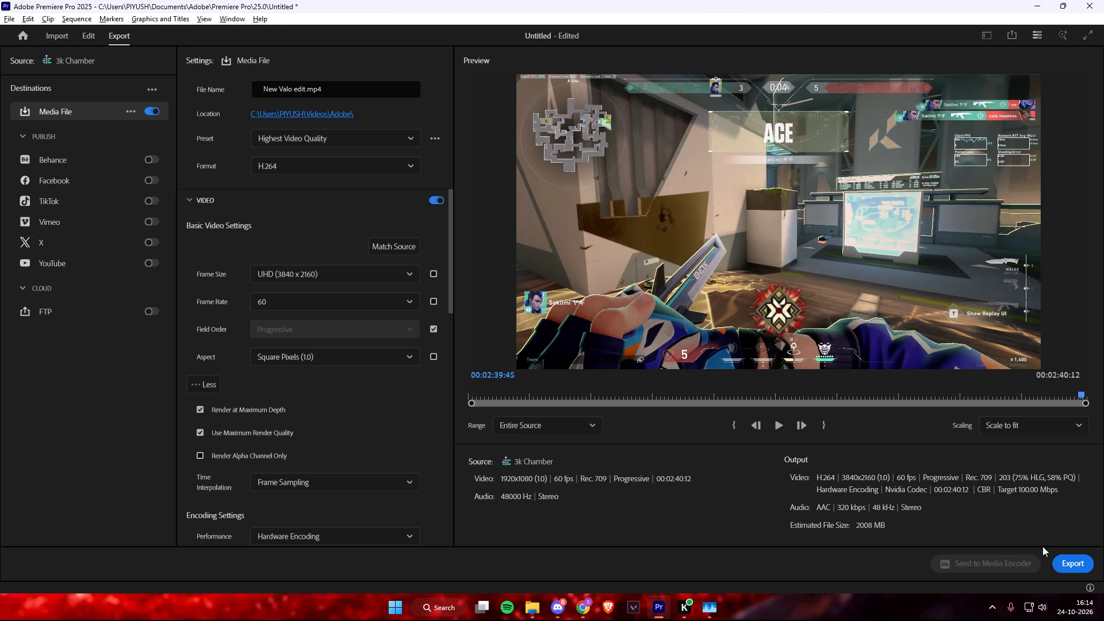
click(1078, 566)
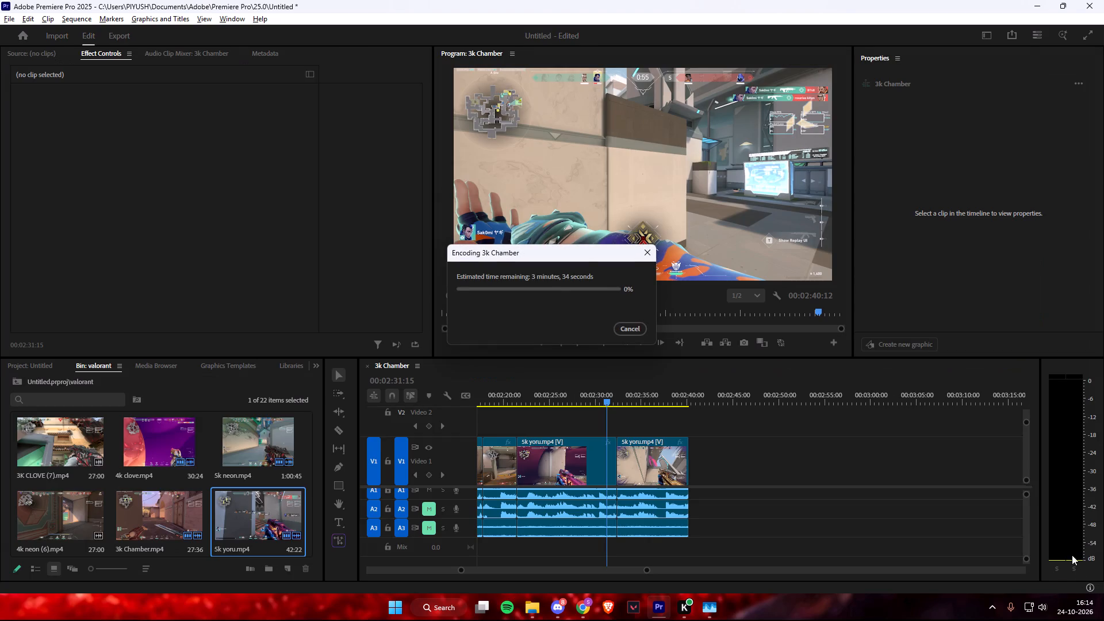